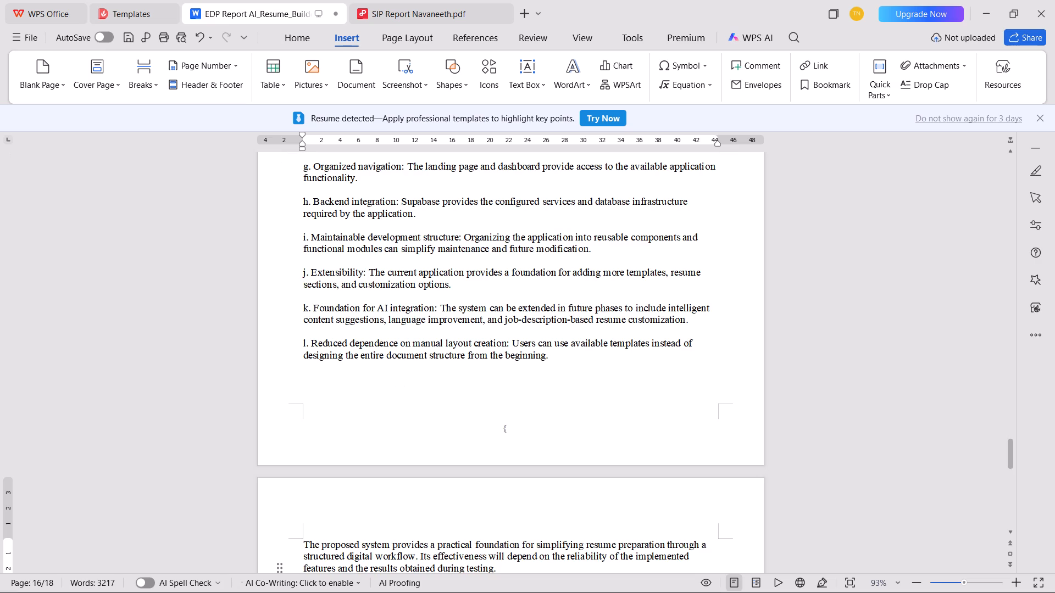
Set the font of all the pasted Chapter 1 text to Times New Roman.
{"action": "scroll", "coordinate": [497, 496], "scroll_direction": "down", "scroll_amount": 3}
{"action": "left_click_drag", "start_coordinate": [567, 458], "coordinate": [182, 378]}
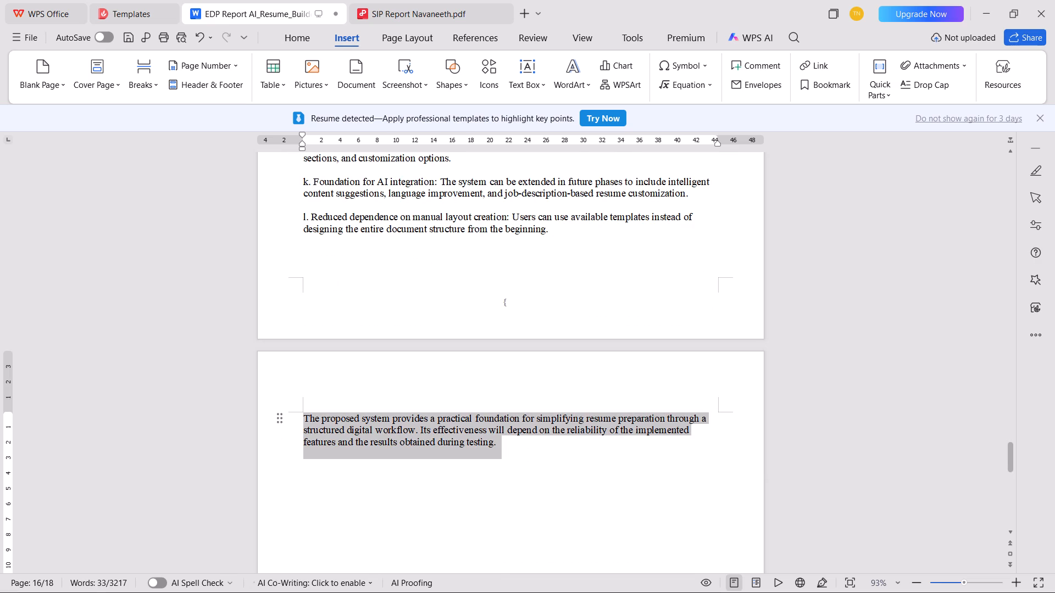
{"action": "left_click_drag", "start_coordinate": [182, 378], "coordinate": [241, 139]}
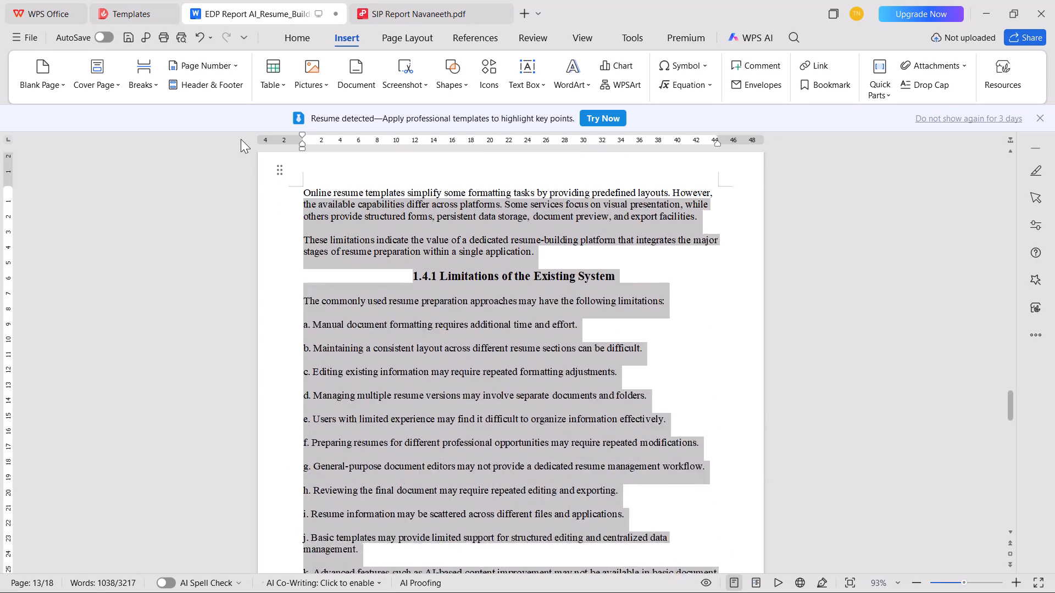
{"action": "left_click_drag", "start_coordinate": [241, 139], "coordinate": [266, 247]}
{"action": "scroll", "coordinate": [266, 247], "scroll_direction": "up", "scroll_amount": 20}
{"action": "scroll", "coordinate": [266, 247], "scroll_direction": "up", "scroll_amount": 9}
{"action": "scroll", "coordinate": [266, 247], "scroll_direction": "up", "scroll_amount": 20}
{"action": "scroll", "coordinate": [266, 247], "scroll_direction": "up", "scroll_amount": 18}
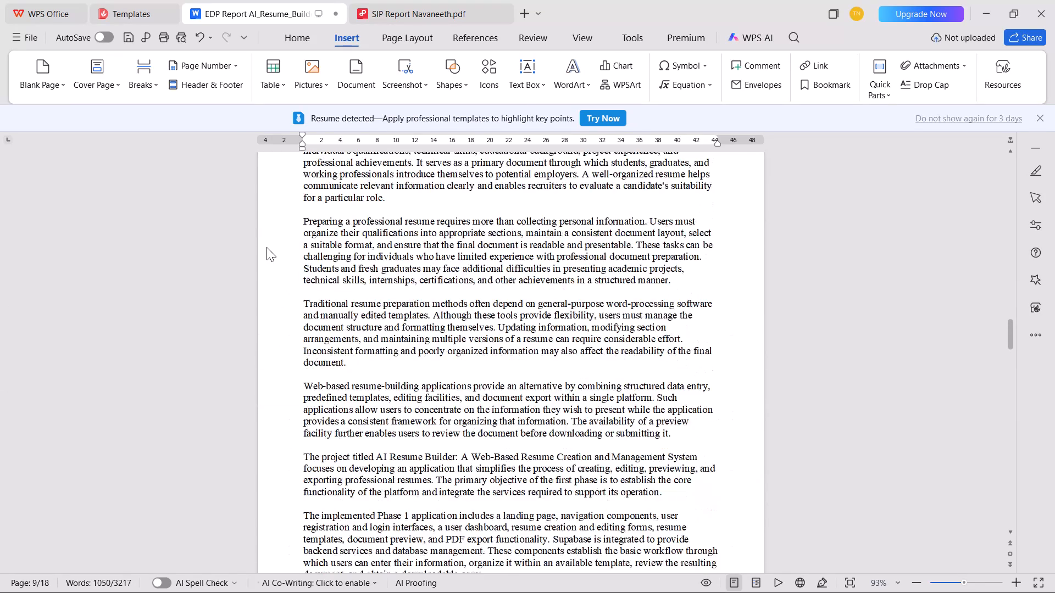
{"action": "scroll", "coordinate": [266, 247], "scroll_direction": "up", "scroll_amount": 14}
{"action": "left_click_drag", "start_coordinate": [266, 247], "coordinate": [252, 468]}
{"action": "left_click", "coordinate": [308, 47]}
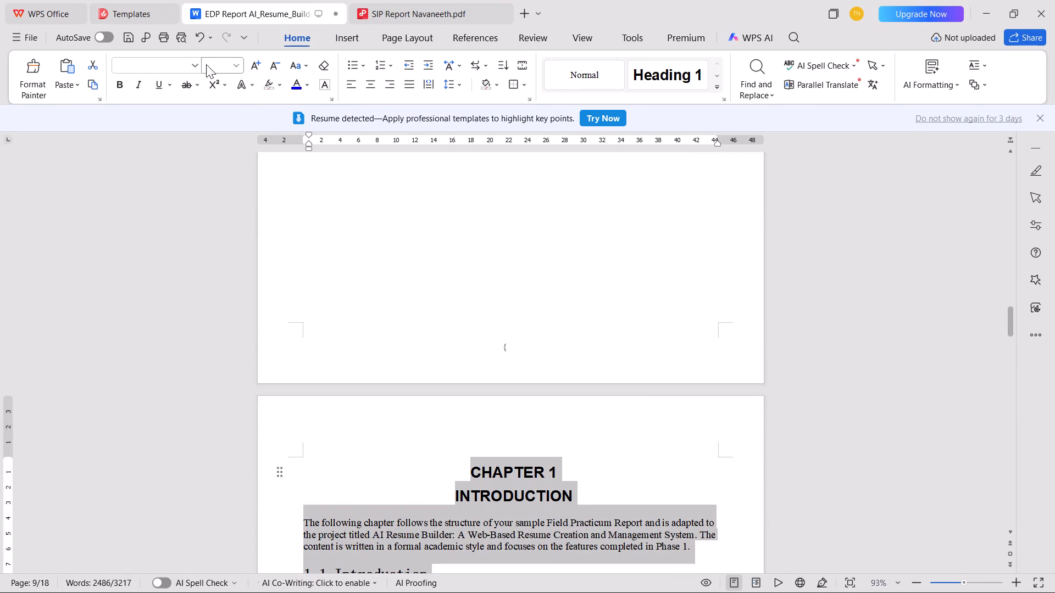
{"action": "left_click", "coordinate": [194, 64]}
{"action": "left_click", "coordinate": [168, 130]}
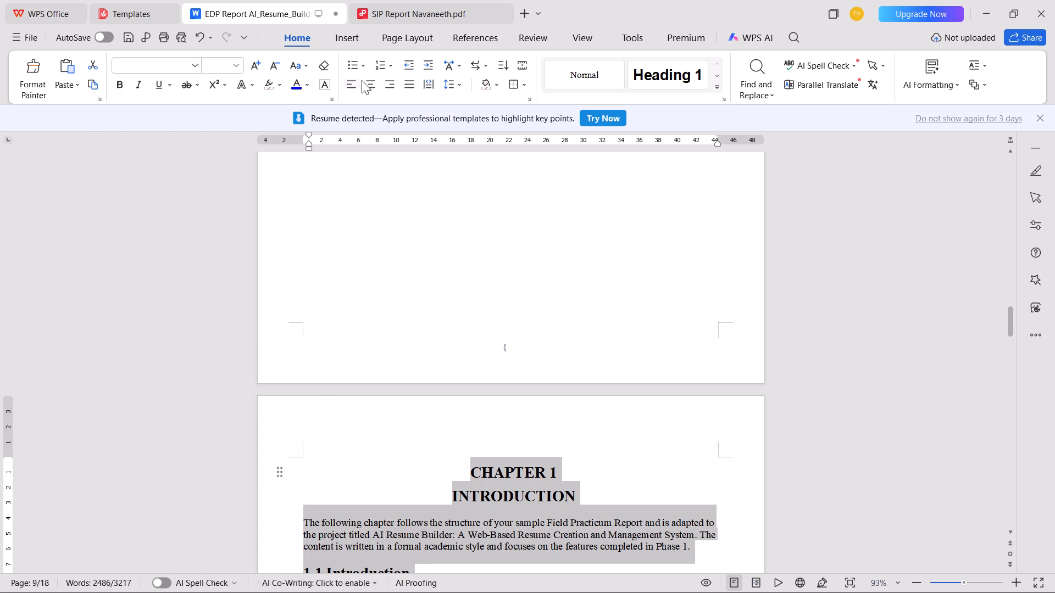
Justify all the pasted Chapter 1 text, including its headings.
{"action": "left_click", "coordinate": [353, 89]}
{"action": "left_click", "coordinate": [413, 86]}
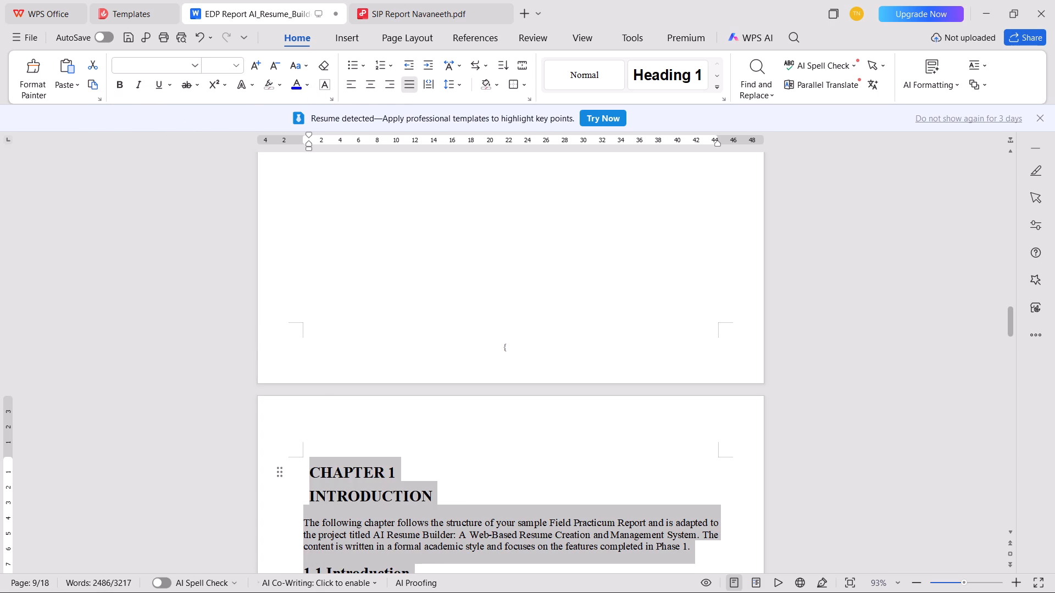
Remove the indent in front of the CHAPTER 1 and INTRODUCTION headings, keeping them on separate lines.
{"action": "scroll", "coordinate": [374, 396], "scroll_direction": "down", "scroll_amount": 2}
{"action": "left_click", "coordinate": [312, 427]}
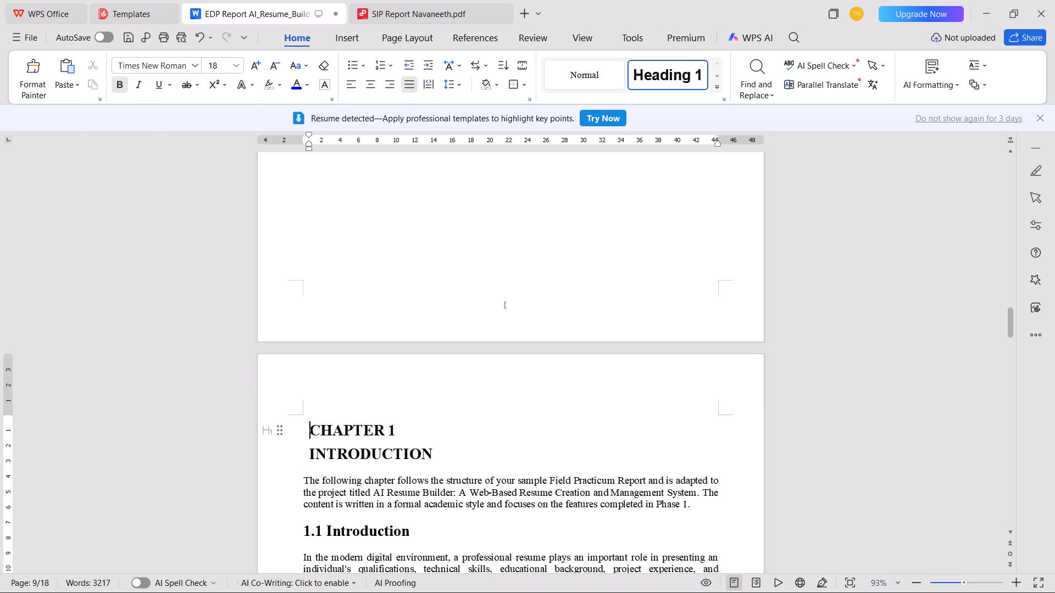
{"action": "key", "text": "BackSpace"}
{"action": "key", "text": "Down"}
{"action": "key", "text": "BackSpace"}
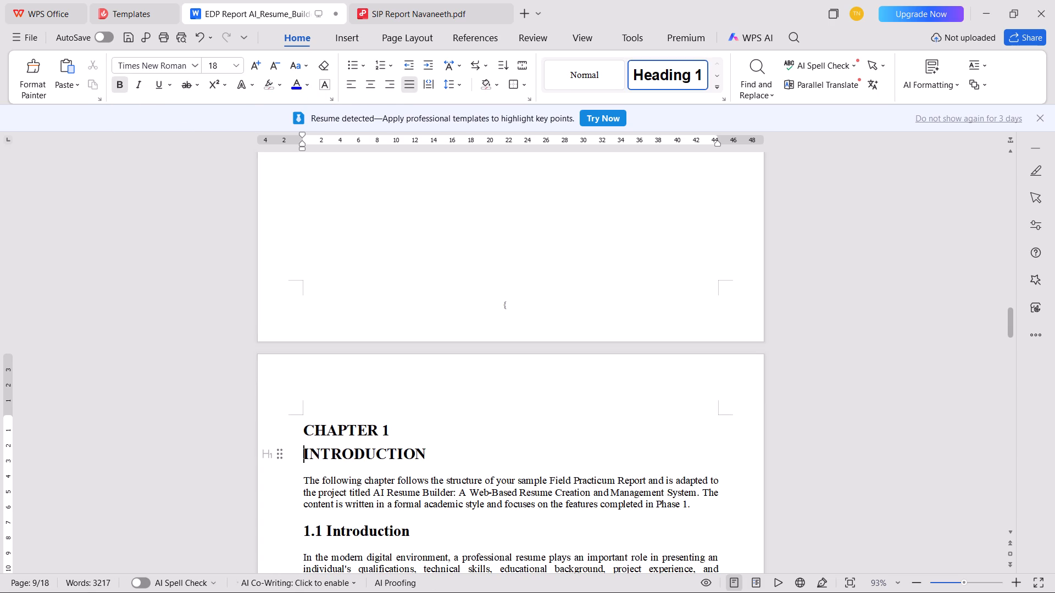
{"action": "key", "text": "BackSpace"}
{"action": "key", "text": "Return"}
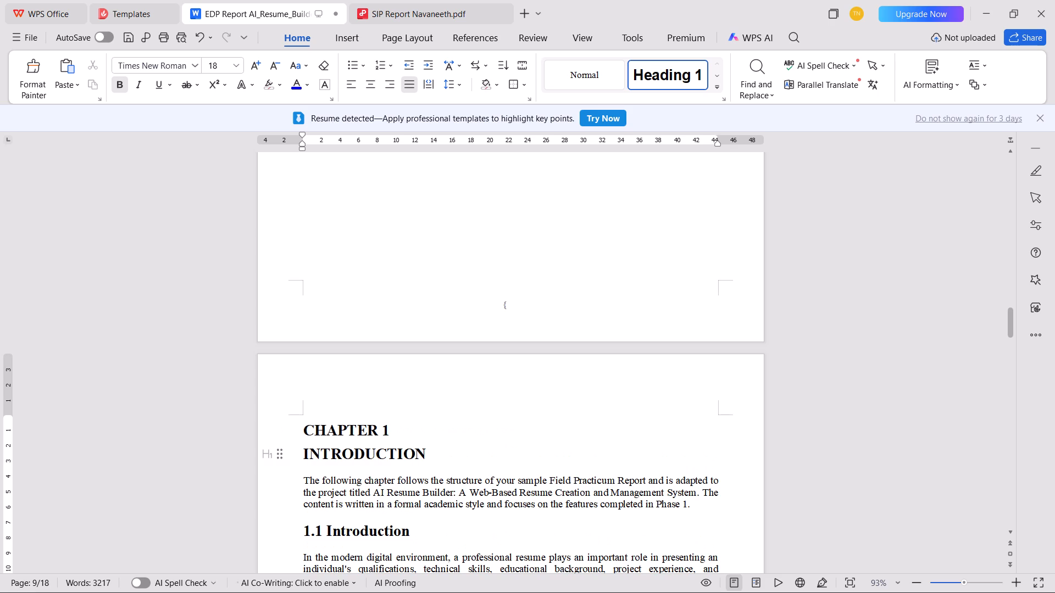
Delete the paragraph under INTRODUCTION that begins "The following chapter follows the structure of your sample Field Practicum Report".
{"action": "scroll", "coordinate": [315, 427], "scroll_direction": "down", "scroll_amount": 2}
{"action": "left_click_drag", "start_coordinate": [697, 424], "coordinate": [664, 375]}
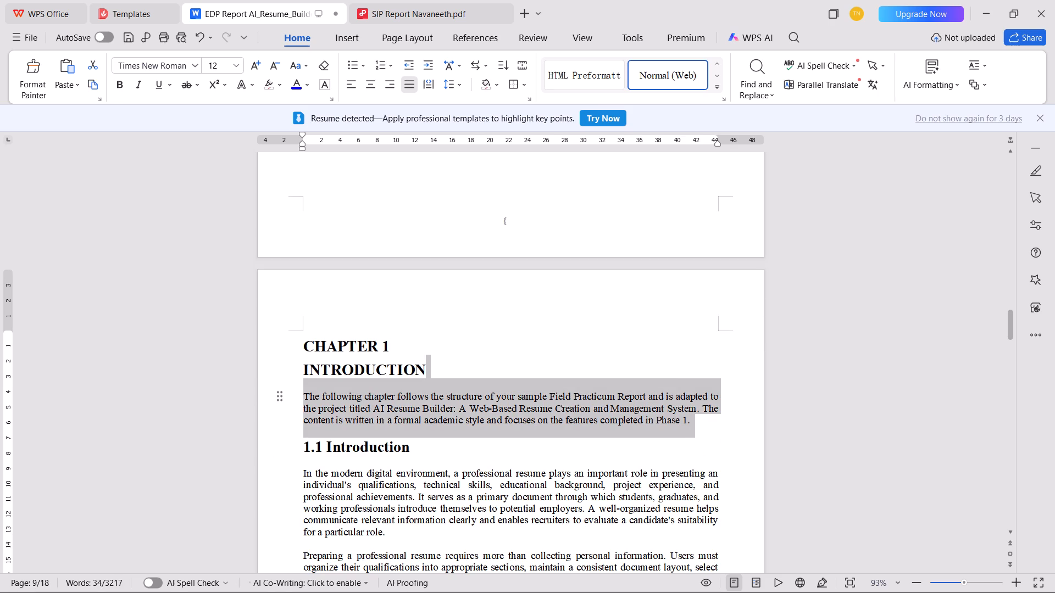
{"action": "left_click_drag", "start_coordinate": [664, 375], "coordinate": [664, 374]}
{"action": "key", "text": "BackSpace"}
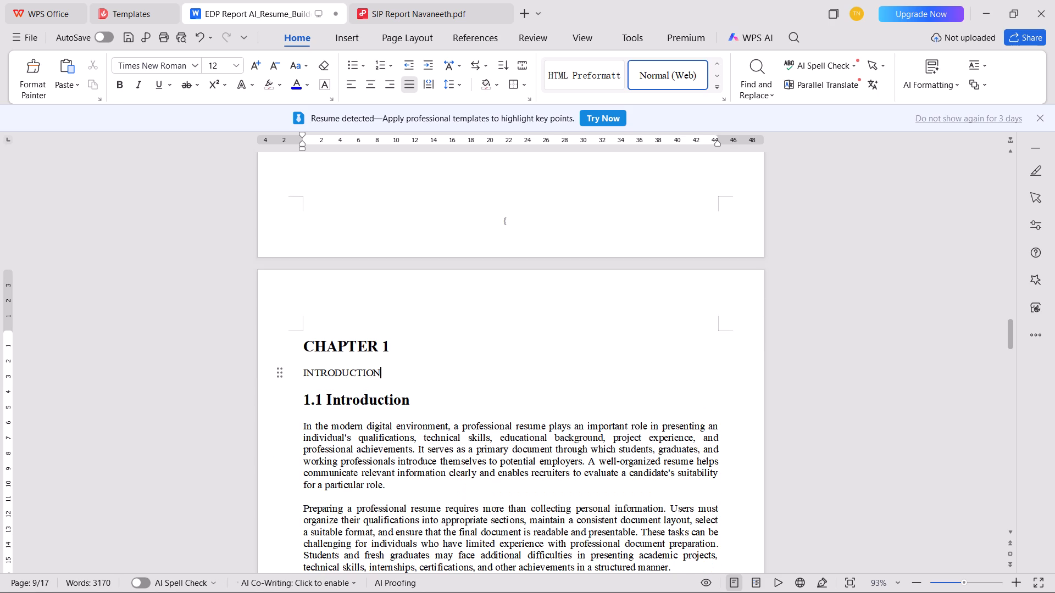
Format the INTRODUCTION line below CHAPTER 1 as 18 pt bold.
{"action": "left_click", "coordinate": [356, 403]}
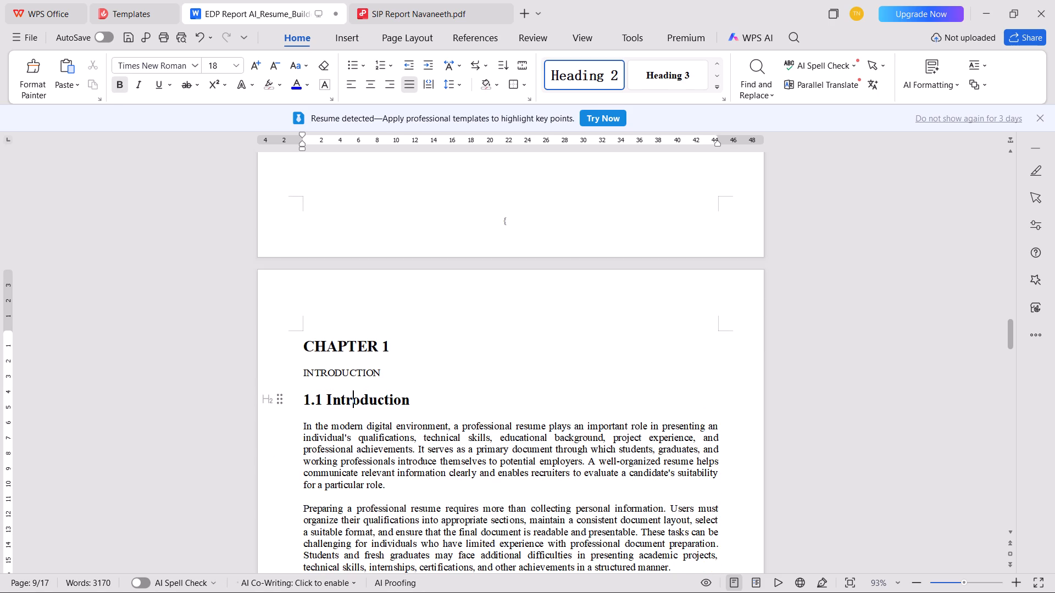
{"action": "left_click", "coordinate": [340, 340]}
{"action": "left_click", "coordinate": [328, 374]}
{"action": "left_click", "coordinate": [291, 369]}
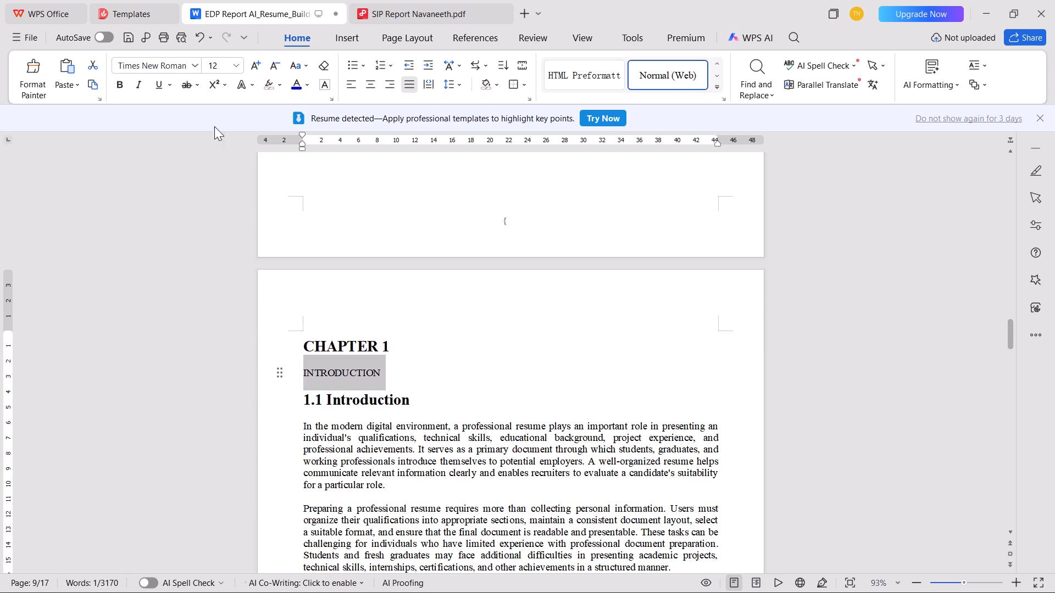
{"action": "left_click", "coordinate": [219, 62]}
{"action": "type", "text": "18"}
{"action": "key", "text": "Return"}
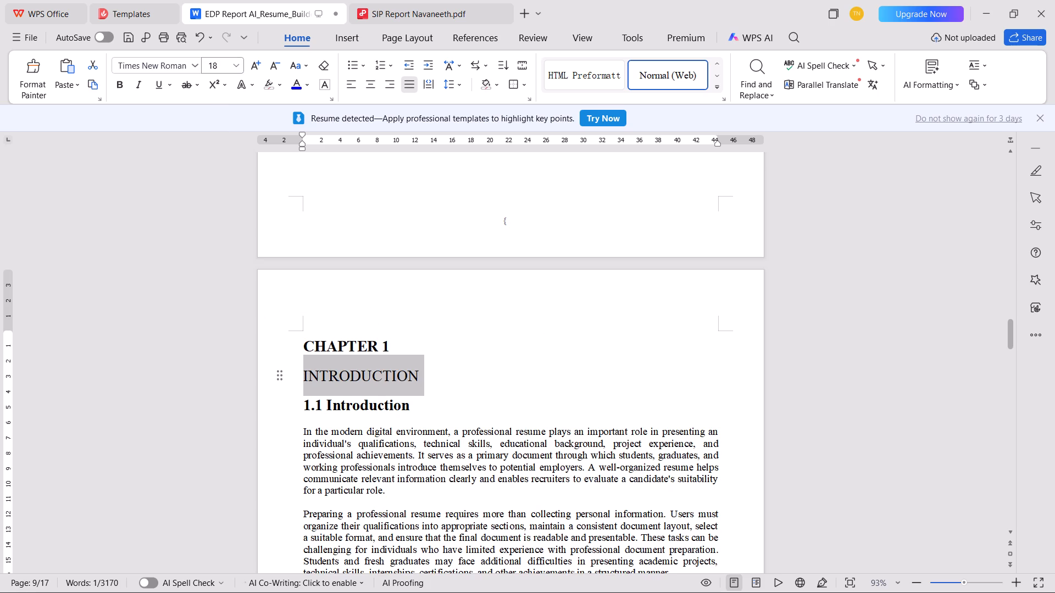
{"action": "key", "text": "ctrl+b"}
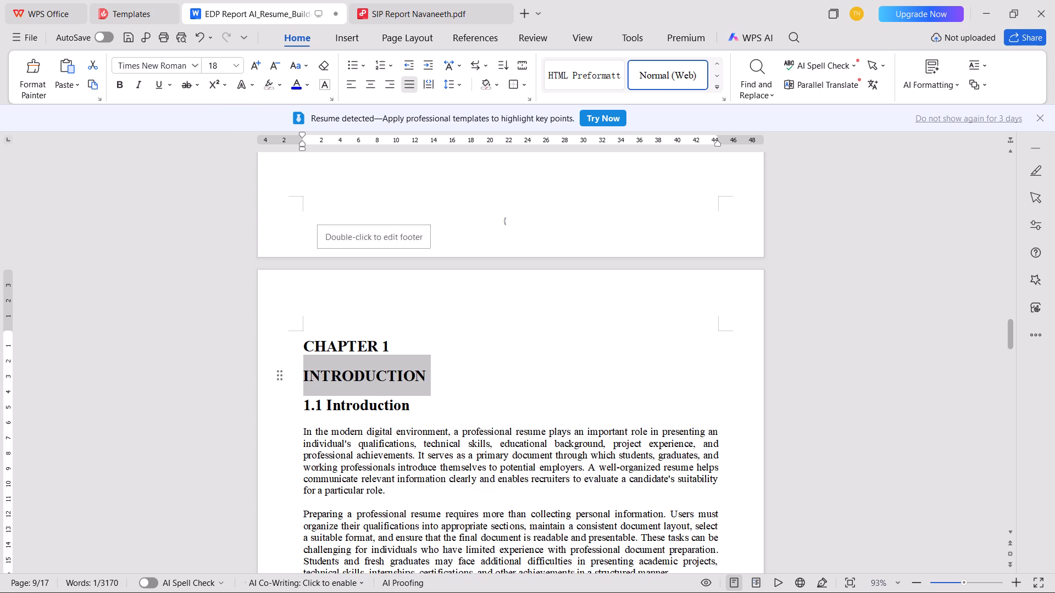
Center the CHAPTER 1 and INTRODUCTION headings.
{"action": "left_click_drag", "start_coordinate": [284, 342], "coordinate": [280, 376]}
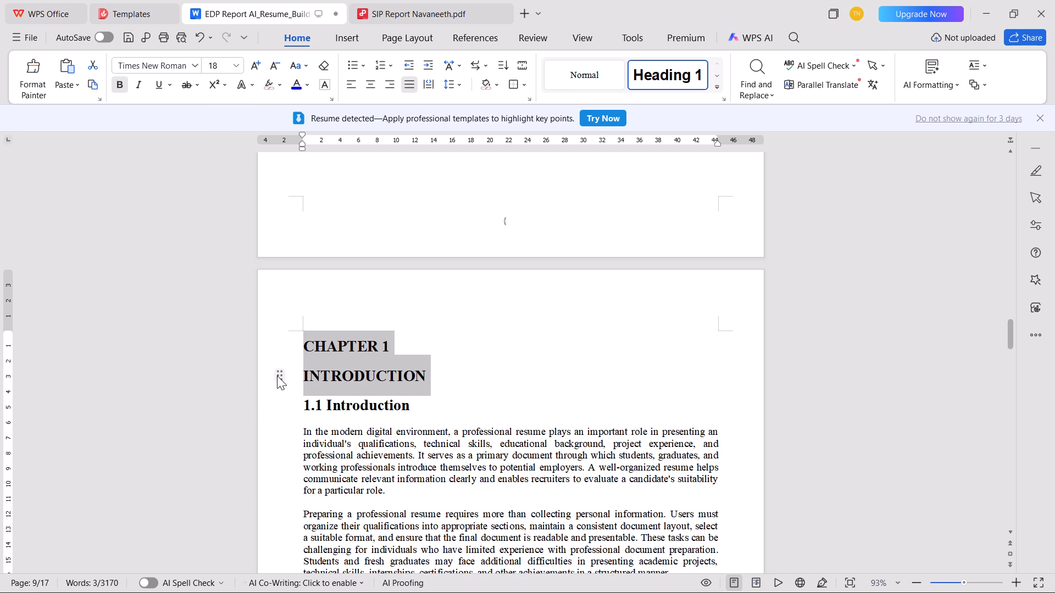
{"action": "key", "text": "ctrl+e"}
Set the 1.1 Introduction heading to 14 pt and add a space and colon at its end.
{"action": "left_click", "coordinate": [279, 403]}
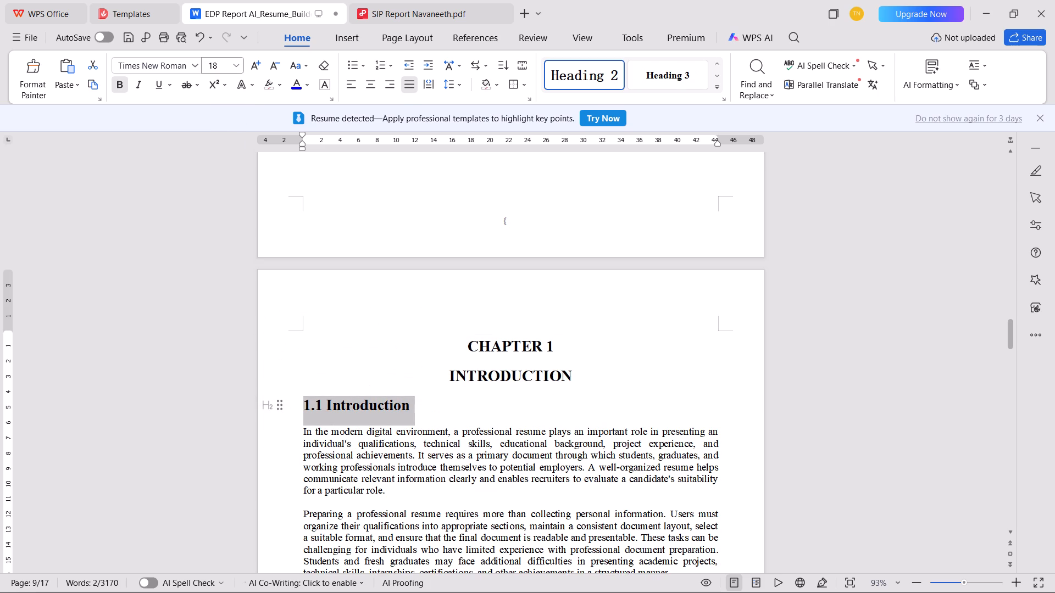
{"action": "left_click", "coordinate": [220, 68]}
{"action": "key", "text": "1"}
{"action": "key", "text": "Return"}
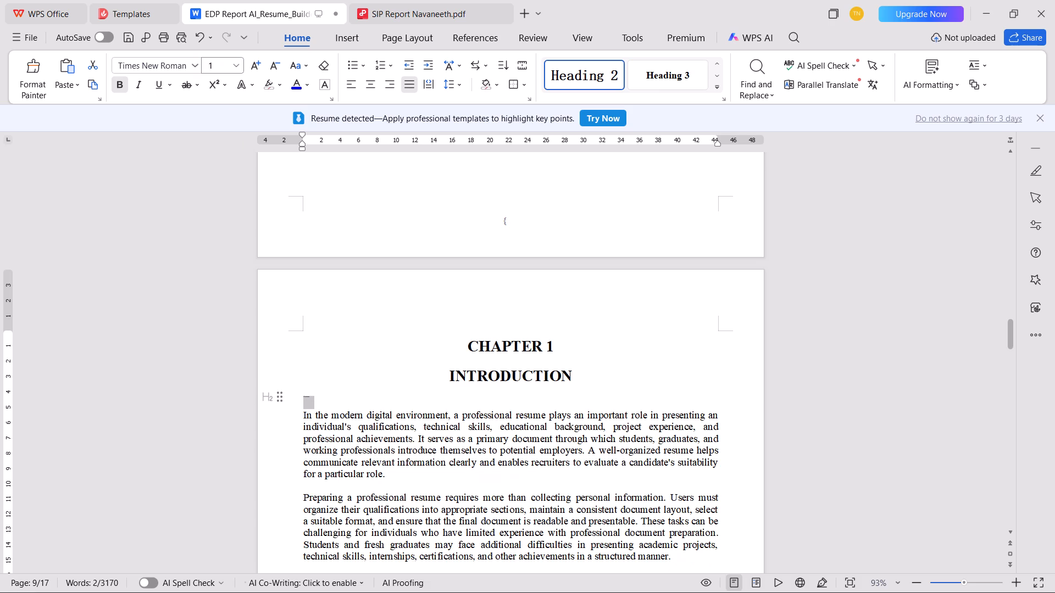
{"action": "left_click", "coordinate": [220, 68]}
{"action": "type", "text": "14"}
{"action": "key", "text": "Return"}
{"action": "key", "text": "Right"}
{"action": "key", "text": "Left"}
{"action": "key", "text": "space"}
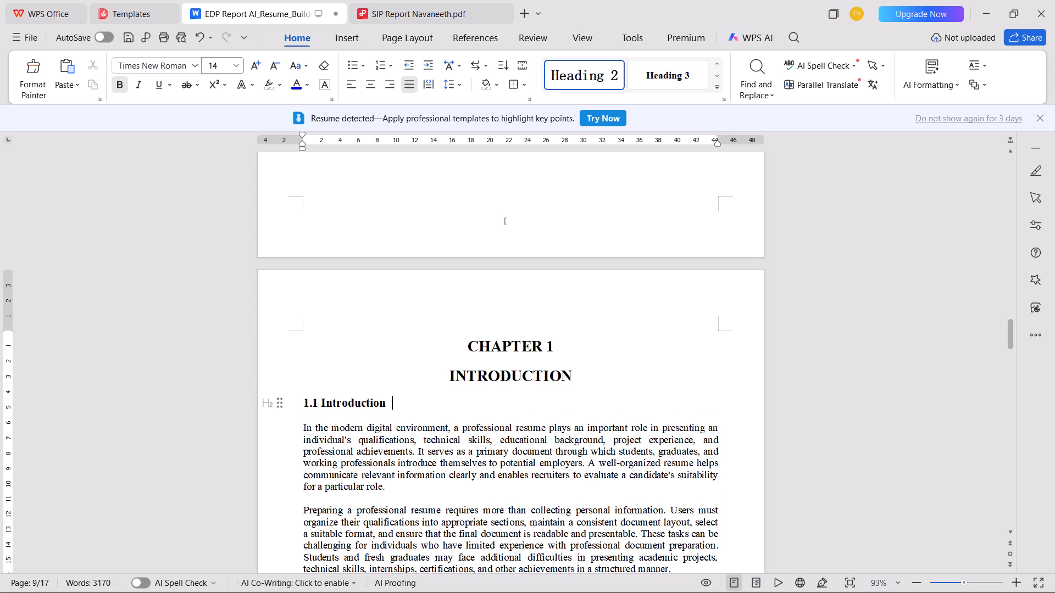
{"action": "type", "text": ":"}
Set the 1.2 Scope of Study heading to 14 pt.
{"action": "scroll", "coordinate": [254, 108], "scroll_direction": "down", "scroll_amount": 7}
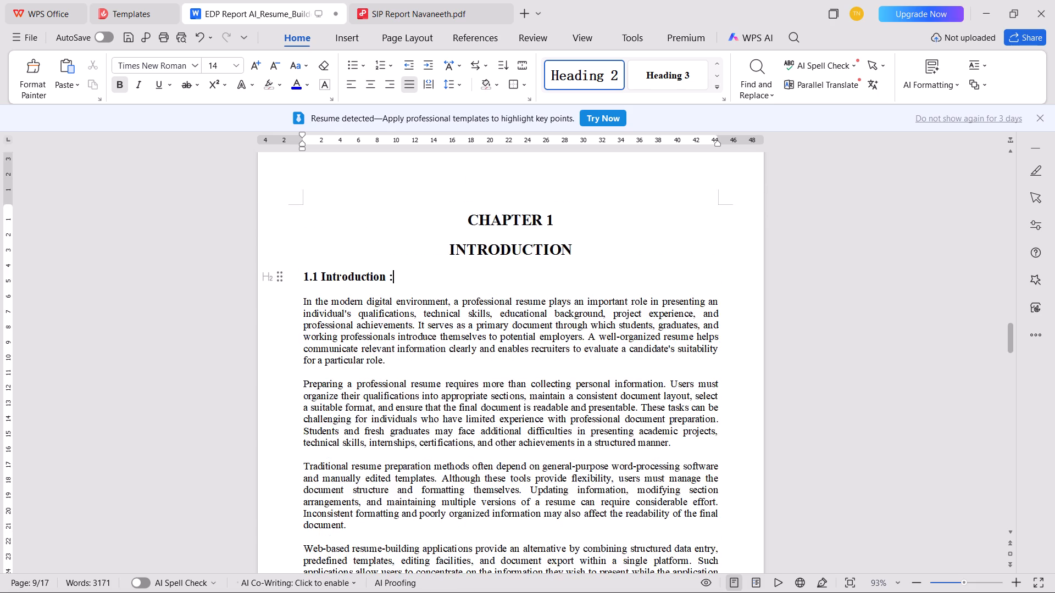
{"action": "scroll", "coordinate": [345, 256], "scroll_direction": "down", "scroll_amount": 4}
{"action": "scroll", "coordinate": [356, 364], "scroll_direction": "down", "scroll_amount": 14}
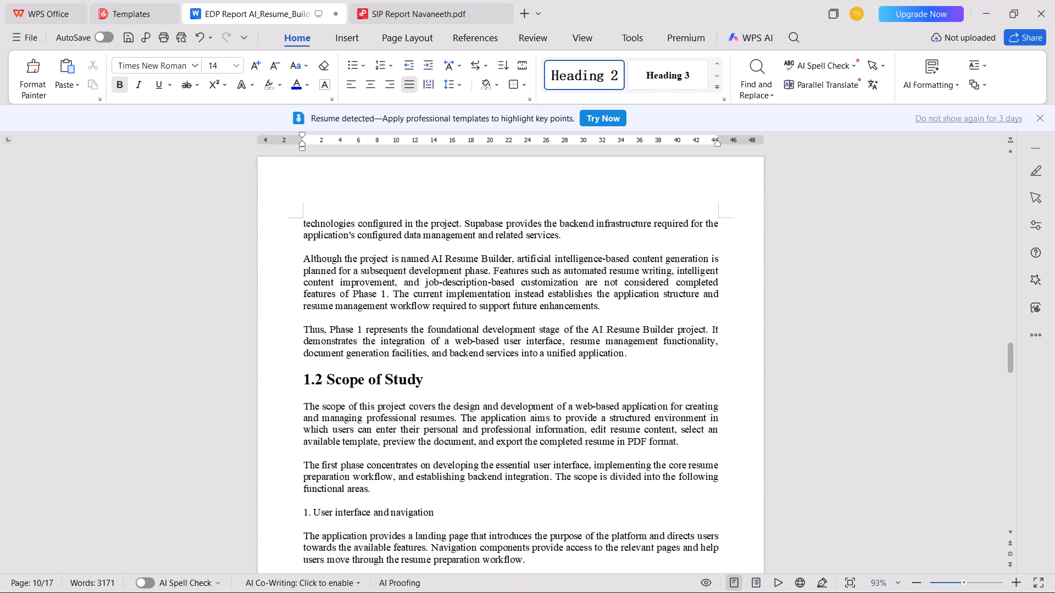
{"action": "left_click", "coordinate": [262, 377]}
{"action": "left_click", "coordinate": [227, 61]}
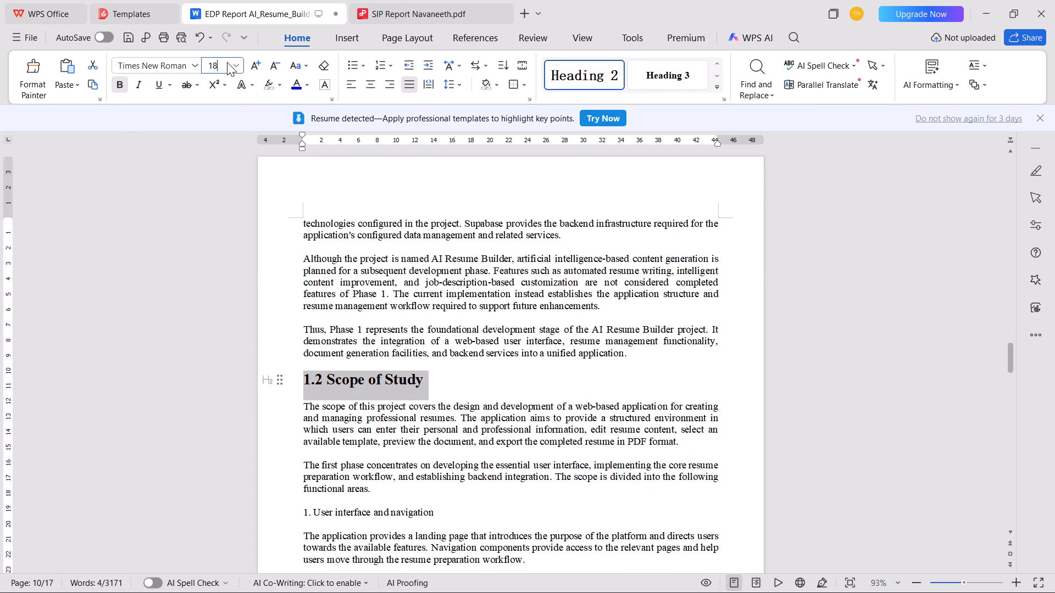
{"action": "key", "text": "BackSpace"}
{"action": "key", "text": "4"}
{"action": "key", "text": "Return"}
Select the section headings 1.3, 1.4, 1.5, 1.6 and 1.7 together and set them all to 14 pt.
{"action": "scroll", "coordinate": [235, 177], "scroll_direction": "down", "scroll_amount": 5}
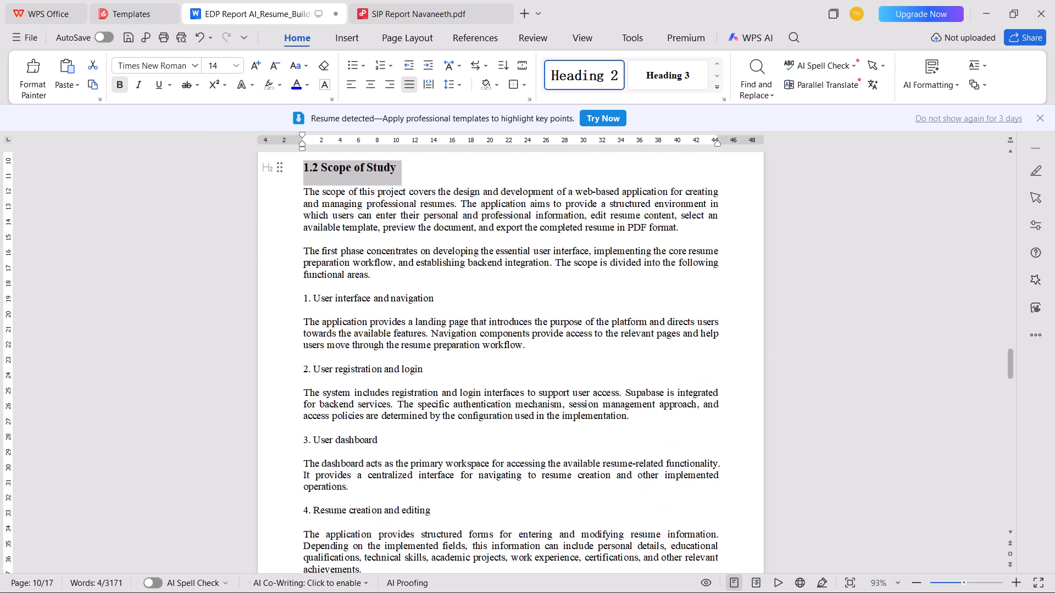
{"action": "scroll", "coordinate": [303, 437], "scroll_direction": "down", "scroll_amount": 5}
{"action": "scroll", "coordinate": [275, 398], "scroll_direction": "down", "scroll_amount": 8}
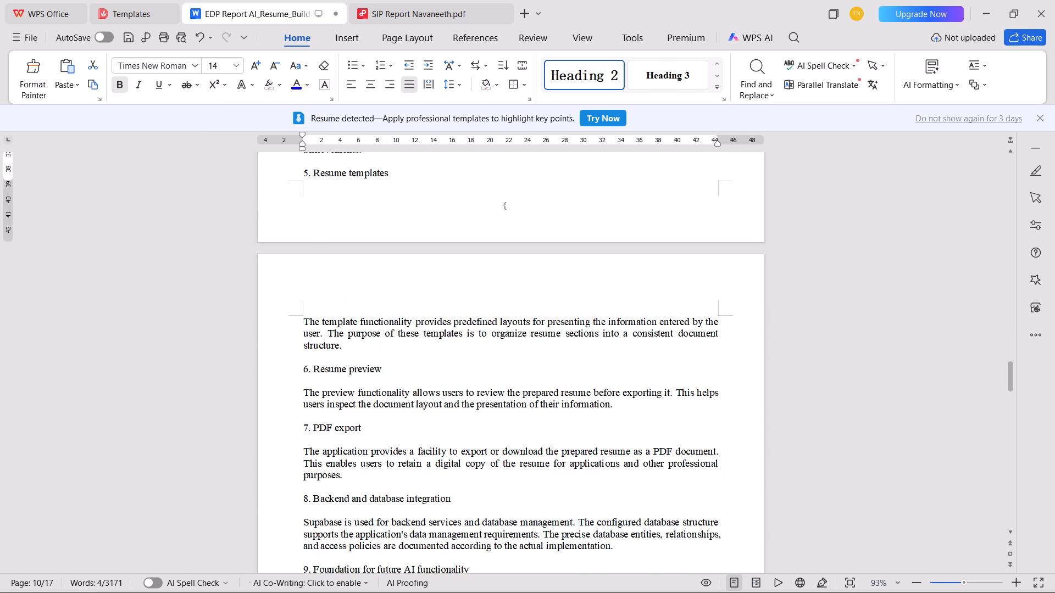
{"action": "scroll", "coordinate": [295, 394], "scroll_direction": "down", "scroll_amount": 5}
{"action": "left_click", "coordinate": [295, 399]}
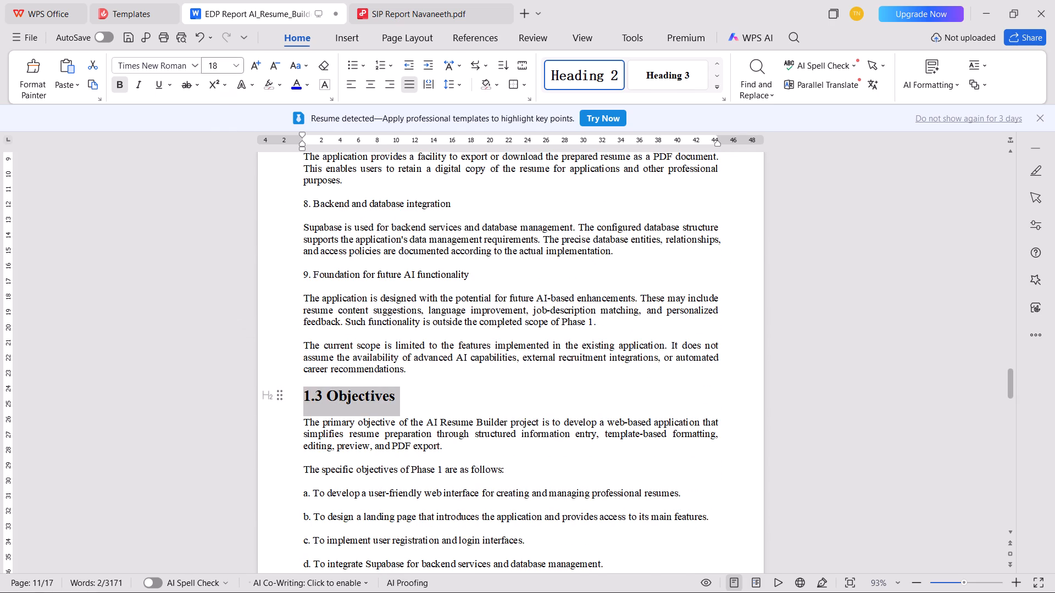
{"action": "scroll", "coordinate": [290, 166], "scroll_direction": "down", "scroll_amount": 16}
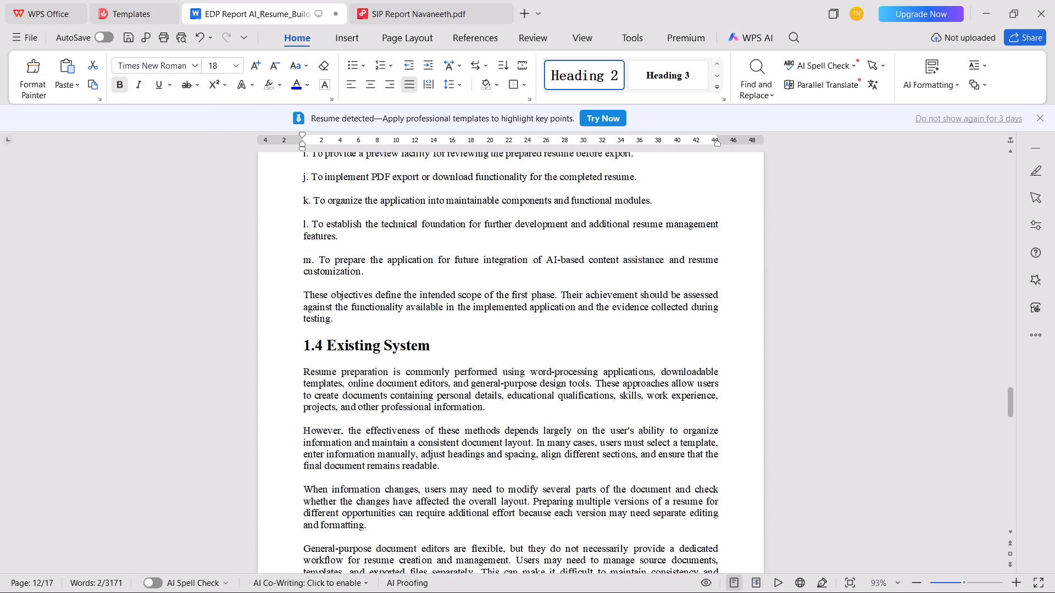
{"action": "left_click", "coordinate": [292, 340], "text": "ctrl"}
{"action": "scroll", "coordinate": [366, 307], "scroll_direction": "down", "scroll_amount": 20}
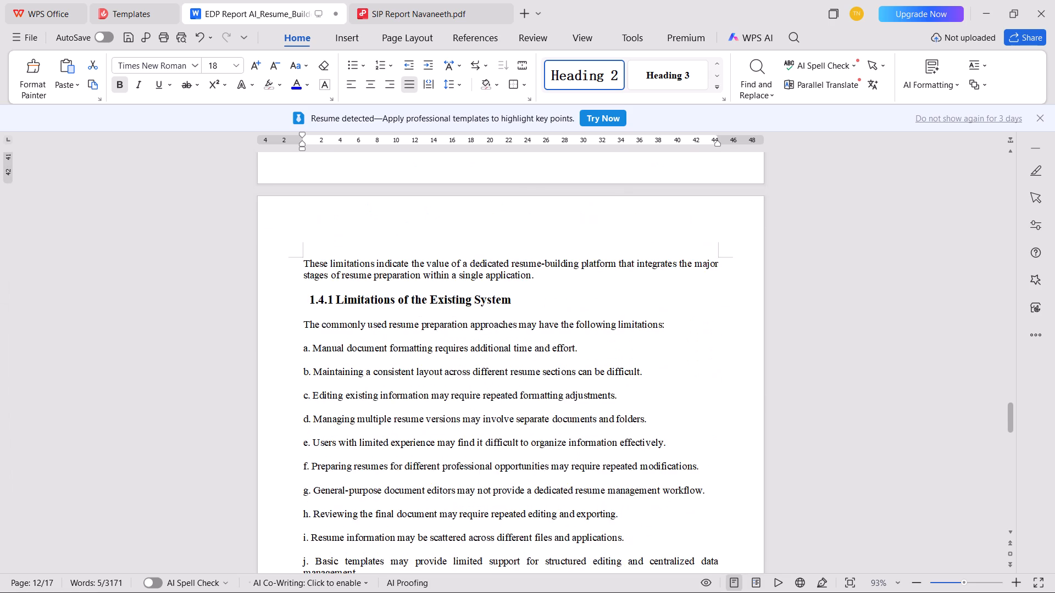
{"action": "scroll", "coordinate": [313, 315], "scroll_direction": "down", "scroll_amount": 7}
{"action": "left_click", "coordinate": [291, 386], "text": "ctrl"}
{"action": "scroll", "coordinate": [413, 306], "scroll_direction": "down", "scroll_amount": 18}
{"action": "left_click", "coordinate": [285, 328], "text": "ctrl"}
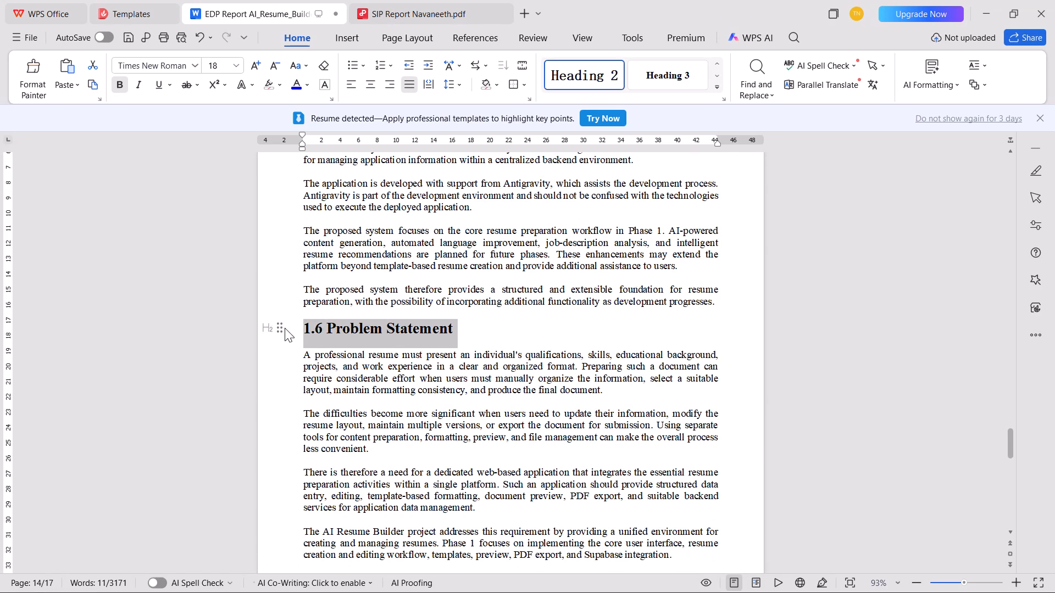
{"action": "scroll", "coordinate": [449, 306], "scroll_direction": "down", "scroll_amount": 17}
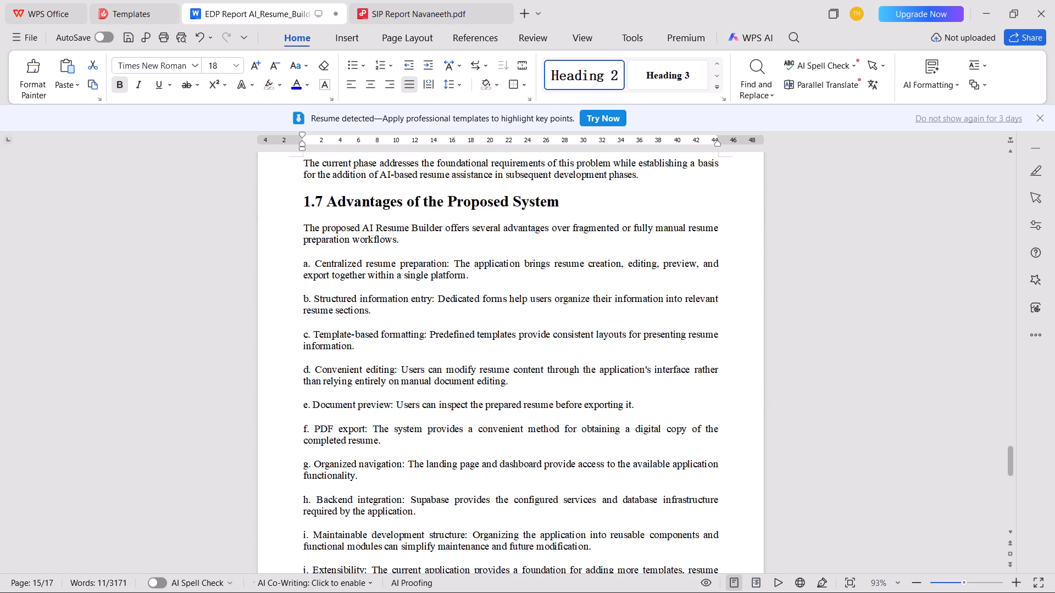
{"action": "left_click", "coordinate": [284, 197], "text": "ctrl"}
{"action": "scroll", "coordinate": [411, 233], "scroll_direction": "down", "scroll_amount": 14}
{"action": "scroll", "coordinate": [404, 245], "scroll_direction": "up", "scroll_amount": 1}
{"action": "scroll", "coordinate": [402, 248], "scroll_direction": "down", "scroll_amount": 4}
{"action": "scroll", "coordinate": [401, 251], "scroll_direction": "up", "scroll_amount": 4}
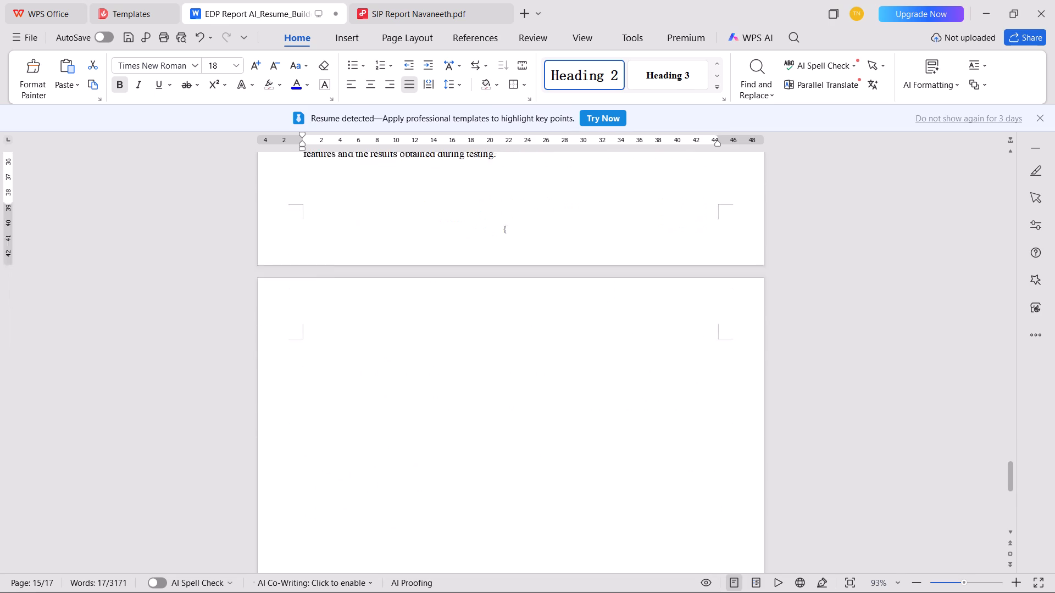
{"action": "scroll", "coordinate": [401, 251], "scroll_direction": "up", "scroll_amount": 6}
{"action": "left_click", "coordinate": [219, 71]}
{"action": "type", "text": "14"}
{"action": "key", "text": "Return"}
{"action": "scroll", "coordinate": [237, 279], "scroll_direction": "up", "scroll_amount": 11}
{"action": "scroll", "coordinate": [336, 355], "scroll_direction": "up", "scroll_amount": 2}
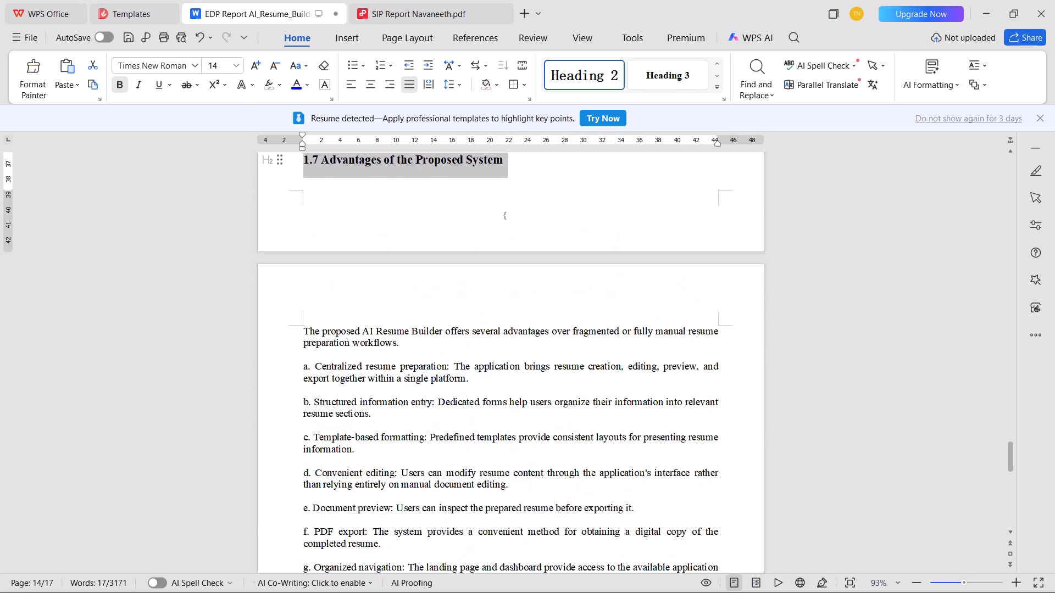
{"action": "scroll", "coordinate": [336, 355], "scroll_direction": "up", "scroll_amount": 2}
{"action": "scroll", "coordinate": [336, 355], "scroll_direction": "down", "scroll_amount": 1}
{"action": "scroll", "coordinate": [336, 355], "scroll_direction": "up", "scroll_amount": 15}
{"action": "scroll", "coordinate": [313, 374], "scroll_direction": "up", "scroll_amount": 20}
{"action": "scroll", "coordinate": [313, 374], "scroll_direction": "up", "scroll_amount": 4}
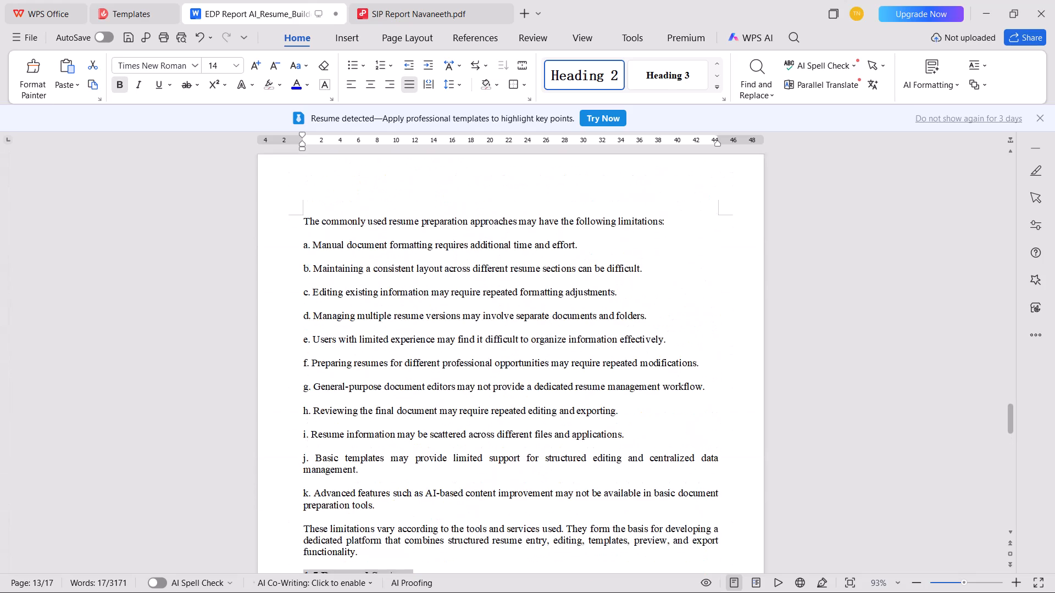
{"action": "left_click", "coordinate": [473, 313]}
In section 1.2, join the "1. User interface and navigation" line to its description, separated by a spaced colon.
{"action": "scroll", "coordinate": [473, 312], "scroll_direction": "up", "scroll_amount": 3}
{"action": "scroll", "coordinate": [326, 384], "scroll_direction": "up", "scroll_amount": 7}
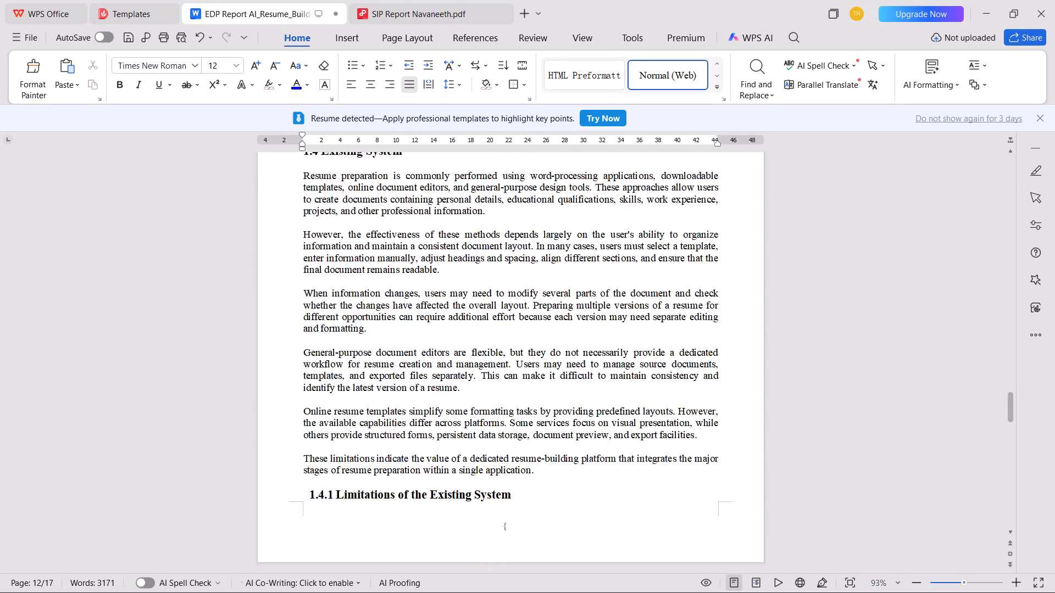
{"action": "scroll", "coordinate": [318, 385], "scroll_direction": "up", "scroll_amount": 12}
{"action": "scroll", "coordinate": [315, 382], "scroll_direction": "up", "scroll_amount": 19}
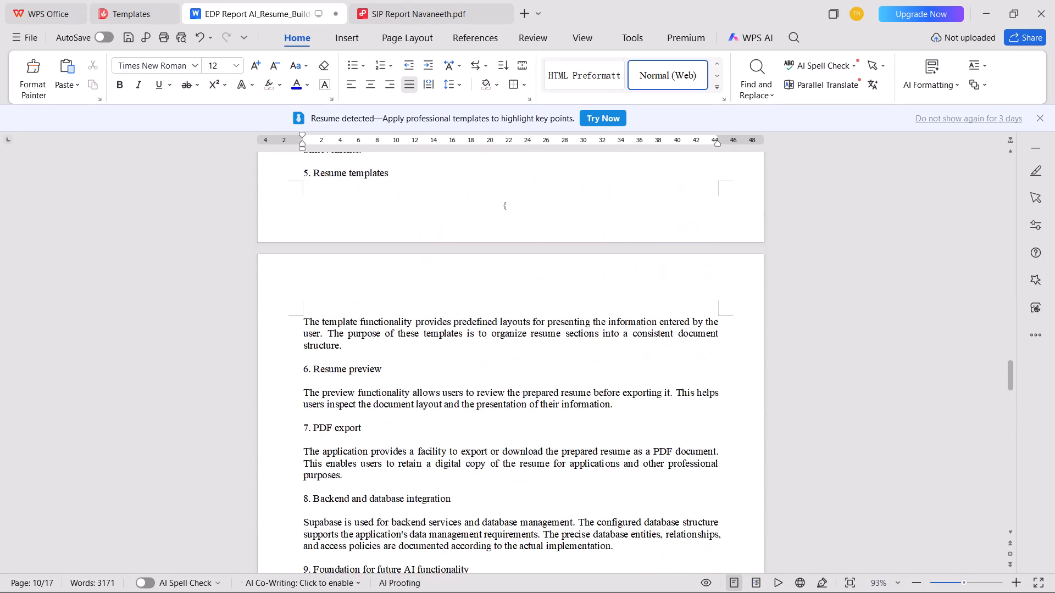
{"action": "scroll", "coordinate": [310, 378], "scroll_direction": "up", "scroll_amount": 16}
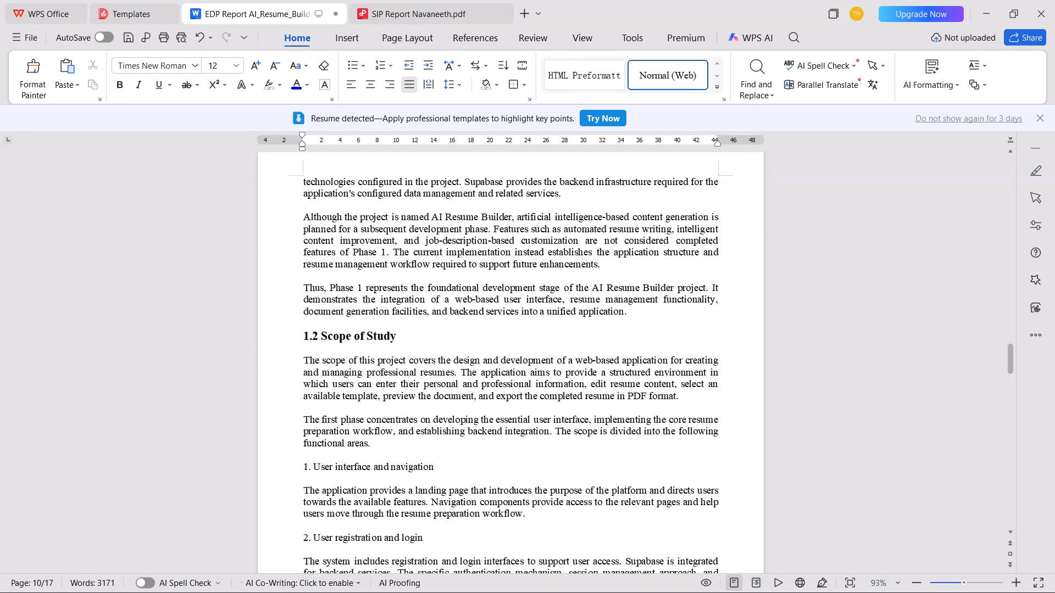
{"action": "left_click", "coordinate": [301, 493]}
{"action": "key", "text": "BackSpace"}
{"action": "key", "text": "space"}
{"action": "type", "text": ":"}
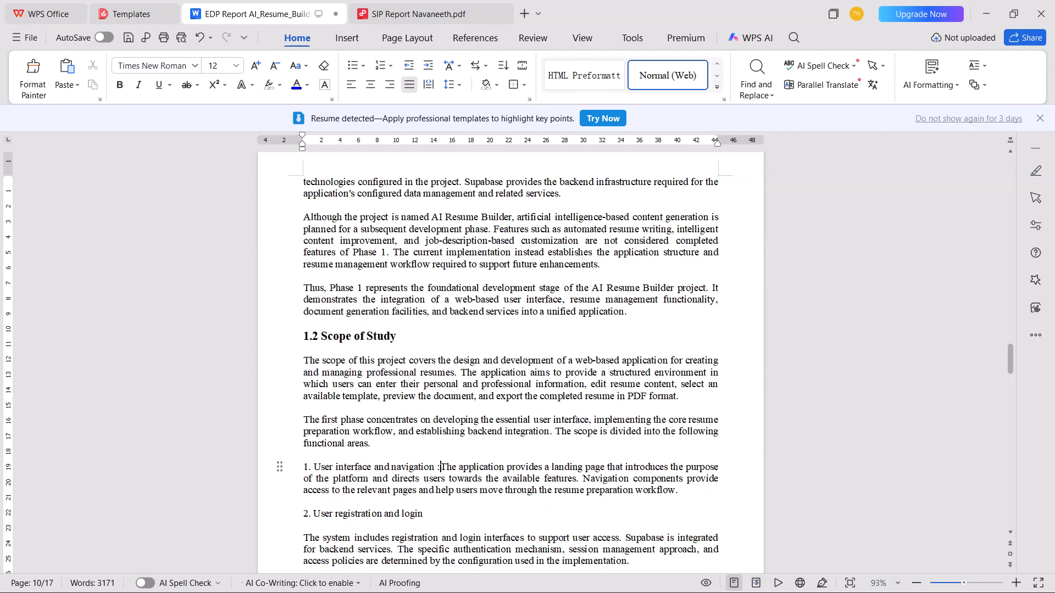
{"action": "key", "text": "space"}
Remove the number "1." before "User interface and navigation", keeping the item as its own paragraph.
{"action": "key", "text": "Up"}
{"action": "key", "text": "Delete"}
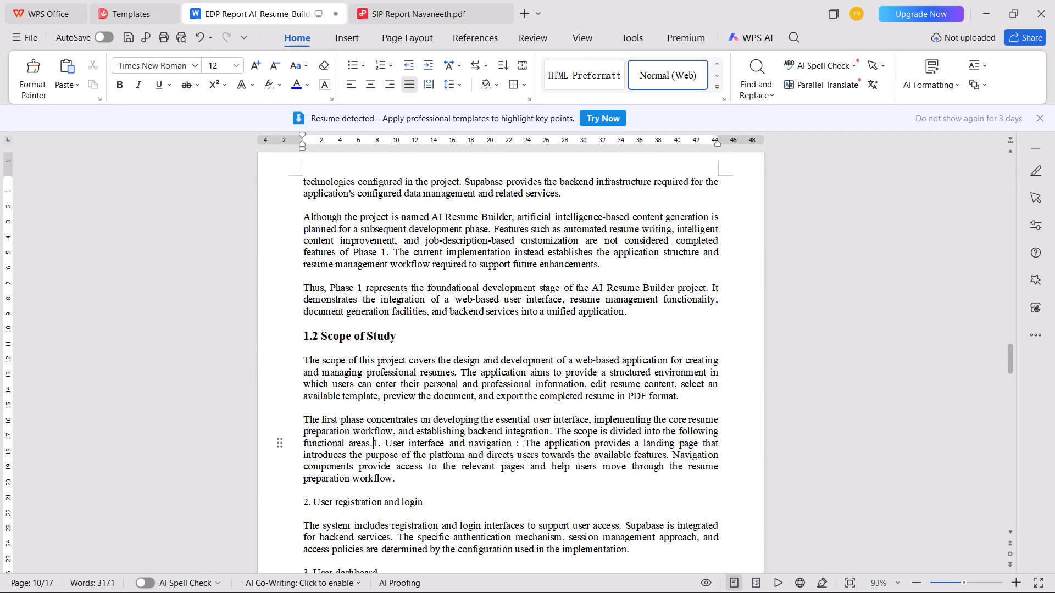
{"action": "key", "text": "Return"}
{"action": "key", "text": "Down"}
{"action": "key", "text": "Down"}
{"action": "key", "text": "Up"}
{"action": "key", "text": "Up"}
{"action": "key", "text": "Up"}
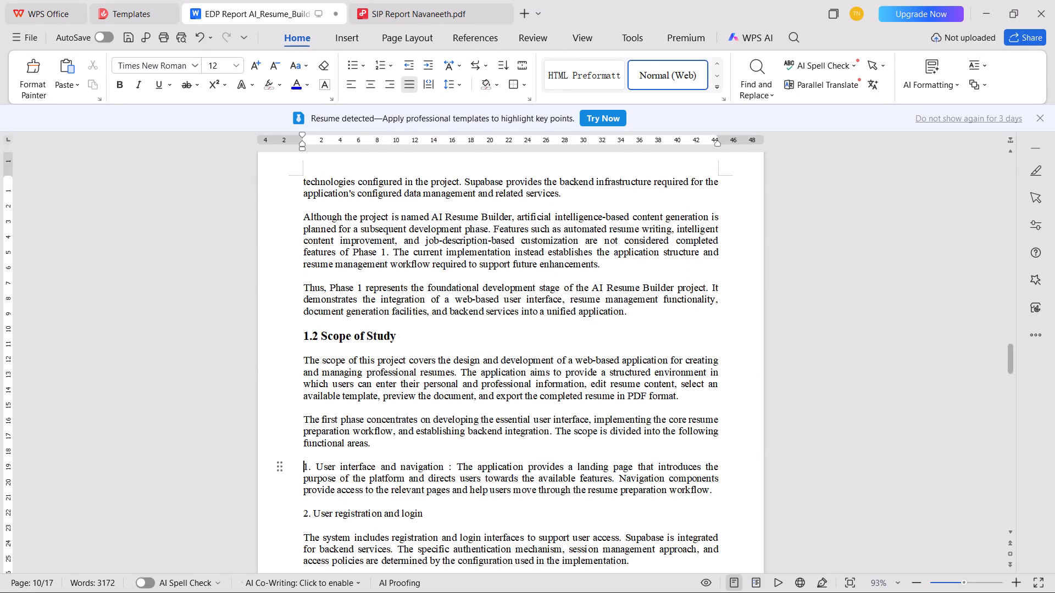
{"action": "key", "text": "Down"}
{"action": "key", "text": "ctrl+Right"}
{"action": "key", "text": "ctrl+Right"}
{"action": "key", "text": "BackSpace"}
{"action": "key", "text": "BackSpace"}
{"action": "key", "text": "BackSpace"}
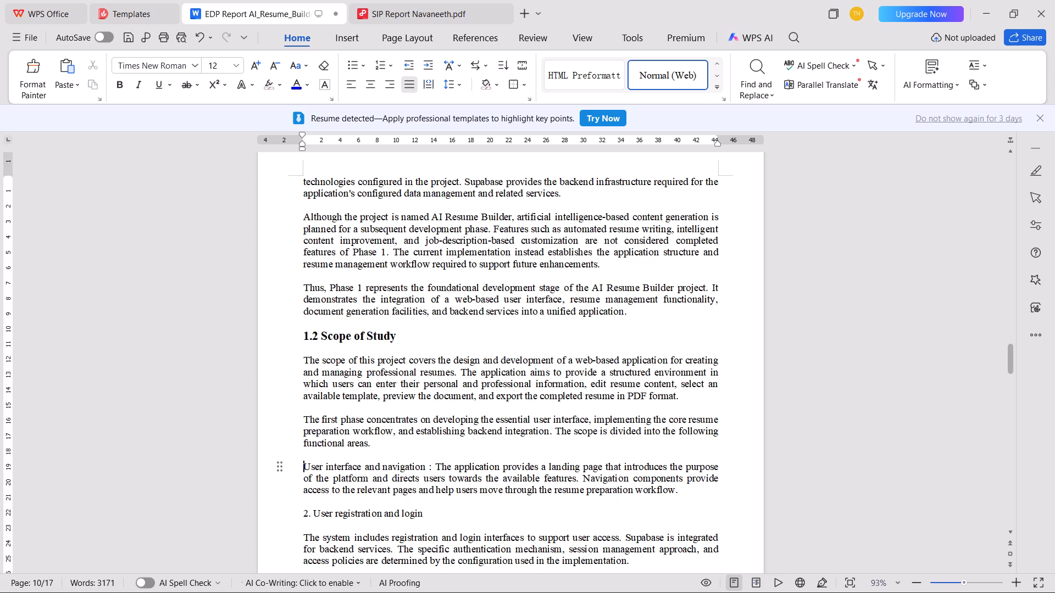
Remove the number "2." before "User registration and login" and join the line to its description with a spaced colon.
{"action": "key", "text": "Down"}
{"action": "key", "text": "Down"}
{"action": "key", "text": "Down"}
{"action": "key", "text": "Down"}
{"action": "key", "text": "Up"}
{"action": "key", "text": "Delete"}
{"action": "key", "text": "Delete"}
{"action": "key", "text": "Delete"}
{"action": "key", "text": "Down"}
{"action": "key", "text": "Left"}
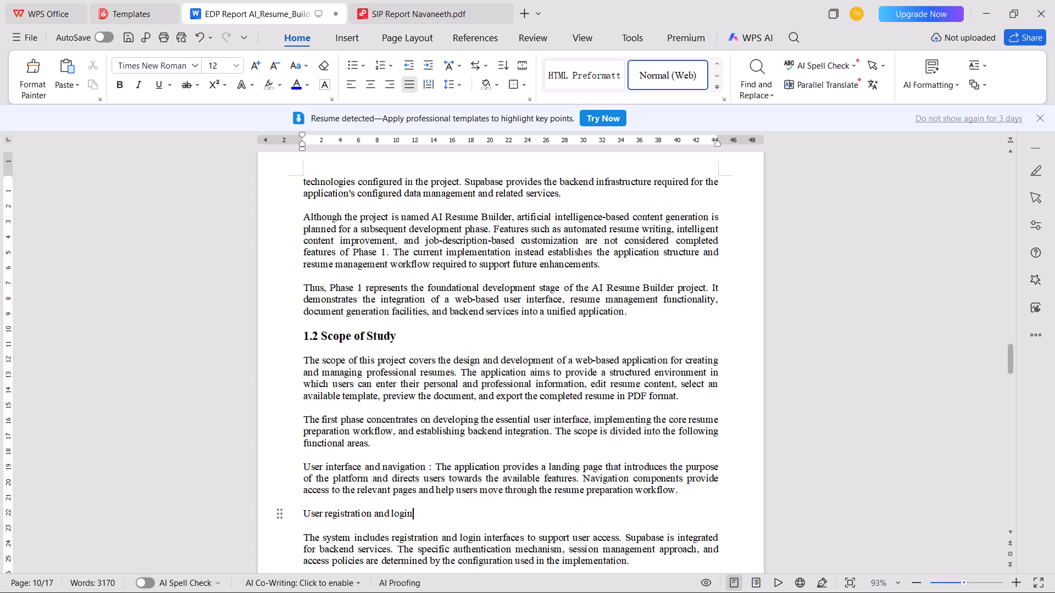
{"action": "key", "text": "Delete"}
{"action": "key", "text": "space"}
{"action": "type", "text": ":"}
{"action": "key", "text": "space"}
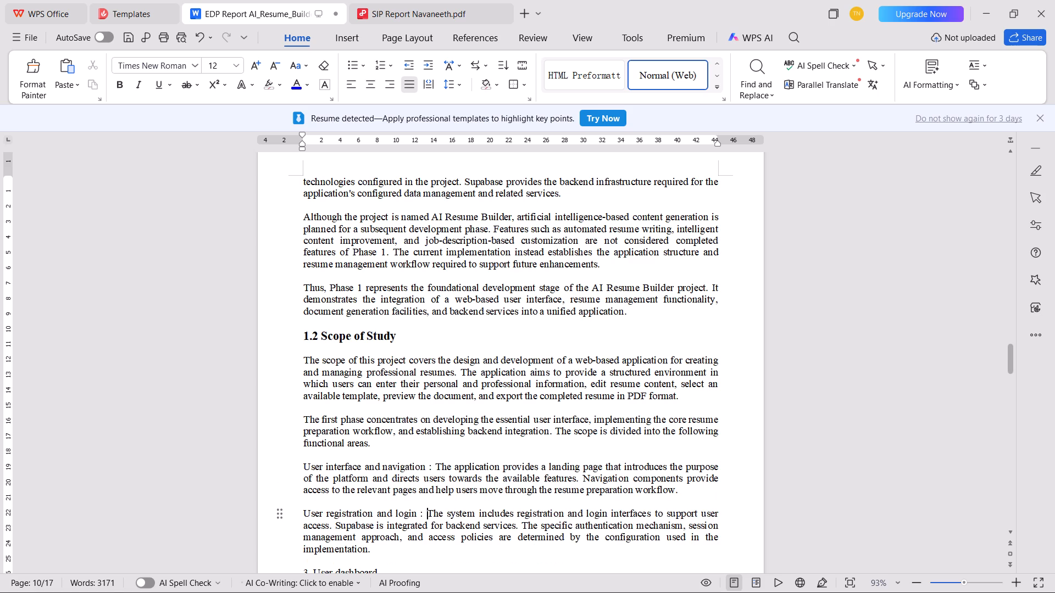
Remove the number "3." before "User dashboard" and join the line to its description with a spaced colon.
{"action": "scroll", "coordinate": [301, 493], "scroll_direction": "down", "scroll_amount": 2}
{"action": "left_click", "coordinate": [317, 456]}
{"action": "key", "text": "BackSpace"}
{"action": "key", "text": "BackSpace"}
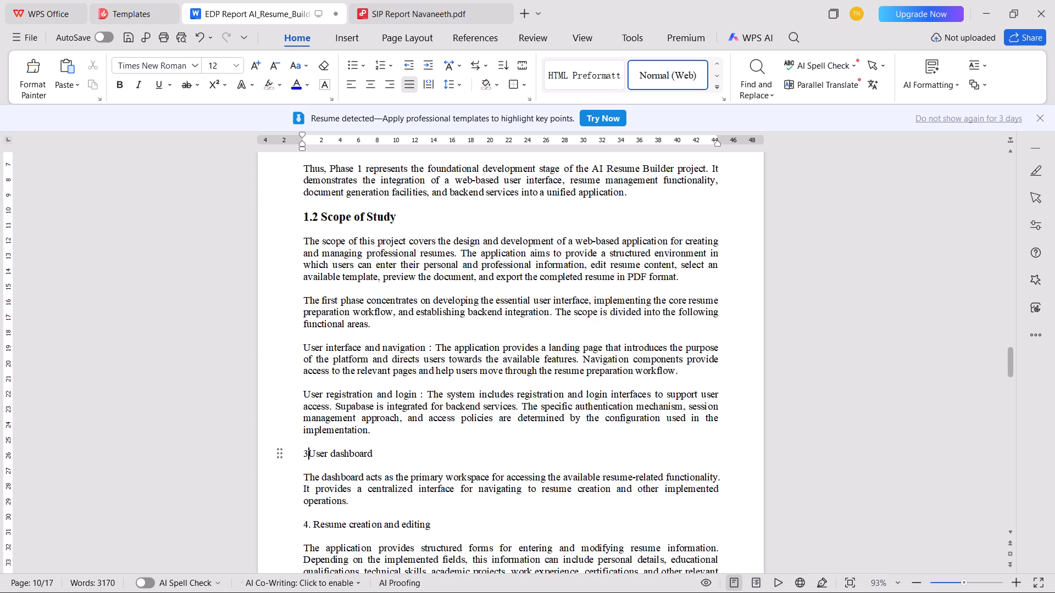
{"action": "key", "text": "BackSpace"}
{"action": "key", "text": "BackSpace"}
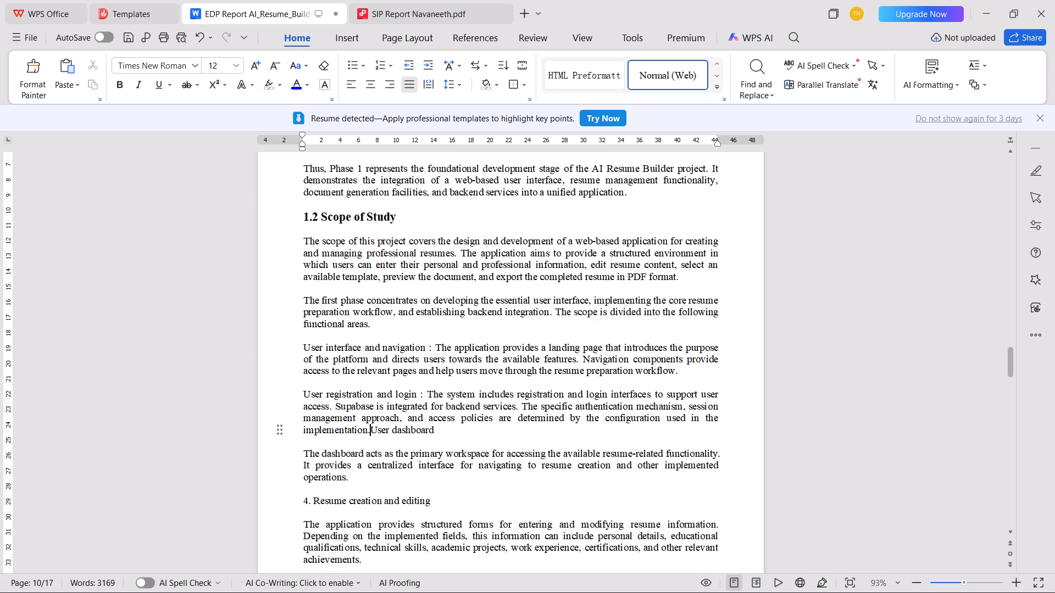
{"action": "key", "text": "Return"}
{"action": "key", "text": "Down"}
{"action": "key", "text": "BackSpace"}
{"action": "key", "text": "space"}
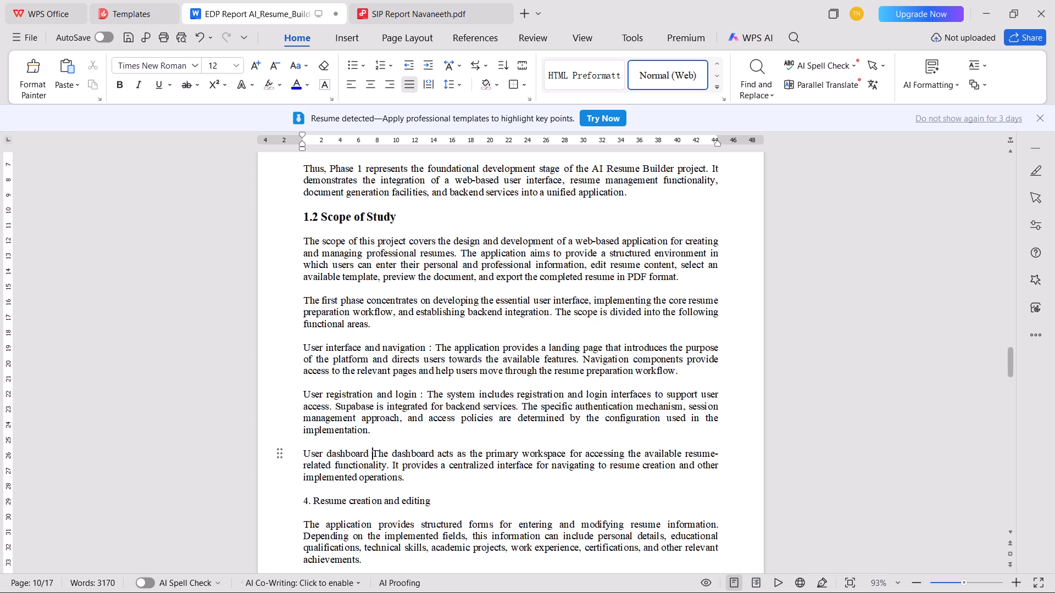
{"action": "type", "text": ":"}
{"action": "key", "text": "space"}
Remove the number "4." before "Resume creation and editing" and join the line to its description with a spaced colon.
{"action": "left_click", "coordinate": [314, 495]}
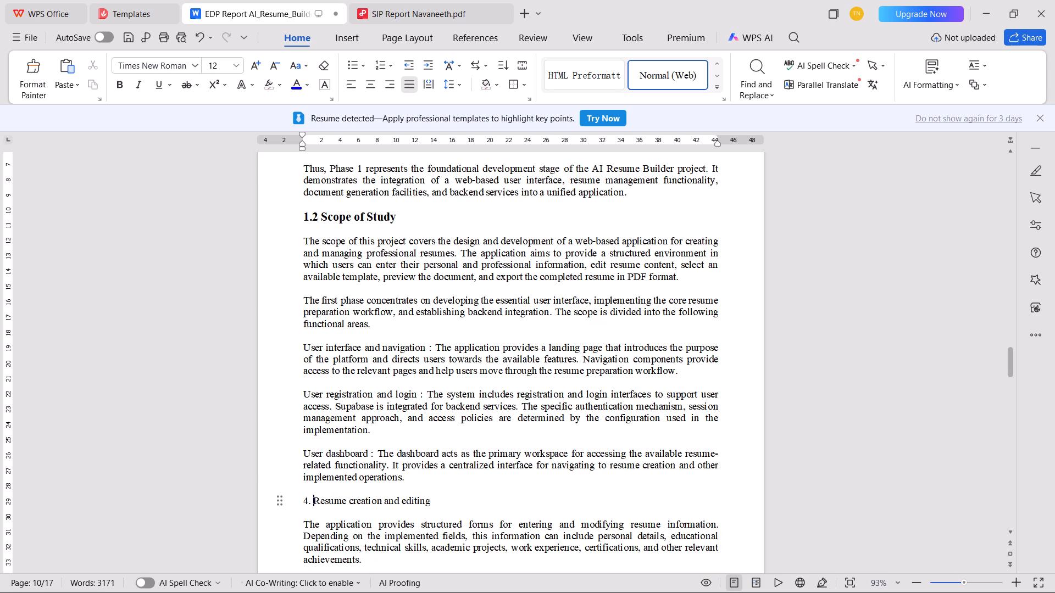
{"action": "key", "text": "BackSpace"}
{"action": "key", "text": "BackSpace"}
{"action": "key", "text": "BackSpace"}
{"action": "key", "text": "Down"}
{"action": "key", "text": "BackSpace"}
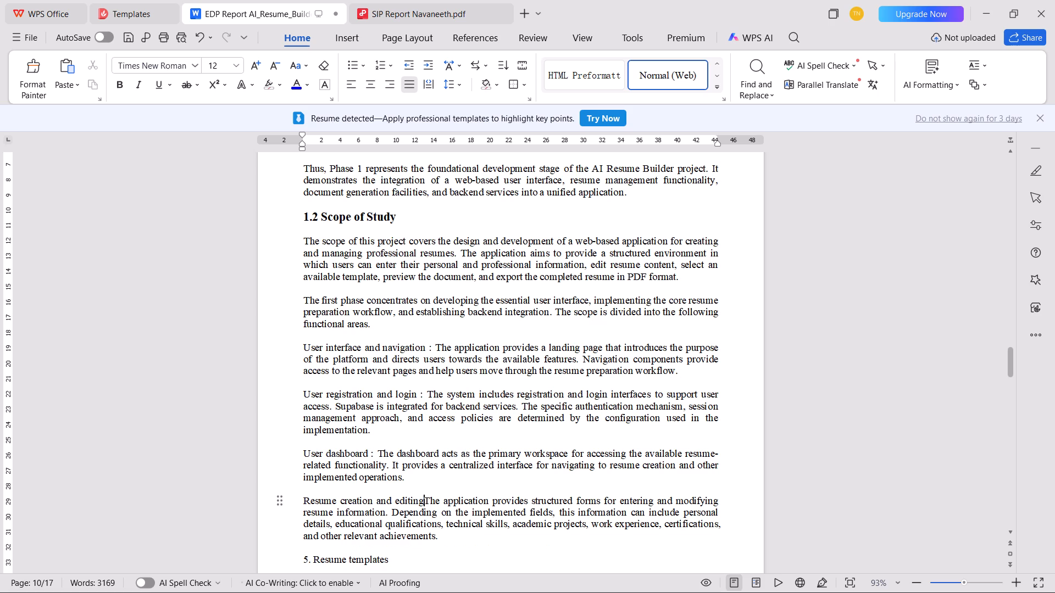
{"action": "key", "text": "space"}
{"action": "type", "text": ":"}
{"action": "key", "text": "space"}
Remove the number "5." before "Resume templates" and join the line to its description with a spaced colon.
{"action": "scroll", "coordinate": [314, 495], "scroll_direction": "down", "scroll_amount": 2}
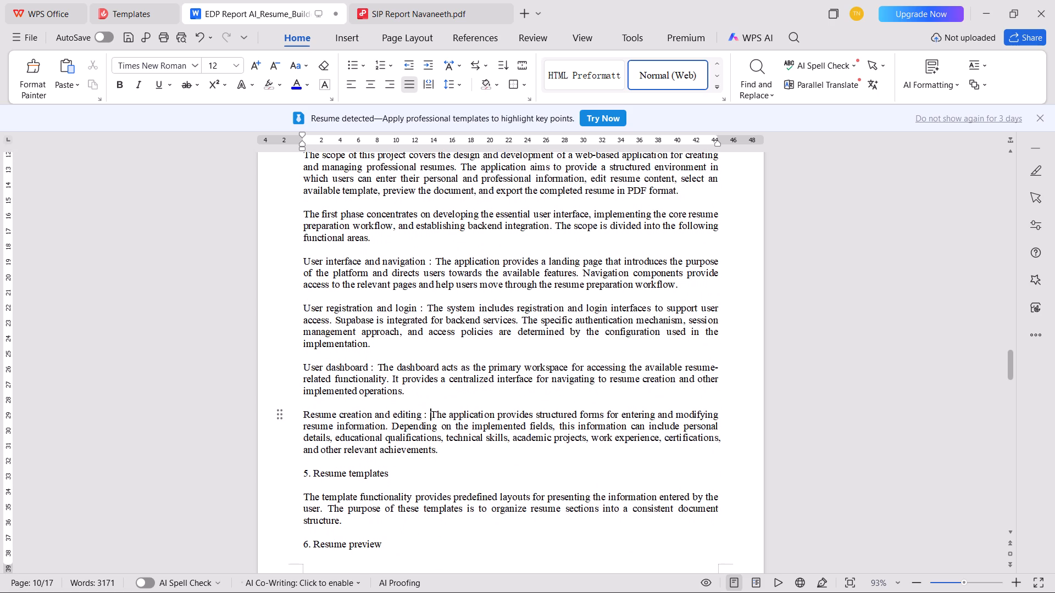
{"action": "left_click", "coordinate": [314, 473]}
{"action": "key", "text": "BackSpace"}
{"action": "key", "text": "BackSpace"}
{"action": "key", "text": "BackSpace"}
{"action": "key", "text": "BackSpace"}
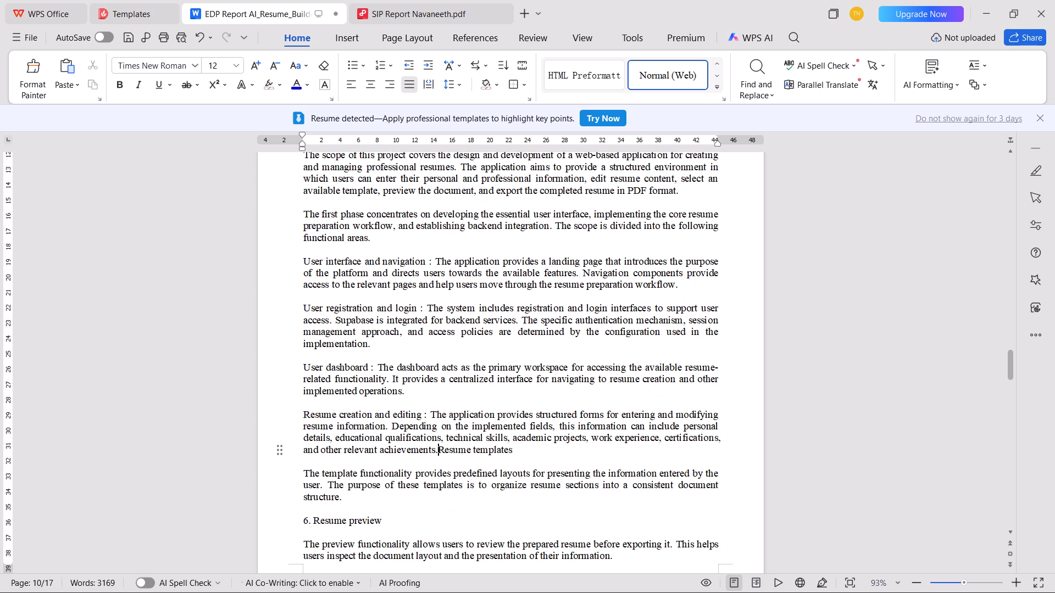
{"action": "key", "text": "Return"}
{"action": "key", "text": "Down"}
{"action": "key", "text": "BackSpace"}
{"action": "key", "text": "space"}
{"action": "type", "text": ":"}
{"action": "key", "text": "space"}
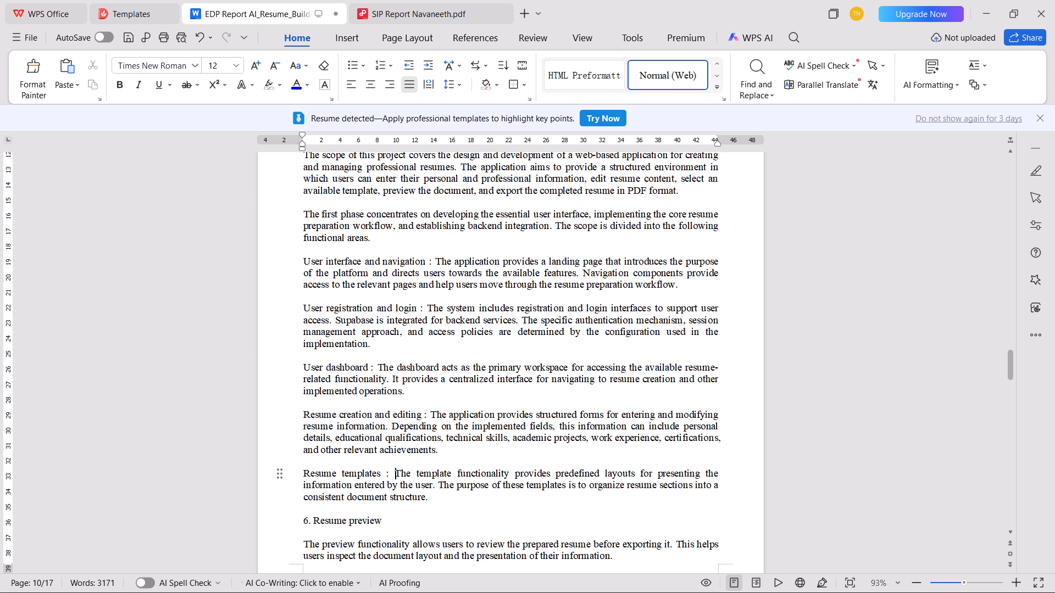
Remove the number "6." before "Resume preview" and join the line to its description with a spaced colon.
{"action": "scroll", "coordinate": [314, 473], "scroll_direction": "down", "scroll_amount": 1}
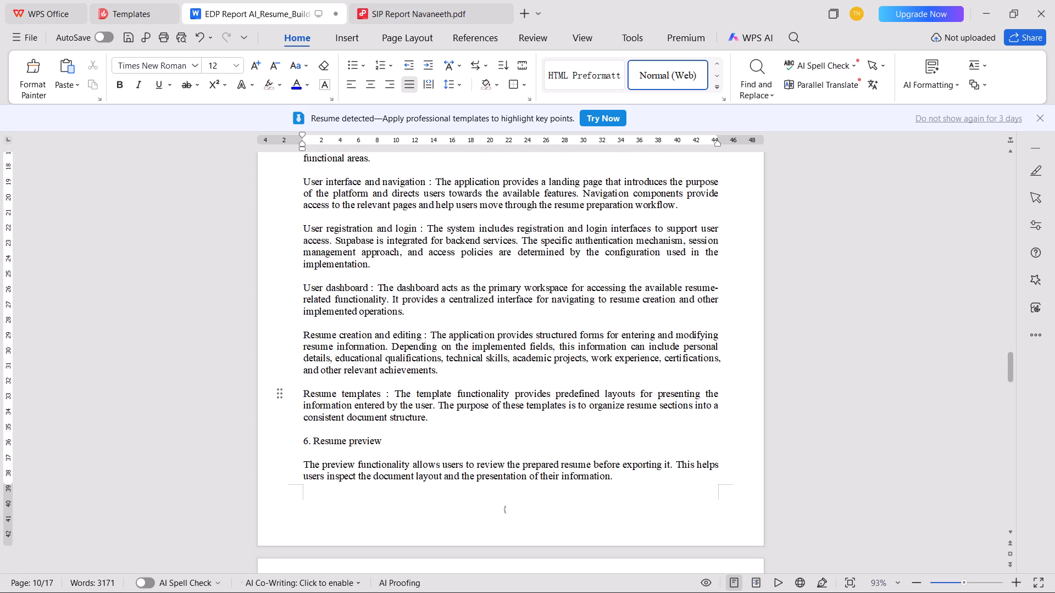
{"action": "left_click", "coordinate": [314, 446]}
{"action": "key", "text": "BackSpace"}
{"action": "key", "text": "BackSpace"}
{"action": "key", "text": "BackSpace"}
{"action": "key", "text": "Down"}
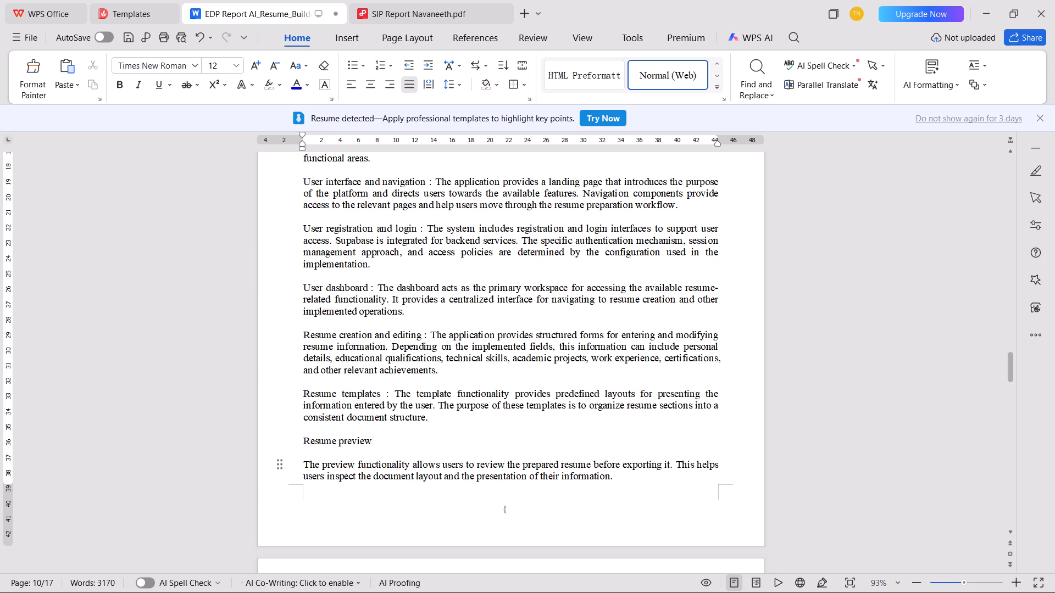
{"action": "key", "text": "Down"}
{"action": "key", "text": "Up"}
{"action": "key", "text": "BackSpace"}
{"action": "key", "text": "space"}
{"action": "type", "text": ":"}
{"action": "key", "text": "space"}
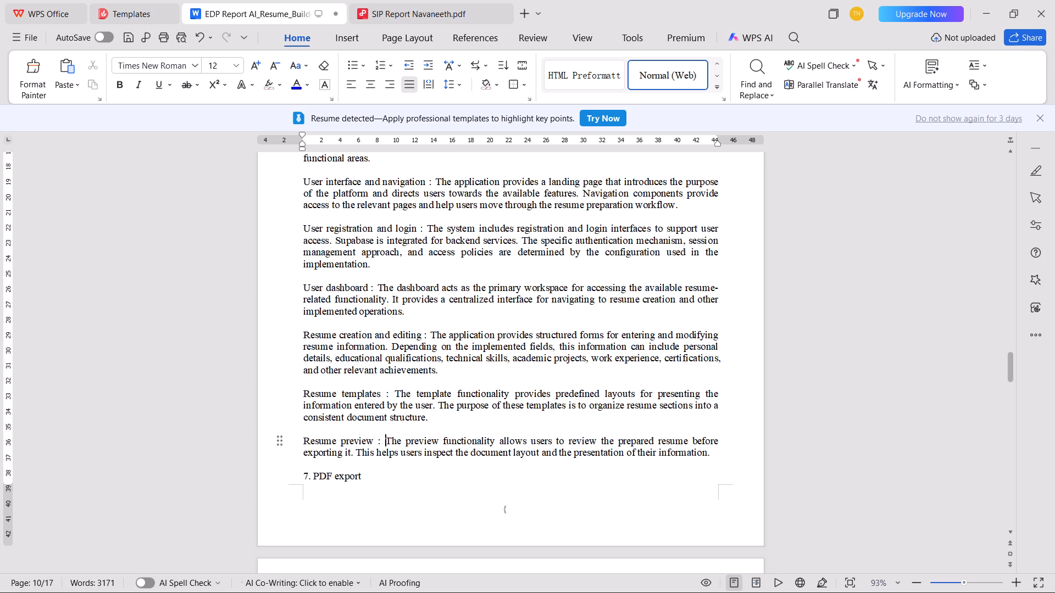
Remove the number "7." before "PDF export" and join the line to its description with a spaced colon.
{"action": "scroll", "coordinate": [421, 459], "scroll_direction": "down", "scroll_amount": 2}
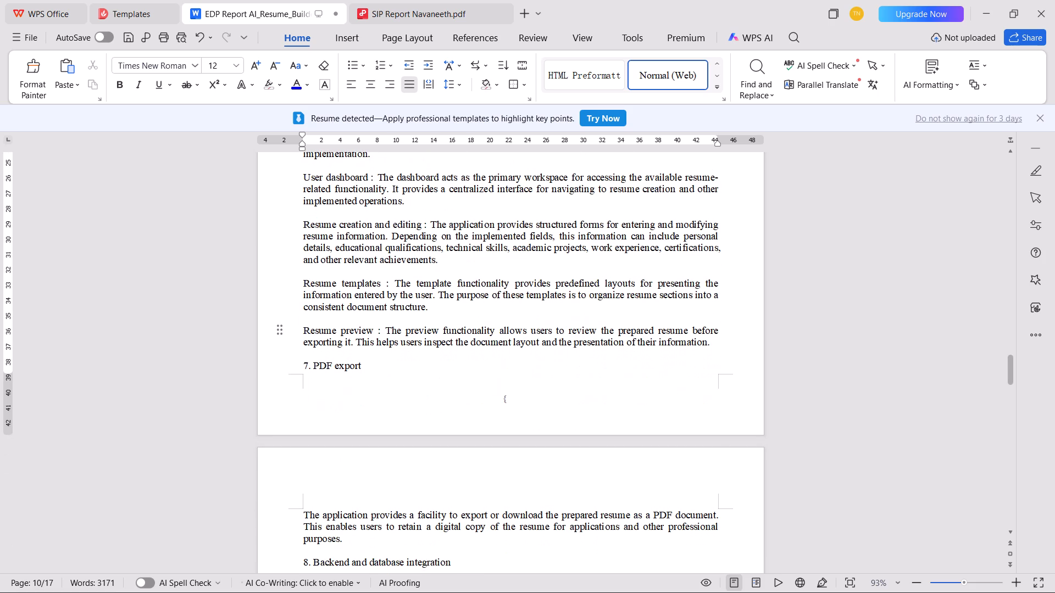
{"action": "scroll", "coordinate": [421, 459], "scroll_direction": "down", "scroll_amount": 2}
{"action": "left_click", "coordinate": [316, 280]}
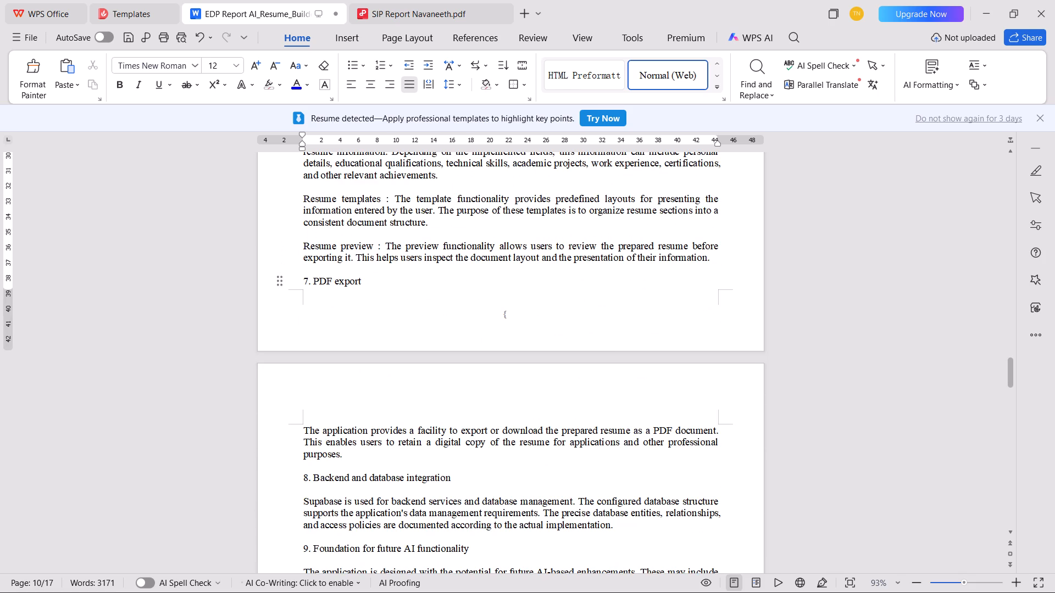
{"action": "key", "text": "ctrl+BackSpace"}
{"action": "key", "text": "BackSpace"}
{"action": "key", "text": "Right"}
{"action": "key", "text": "ctrl+Right"}
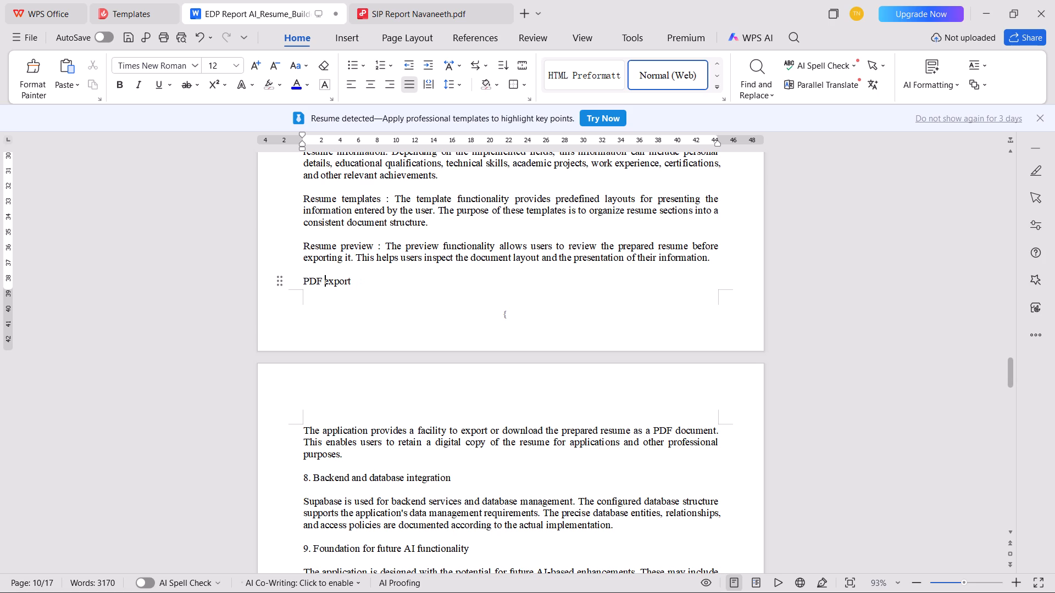
{"action": "key", "text": "ctrl+Right"}
{"action": "key", "text": "space"}
{"action": "type", "text": ":"}
{"action": "key", "text": "space"}
{"action": "key", "text": "Delete"}
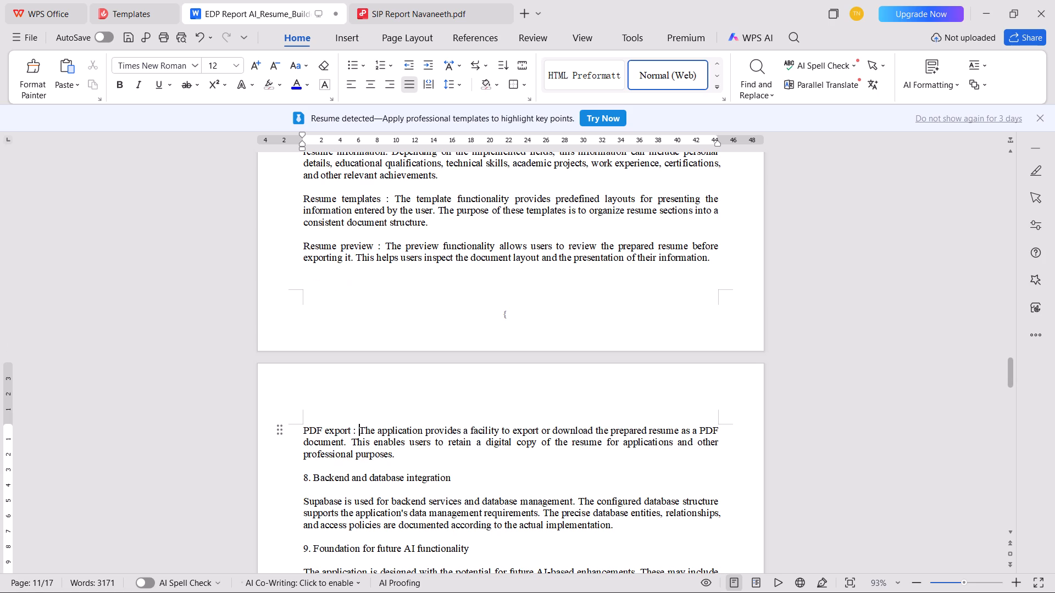
Remove the number "8." before "Backend and database integration" and join the line to its description with a spaced colon.
{"action": "key", "text": "Down"}
{"action": "key", "text": "Down"}
{"action": "key", "text": "Down"}
{"action": "key", "text": "Left"}
{"action": "key", "text": "ctrl+Left"}
{"action": "key", "text": "ctrl+Left"}
{"action": "key", "text": "ctrl+Left"}
{"action": "key", "text": "ctrl+Right"}
{"action": "key", "text": "ctrl+BackSpace"}
{"action": "key", "text": "ctrl+BackSpace"}
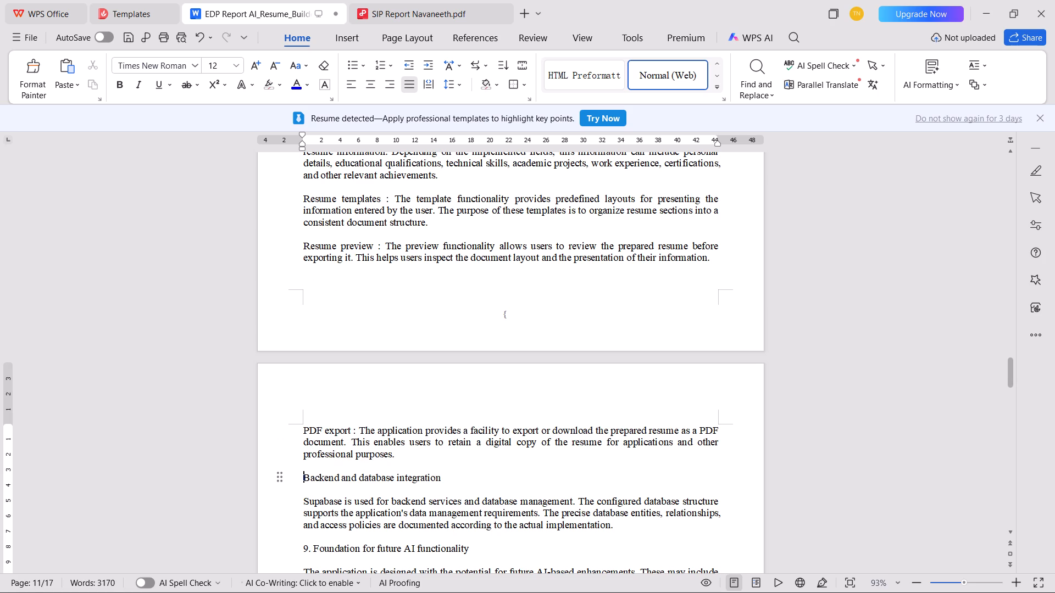
{"action": "key", "text": "Down"}
{"action": "key", "text": "ctrl+BackSpace"}
{"action": "key", "text": "space"}
{"action": "type", "text": ":"}
{"action": "key", "text": "space"}
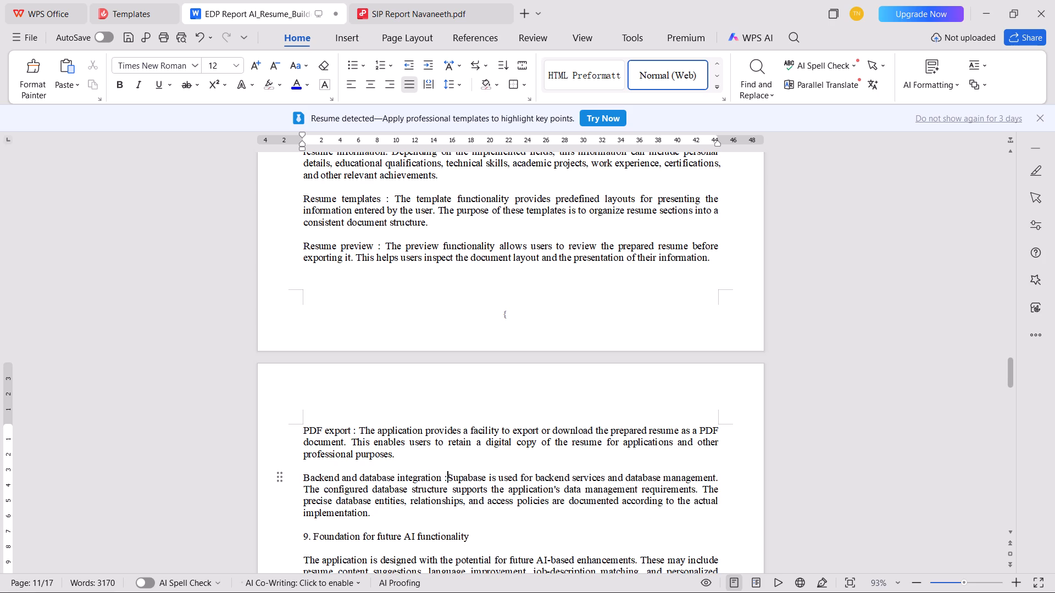
Remove the number "9." before "Foundation for future AI functionality" and join the line to its description with a spaced colon.
{"action": "scroll", "coordinate": [318, 281], "scroll_direction": "down", "scroll_amount": 2}
{"action": "left_click", "coordinate": [314, 446]}
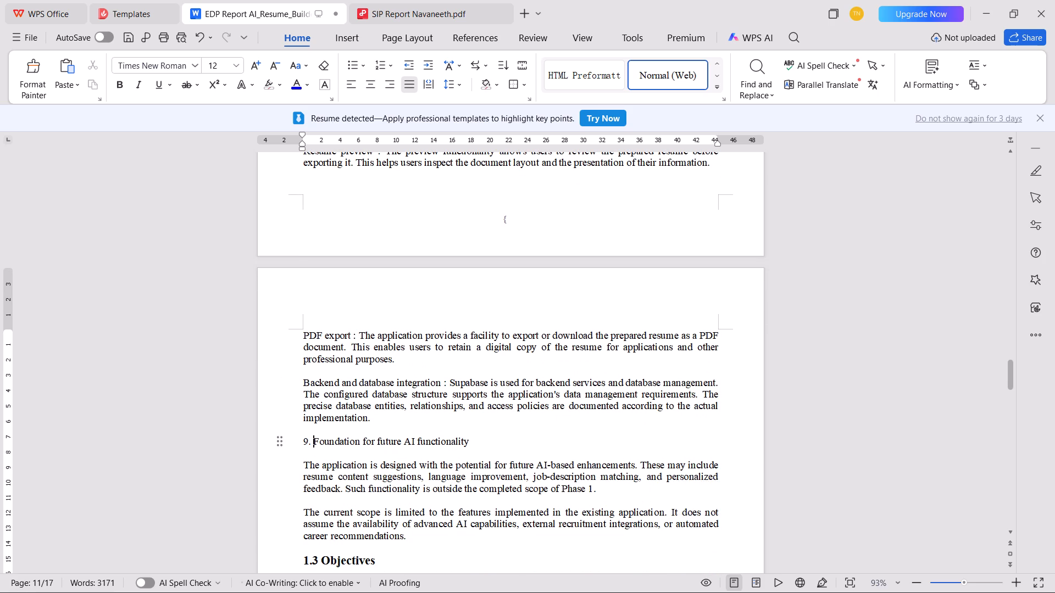
{"action": "key", "text": "ctrl+BackSpace"}
{"action": "key", "text": "ctrl+BackSpace"}
{"action": "key", "text": "BackSpace"}
{"action": "key", "text": "Return"}
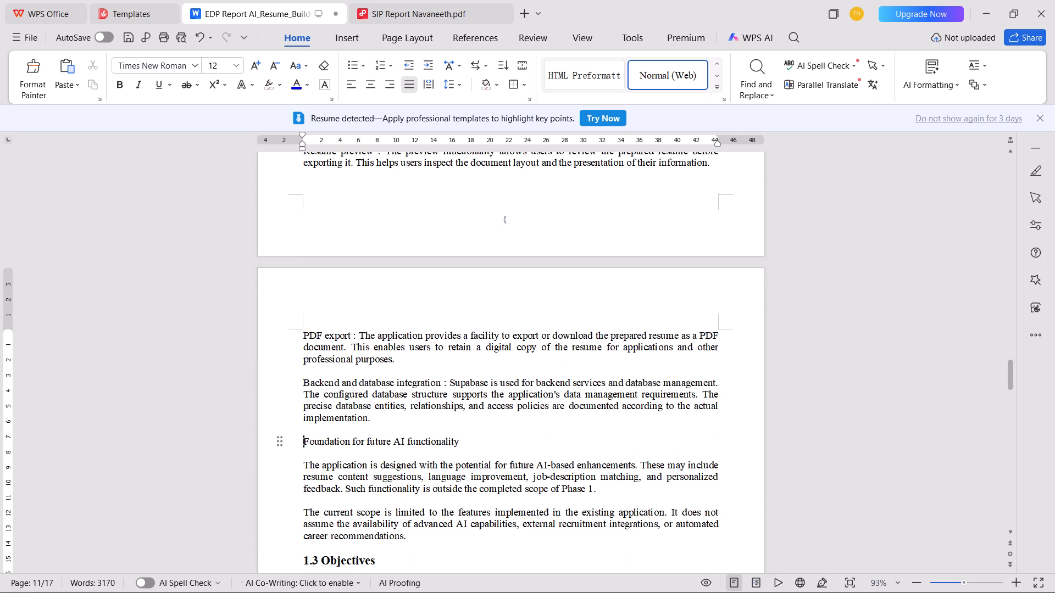
{"action": "key", "text": "Down"}
{"action": "key", "text": "BackSpace"}
{"action": "key", "text": "space"}
{"action": "type", "text": ":"}
{"action": "key", "text": "space"}
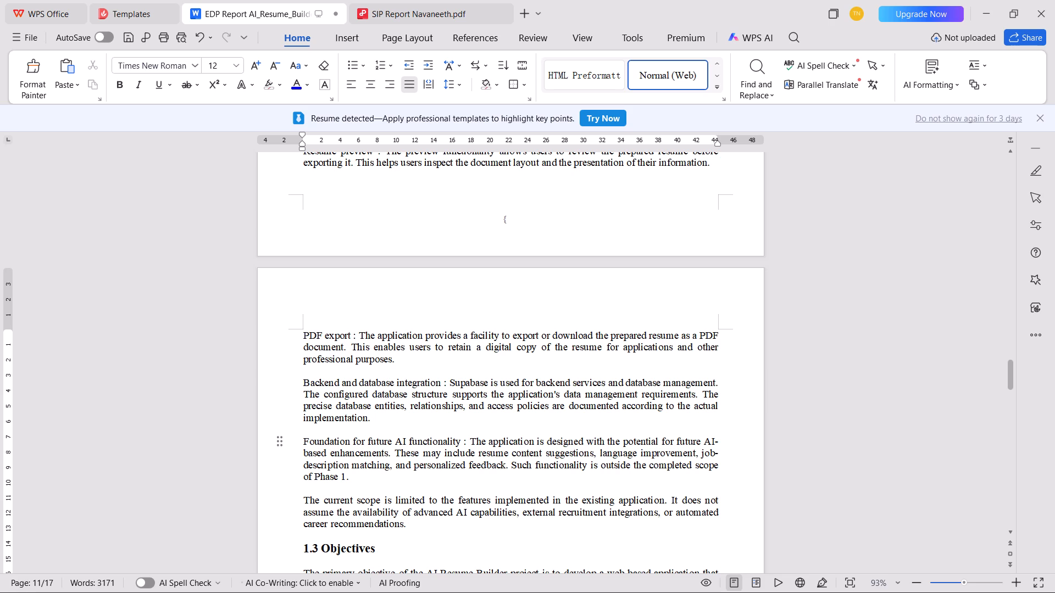
Apply a., b., c. lettered numbering to the scope paragraphs from "User interface and navigation" through "Foundation for future AI functionality".
{"action": "left_click_drag", "start_coordinate": [353, 477], "coordinate": [314, 227]}
{"action": "scroll", "coordinate": [314, 227], "scroll_direction": "up", "scroll_amount": 6}
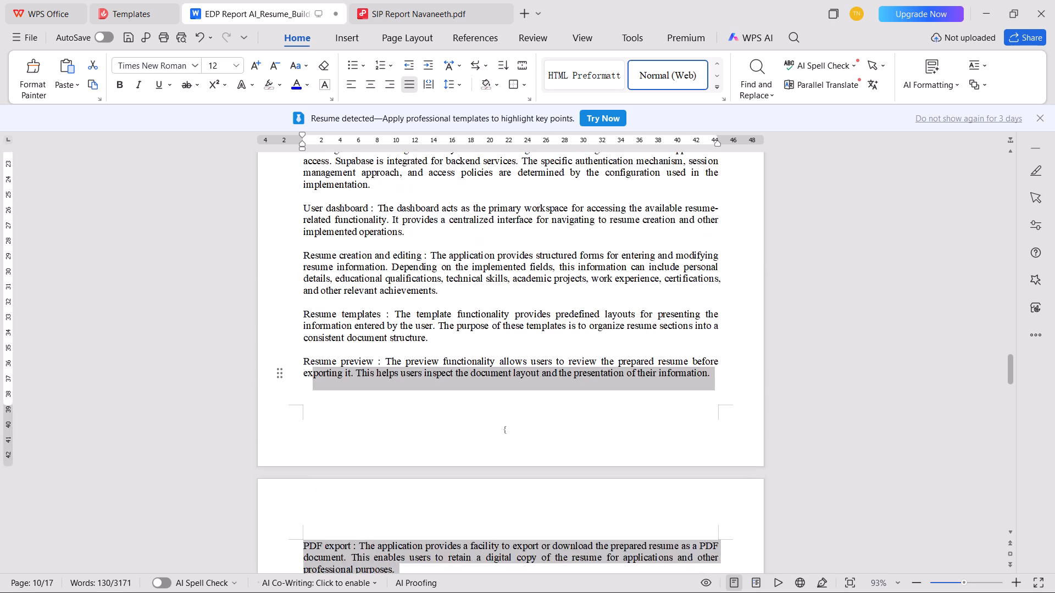
{"action": "left_click_drag", "start_coordinate": [314, 227], "coordinate": [278, 410]}
{"action": "scroll", "coordinate": [314, 227], "scroll_direction": "up", "scroll_amount": 6}
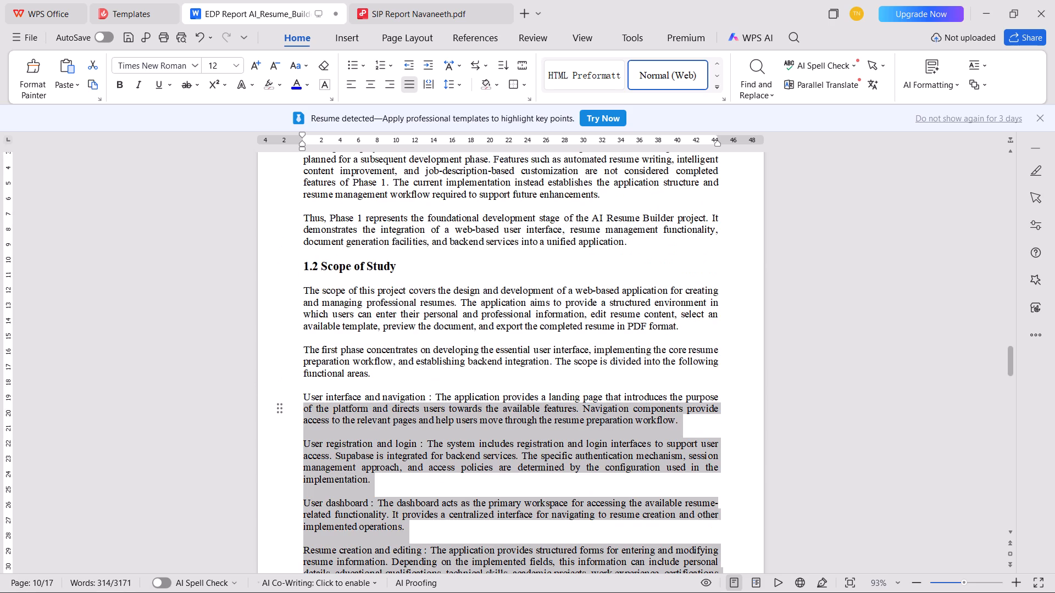
{"action": "left_click_drag", "start_coordinate": [278, 410], "coordinate": [270, 398]}
{"action": "left_click", "coordinate": [391, 63]}
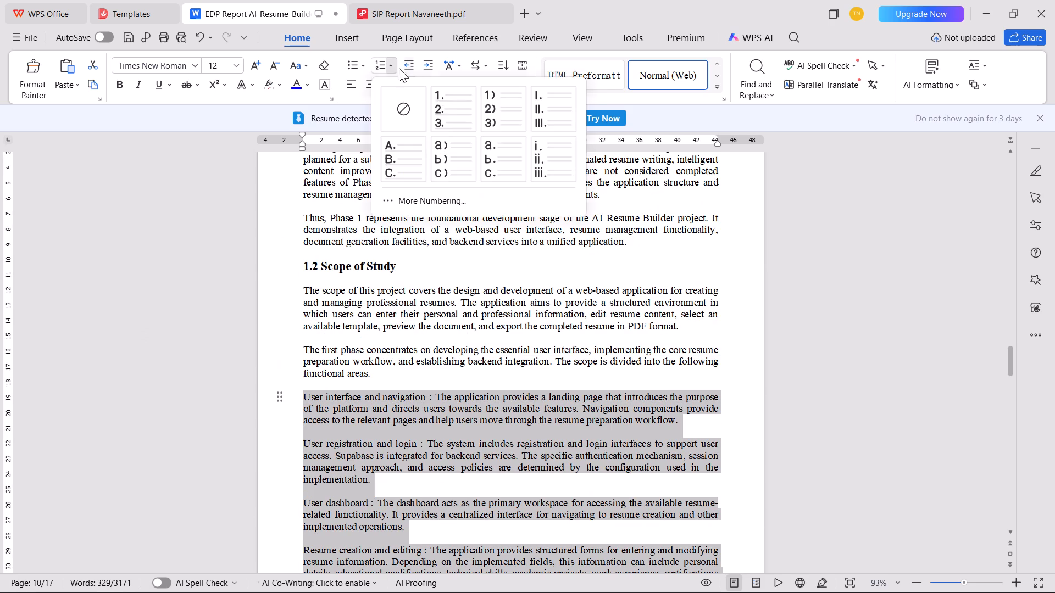
{"action": "left_click", "coordinate": [482, 160]}
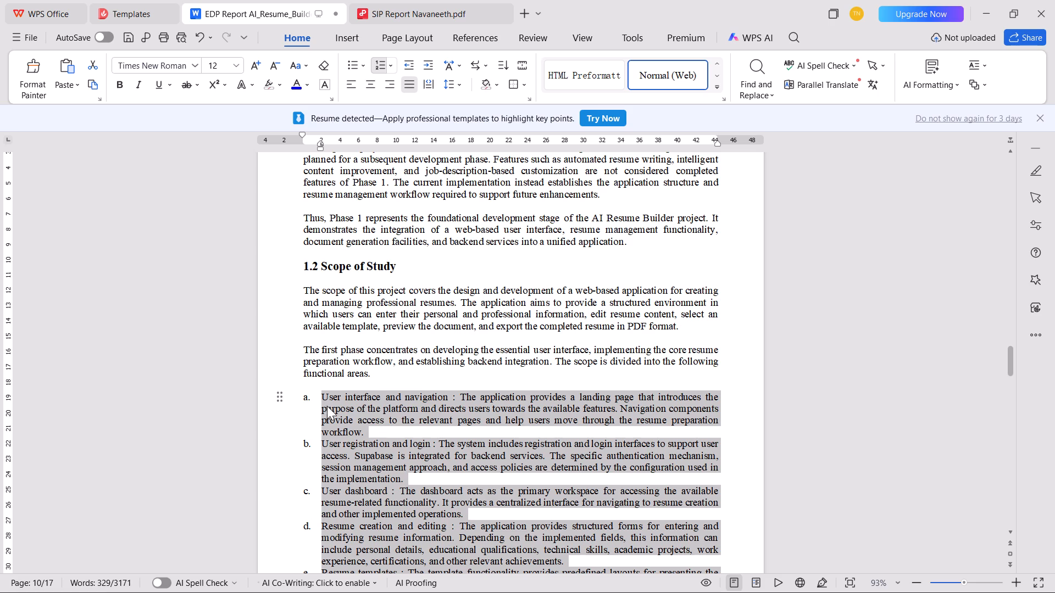
Make the letter labels of the scope list bold and indent the whole list one level.
{"action": "left_click", "coordinate": [309, 397]}
{"action": "key", "text": "ctrl+b"}
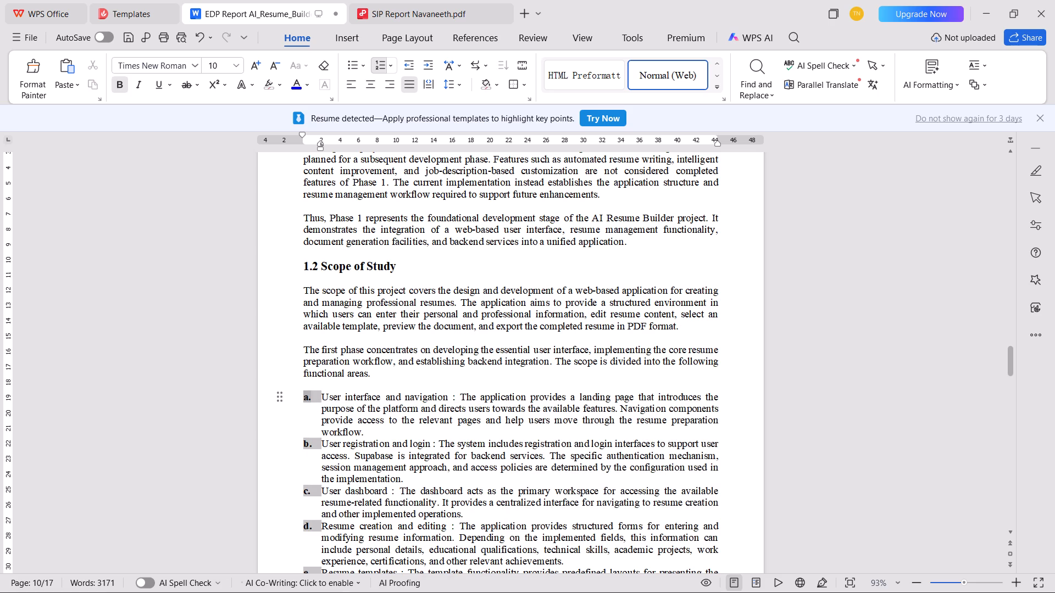
{"action": "key", "text": "Tab"}
{"action": "left_click", "coordinate": [392, 427]}
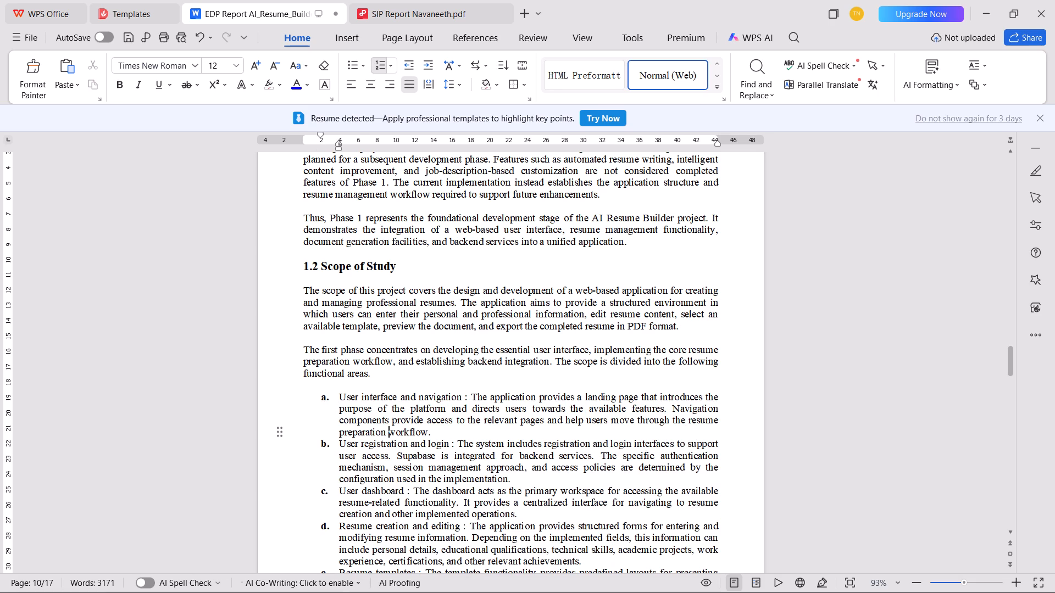
Bold the title and colon of all nine scope list items, from "User interface and navigation :" to "Foundation for future AI functionality :".
{"action": "left_click", "coordinate": [468, 398]}
{"action": "key", "text": "ctrl+shift+Left"}
{"action": "key", "text": "ctrl+shift+Left"}
{"action": "key", "text": "ctrl+shift+Left"}
{"action": "key", "text": "ctrl+shift+Left"}
{"action": "key", "text": "ctrl+shift+Left"}
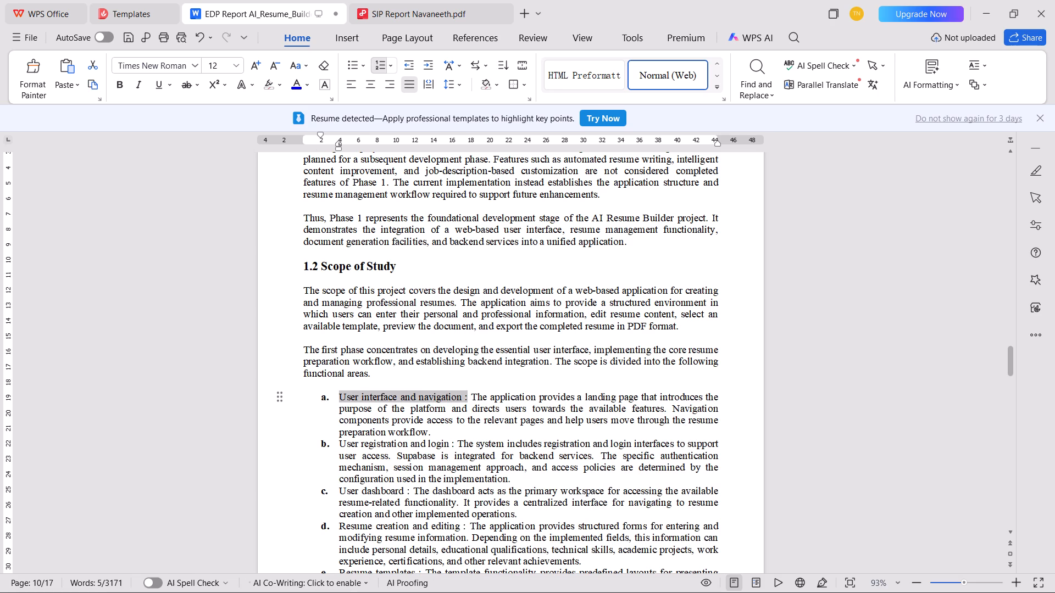
{"action": "left_click_drag", "start_coordinate": [337, 444], "coordinate": [384, 440], "text": "ctrl"}
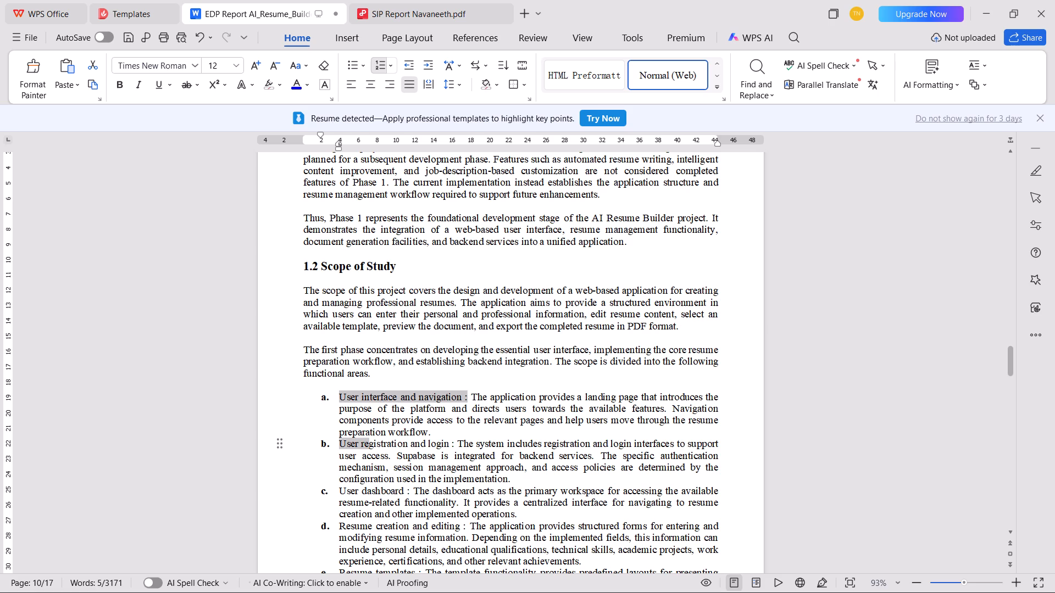
{"action": "left_click_drag", "start_coordinate": [384, 440], "coordinate": [454, 440], "text": "ctrl"}
{"action": "left_click_drag", "start_coordinate": [338, 490], "coordinate": [395, 490], "text": "ctrl"}
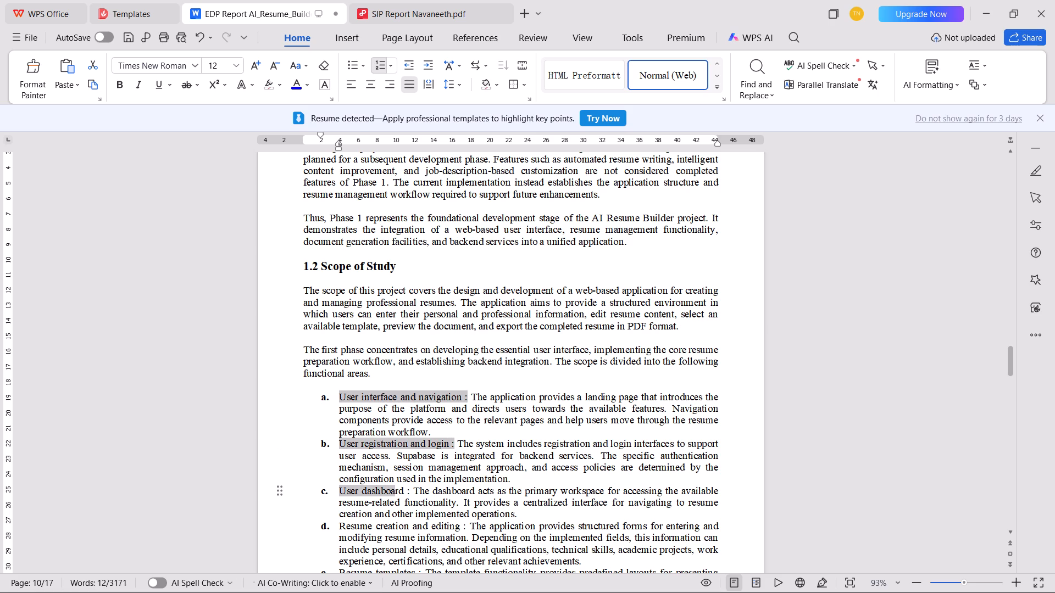
{"action": "left_click_drag", "start_coordinate": [395, 490], "coordinate": [410, 490], "text": "ctrl"}
{"action": "scroll", "coordinate": [447, 387], "scroll_direction": "down", "scroll_amount": 4}
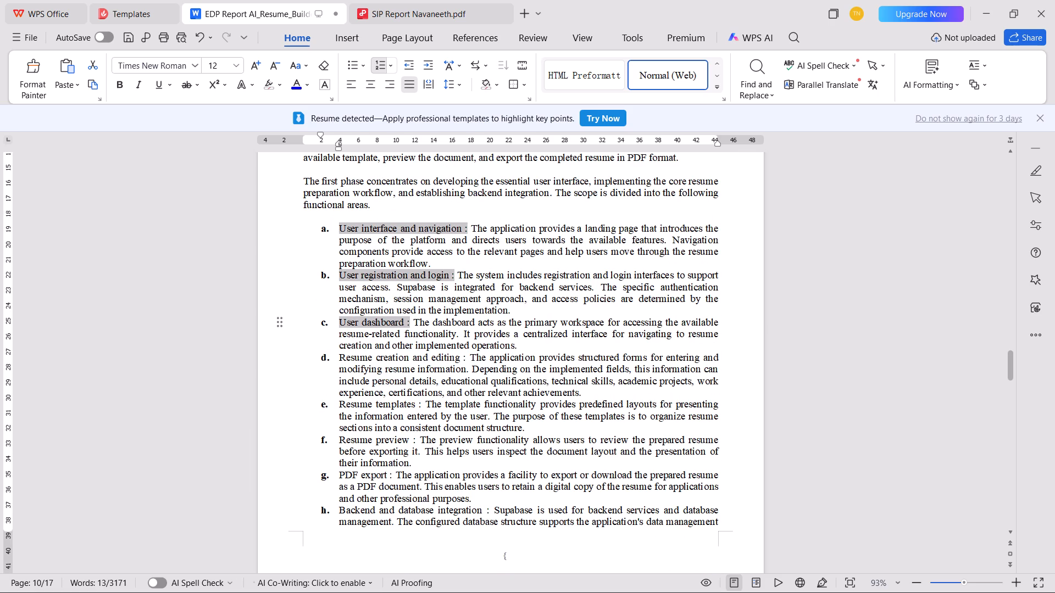
{"action": "left_click_drag", "start_coordinate": [338, 360], "coordinate": [466, 360], "text": "ctrl"}
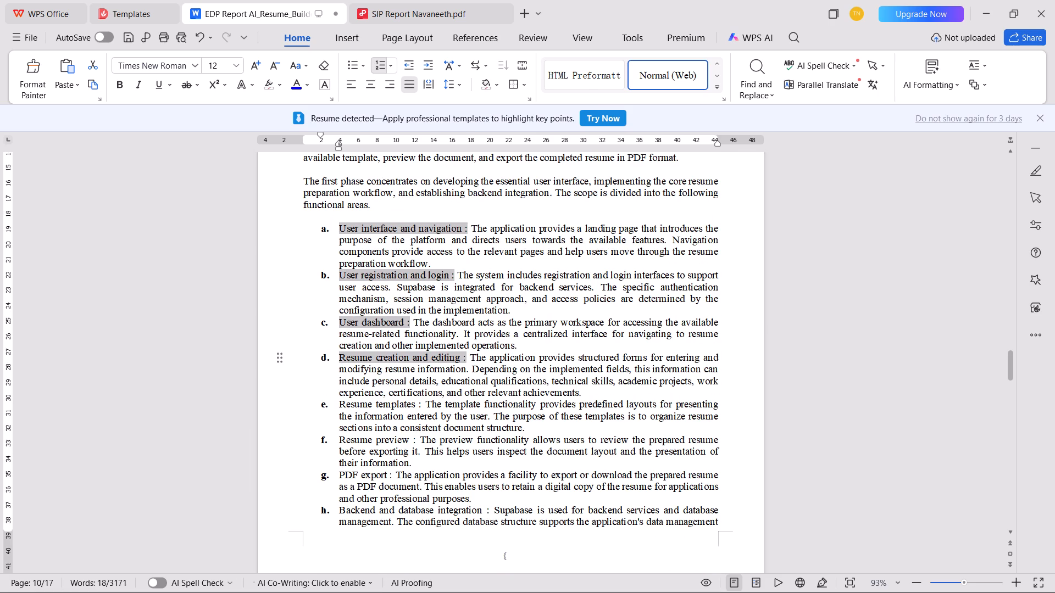
{"action": "left_click_drag", "start_coordinate": [466, 360], "coordinate": [468, 360], "text": "ctrl"}
{"action": "left_click_drag", "start_coordinate": [338, 403], "coordinate": [414, 402], "text": "ctrl"}
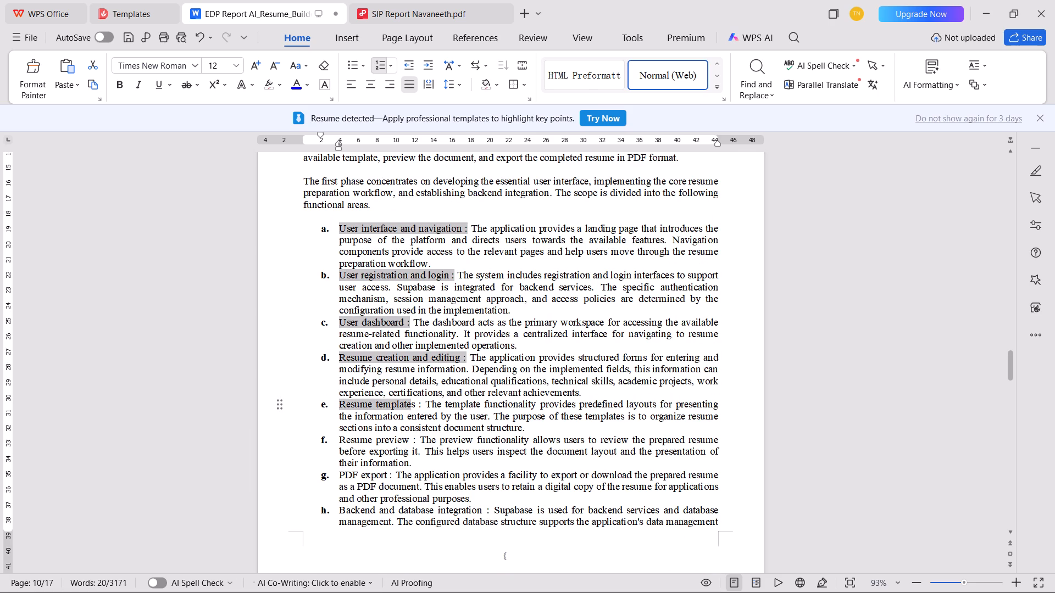
{"action": "left_click_drag", "start_coordinate": [414, 402], "coordinate": [420, 402], "text": "ctrl"}
{"action": "left_click_drag", "start_coordinate": [423, 403], "coordinate": [418, 404], "text": "ctrl"}
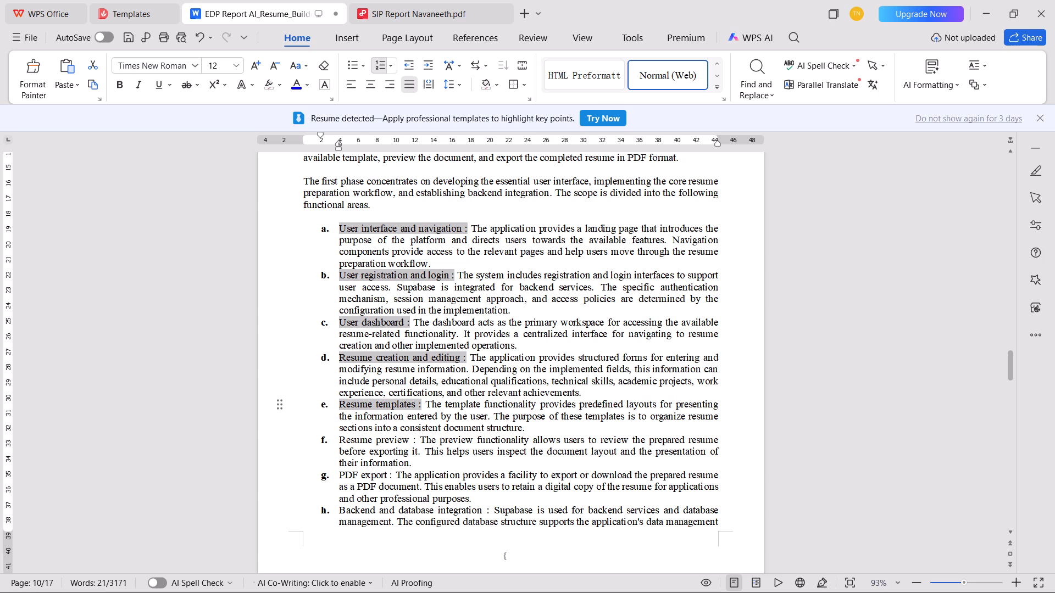
{"action": "left_click_drag", "start_coordinate": [337, 439], "coordinate": [415, 440], "text": "ctrl"}
{"action": "left_click_drag", "start_coordinate": [339, 477], "coordinate": [392, 475], "text": "ctrl"}
{"action": "left_click_drag", "start_coordinate": [340, 509], "coordinate": [485, 513], "text": "ctrl"}
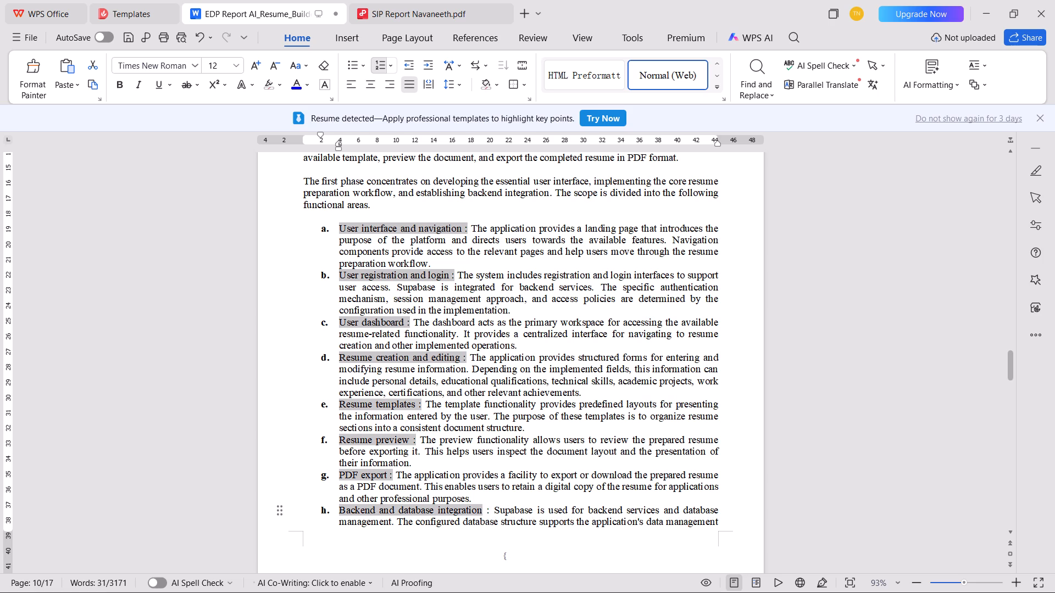
{"action": "left_click_drag", "start_coordinate": [485, 513], "coordinate": [490, 510], "text": "ctrl"}
{"action": "scroll", "coordinate": [490, 429], "scroll_direction": "down", "scroll_amount": 5}
{"action": "scroll", "coordinate": [360, 501], "scroll_direction": "down", "scroll_amount": 3}
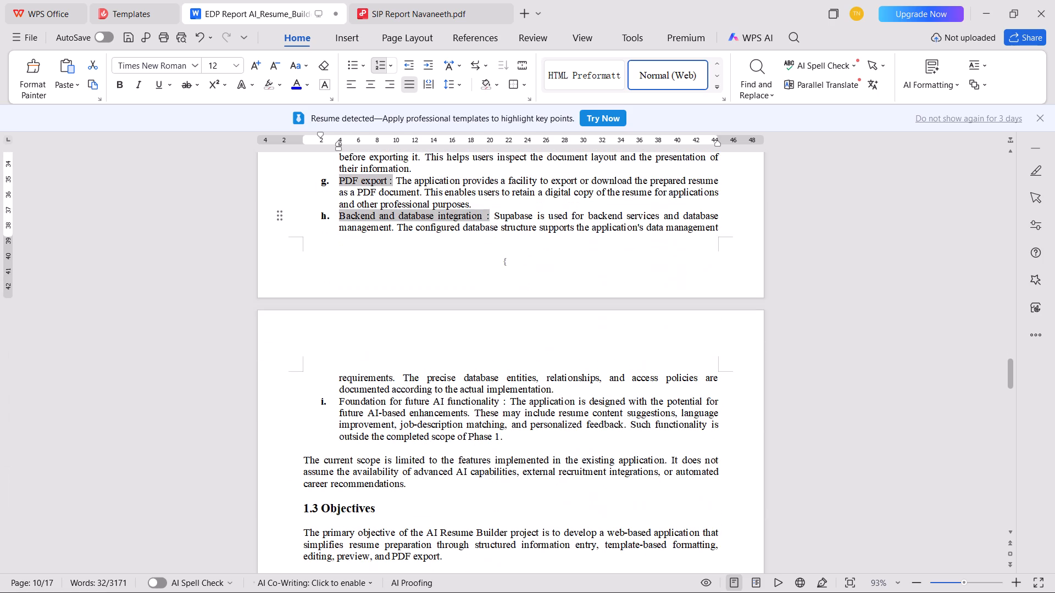
{"action": "left_click_drag", "start_coordinate": [338, 401], "coordinate": [509, 406], "text": "ctrl"}
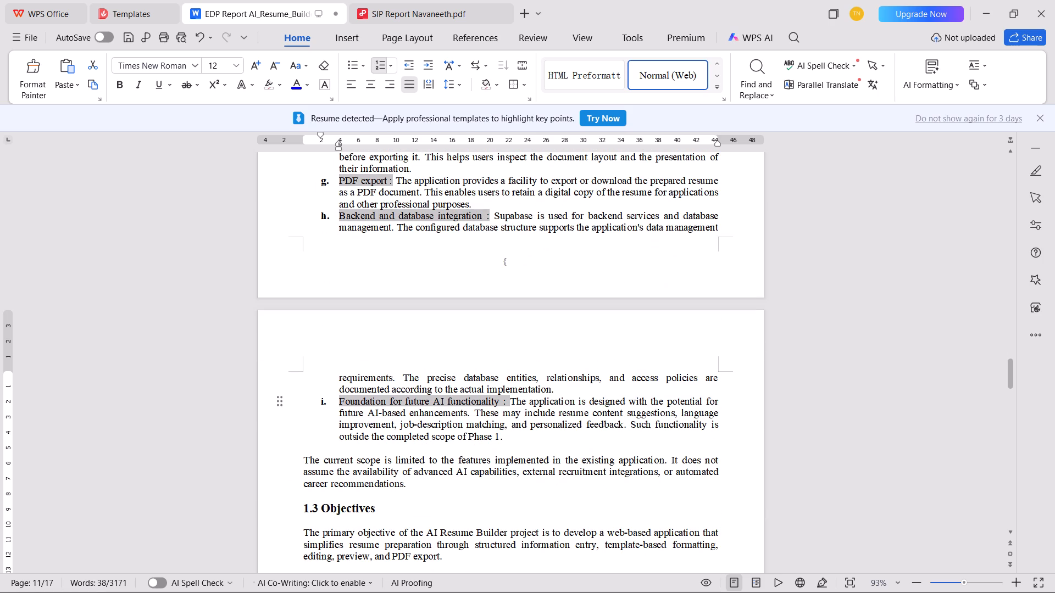
{"action": "left_click_drag", "start_coordinate": [509, 406], "coordinate": [506, 402], "text": "ctrl"}
{"action": "key", "text": "ctrl+b"}
{"action": "left_click", "coordinate": [369, 443]}
{"action": "scroll", "coordinate": [432, 433], "scroll_direction": "up", "scroll_amount": 9}
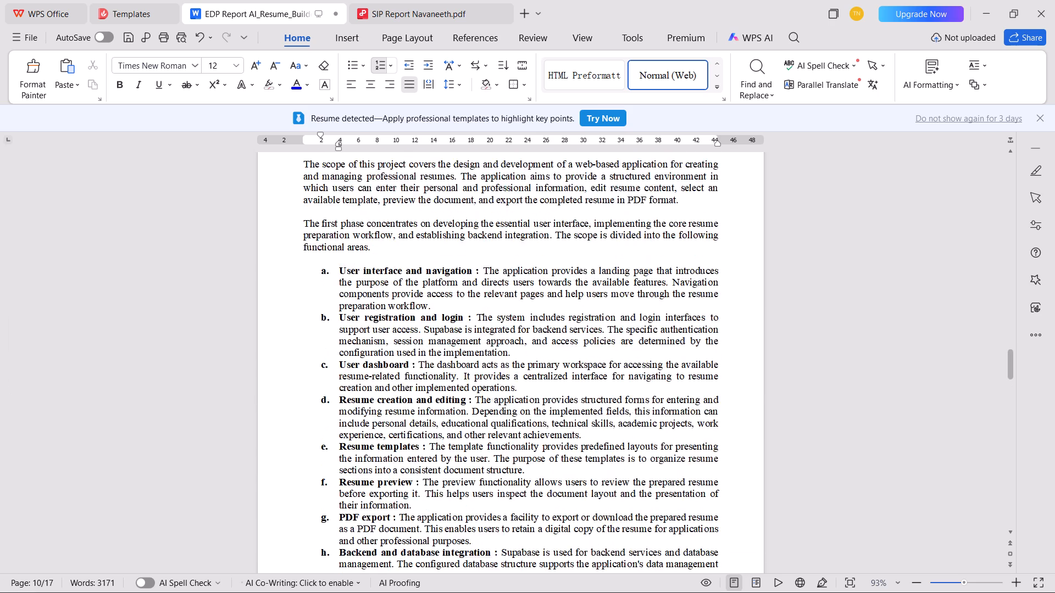
{"action": "scroll", "coordinate": [428, 410], "scroll_direction": "up", "scroll_amount": 10}
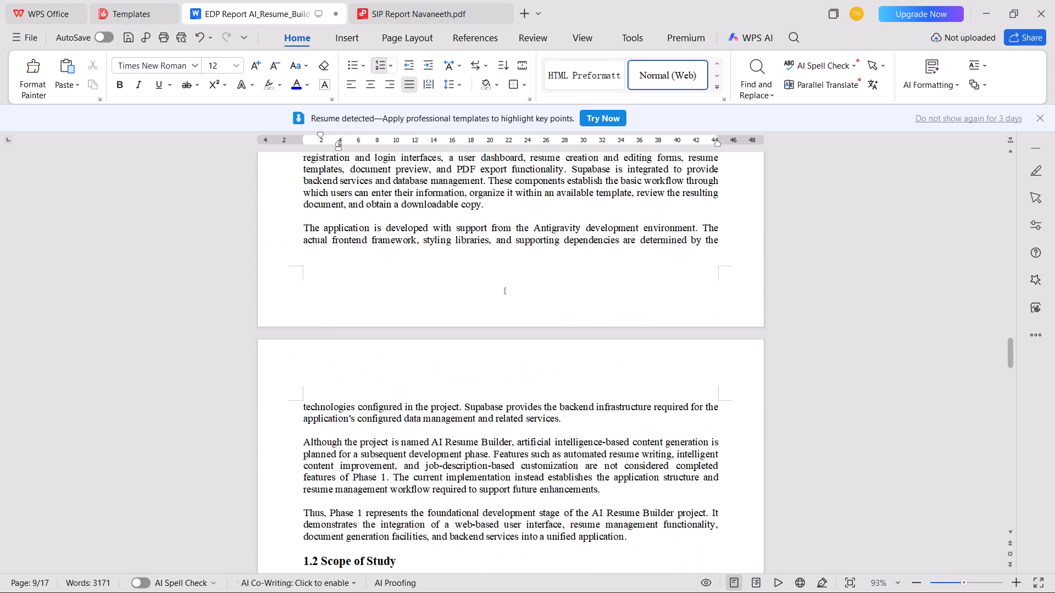
Add a spaced colon after the heading "1.3 Objectives".
{"action": "scroll", "coordinate": [395, 388], "scroll_direction": "down", "scroll_amount": 17}
{"action": "scroll", "coordinate": [336, 385], "scroll_direction": "down", "scroll_amount": 5}
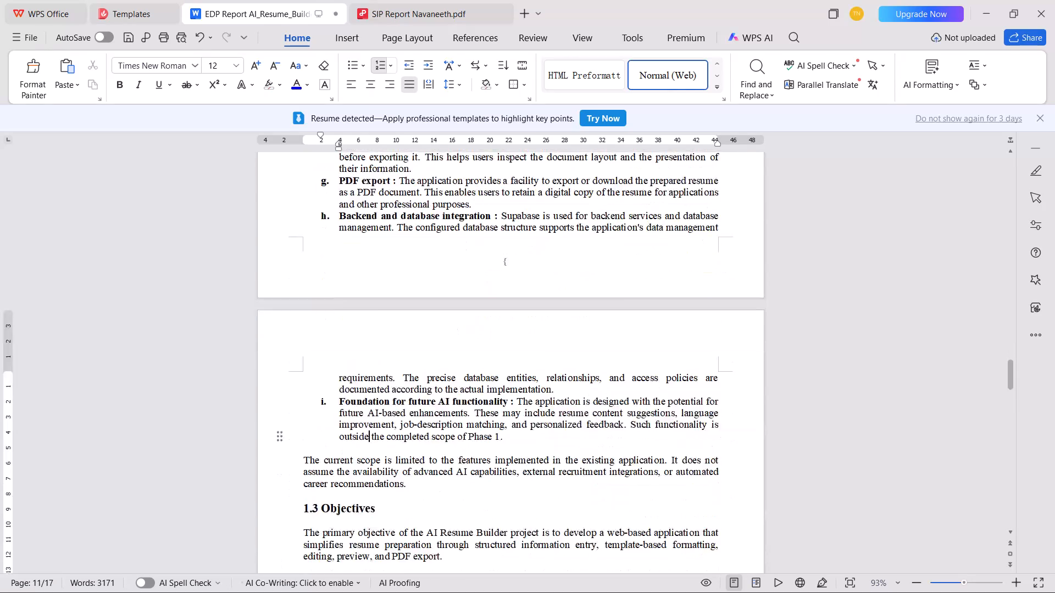
{"action": "scroll", "coordinate": [336, 385], "scroll_direction": "down", "scroll_amount": 2}
{"action": "left_click", "coordinate": [399, 428]}
{"action": "key", "text": "space"}
{"action": "type", "text": ":"}
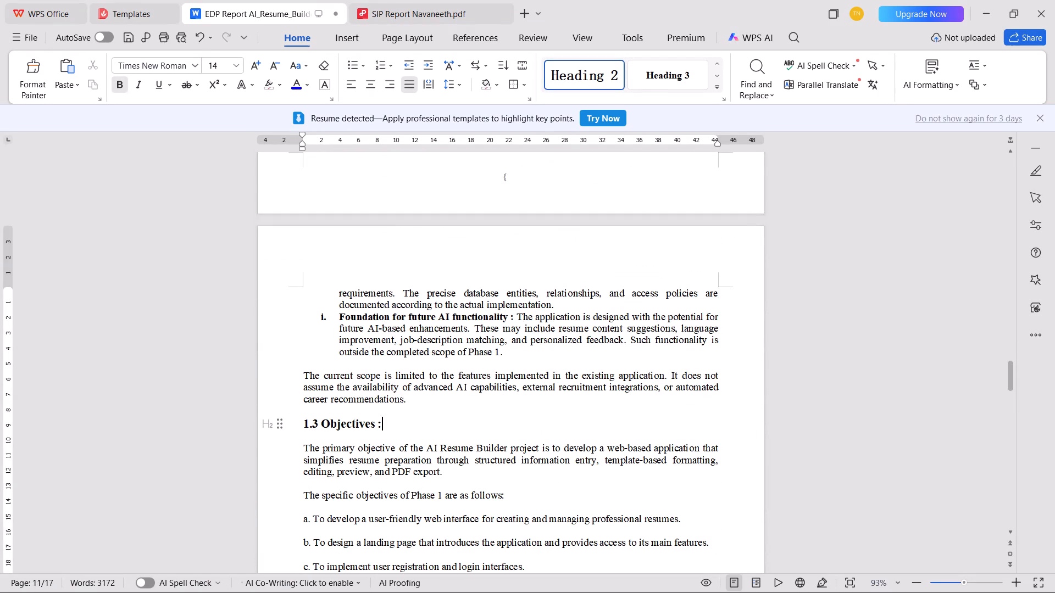
{"action": "key", "text": "space"}
Remove the typed labels "a." and "b." from the first two Phase 1 objectives and re-create the paragraph break before each.
{"action": "scroll", "coordinate": [421, 429], "scroll_direction": "down", "scroll_amount": 2}
{"action": "left_click", "coordinate": [311, 434]}
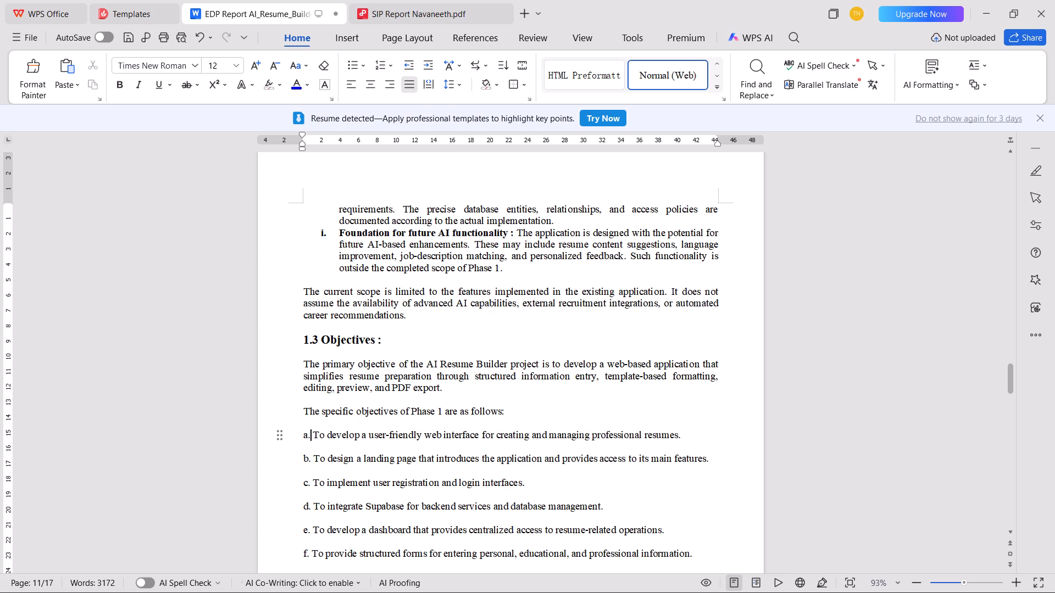
{"action": "key", "text": "Right"}
{"action": "key", "text": "ctrl+BackSpace"}
{"action": "key", "text": "ctrl+BackSpace"}
{"action": "key", "text": "BackSpace"}
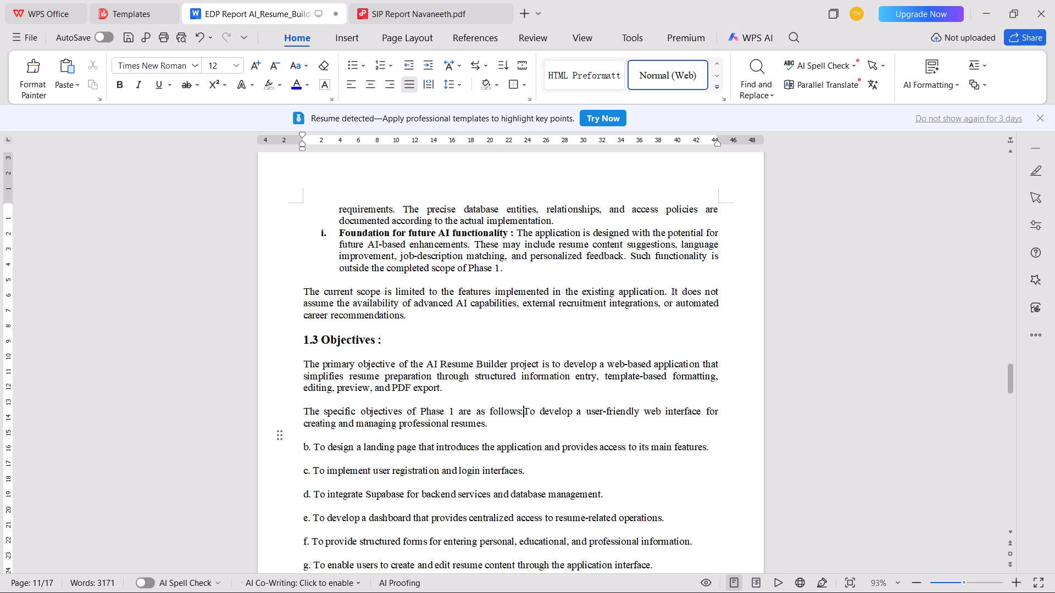
{"action": "key", "text": "Return"}
{"action": "key", "text": "Down"}
{"action": "key", "text": "ctrl+Delete"}
{"action": "key", "text": "ctrl+Delete"}
{"action": "key", "text": "Delete"}
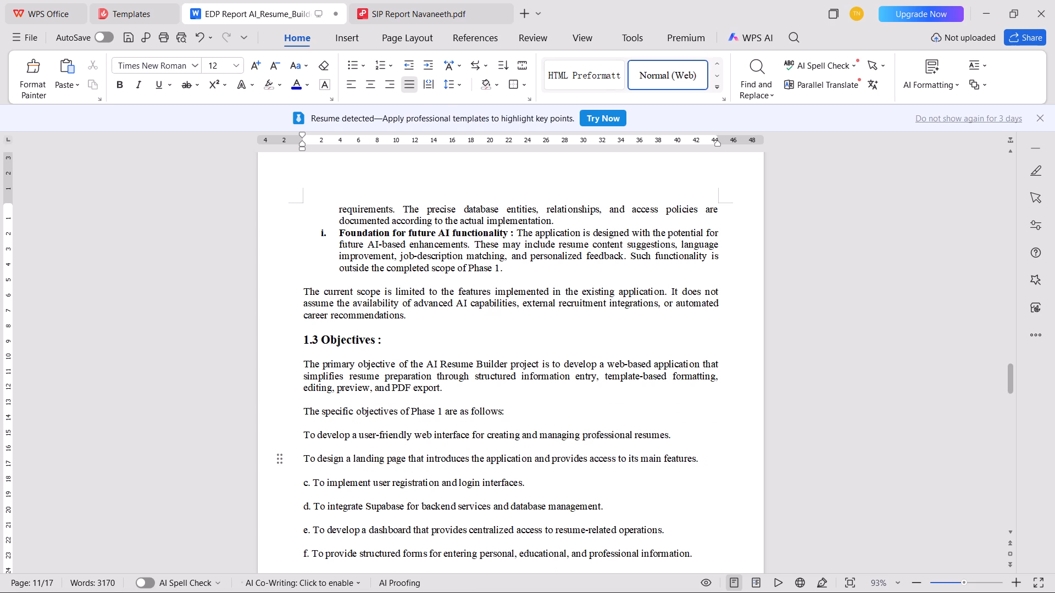
{"action": "key", "text": "ctrl+z"}
{"action": "key", "text": "BackSpace"}
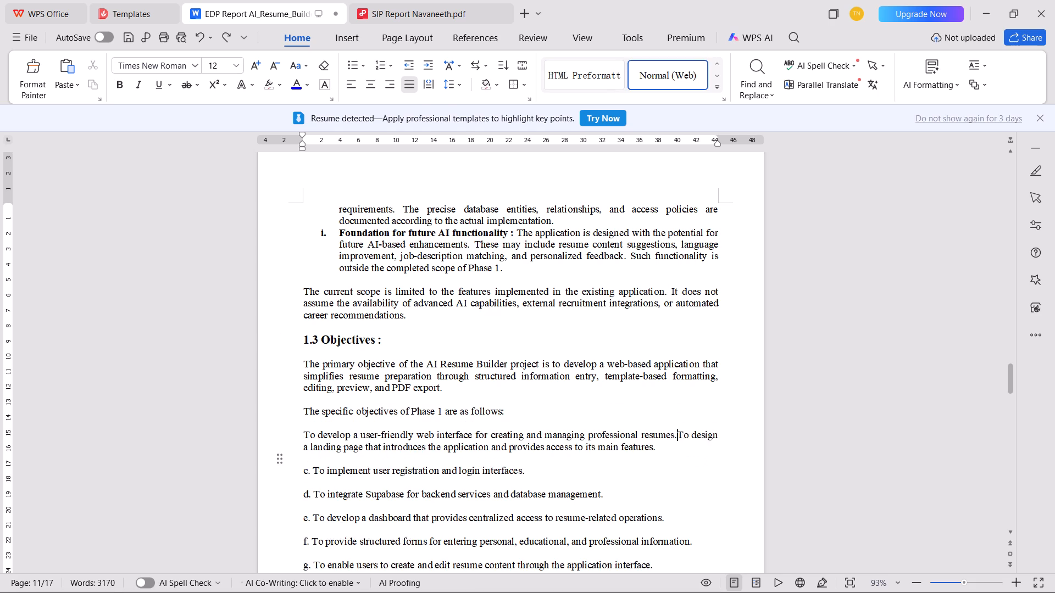
{"action": "key", "text": "Return"}
Remove the typed labels "c." and "d." from the registration and Supabase objectives, re-creating the paragraph break before each.
{"action": "key", "text": "Down"}
{"action": "key", "text": "ctrl+Delete"}
{"action": "key", "text": "ctrl+Delete"}
{"action": "key", "text": "BackSpace"}
{"action": "key", "text": "Return"}
{"action": "key", "text": "Down"}
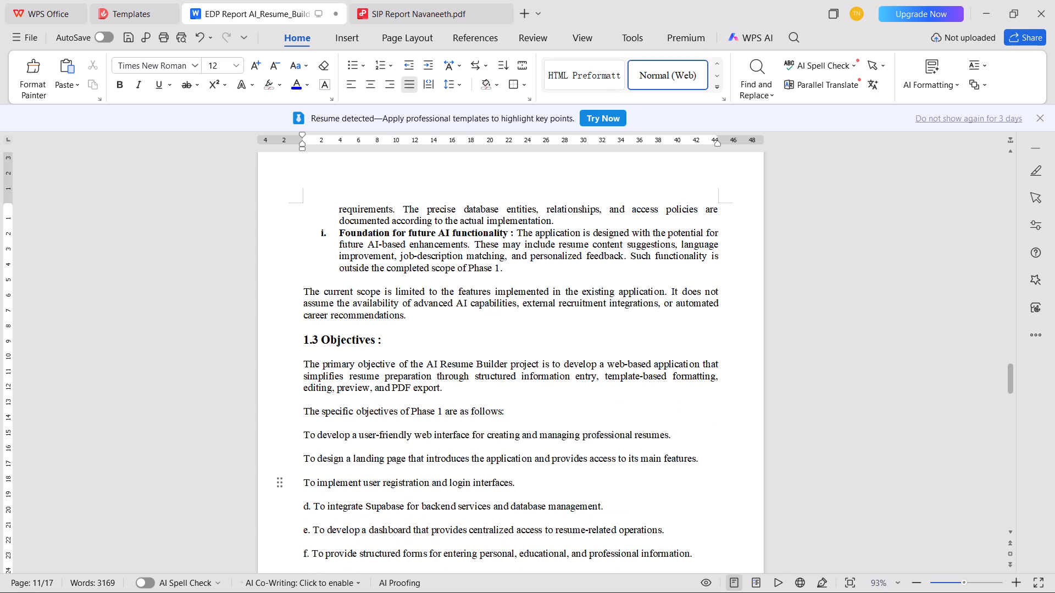
{"action": "key", "text": "ctrl+Delete"}
{"action": "key", "text": "ctrl+Delete"}
{"action": "key", "text": "BackSpace"}
{"action": "key", "text": "Down"}
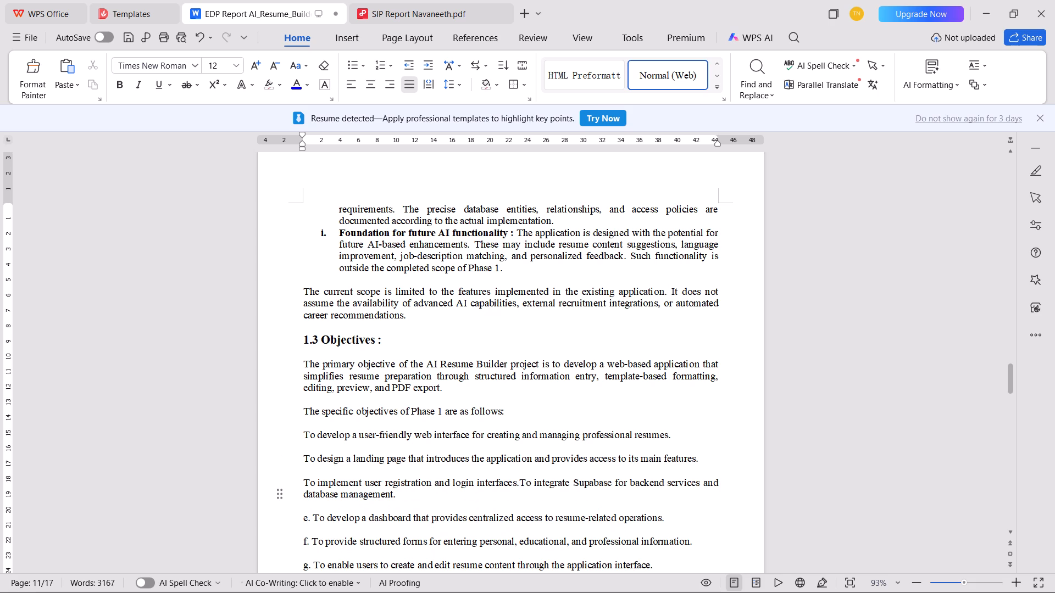
{"action": "key", "text": "ctrl+z"}
{"action": "key", "text": "BackSpace"}
{"action": "key", "text": "Return"}
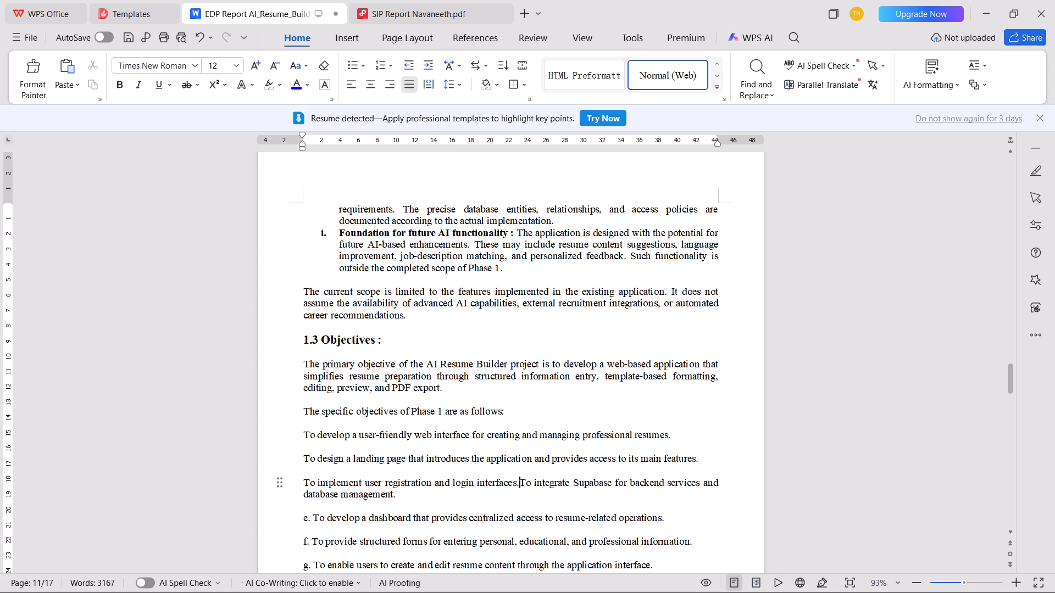
Remove the typed labels "e." and "f." from the dashboard and structured forms objectives, re-creating the paragraph break before each.
{"action": "key", "text": "Down"}
{"action": "key", "text": "ctrl+Delete"}
{"action": "key", "text": "ctrl+Delete"}
{"action": "key", "text": "BackSpace"}
{"action": "key", "text": "Return"}
{"action": "key", "text": "Down"}
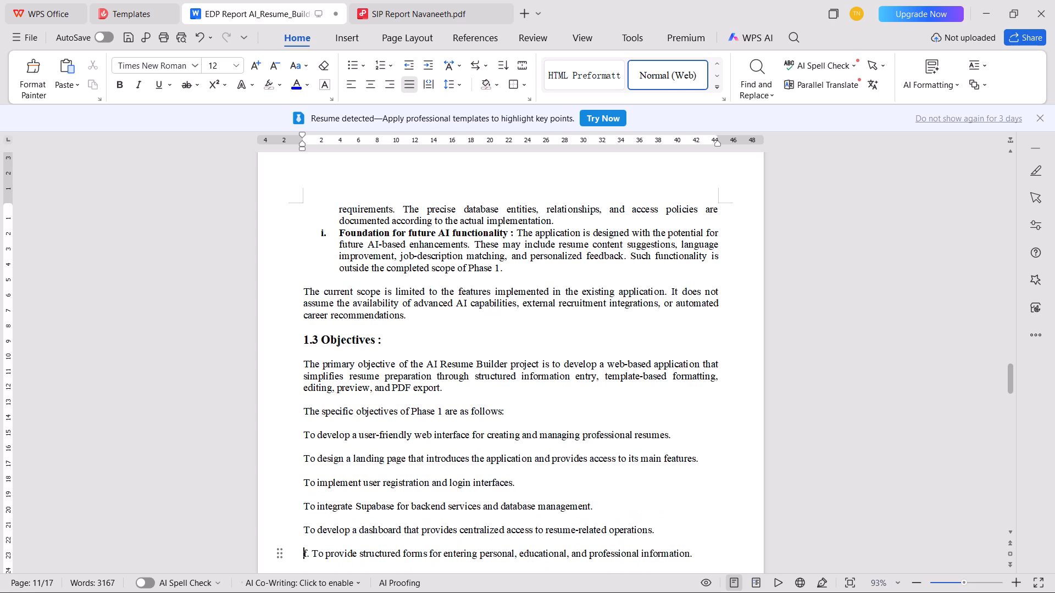
{"action": "key", "text": "ctrl+Delete"}
{"action": "key", "text": "ctrl+Delete"}
{"action": "key", "text": "BackSpace"}
{"action": "key", "text": "Return"}
Remove the typed labels "g." and "h." from the content editing and resume templates objectives, re-creating the paragraph break before each.
{"action": "key", "text": "Down"}
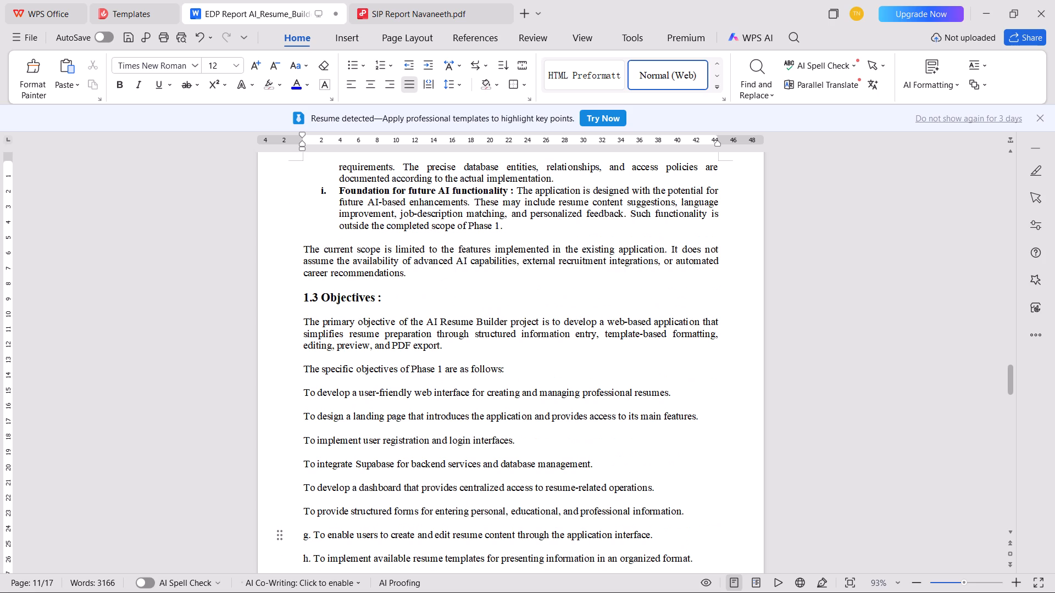
{"action": "key", "text": "ctrl+BackSpace"}
{"action": "key", "text": "ctrl+z"}
{"action": "key", "text": "Delete"}
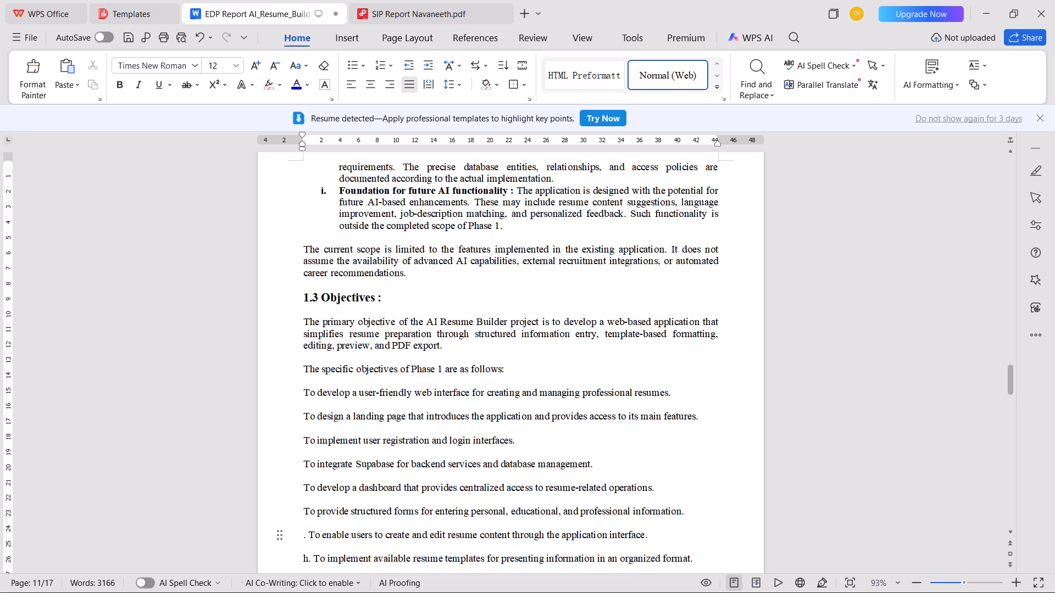
{"action": "key", "text": "Delete"}
{"action": "key", "text": "Delete"}
{"action": "key", "text": "BackSpace"}
{"action": "key", "text": "Return"}
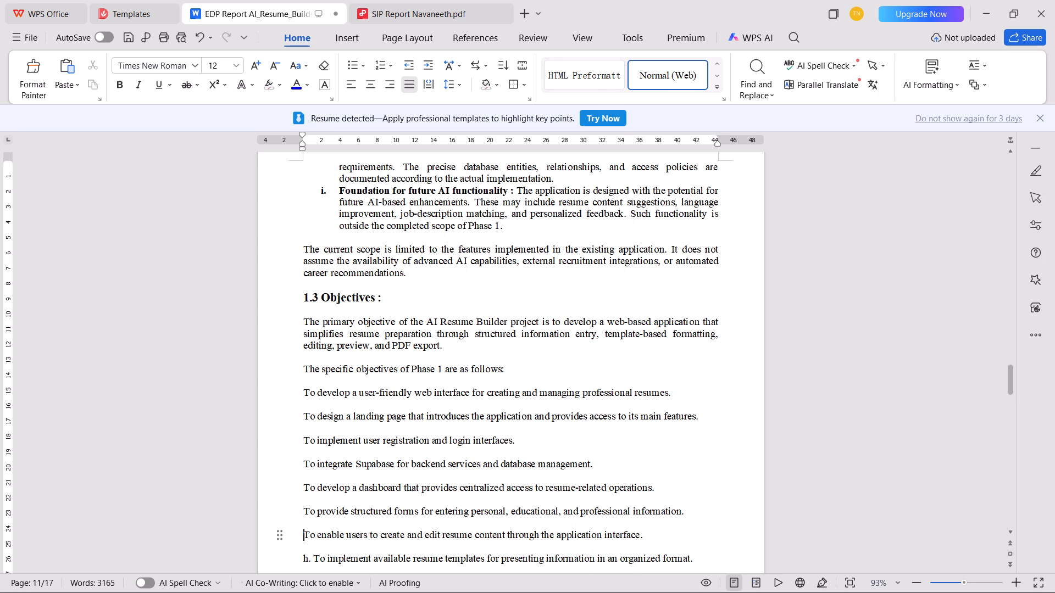
{"action": "key", "text": "ctrl+Down"}
{"action": "key", "text": "ctrl+Delete"}
{"action": "key", "text": "ctrl+Delete"}
{"action": "key", "text": "BackSpace"}
{"action": "key", "text": "Return"}
Remove the typed labels "i." and "j." from the preview facility and PDF export objectives, re-creating the paragraph break before each.
{"action": "key", "text": "Down"}
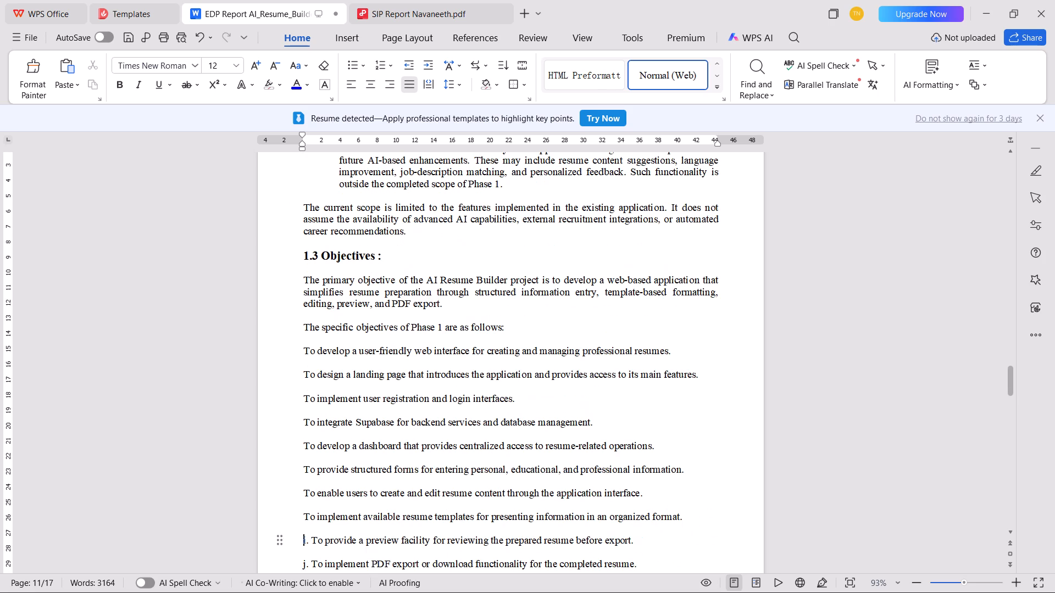
{"action": "key", "text": "Down"}
{"action": "key", "text": "Up"}
{"action": "key", "text": "ctrl+Delete"}
{"action": "key", "text": "ctrl+Delete"}
{"action": "key", "text": "BackSpace"}
{"action": "key", "text": "Return"}
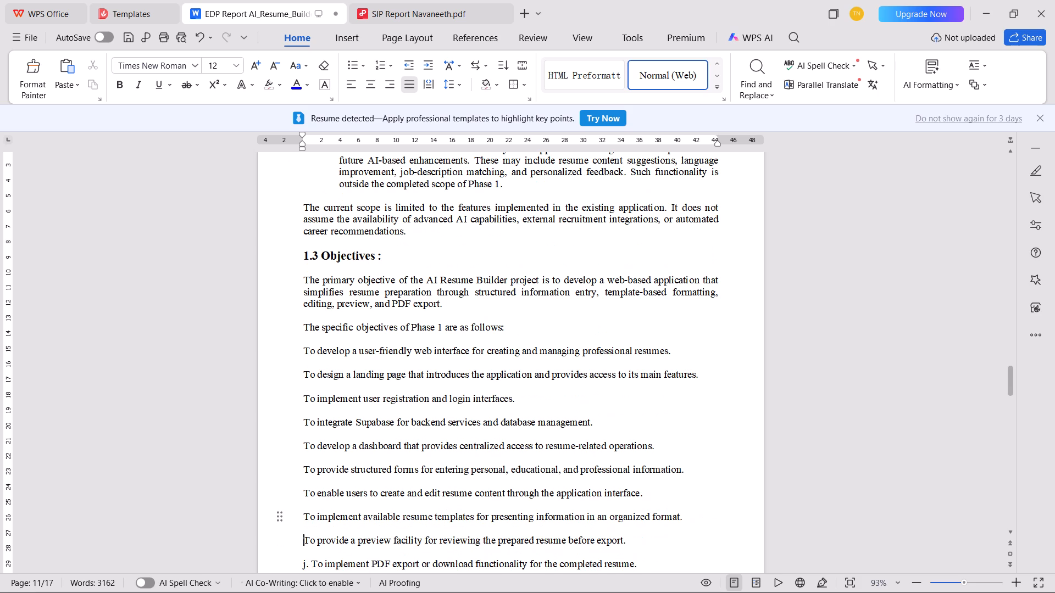
{"action": "key", "text": "Down"}
{"action": "key", "text": "ctrl+Delete"}
{"action": "key", "text": "ctrl+Delete"}
{"action": "key", "text": "backslash"}
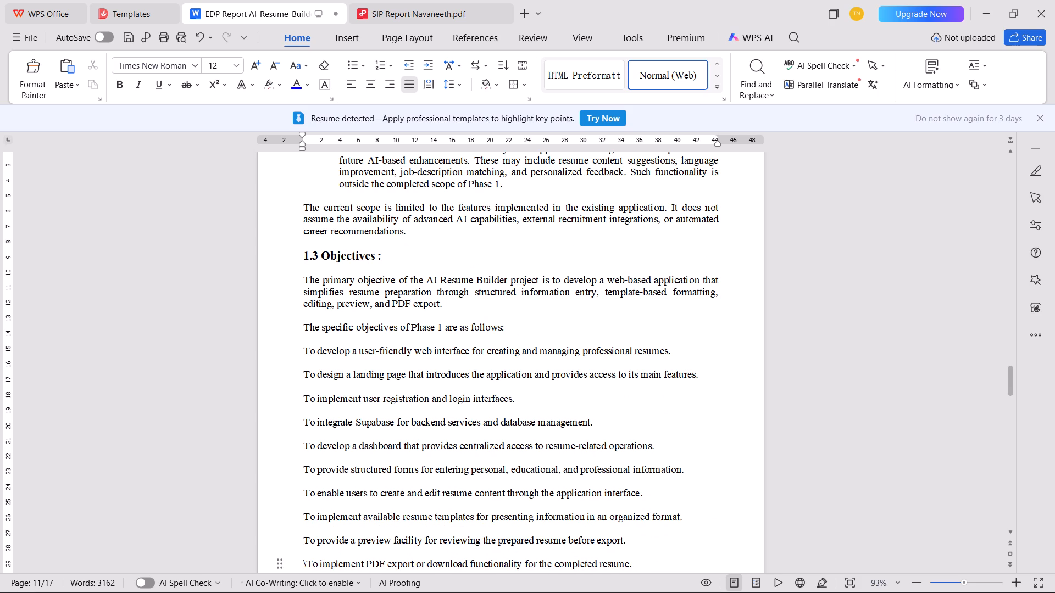
{"action": "key", "text": "BackSpace"}
{"action": "key", "text": "BackSpace"}
{"action": "key", "text": "Return"}
Remove the typed labels "k." and "l." from the maintainable components and technical foundation objectives, re-creating the paragraph break before each.
{"action": "scroll", "coordinate": [315, 433], "scroll_direction": "down", "scroll_amount": 2}
{"action": "key", "text": "Down"}
{"action": "key", "text": "Delete"}
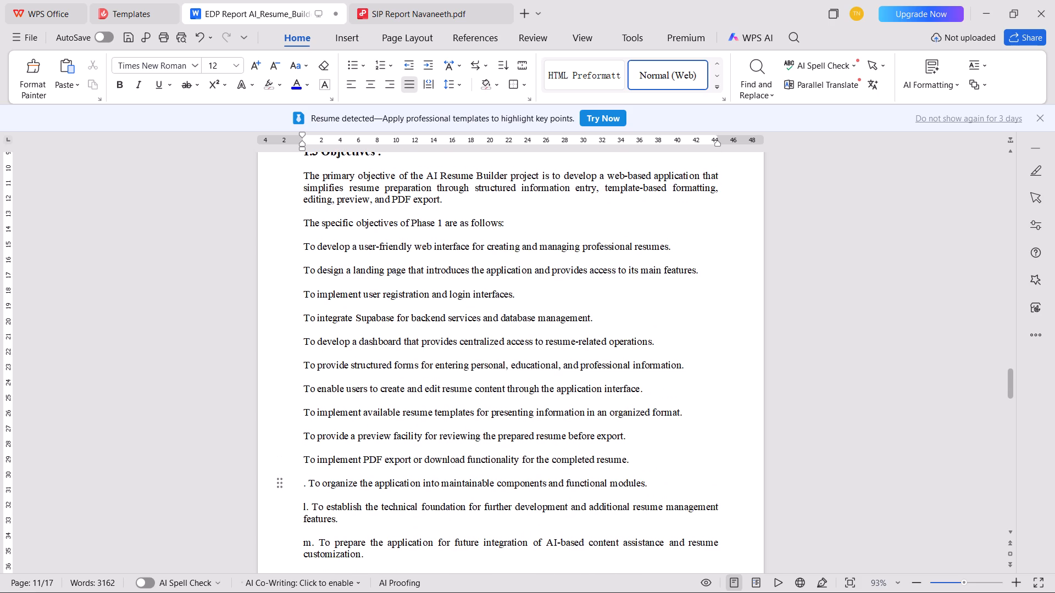
{"action": "key", "text": "Delete"}
{"action": "key", "text": "Delete"}
{"action": "key", "text": "BackSpace"}
{"action": "key", "text": "Return"}
{"action": "key", "text": "Down"}
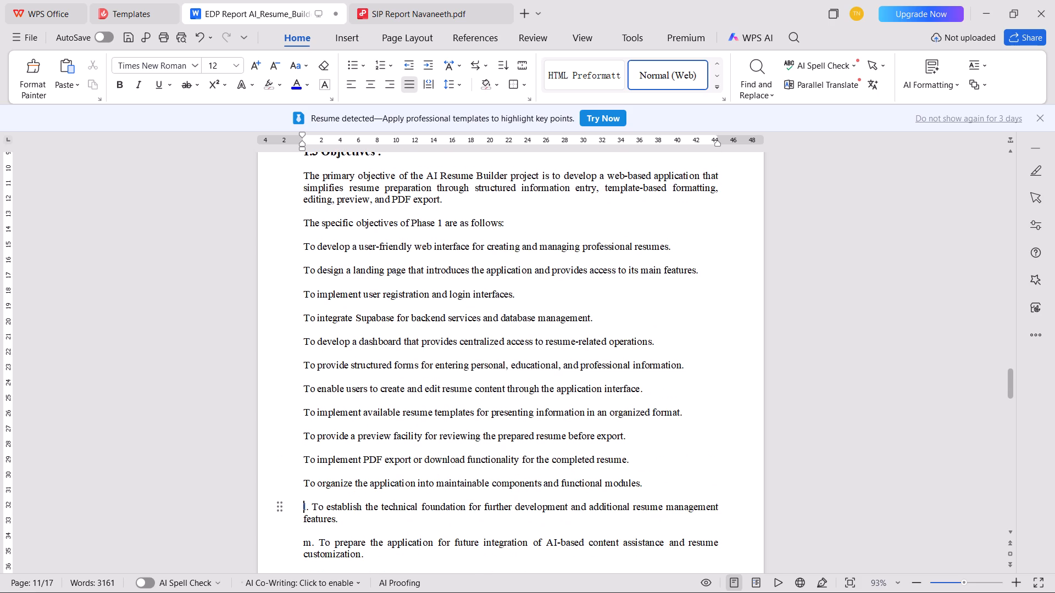
{"action": "key", "text": "Delete"}
{"action": "key", "text": "Delete"}
{"action": "key", "text": "Delete"}
{"action": "key", "text": "BackSpace"}
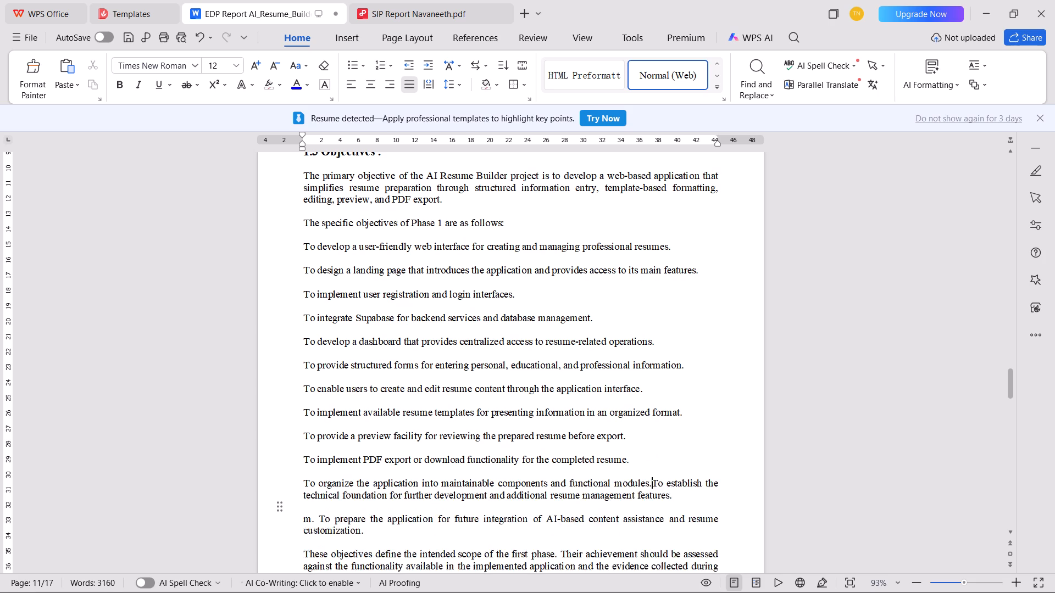
{"action": "key", "text": "Return"}
Remove the typed label "m." from the objective on future AI-based content assistance and re-create the paragraph break before it.
{"action": "key", "text": "Down"}
{"action": "key", "text": "Down"}
{"action": "key", "text": "Down"}
{"action": "key", "text": "Up"}
{"action": "key", "text": "Delete"}
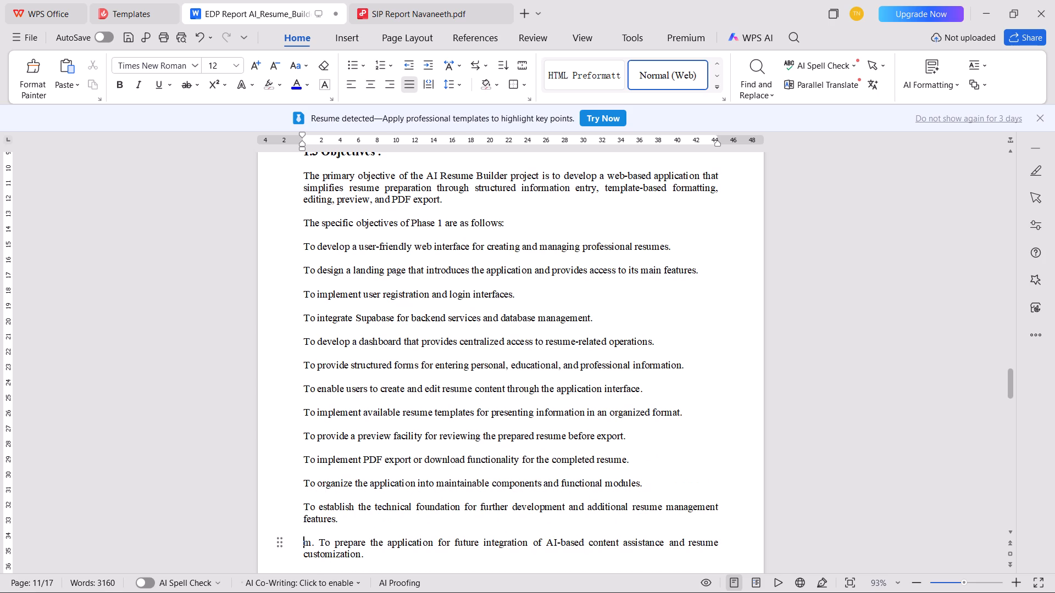
{"action": "key", "text": "Delete"}
{"action": "key", "text": "Delete"}
{"action": "key", "text": "BackSpace"}
{"action": "key", "text": "Return"}
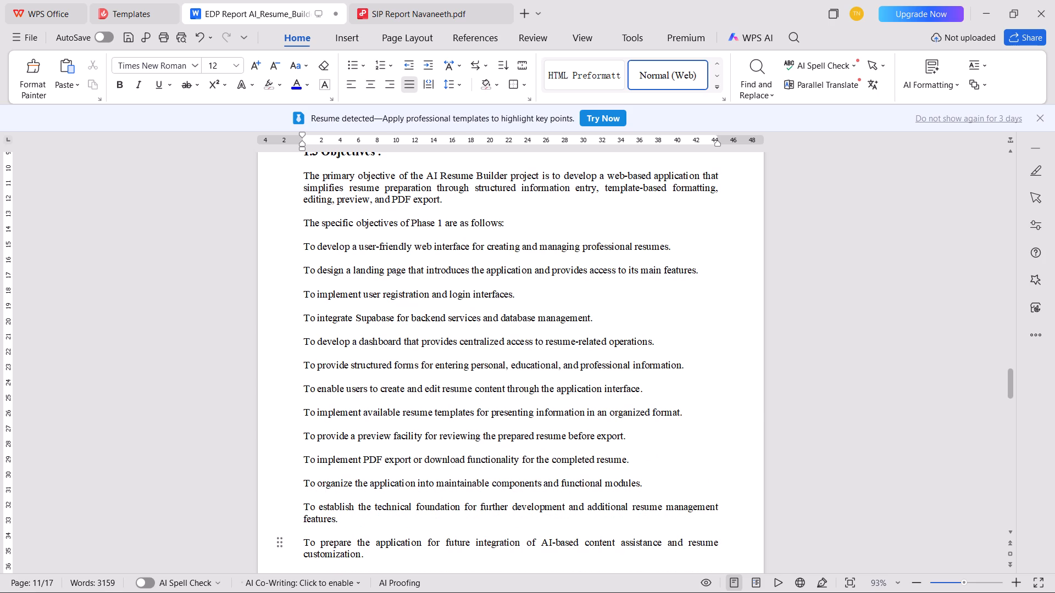
Apply a., b., c. lettered numbering to all objectives from "To develop a user-friendly web interface" through "To prepare the application for future integration".
{"action": "scroll", "coordinate": [316, 437], "scroll_direction": "down", "scroll_amount": 3}
{"action": "left_click_drag", "start_coordinate": [373, 430], "coordinate": [291, 371]}
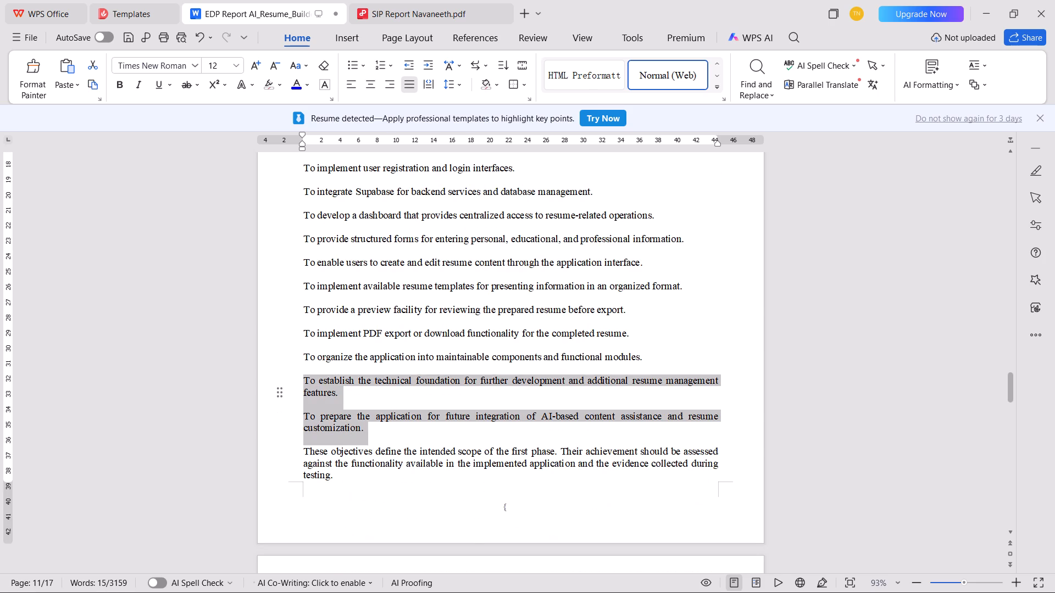
{"action": "left_click_drag", "start_coordinate": [291, 371], "coordinate": [291, 291]}
{"action": "scroll", "coordinate": [293, 367], "scroll_direction": "up", "scroll_amount": 4}
{"action": "left_click", "coordinate": [394, 60]}
{"action": "left_click", "coordinate": [498, 159]}
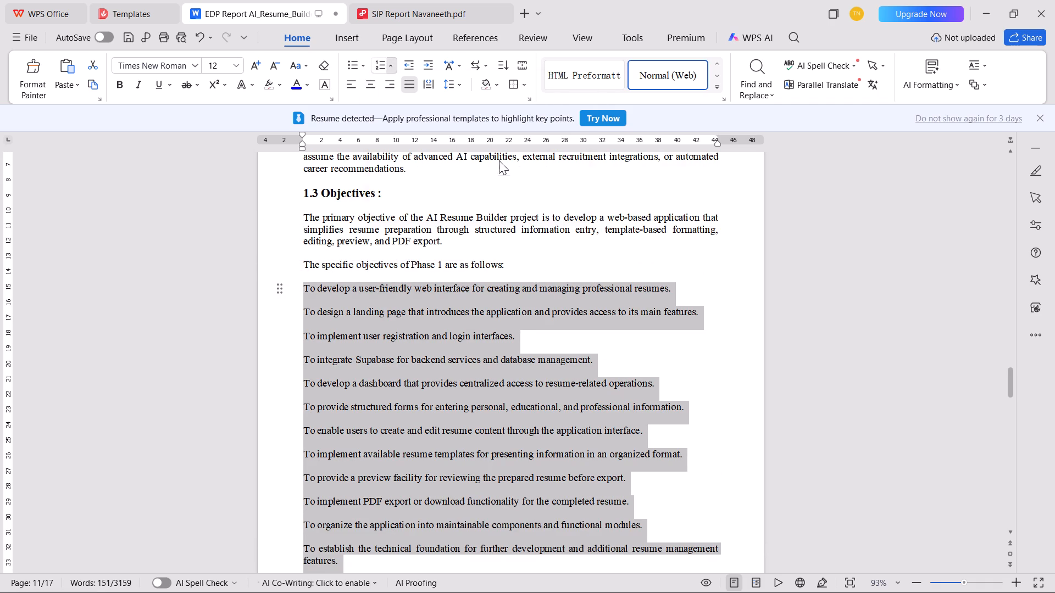
Indent the lettered objectives list one level and make its letter labels bold.
{"action": "key", "text": "Tab"}
{"action": "left_click", "coordinate": [323, 288]}
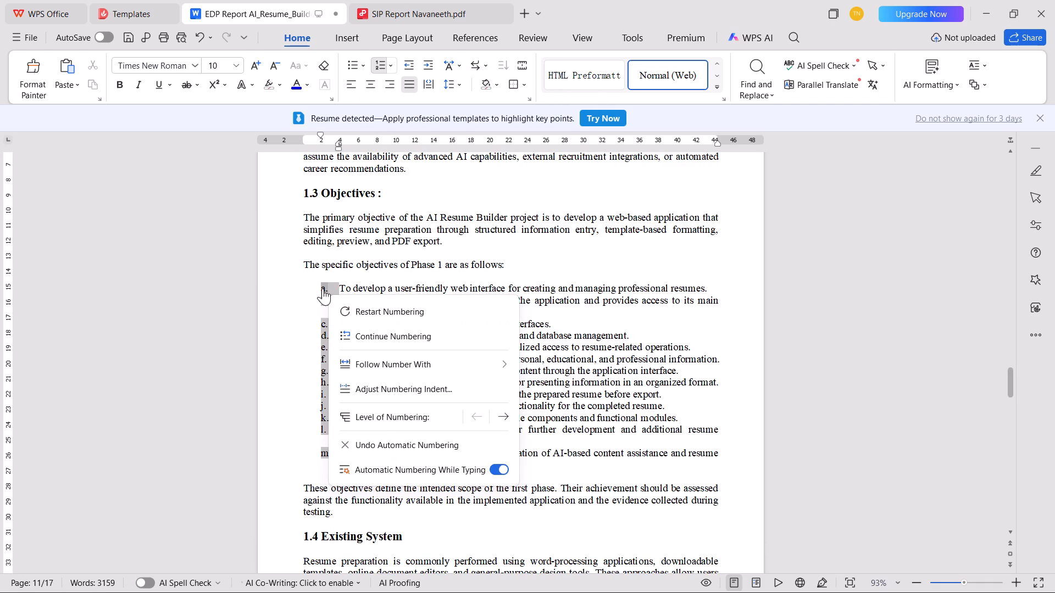
{"action": "key", "text": "ctrl+b"}
{"action": "left_click", "coordinate": [396, 336]}
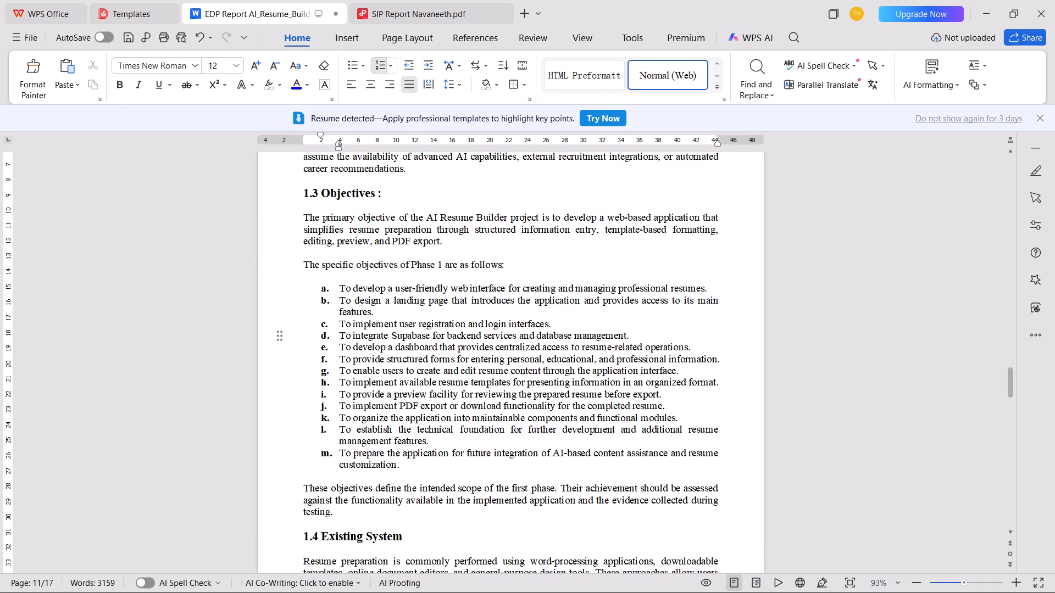
Add a spaced colon after the heading "1.4 Existing System".
{"action": "scroll", "coordinate": [358, 321], "scroll_direction": "down", "scroll_amount": 5}
{"action": "left_click", "coordinate": [415, 323]}
{"action": "key", "text": "space"}
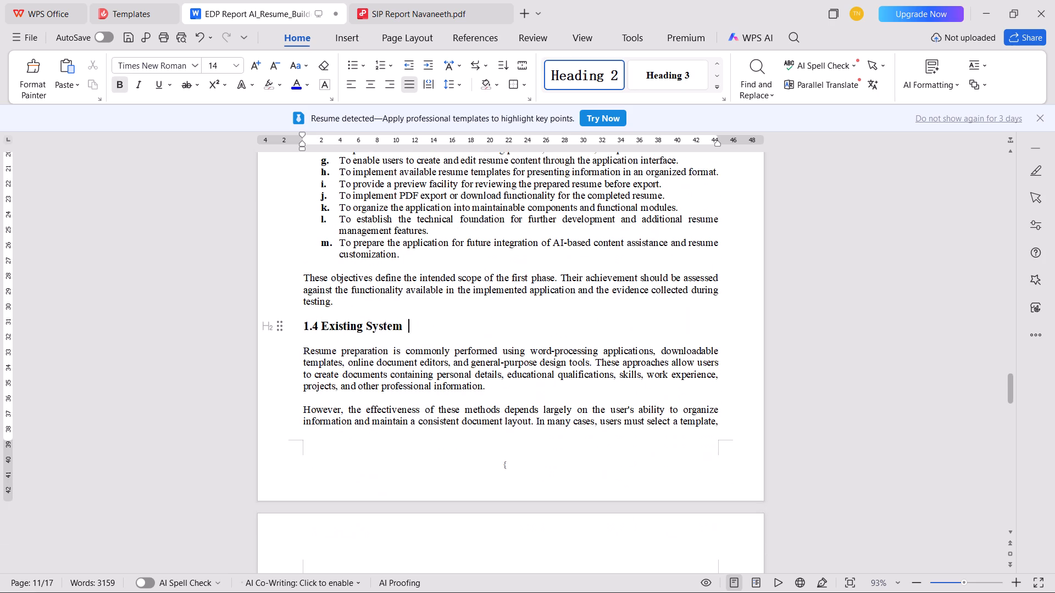
{"action": "type", "text": ":"}
{"action": "key", "text": "space"}
Set the font size of the heading "1.4.1 Limitations of the Existing System" to 13.
{"action": "scroll", "coordinate": [415, 323], "scroll_direction": "down", "scroll_amount": 4}
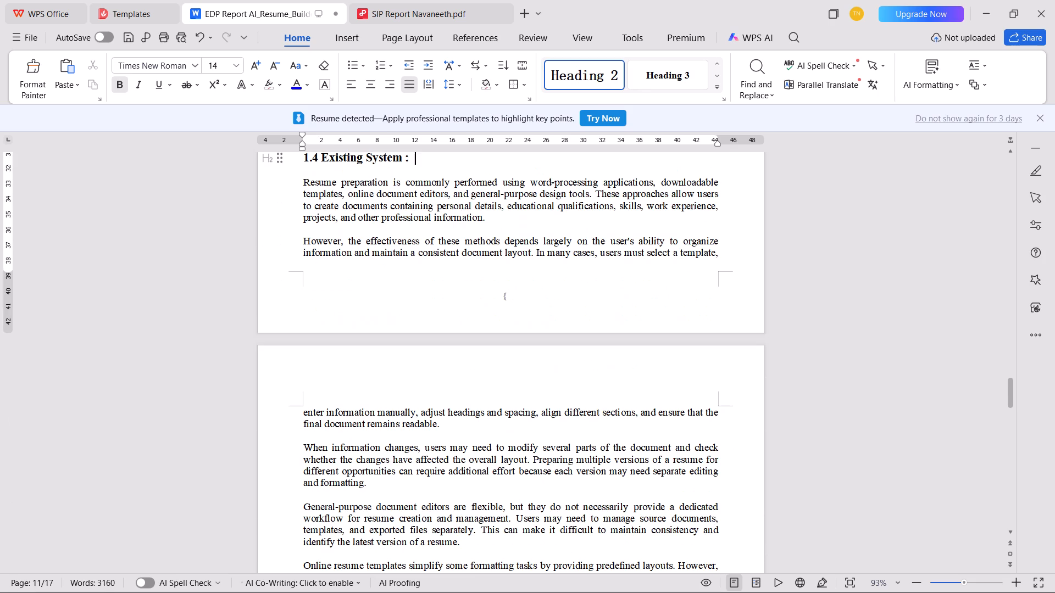
{"action": "scroll", "coordinate": [465, 326], "scroll_direction": "down", "scroll_amount": 5}
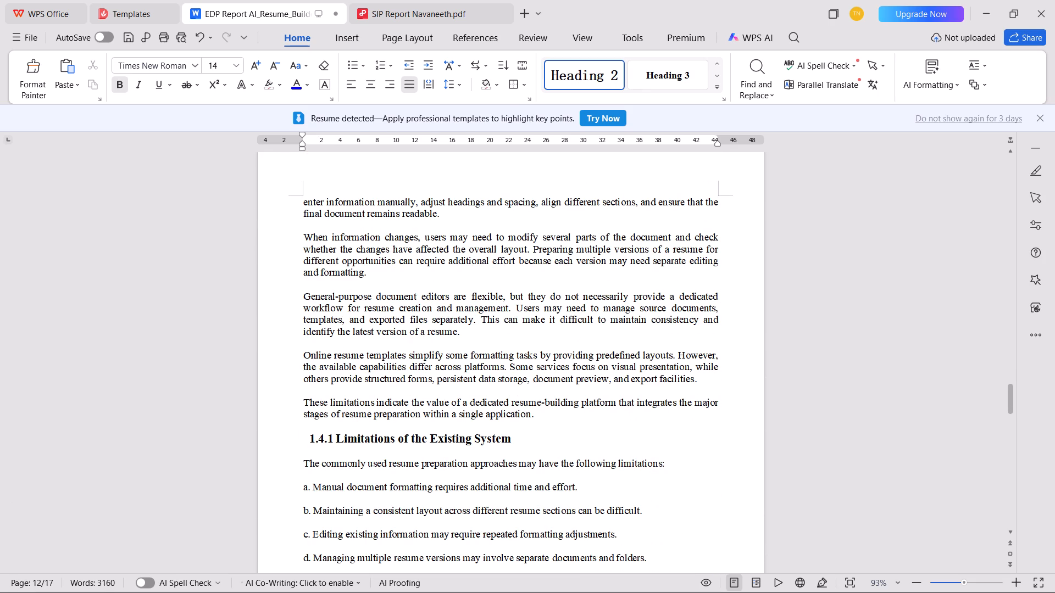
{"action": "left_click", "coordinate": [294, 438]}
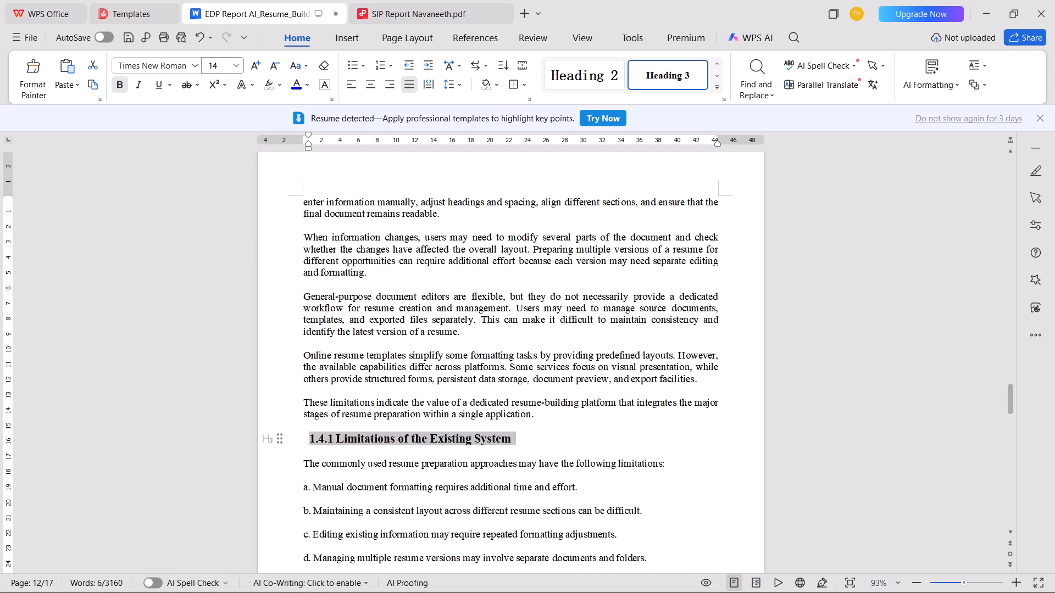
{"action": "left_click", "coordinate": [213, 66]}
{"action": "type", "text": "13"}
{"action": "key", "text": "Return"}
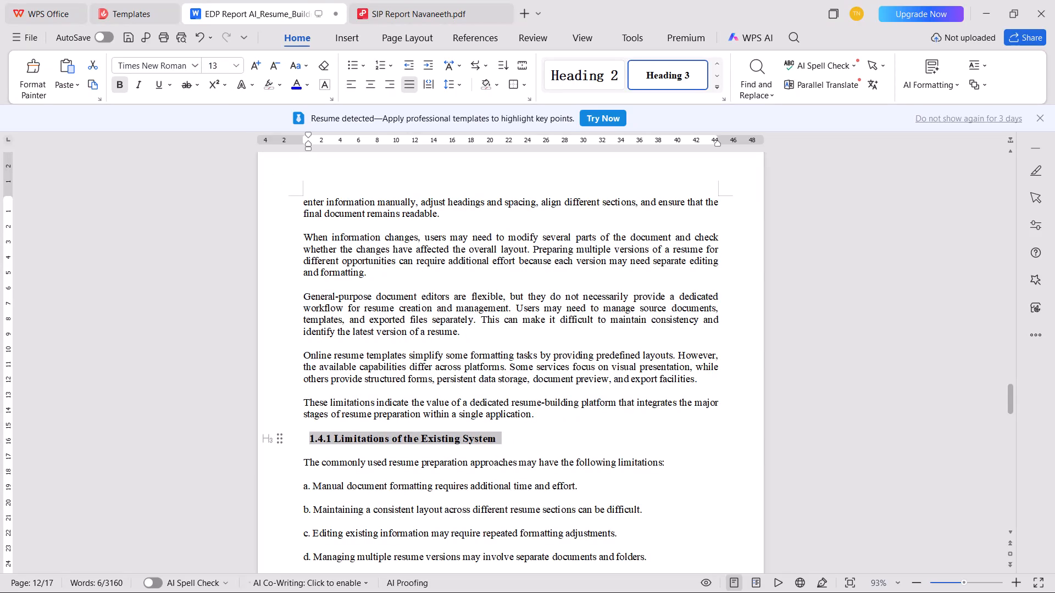
Remove the indent before the heading "1.4.1 Limitations of the Existing System" so it aligns with the body text margin.
{"action": "left_click", "coordinate": [311, 443]}
{"action": "key", "text": "BackSpace"}
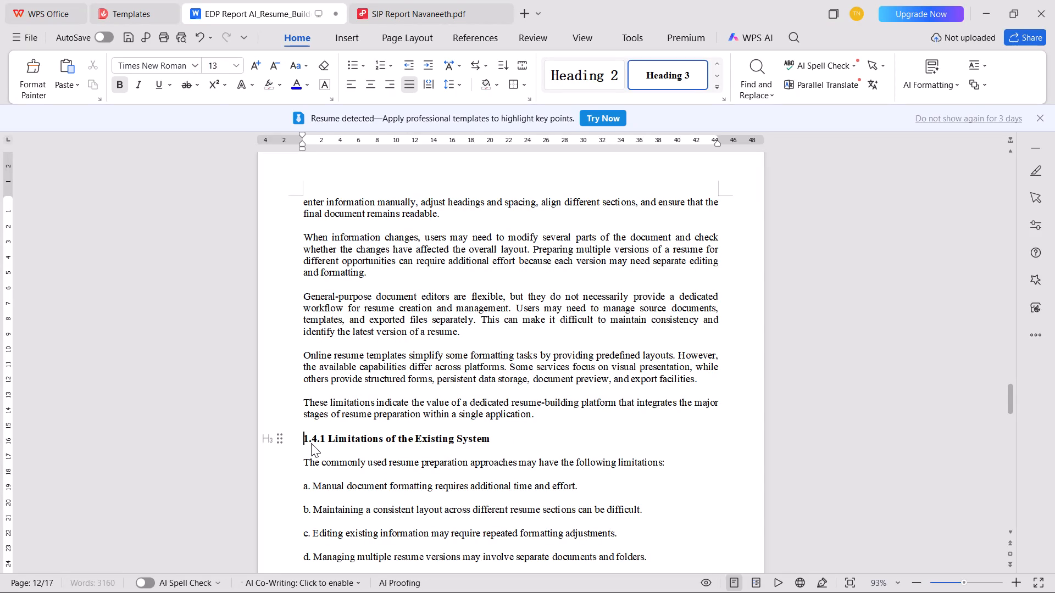
{"action": "key", "text": "BackSpace"}
{"action": "key", "text": "ctrl+z"}
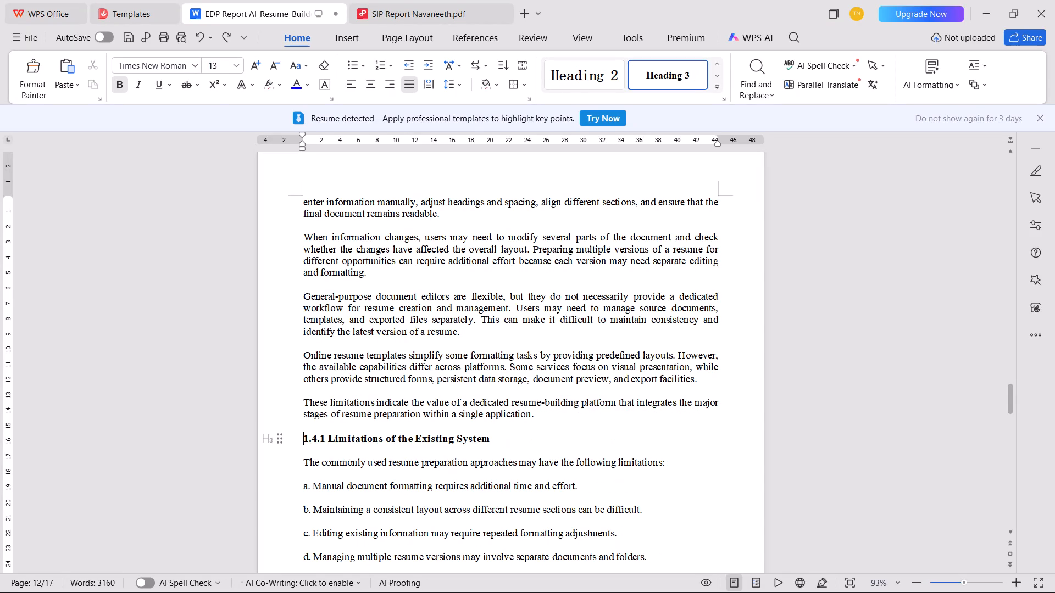
Remove the typed labels a. to c. from the limitations under heading 1.4.1, keeping each item as its own paragraph.
{"action": "scroll", "coordinate": [316, 439], "scroll_direction": "down", "scroll_amount": 4}
{"action": "left_click", "coordinate": [313, 322]}
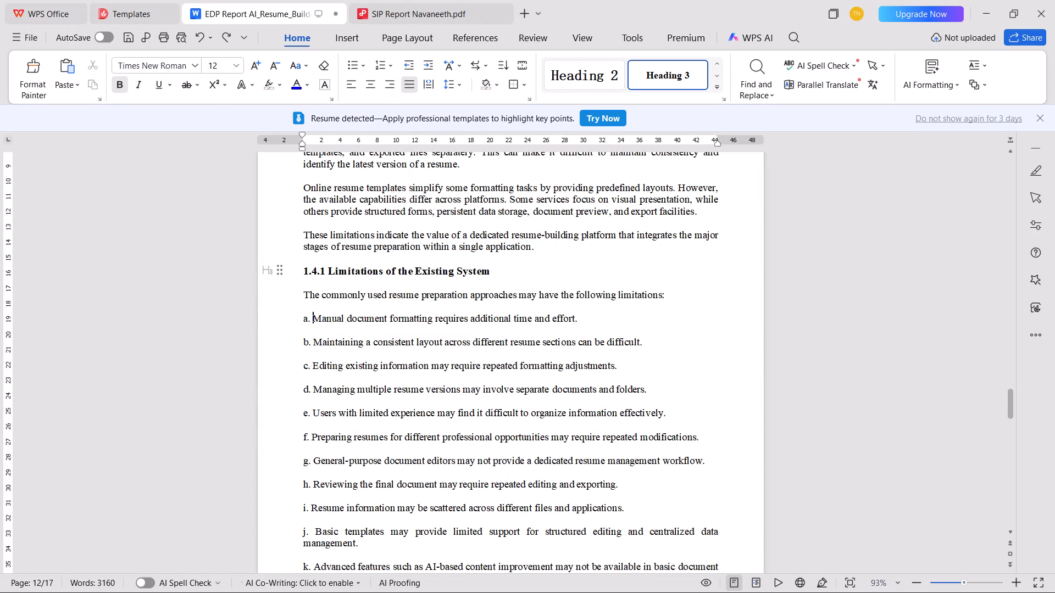
{"action": "key", "text": "ctrl+BackSpace"}
{"action": "key", "text": "ctrl+BackSpace"}
{"action": "key", "text": "BackSpace"}
{"action": "key", "text": "Return"}
{"action": "key", "text": "Down"}
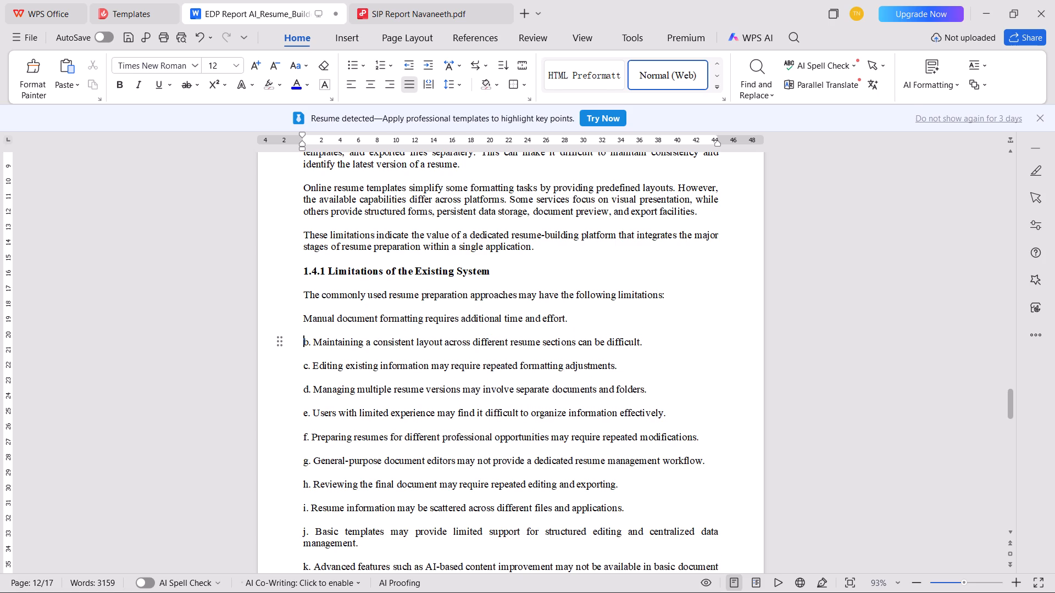
{"action": "key", "text": "ctrl+Delete"}
{"action": "key", "text": "ctrl+Delete"}
{"action": "key", "text": "BackSpace"}
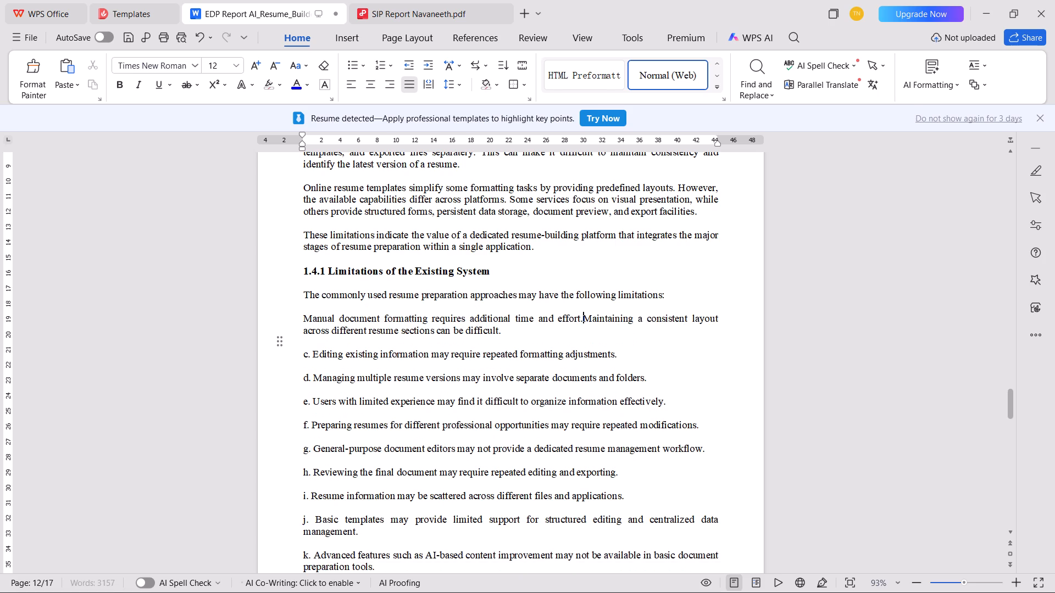
{"action": "key", "text": "Return"}
{"action": "key", "text": "Down"}
{"action": "key", "text": "ctrl+Delete"}
{"action": "key", "text": "ctrl+Delete"}
{"action": "key", "text": "BackSpace"}
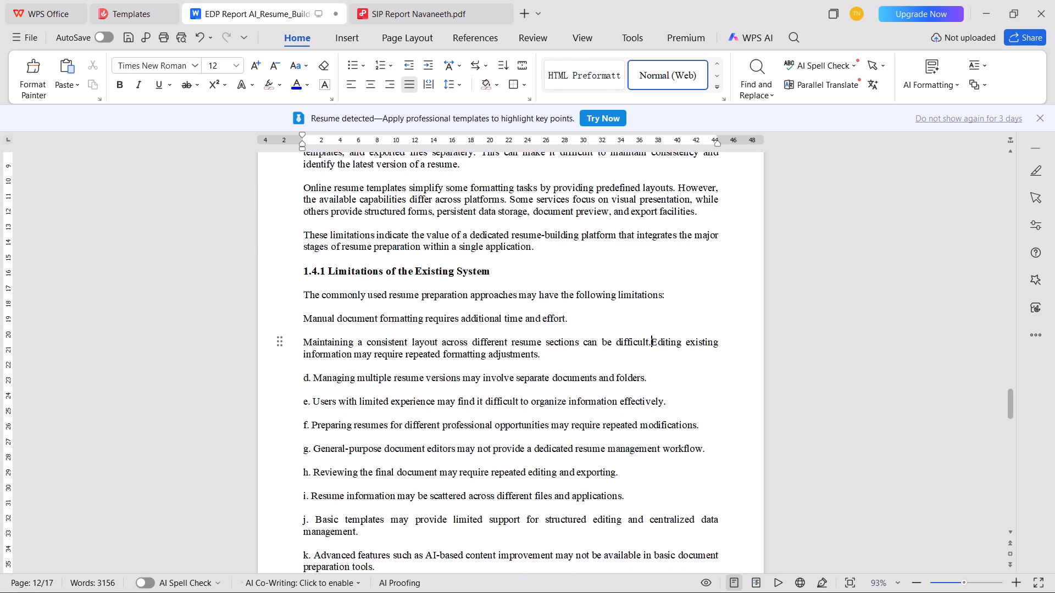
{"action": "key", "text": "Return"}
Remove the typed labels d. to f. from the limitations under heading 1.4.1, keeping each item as its own paragraph.
{"action": "key", "text": "Down"}
{"action": "key", "text": "ctrl+Delete"}
{"action": "key", "text": "ctrl+Delete"}
{"action": "key", "text": "BackSpace"}
{"action": "key", "text": "Return"}
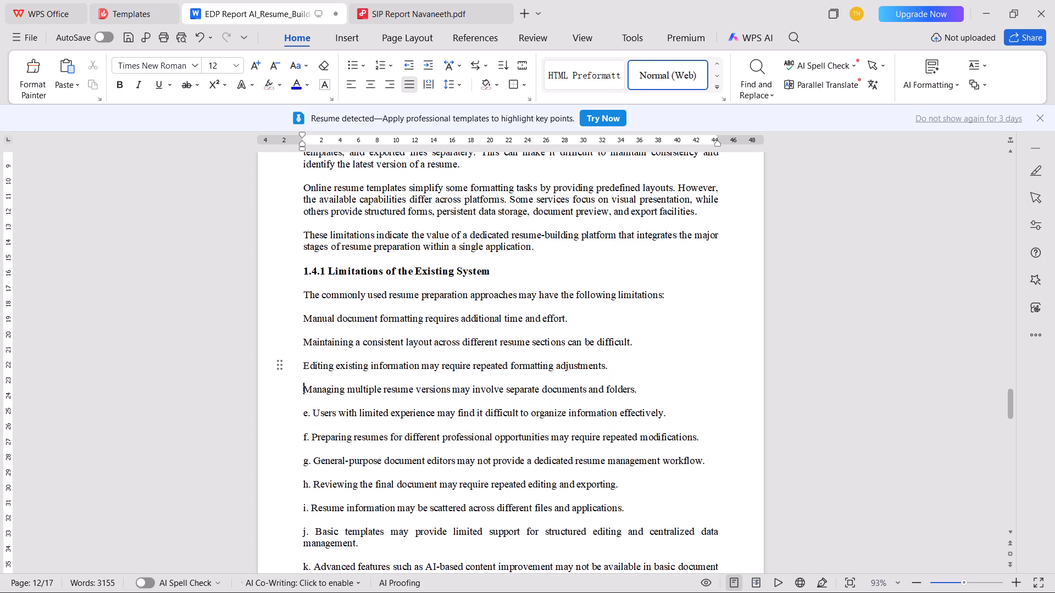
{"action": "key", "text": "Down"}
{"action": "key", "text": "ctrl+Delete"}
{"action": "key", "text": "ctrl+Delete"}
{"action": "key", "text": "BackSpace"}
{"action": "key", "text": "Return"}
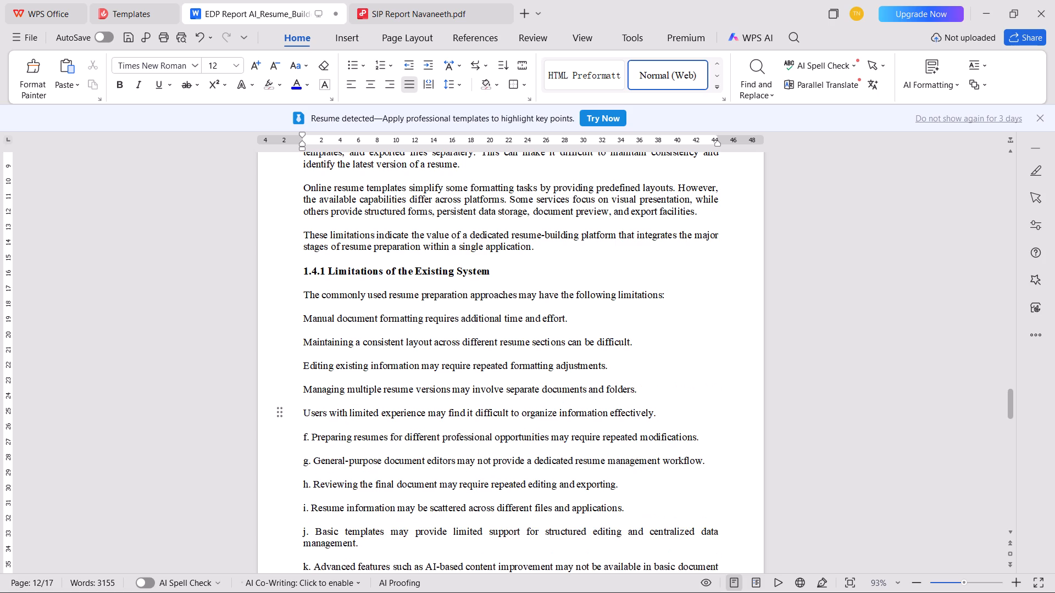
{"action": "key", "text": "Down"}
{"action": "key", "text": "ctrl+Delete"}
{"action": "key", "text": "ctrl+Delete"}
{"action": "key", "text": "BackSpace"}
{"action": "key", "text": "Return"}
Remove the typed labels g. to i. from the limitations under heading 1.4.1, keeping each item as its own paragraph.
{"action": "key", "text": "Down"}
{"action": "key", "text": "ctrl+Delete"}
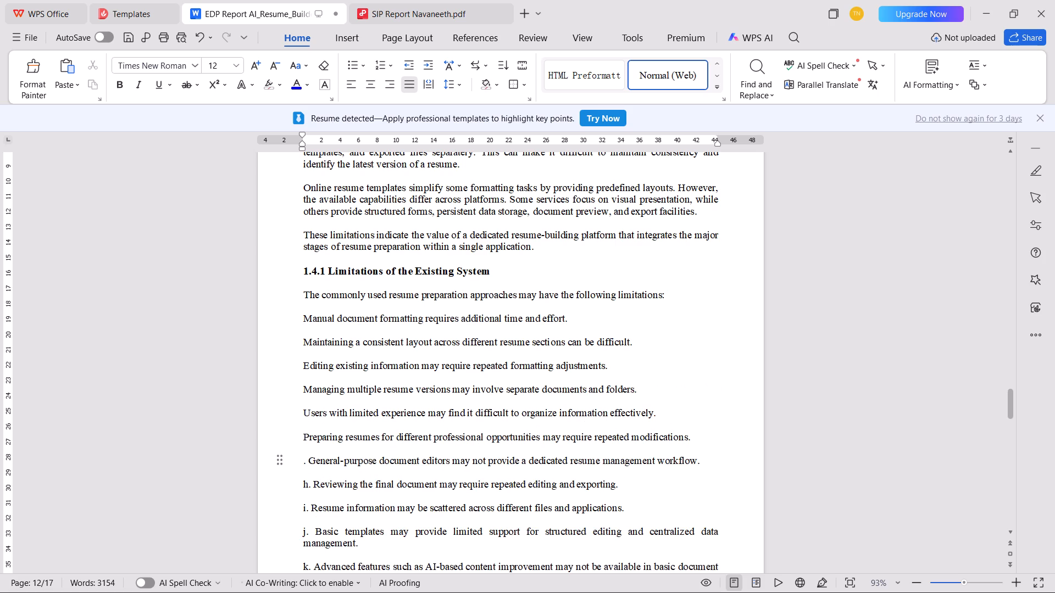
{"action": "key", "text": "ctrl+Delete"}
{"action": "key", "text": "BackSpace"}
{"action": "key", "text": "Return"}
{"action": "key", "text": "Down"}
{"action": "key", "text": "ctrl+Delete"}
{"action": "key", "text": "ctrl+Delete"}
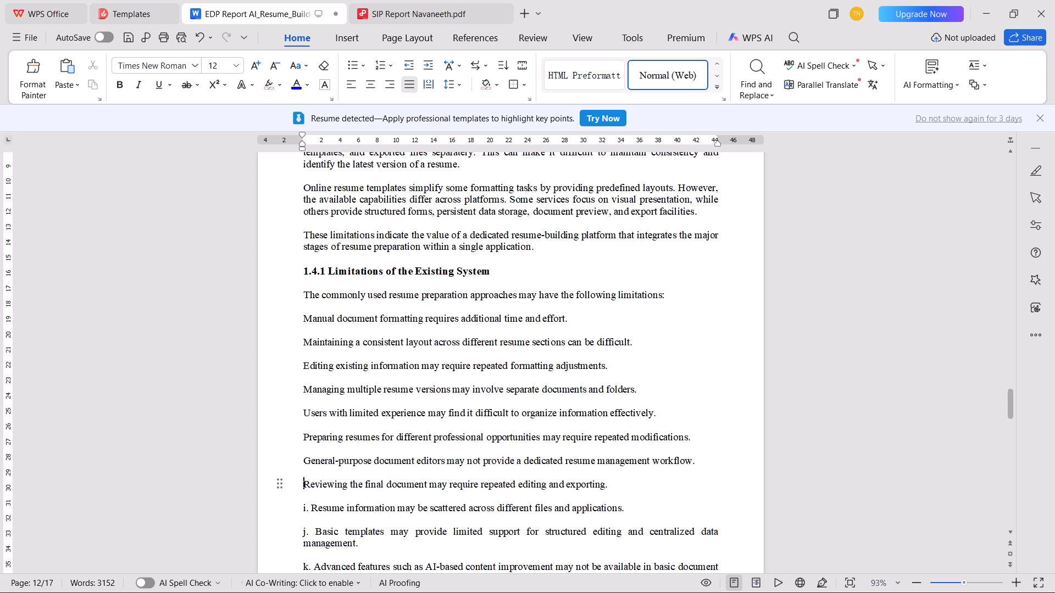
{"action": "key", "text": "BackSpace"}
{"action": "key", "text": "Return"}
{"action": "key", "text": "Down"}
{"action": "key", "text": "ctrl+Delete"}
{"action": "key", "text": "ctrl+Delete"}
{"action": "key", "text": "BackSpace"}
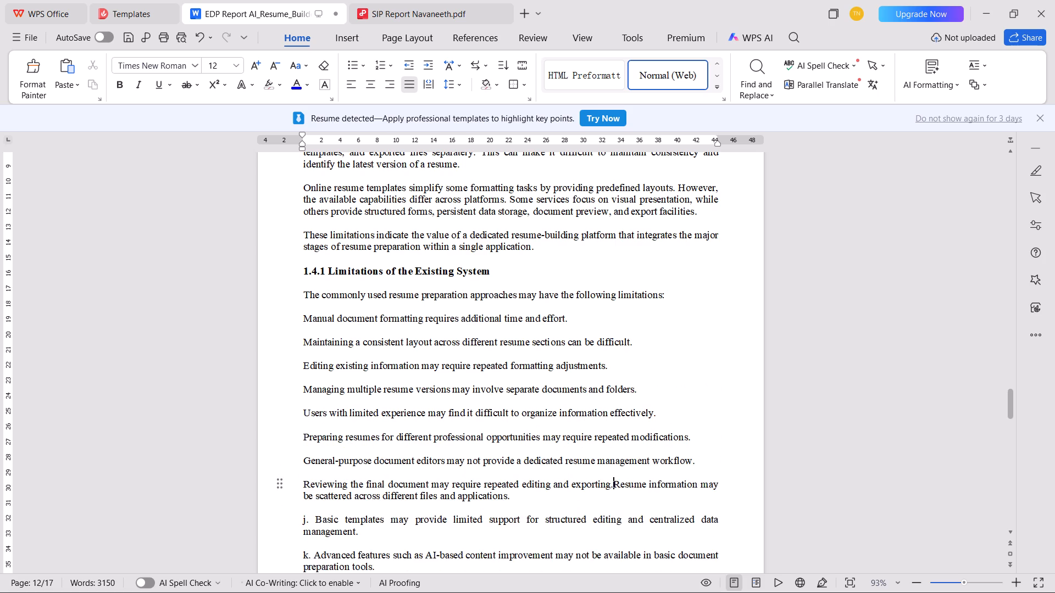
{"action": "key", "text": "Return"}
Remove the typed labels j. and k. from the last two limitations under heading 1.4.1, keeping them as separate paragraphs.
{"action": "key", "text": "Down"}
{"action": "key", "text": "ctrl+Delete"}
{"action": "key", "text": "ctrl+Delete"}
{"action": "key", "text": "BackSpace"}
{"action": "key", "text": "Return"}
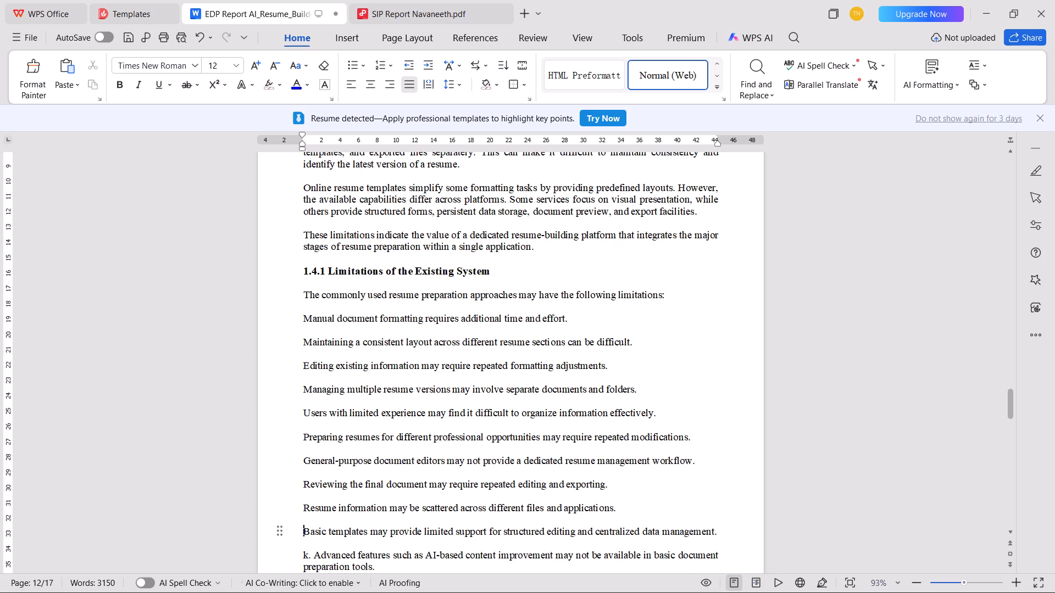
{"action": "key", "text": "Down"}
{"action": "key", "text": "ctrl+Delete"}
{"action": "key", "text": "ctrl+Delete"}
{"action": "key", "text": "BackSpace"}
{"action": "key", "text": "Return"}
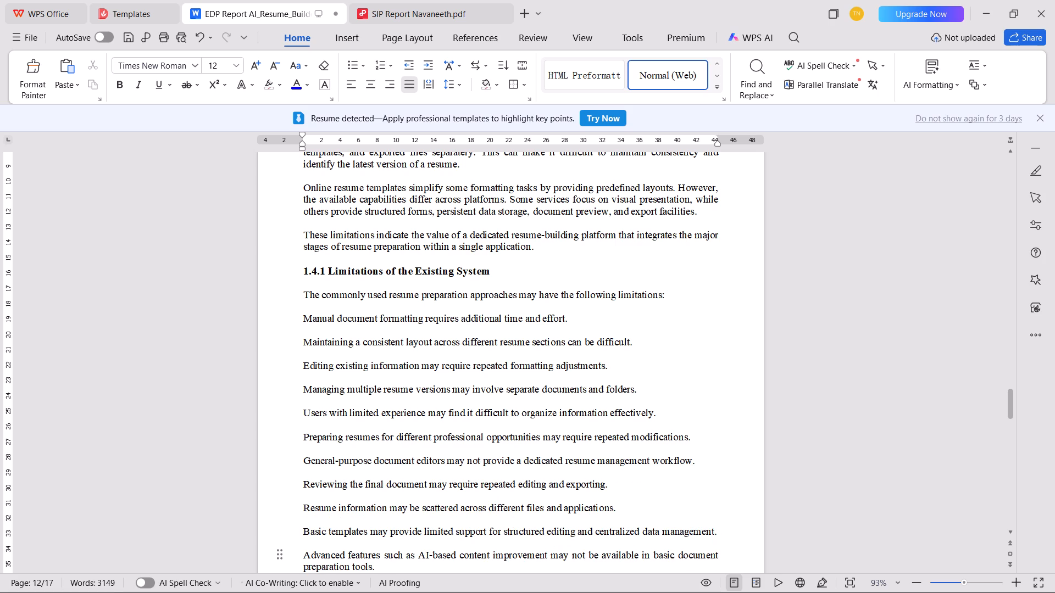
Apply automatic a. b. c. numbering to all the limitations, from "Manual document formatting" to "Advanced features".
{"action": "scroll", "coordinate": [313, 322], "scroll_direction": "down", "scroll_amount": 3}
{"action": "left_click_drag", "start_coordinate": [388, 447], "coordinate": [259, 260]}
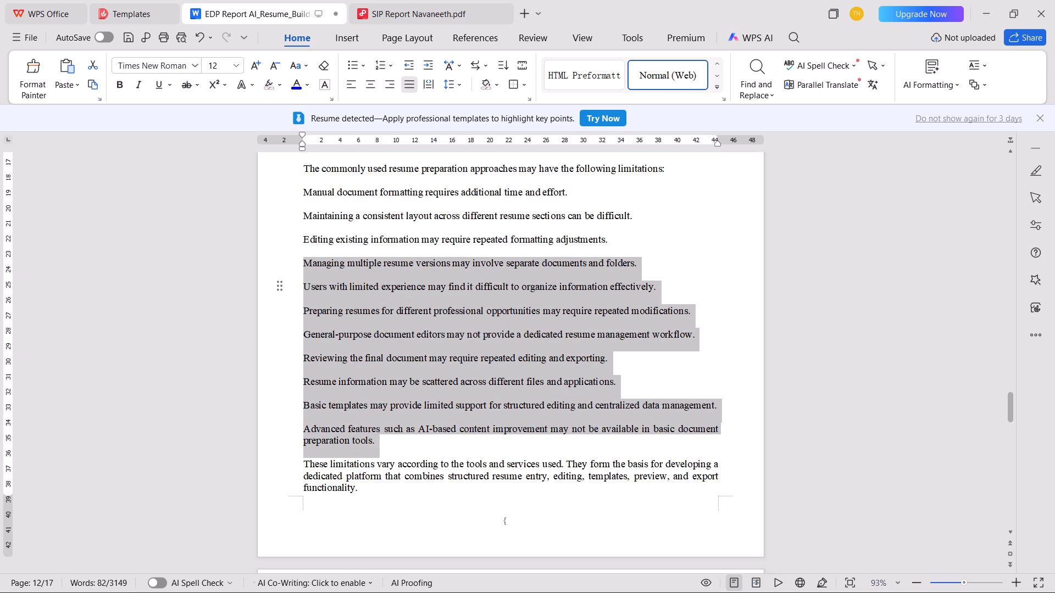
{"action": "left_click_drag", "start_coordinate": [259, 260], "coordinate": [255, 205]}
{"action": "left_click", "coordinate": [391, 65]}
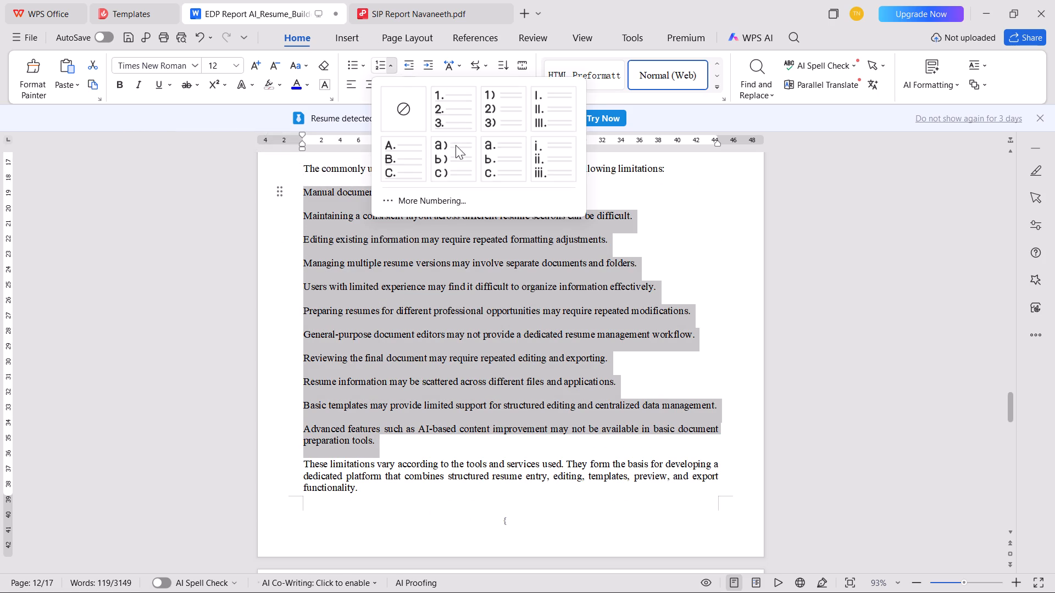
{"action": "left_click", "coordinate": [485, 164]}
Indent the lettered limitations list one level and make its letter labels bold.
{"action": "key", "text": "Tab"}
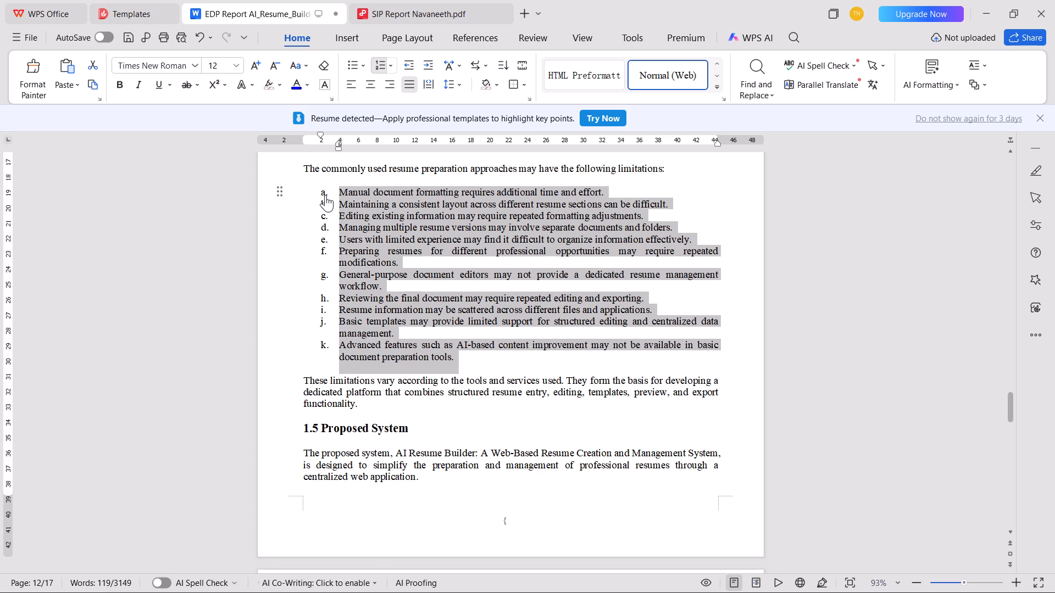
{"action": "left_click", "coordinate": [325, 195]}
{"action": "key", "text": "ctrl+b"}
{"action": "left_click", "coordinate": [424, 278]}
Add a spaced colon after the heading "1.5 Proposed System".
{"action": "scroll", "coordinate": [421, 284], "scroll_direction": "up", "scroll_amount": 4}
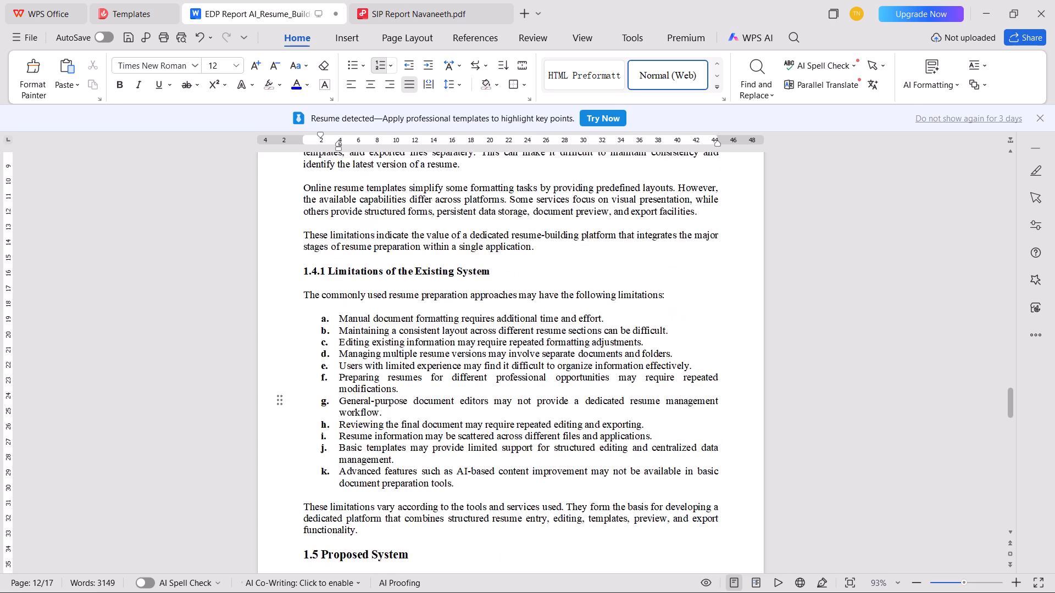
{"action": "scroll", "coordinate": [421, 284], "scroll_direction": "up", "scroll_amount": 2}
{"action": "scroll", "coordinate": [419, 285], "scroll_direction": "down", "scroll_amount": 9}
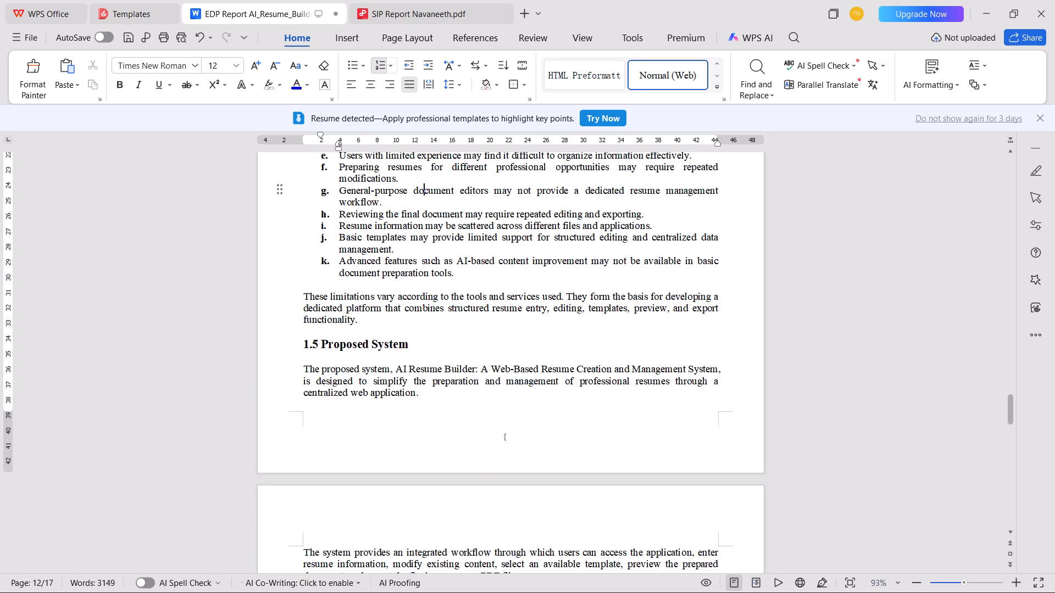
{"action": "left_click", "coordinate": [424, 342]}
{"action": "key", "text": "space"}
{"action": "type", "text": ":"}
{"action": "key", "text": "space"}
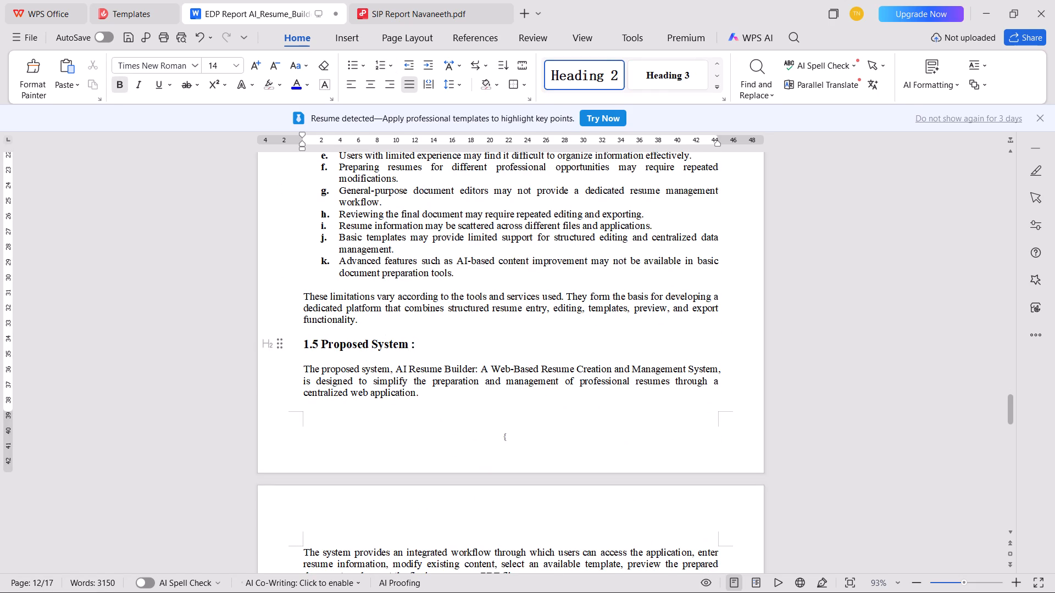
Delete the last four paragraphs of section 1.5, from "Supabase provides the backend services" through "The proposed system therefore provides".
{"action": "scroll", "coordinate": [424, 342], "scroll_direction": "down", "scroll_amount": 13}
{"action": "scroll", "coordinate": [413, 343], "scroll_direction": "up", "scroll_amount": 2}
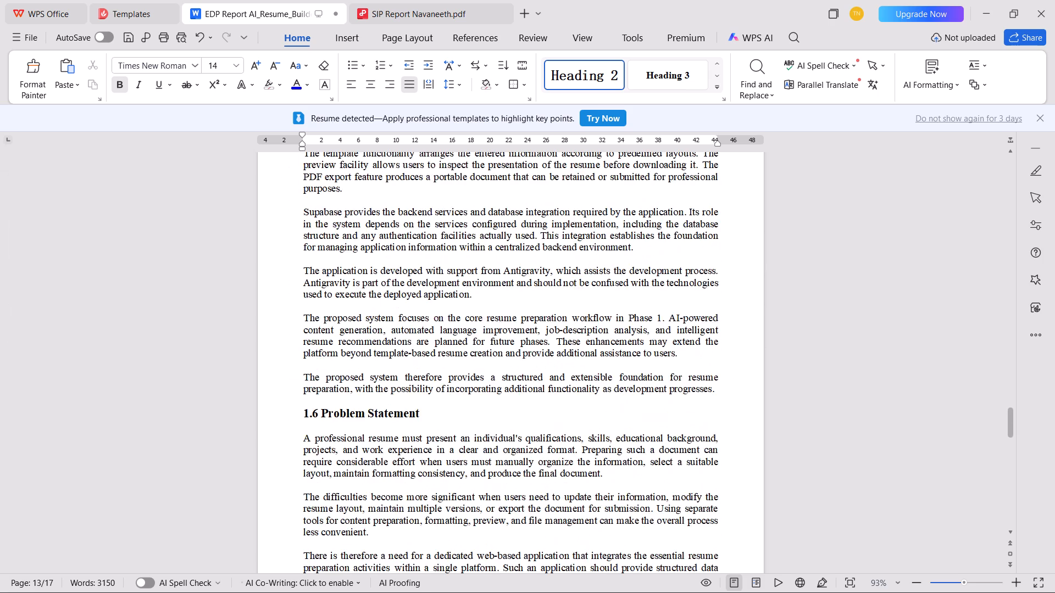
{"action": "left_click_drag", "start_coordinate": [680, 394], "coordinate": [267, 250]}
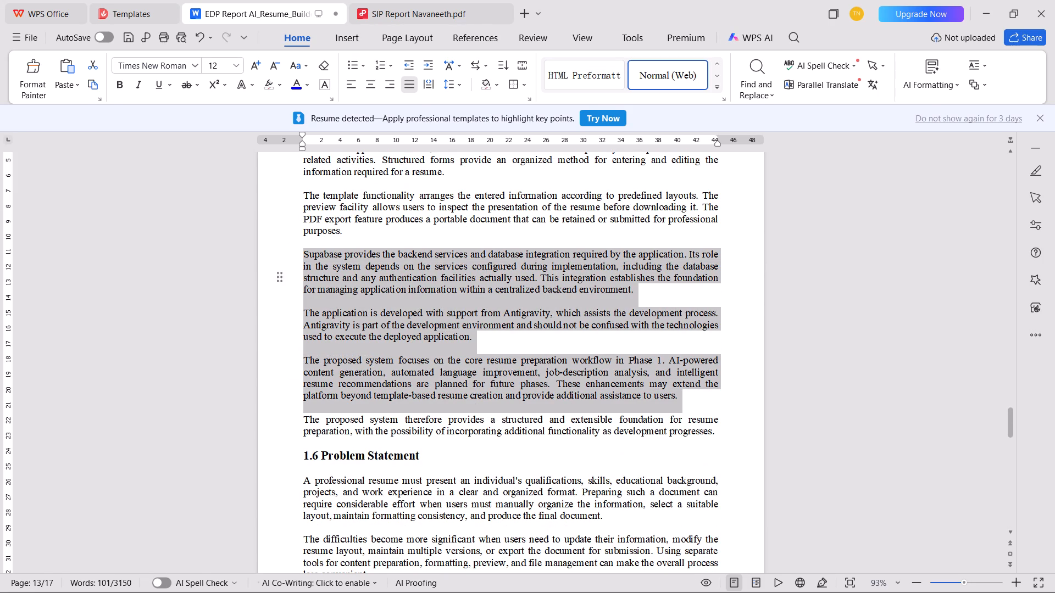
{"action": "left_click_drag", "start_coordinate": [267, 250], "coordinate": [264, 259]}
{"action": "key", "text": "BackSpace"}
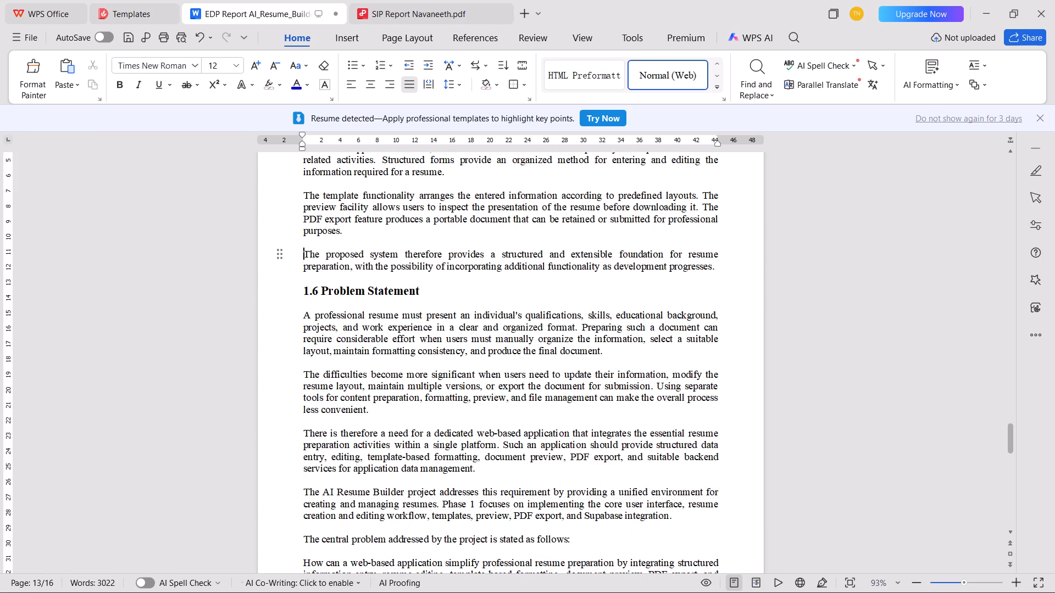
{"action": "left_click_drag", "start_coordinate": [727, 267], "coordinate": [670, 233]}
{"action": "key", "text": "BackSpace"}
Add a spaced colon after the heading "1.6 Problem Statement".
{"action": "left_click", "coordinate": [466, 254]}
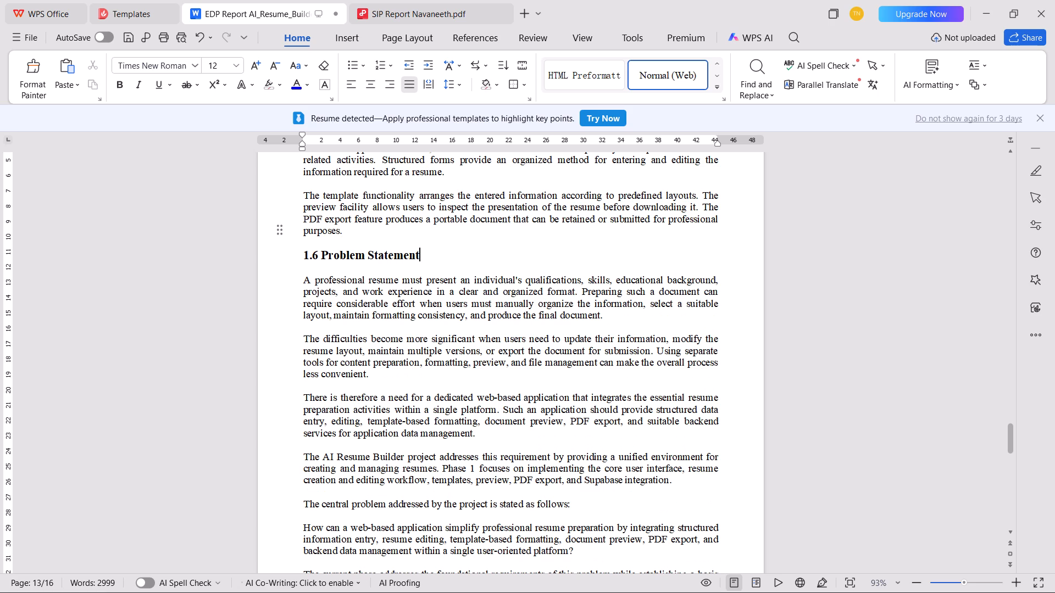
{"action": "key", "text": "space"}
{"action": "type", "text": ":"}
{"action": "key", "text": "space"}
Delete the first five paragraphs of section 1.6, from "A professional resume must present" through "The central problem addressed by the project".
{"action": "scroll", "coordinate": [465, 254], "scroll_direction": "down", "scroll_amount": 3}
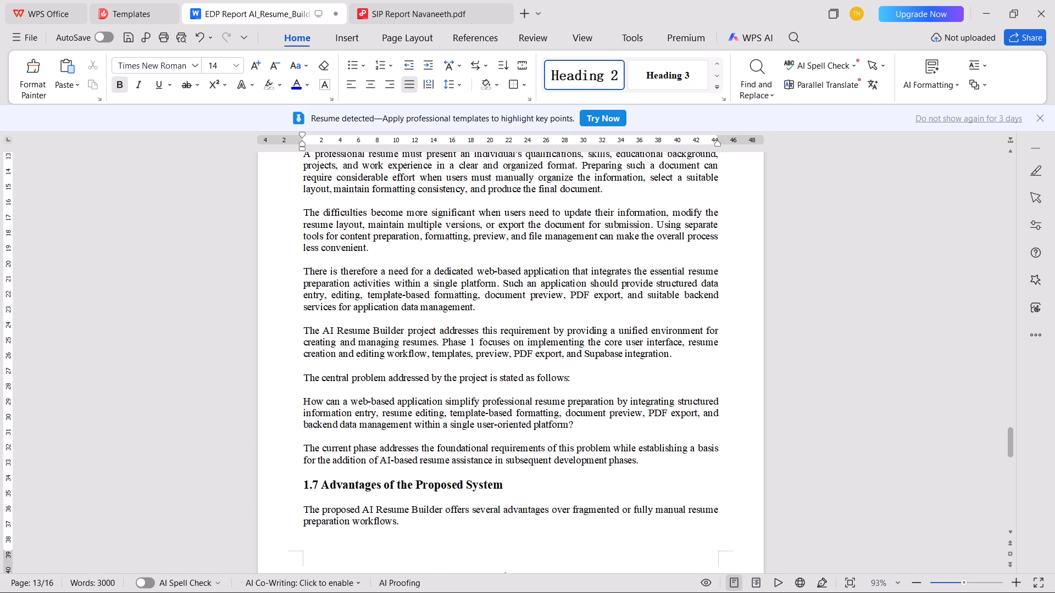
{"action": "left_click_drag", "start_coordinate": [588, 382], "coordinate": [260, 332]}
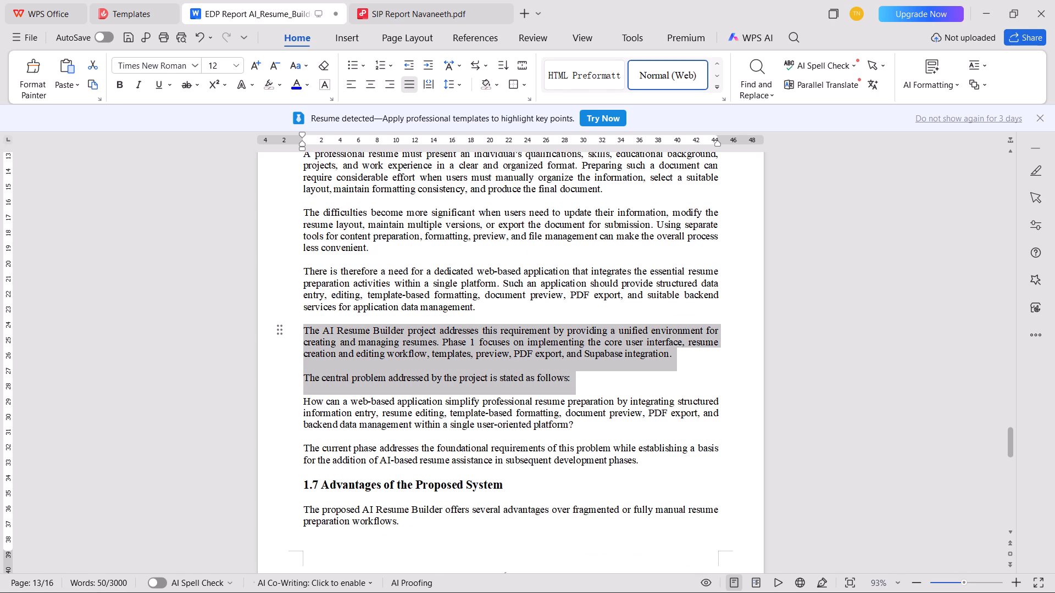
{"action": "left_click_drag", "start_coordinate": [260, 332], "coordinate": [259, 328]}
{"action": "scroll", "coordinate": [259, 328], "scroll_direction": "up", "scroll_amount": 2}
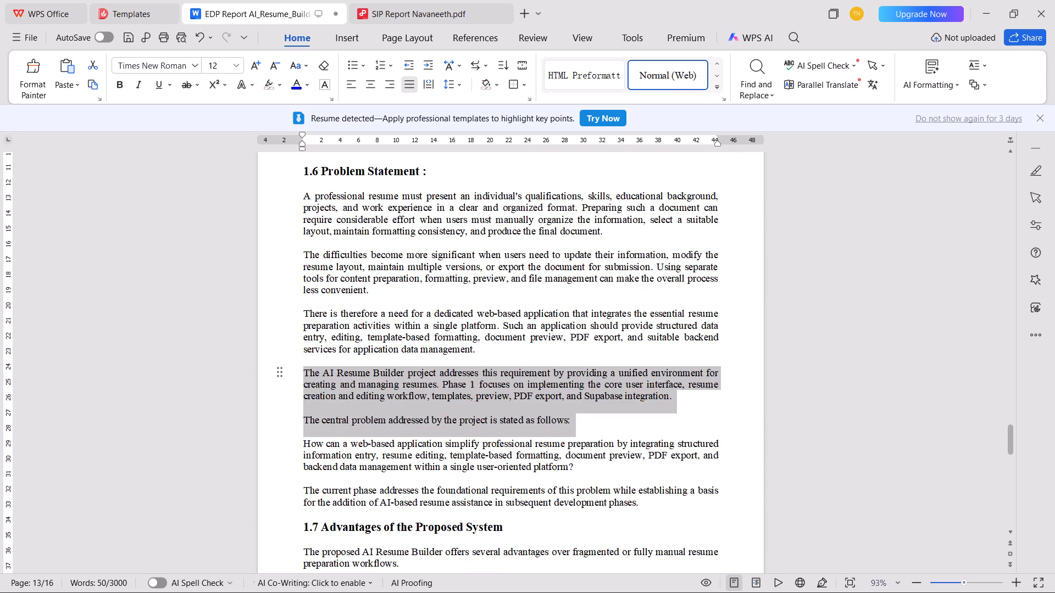
{"action": "left_click_drag", "start_coordinate": [259, 328], "coordinate": [277, 238]}
{"action": "key", "text": "BackSpace"}
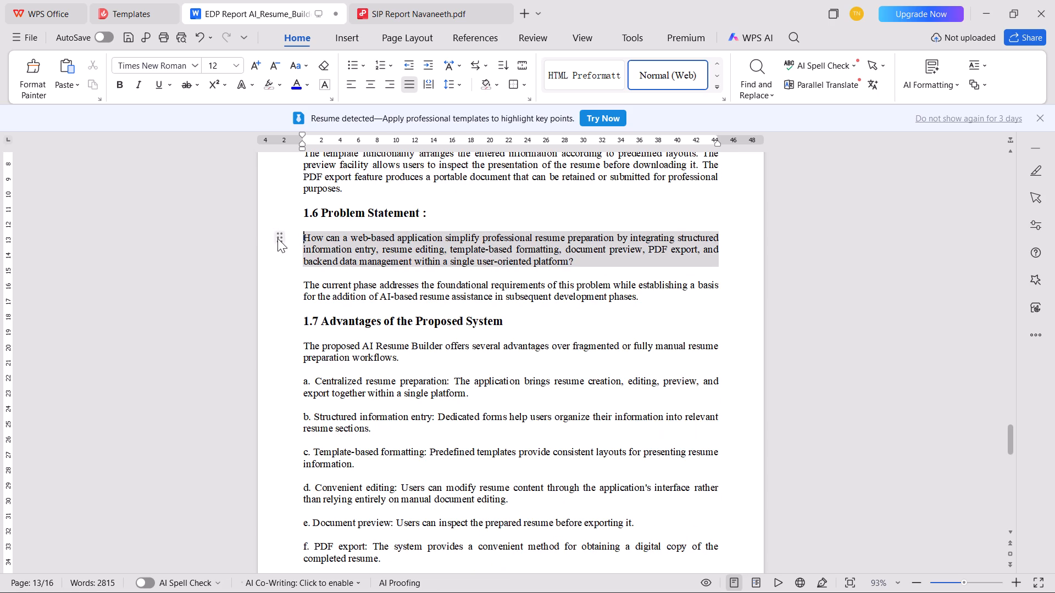
{"action": "left_click", "coordinate": [393, 240]}
Add a spaced colon after the heading "1.7 Advantages of the Proposed System".
{"action": "left_click", "coordinate": [523, 325]}
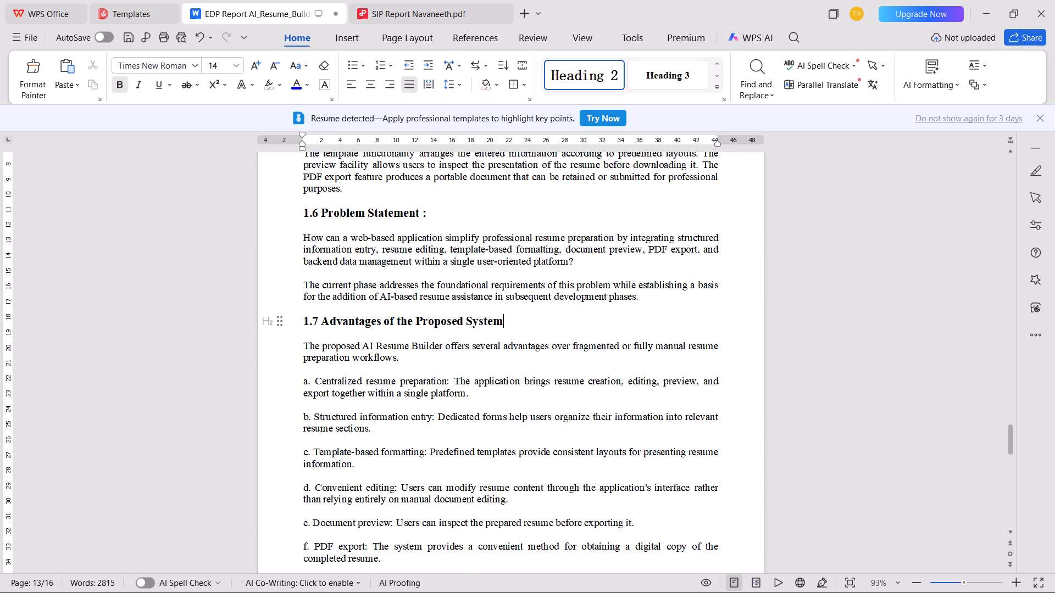
{"action": "key", "text": "space"}
{"action": "type", "text": ":"}
Remove the typed labels a. to c. from the advantages under heading 1.7, keeping each item as its own paragraph.
{"action": "scroll", "coordinate": [528, 322], "scroll_direction": "down", "scroll_amount": 1}
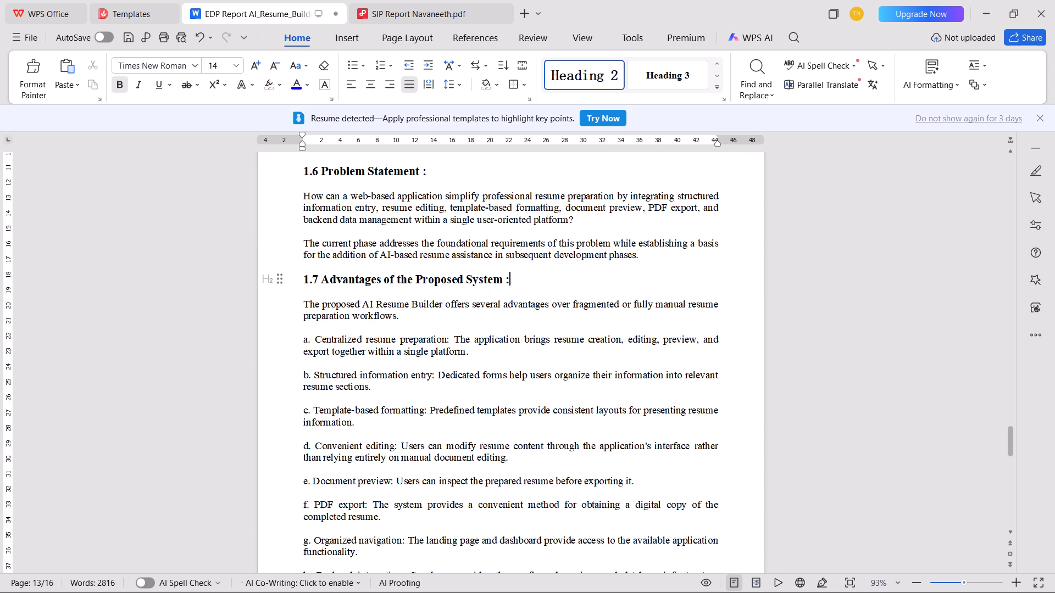
{"action": "left_click", "coordinate": [316, 339]}
{"action": "key", "text": "ctrl+BackSpace"}
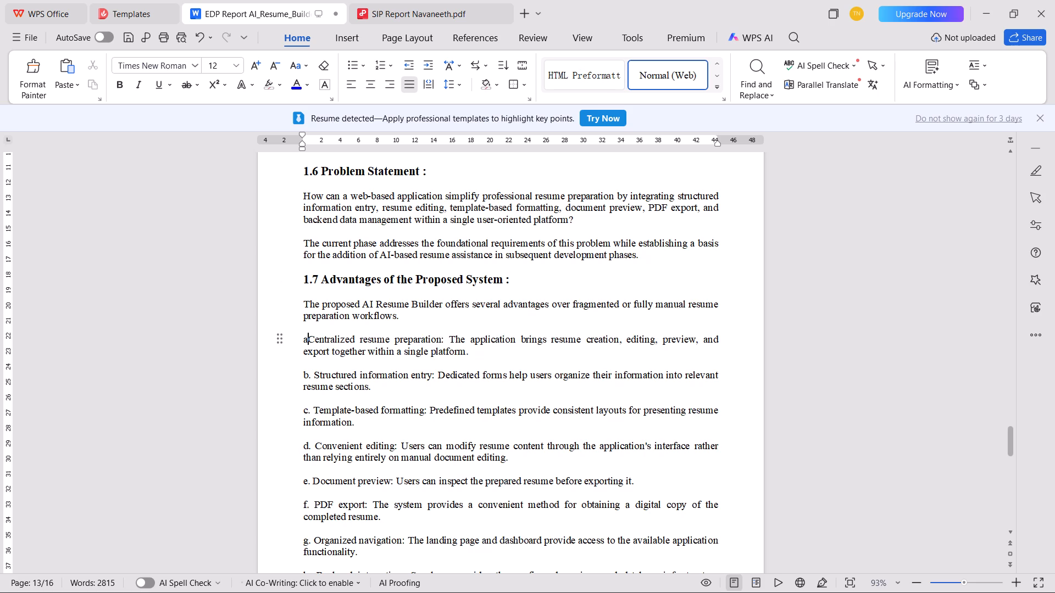
{"action": "key", "text": "ctrl+BackSpace"}
{"action": "key", "text": "BackSpace"}
{"action": "key", "text": "Return"}
{"action": "key", "text": "Down"}
{"action": "key", "text": "Down"}
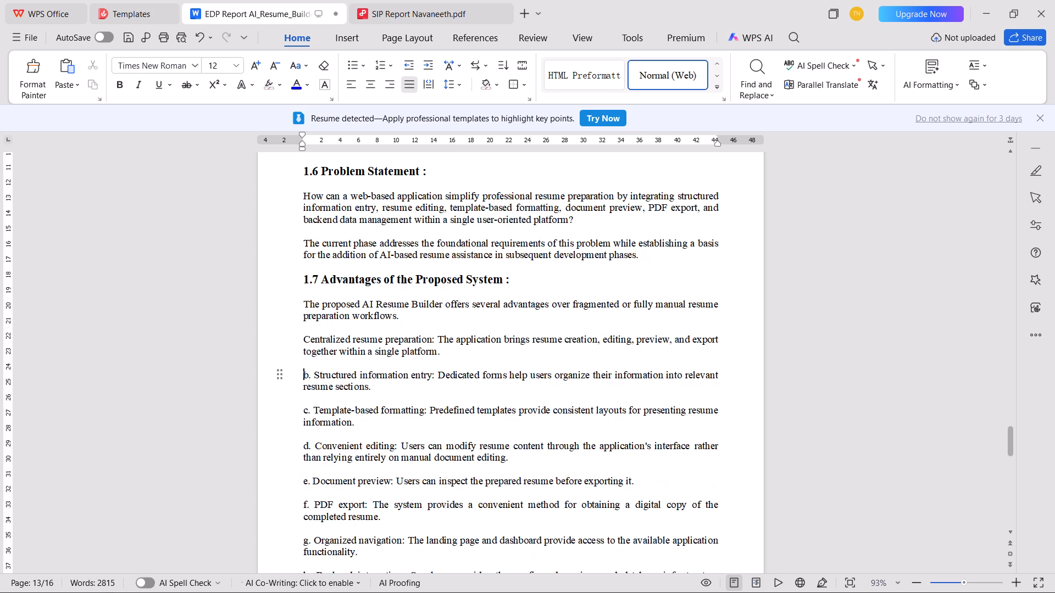
{"action": "key", "text": "ctrl+Delete"}
{"action": "key", "text": "ctrl+Delete"}
{"action": "key", "text": "BackSpace"}
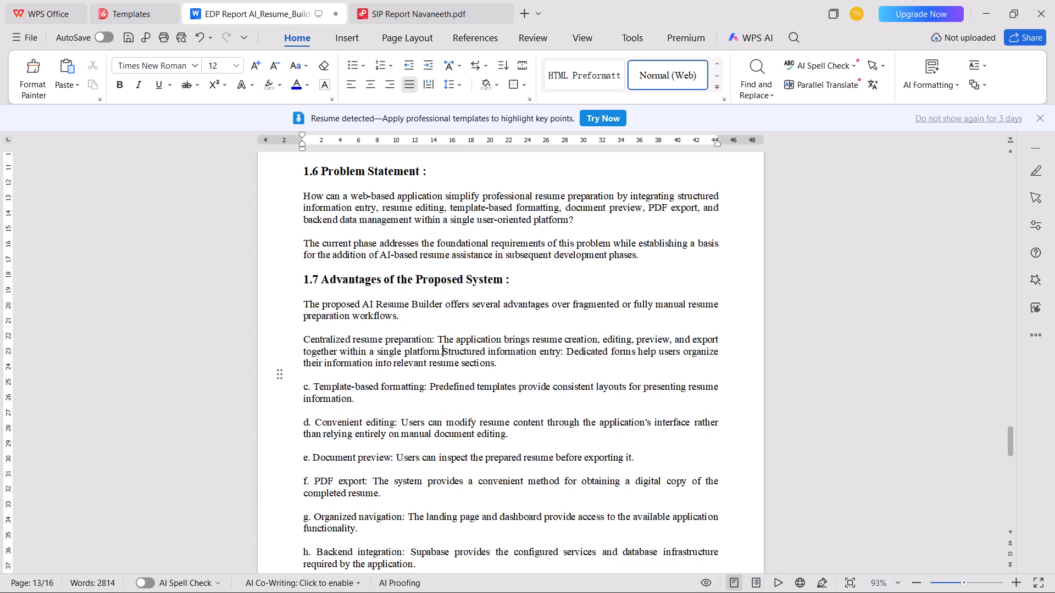
{"action": "key", "text": "Return"}
{"action": "key", "text": "ctrl+Down"}
{"action": "key", "text": "Delete"}
{"action": "key", "text": "Delete"}
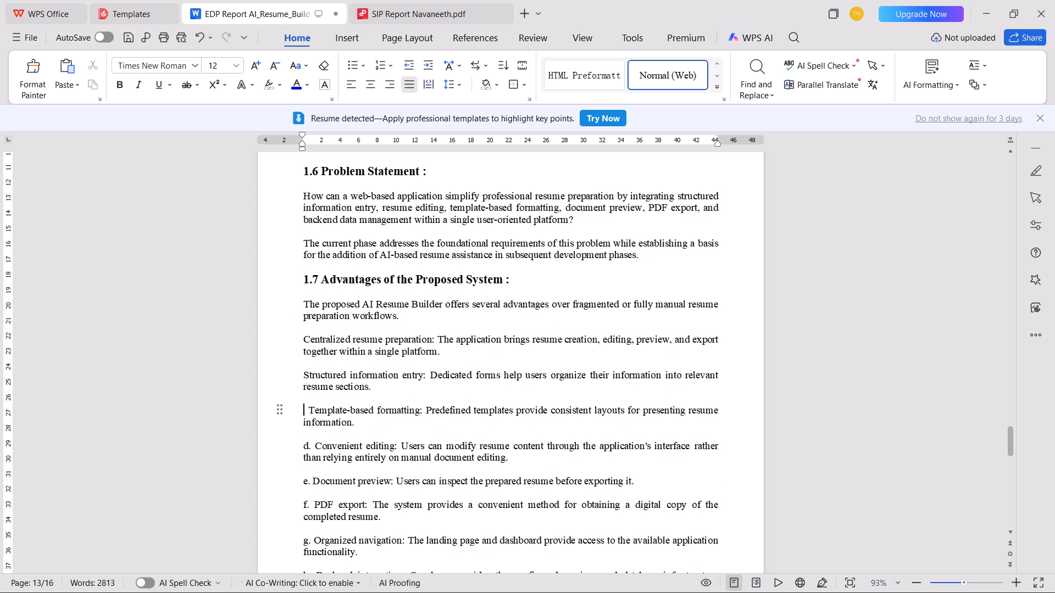
{"action": "key", "text": "Delete"}
{"action": "key", "text": "BackSpace"}
{"action": "key", "text": "Return"}
Remove the typed labels d. and e. from the Convenient editing and Document preview items, keeping each as its own paragraph.
{"action": "key", "text": "ctrl+Down"}
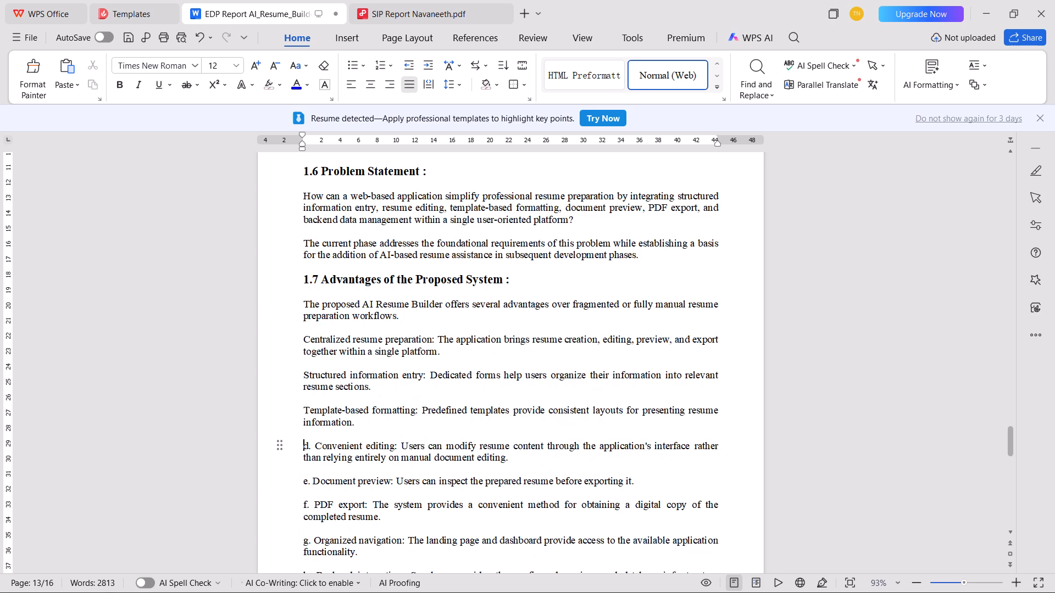
{"action": "key", "text": "ctrl+Delete"}
{"action": "key", "text": "ctrl+Delete"}
{"action": "key", "text": "BackSpace"}
{"action": "key", "text": "Return"}
{"action": "key", "text": "Down"}
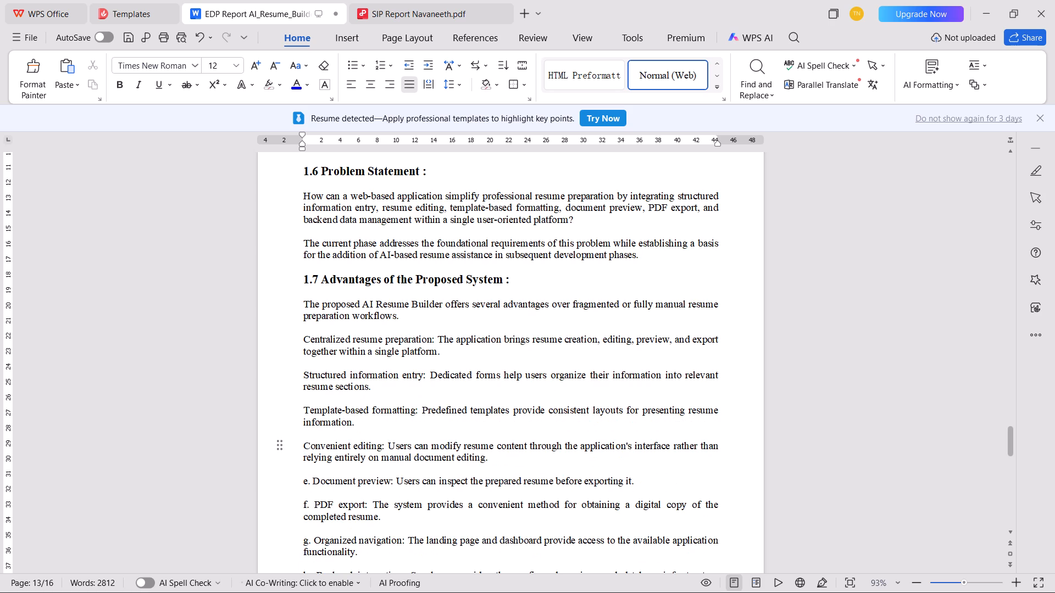
{"action": "key", "text": "ctrl+Down"}
{"action": "key", "text": "Delete"}
{"action": "key", "text": "ctrl+Delete"}
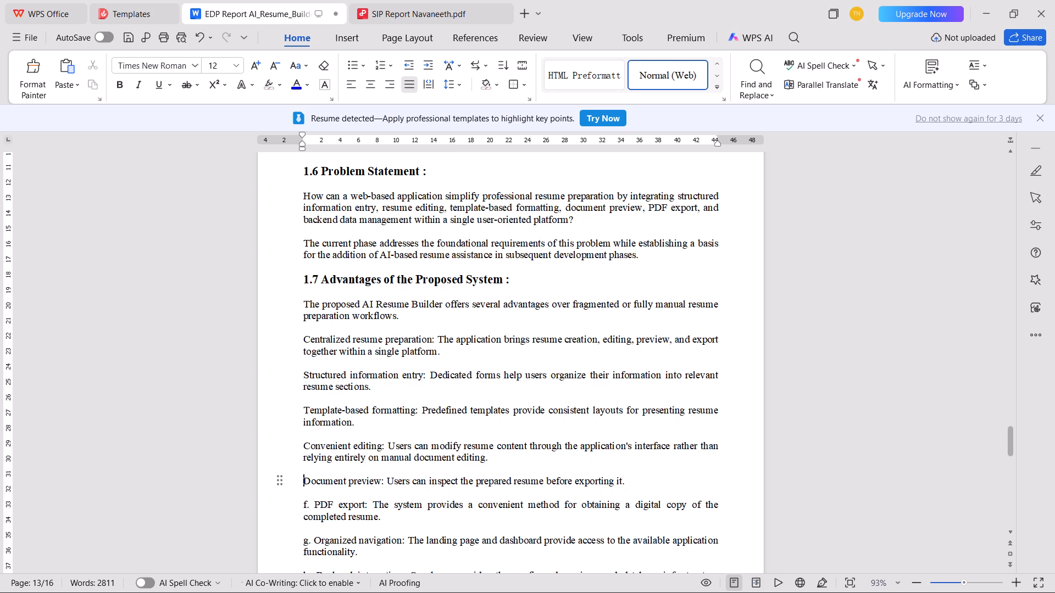
{"action": "key", "text": "ctrl+BackSpace"}
{"action": "key", "text": "Return"}
Remove the typed labels f. and g. from the PDF export and Organized navigation items, keeping each as its own paragraph.
{"action": "key", "text": "Down"}
{"action": "key", "text": "ctrl+Delete"}
{"action": "key", "text": "ctrl+Delete"}
{"action": "key", "text": "BackSpace"}
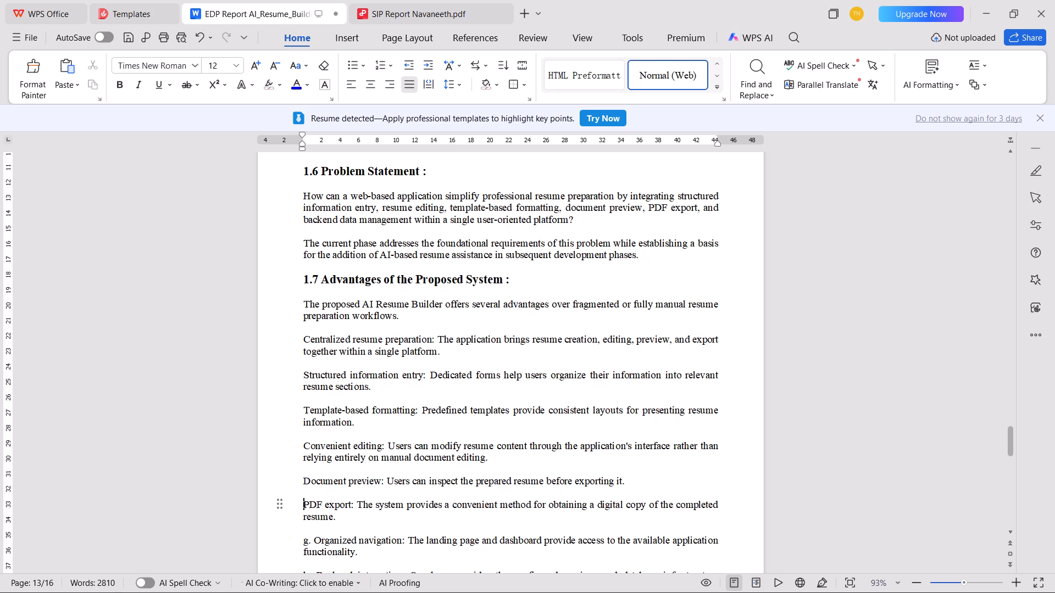
{"action": "key", "text": "Return"}
{"action": "key", "text": "Down"}
{"action": "key", "text": "ctrl+Down"}
{"action": "key", "text": "ctrl+Delete"}
{"action": "key", "text": "ctrl+Delete"}
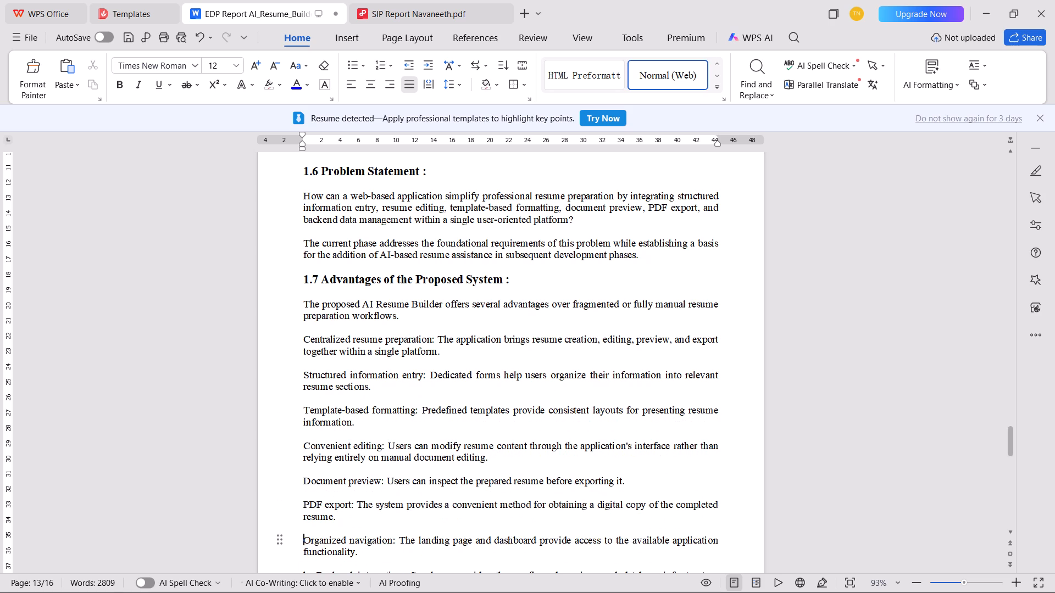
{"action": "key", "text": "BackSpace"}
{"action": "key", "text": "Return"}
Remove the typed labels h. and i. from the Backend integration and Maintainable development structure items, keeping each as its own paragraph.
{"action": "key", "text": "ctrl+Down"}
{"action": "key", "text": "ctrl+Delete"}
{"action": "key", "text": "ctrl+Delete"}
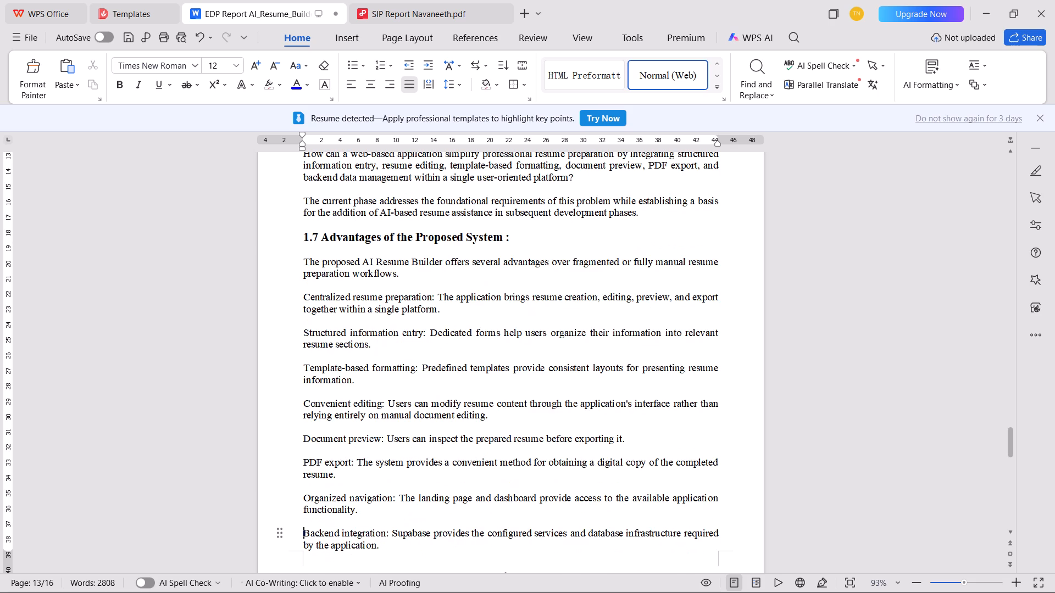
{"action": "key", "text": "BackSpace"}
{"action": "key", "text": "Return"}
{"action": "key", "text": "Down"}
{"action": "key", "text": "Down"}
{"action": "key", "text": "ctrl+Delete"}
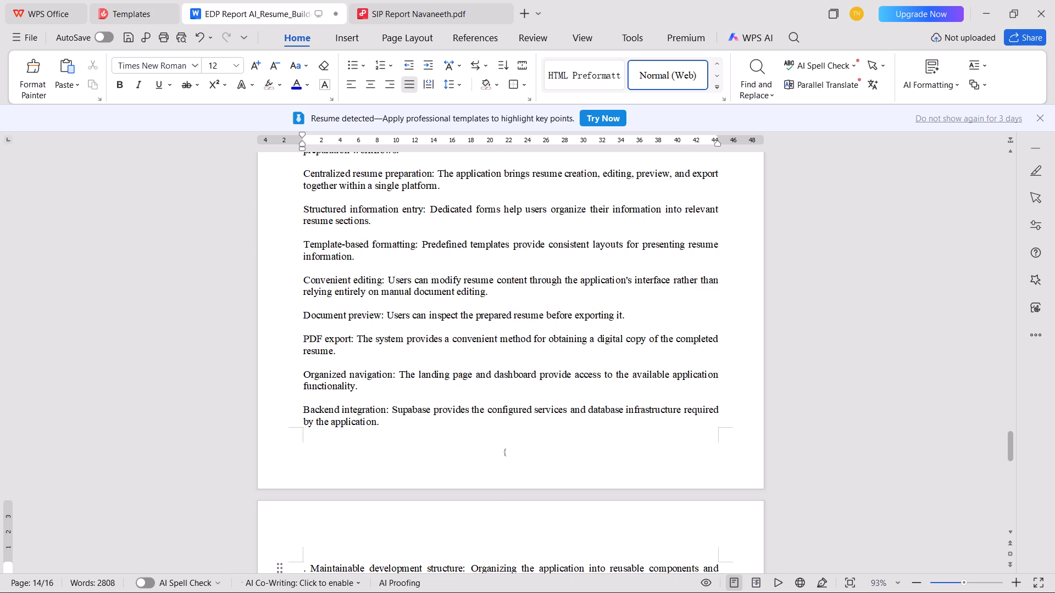
{"action": "key", "text": "ctrl+Delete"}
{"action": "key", "text": "BackSpace"}
{"action": "key", "text": "Return"}
Remove the typed label j. from the Extensibility item, keeping it as its own paragraph.
{"action": "key", "text": "ctrl+Down"}
{"action": "key", "text": "ctrl+Delete"}
{"action": "key", "text": "ctrl+Delete"}
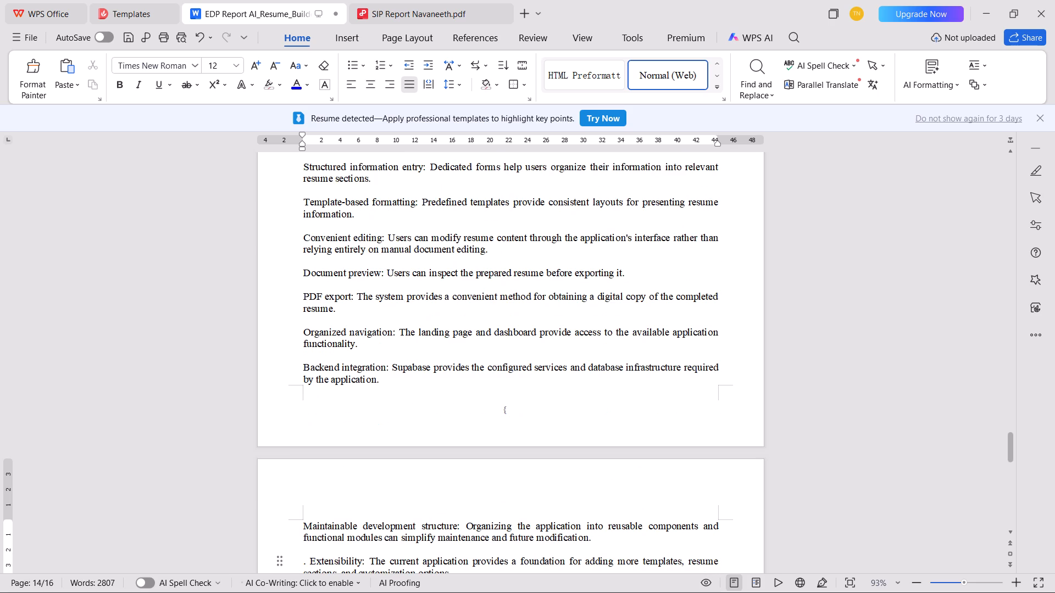
{"action": "key", "text": "BackSpace"}
{"action": "key", "text": "Return"}
{"action": "key", "text": "Down"}
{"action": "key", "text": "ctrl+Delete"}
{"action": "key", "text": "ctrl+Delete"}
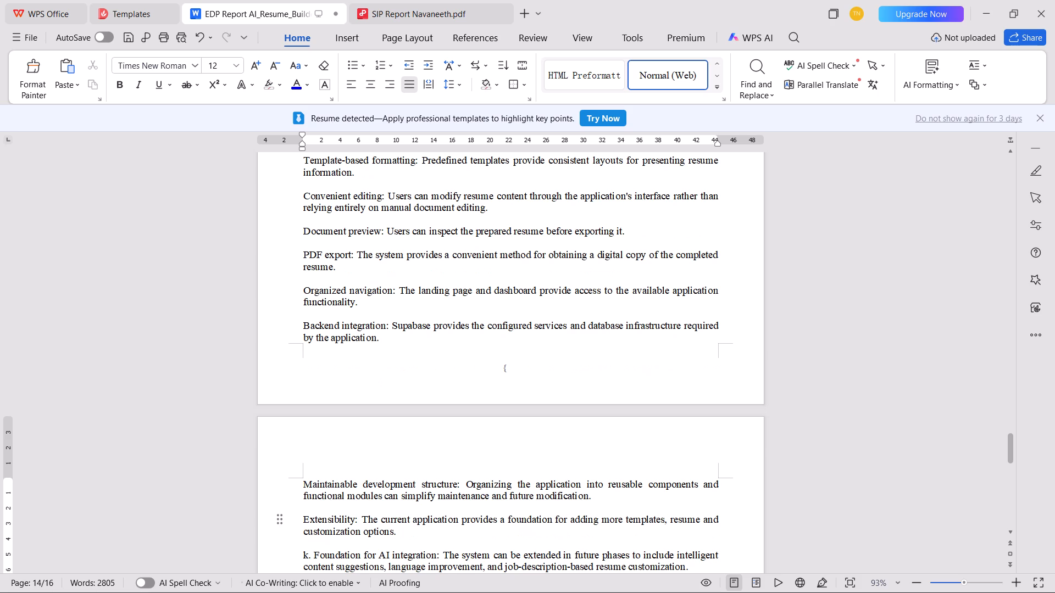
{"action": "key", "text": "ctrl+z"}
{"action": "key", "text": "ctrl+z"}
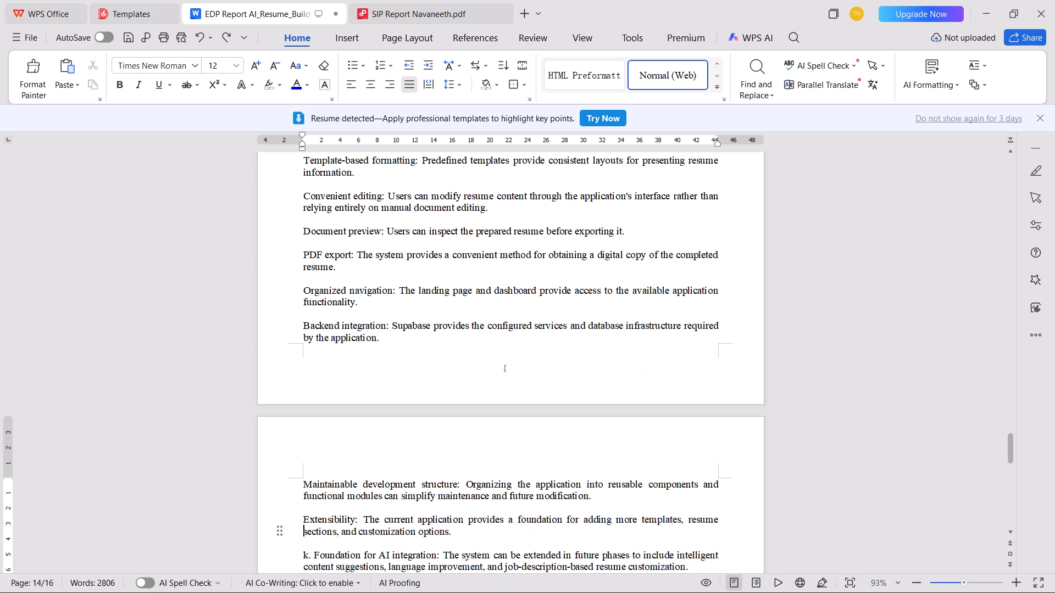
Remove the typed labels k. and l. from the Foundation for AI integration and Reduced dependence items, keeping each as its own paragraph.
{"action": "key", "text": "Down"}
{"action": "key", "text": "ctrl+Delete"}
{"action": "key", "text": "ctrl+Delete"}
{"action": "key", "text": "BackSpace"}
{"action": "key", "text": "Return"}
{"action": "key", "text": "Down"}
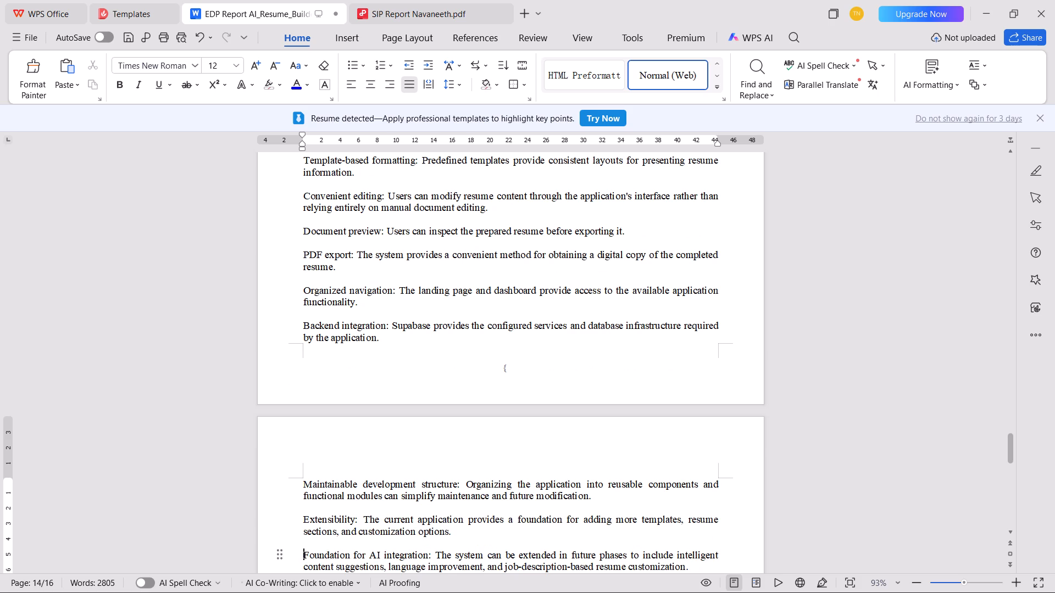
{"action": "key", "text": "Down"}
{"action": "key", "text": "ctrl+Delete"}
{"action": "key", "text": "ctrl+Delete"}
{"action": "key", "text": "BackSpace"}
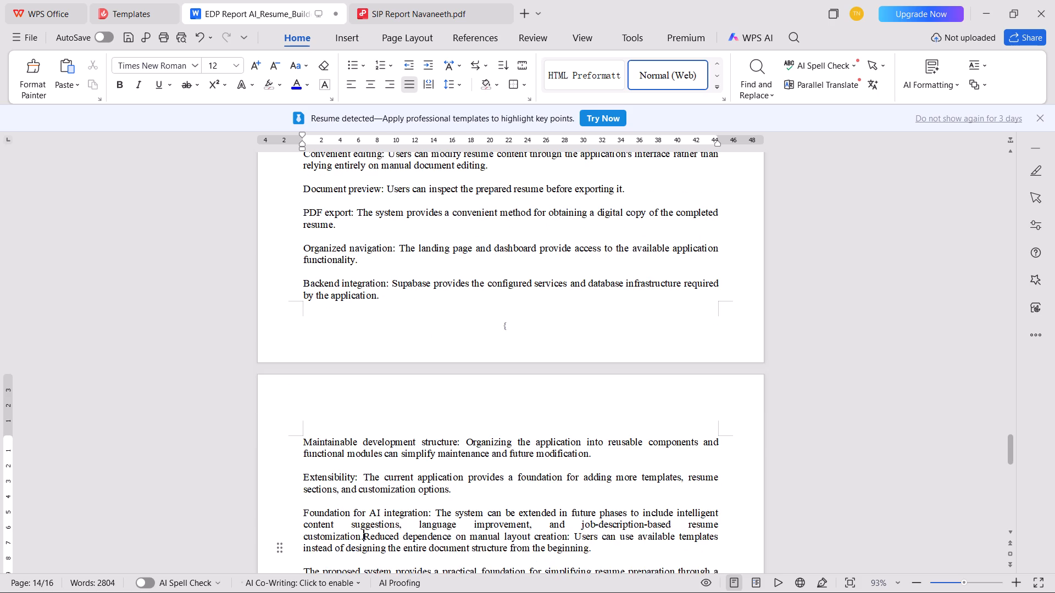
{"action": "key", "text": "Return"}
{"action": "key", "text": "ctrl+Down"}
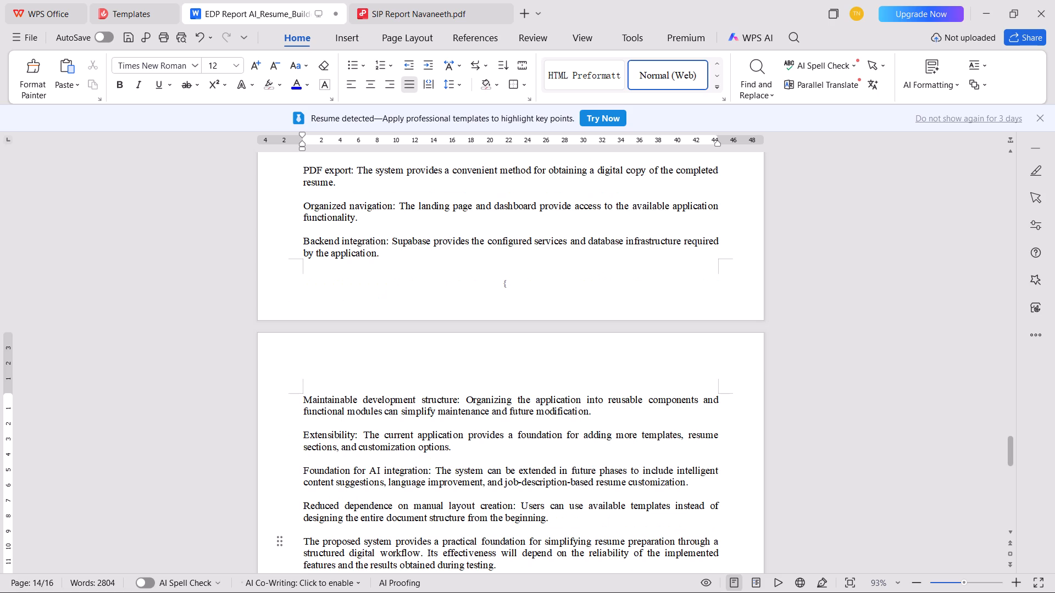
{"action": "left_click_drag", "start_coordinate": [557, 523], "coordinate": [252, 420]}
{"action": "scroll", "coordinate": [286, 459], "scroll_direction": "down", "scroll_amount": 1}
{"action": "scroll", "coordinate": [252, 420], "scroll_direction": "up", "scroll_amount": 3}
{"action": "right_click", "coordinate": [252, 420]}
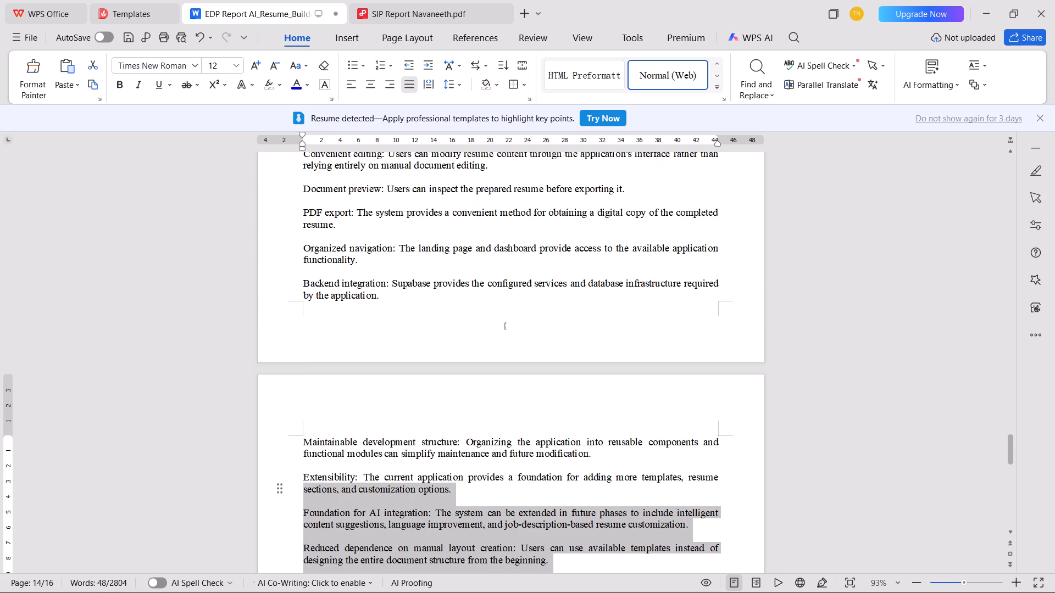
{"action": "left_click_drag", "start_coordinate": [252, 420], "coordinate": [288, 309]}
Turn the advantages from Centralized resume preparation through Foundation for AI integration into an a., b., c. lettered list indented one level.
{"action": "scroll", "coordinate": [252, 420], "scroll_direction": "up", "scroll_amount": 6}
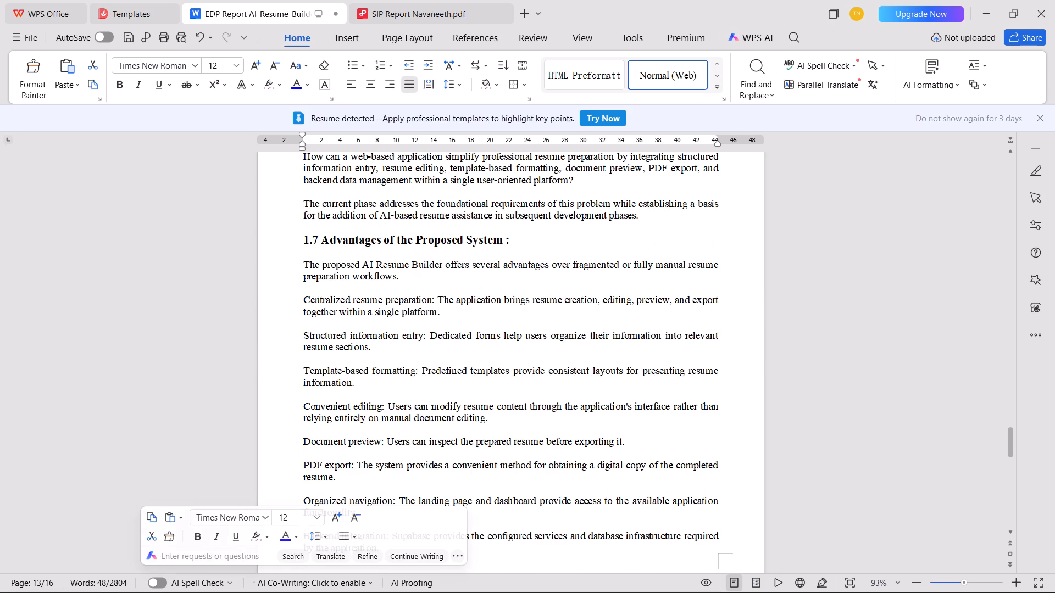
{"action": "left_click_drag", "start_coordinate": [300, 302], "coordinate": [517, 512]}
{"action": "scroll", "coordinate": [369, 372], "scroll_direction": "down", "scroll_amount": 6}
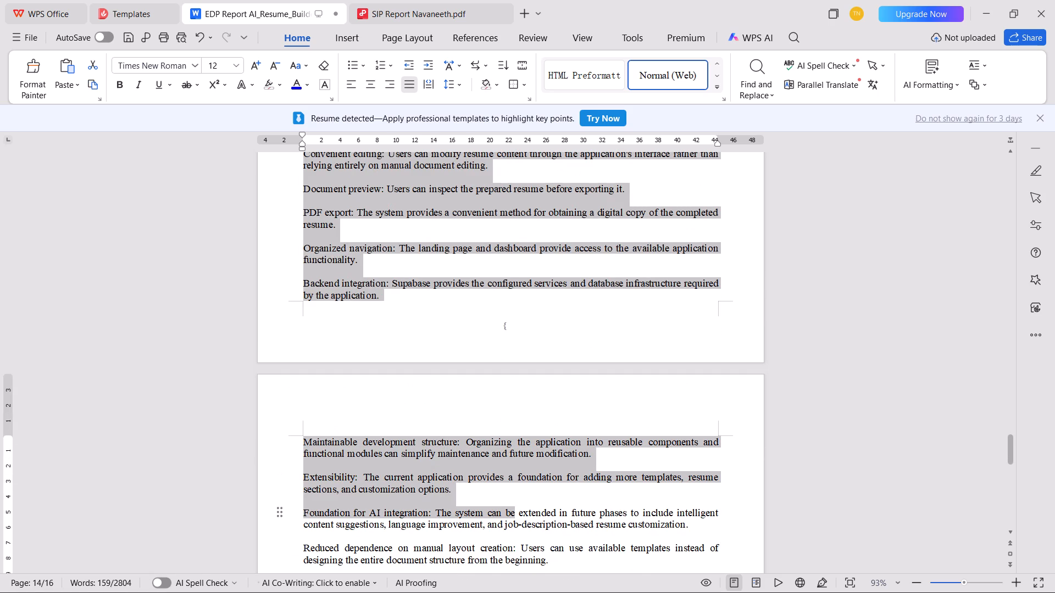
{"action": "left_click_drag", "start_coordinate": [517, 512], "coordinate": [686, 523]}
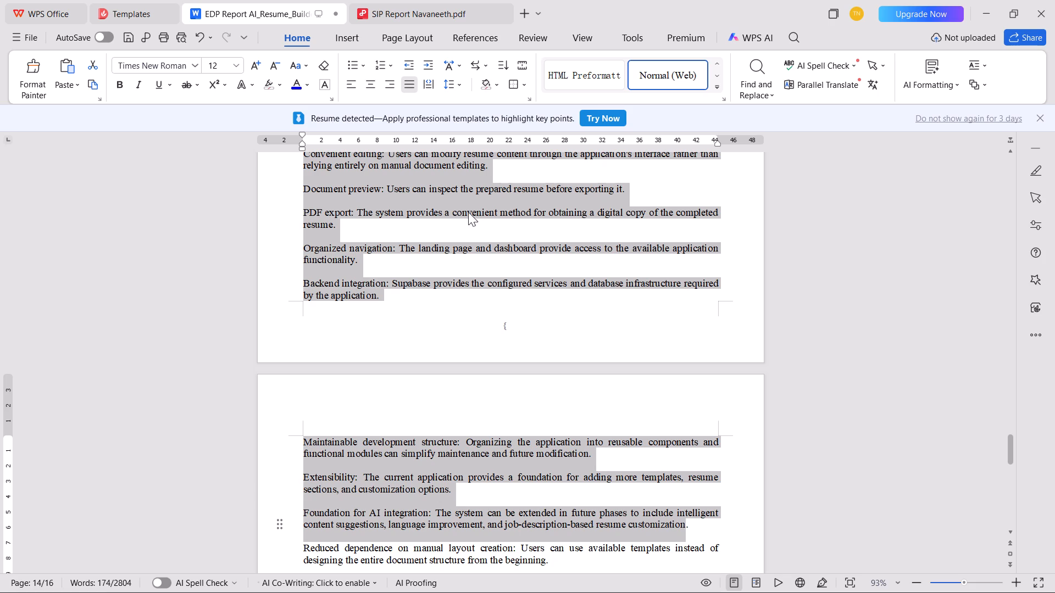
{"action": "left_click", "coordinate": [392, 66]}
{"action": "left_click", "coordinate": [488, 170]}
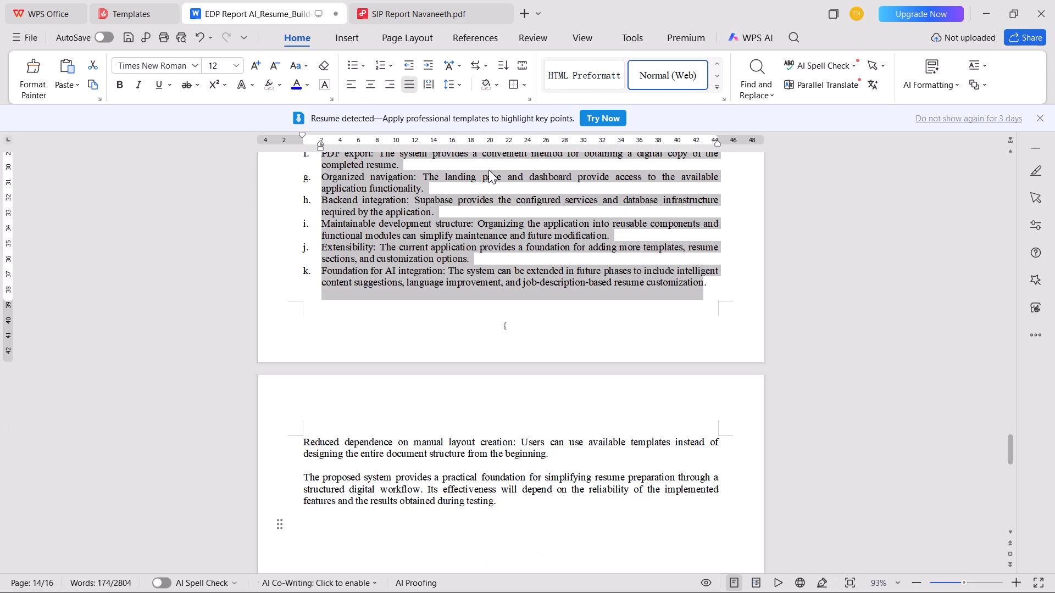
{"action": "key", "text": "Tab"}
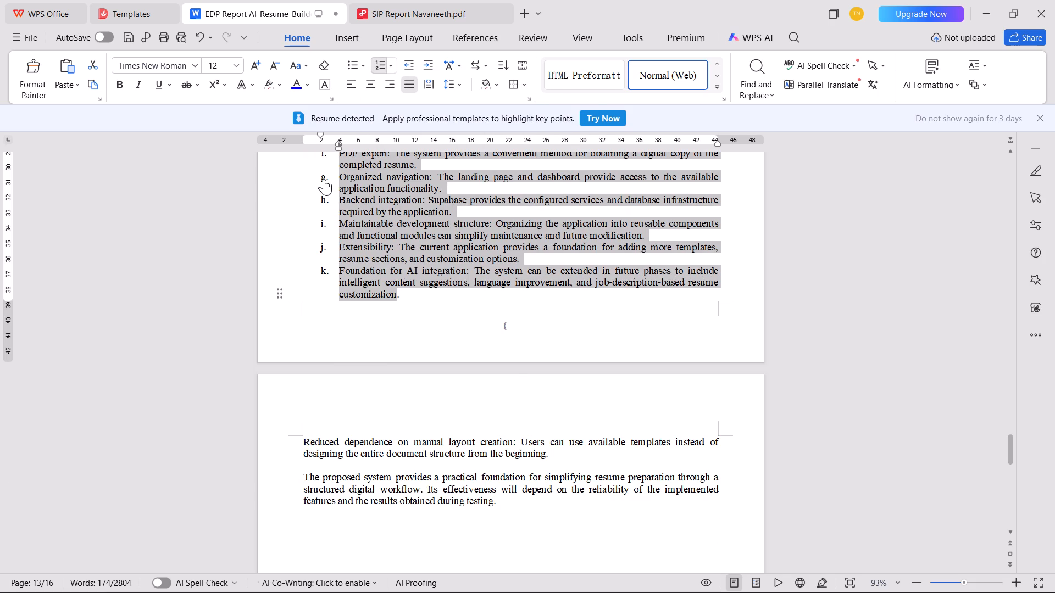
Make the list letters of the section 1.7 advantages bold.
{"action": "left_click", "coordinate": [324, 178]}
{"action": "key", "text": "ctrl+b"}
{"action": "scroll", "coordinate": [358, 278], "scroll_direction": "up", "scroll_amount": 3}
{"action": "left_click", "coordinate": [358, 278]}
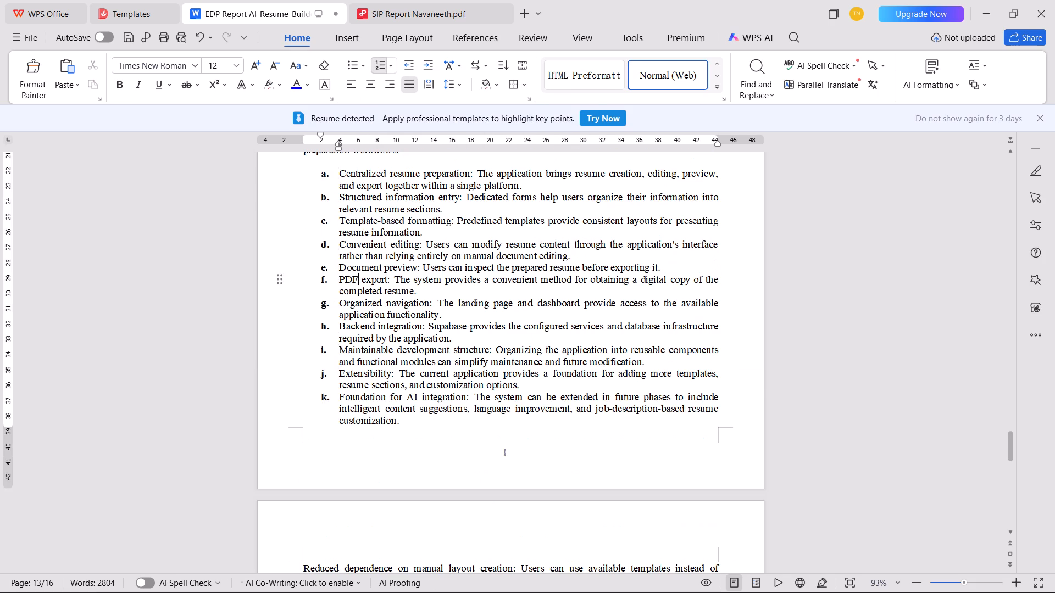
Make the lead phrases of section 1.7's lettered advantages bold, from Centralized resume preparation through Foundation for AI integration.
{"action": "scroll", "coordinate": [358, 279], "scroll_direction": "up", "scroll_amount": 2}
{"action": "left_click_drag", "start_coordinate": [339, 258], "coordinate": [388, 258], "text": "ctrl"}
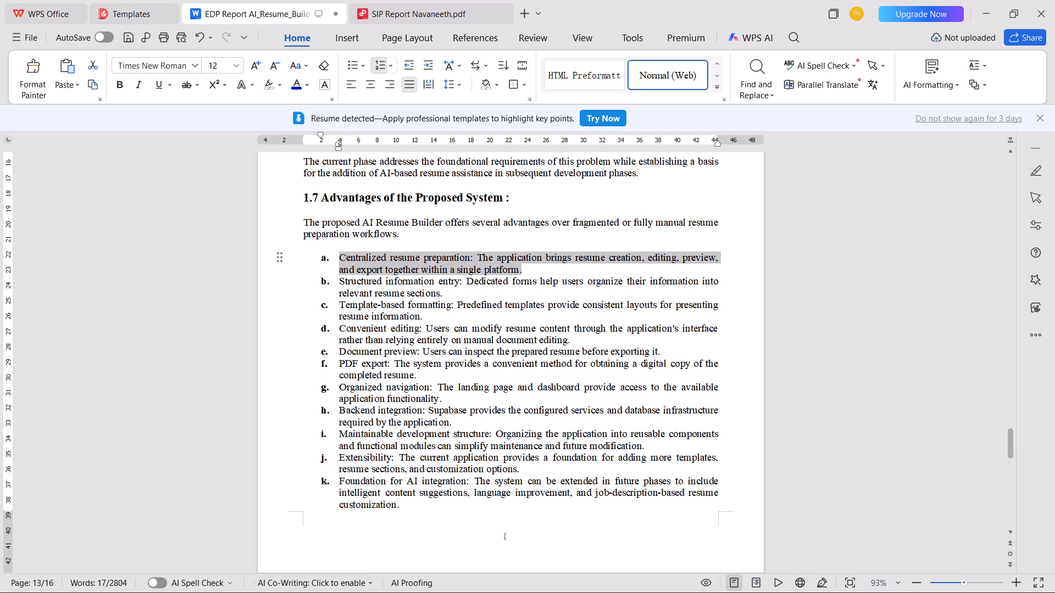
{"action": "left_click_drag", "start_coordinate": [388, 258], "coordinate": [439, 259], "text": "ctrl"}
{"action": "left_click", "coordinate": [446, 259]}
{"action": "left_click", "coordinate": [475, 256]}
{"action": "left_click_drag", "start_coordinate": [473, 256], "coordinate": [451, 256]}
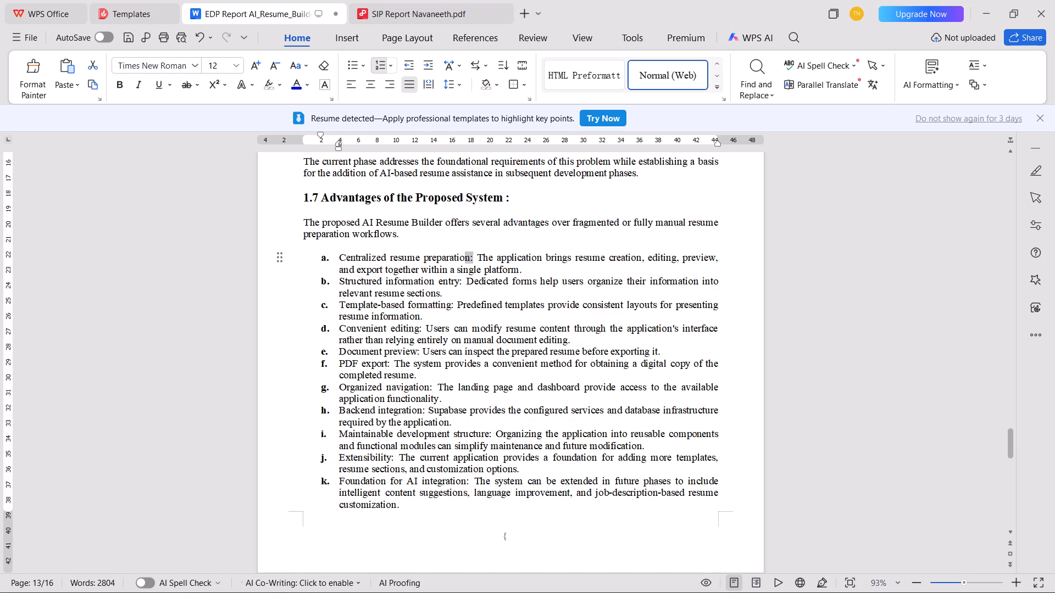
{"action": "left_click_drag", "start_coordinate": [451, 256], "coordinate": [341, 256]}
{"action": "left_click_drag", "start_coordinate": [337, 281], "coordinate": [396, 281], "text": "ctrl"}
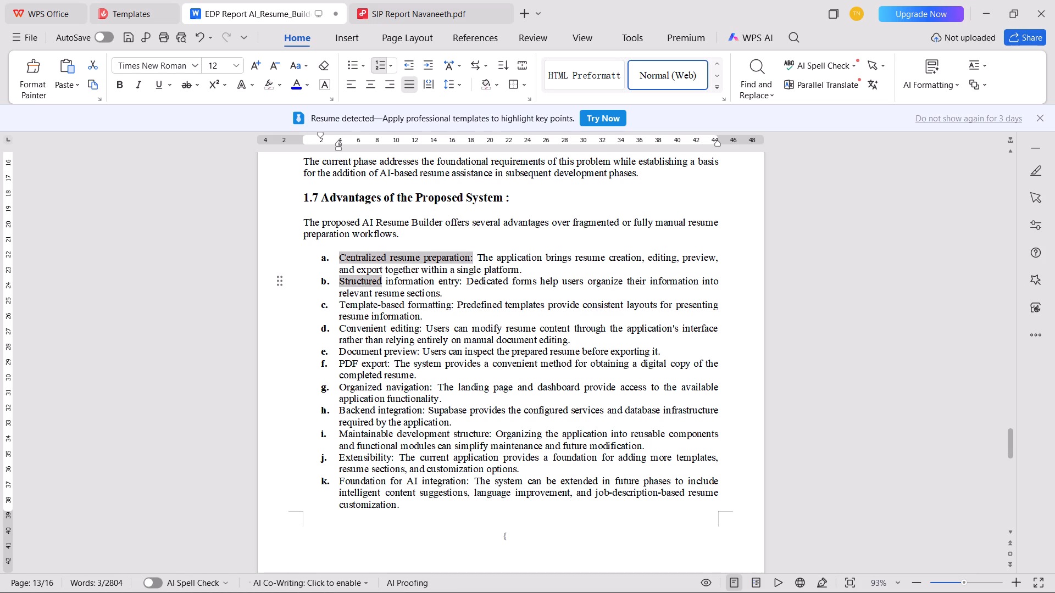
{"action": "left_click_drag", "start_coordinate": [396, 281], "coordinate": [460, 281], "text": "ctrl"}
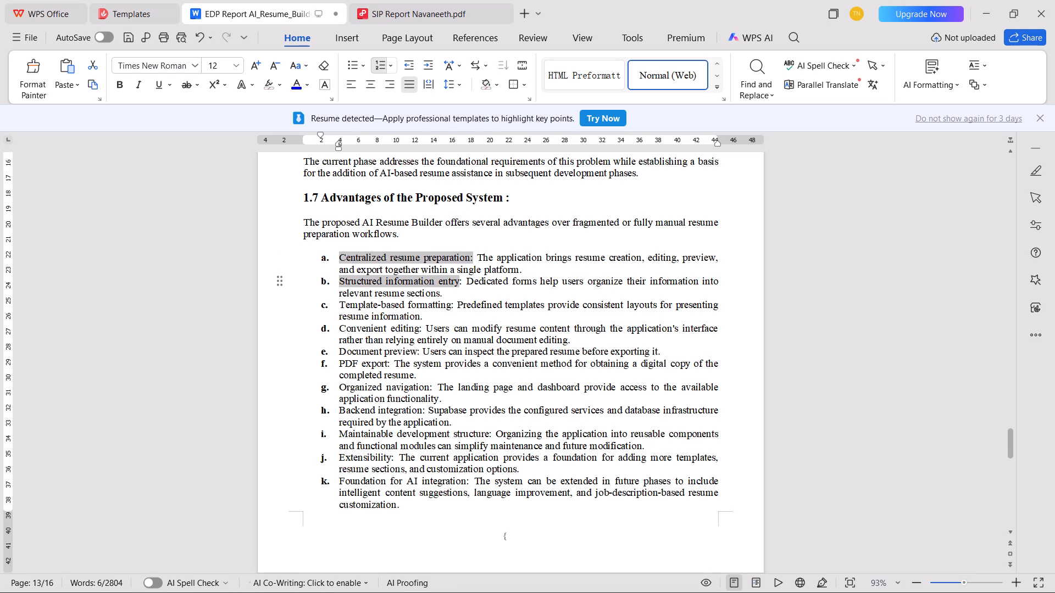
{"action": "key", "text": "ctrl+shift+Right"}
{"action": "left_click_drag", "start_coordinate": [339, 304], "coordinate": [453, 300], "text": "ctrl"}
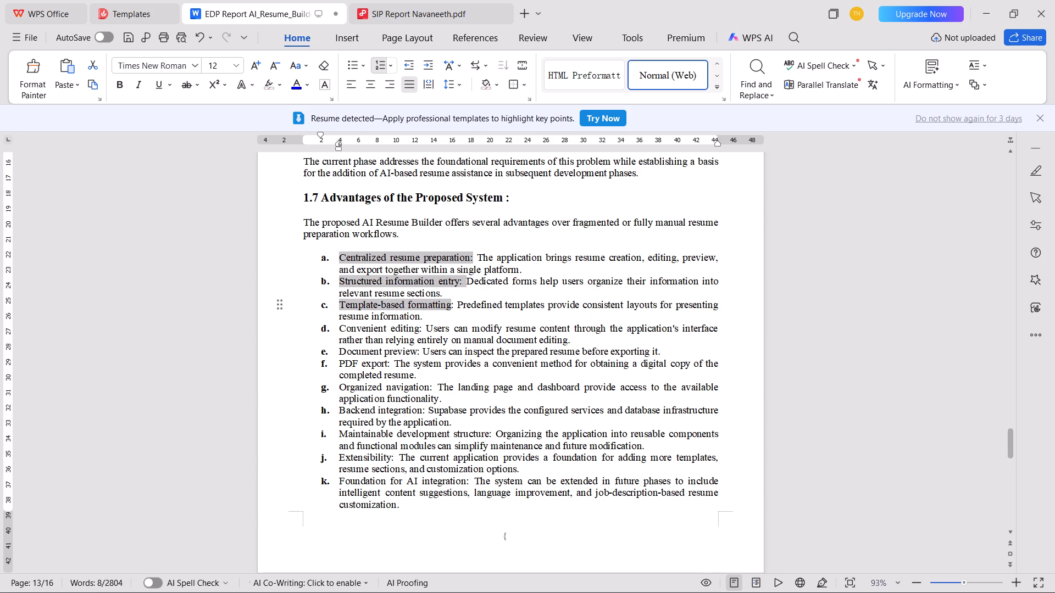
{"action": "left_click_drag", "start_coordinate": [453, 300], "coordinate": [454, 301], "text": "ctrl"}
{"action": "left_click_drag", "start_coordinate": [336, 329], "coordinate": [426, 326], "text": "ctrl"}
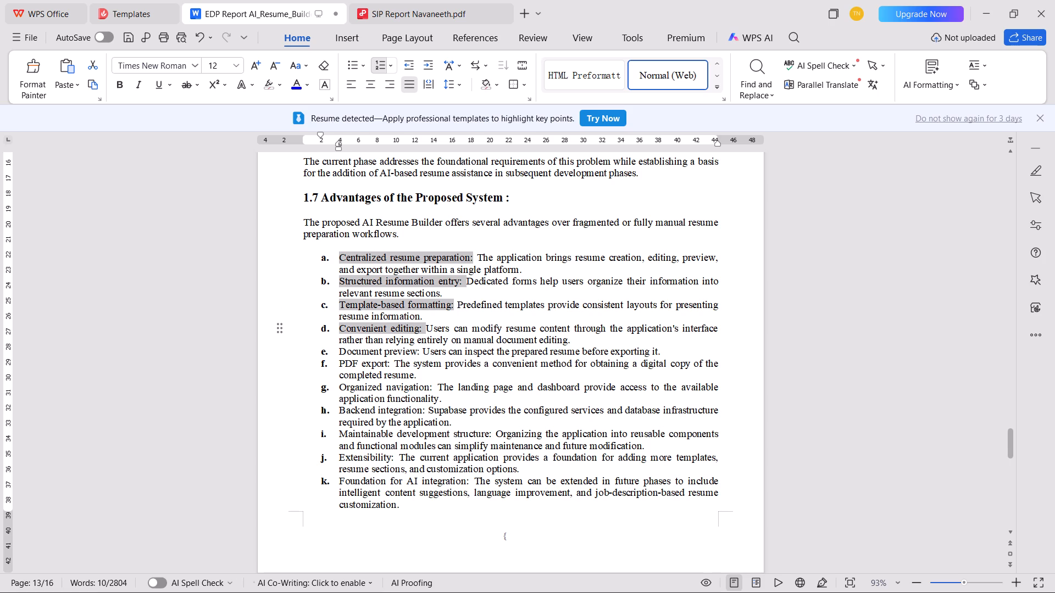
{"action": "left_click_drag", "start_coordinate": [426, 326], "coordinate": [421, 326], "text": "ctrl"}
{"action": "left_click_drag", "start_coordinate": [337, 354], "coordinate": [419, 348], "text": "ctrl"}
{"action": "left_click_drag", "start_coordinate": [339, 365], "coordinate": [378, 362], "text": "ctrl"}
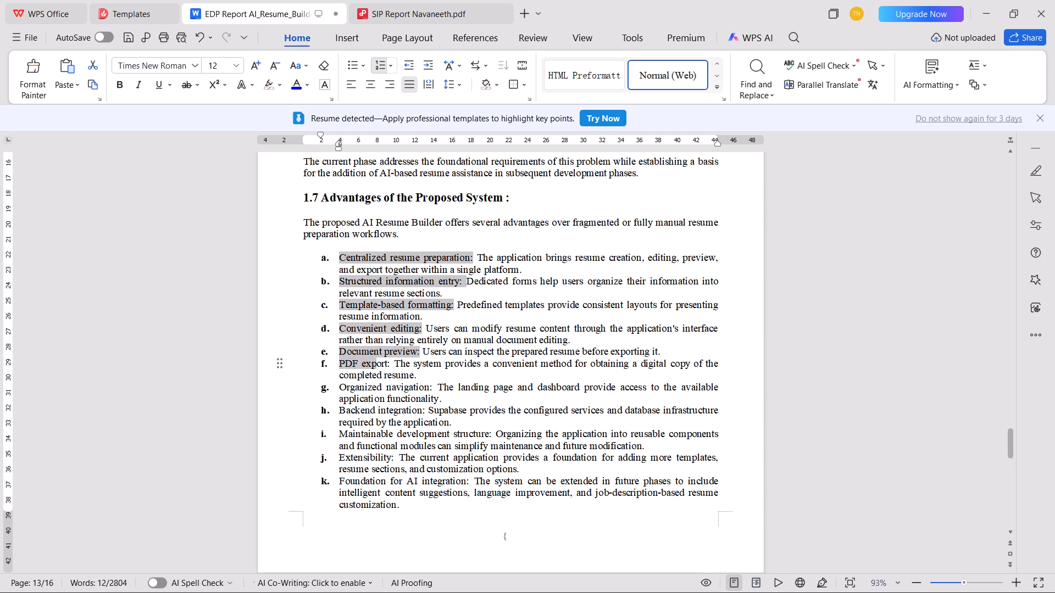
{"action": "left_click_drag", "start_coordinate": [378, 362], "coordinate": [390, 362], "text": "ctrl"}
{"action": "left_click_drag", "start_coordinate": [339, 387], "coordinate": [430, 387], "text": "ctrl"}
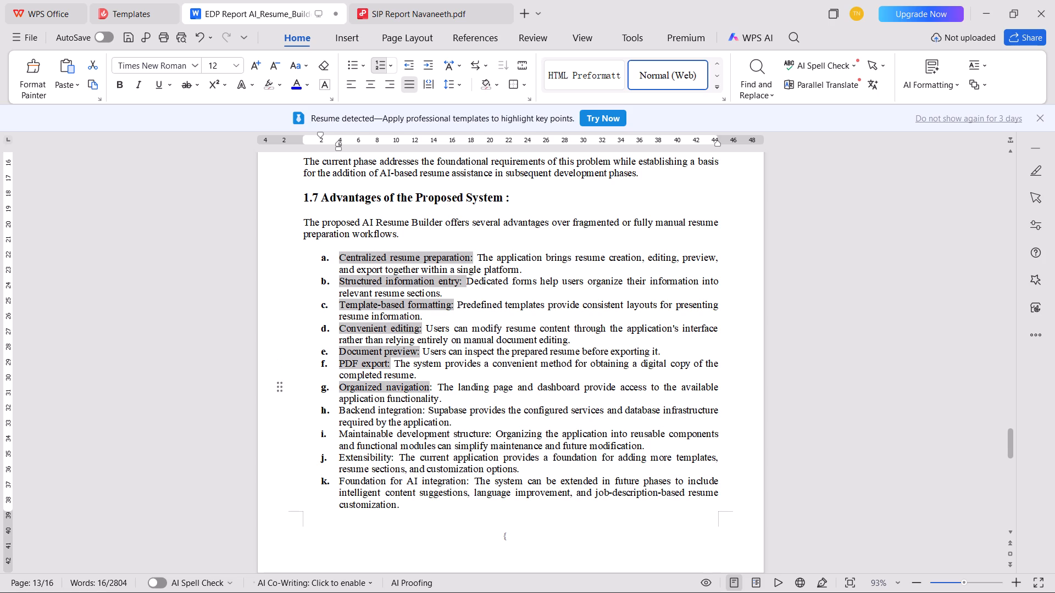
{"action": "left_click_drag", "start_coordinate": [430, 387], "coordinate": [431, 387], "text": "ctrl"}
{"action": "left_click_drag", "start_coordinate": [337, 410], "coordinate": [379, 408], "text": "ctrl"}
{"action": "left_click_drag", "start_coordinate": [379, 408], "coordinate": [424, 409], "text": "ctrl"}
{"action": "left_click", "coordinate": [424, 409], "text": "ctrl"}
{"action": "left_click_drag", "start_coordinate": [425, 409], "coordinate": [420, 409], "text": "ctrl"}
{"action": "left_click_drag", "start_coordinate": [338, 433], "coordinate": [477, 436], "text": "ctrl"}
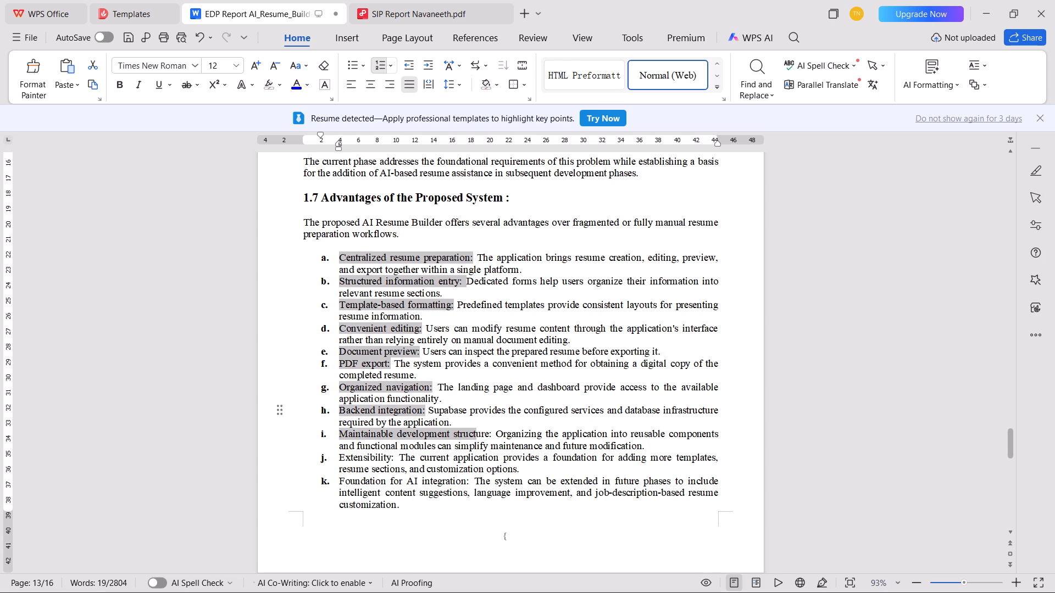
{"action": "left_click_drag", "start_coordinate": [477, 436], "coordinate": [491, 435], "text": "ctrl"}
{"action": "left_click_drag", "start_coordinate": [339, 456], "coordinate": [384, 459], "text": "ctrl"}
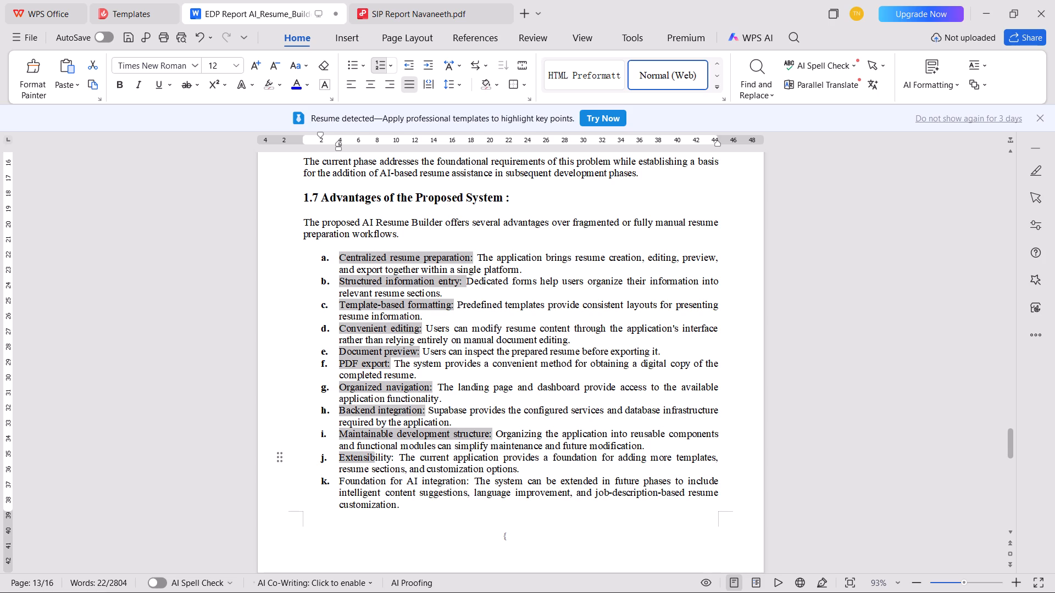
{"action": "left_click_drag", "start_coordinate": [384, 459], "coordinate": [397, 460], "text": "ctrl"}
{"action": "left_click_drag", "start_coordinate": [340, 479], "coordinate": [471, 483], "text": "ctrl"}
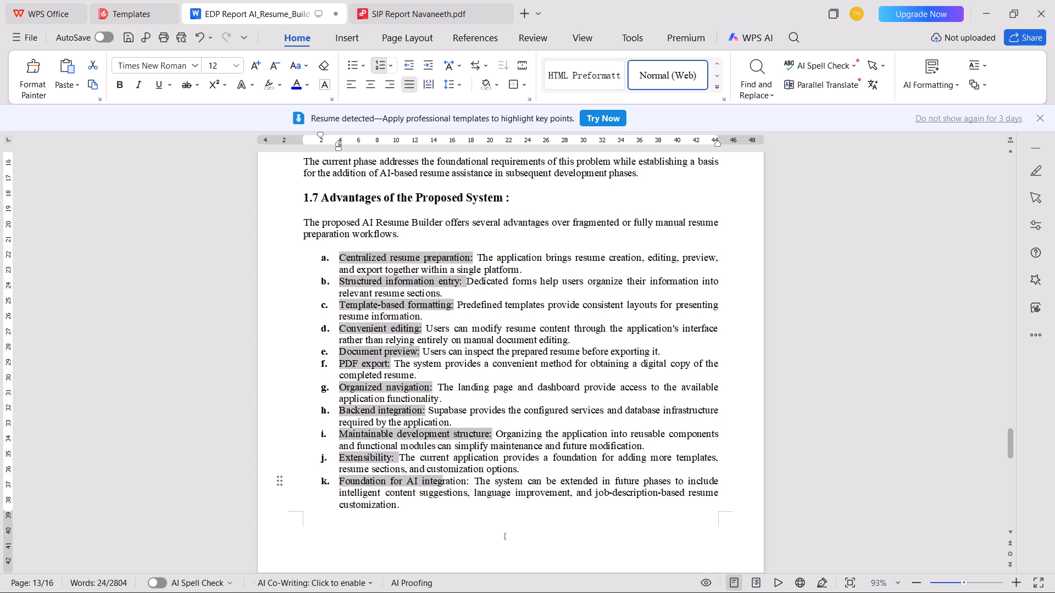
{"action": "left_click_drag", "start_coordinate": [471, 483], "coordinate": [469, 481], "text": "ctrl"}
{"action": "key", "text": "ctrl+b"}
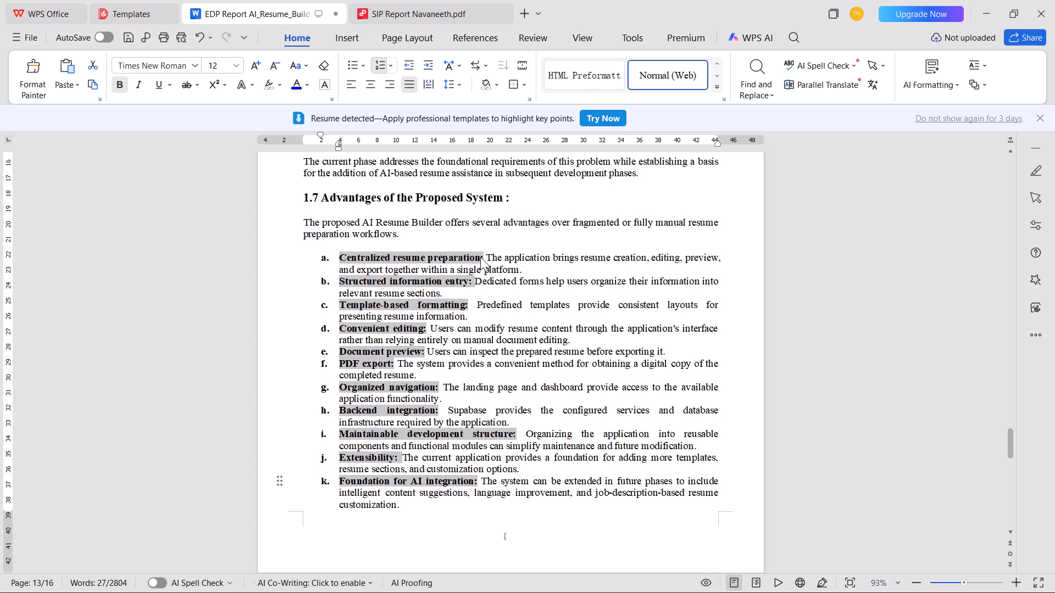
Insert a space before the colon in the lead phrases of advantages a through e.
{"action": "left_click", "coordinate": [480, 256]}
{"action": "key", "text": "space"}
{"action": "left_click", "coordinate": [468, 284]}
{"action": "key", "text": "space"}
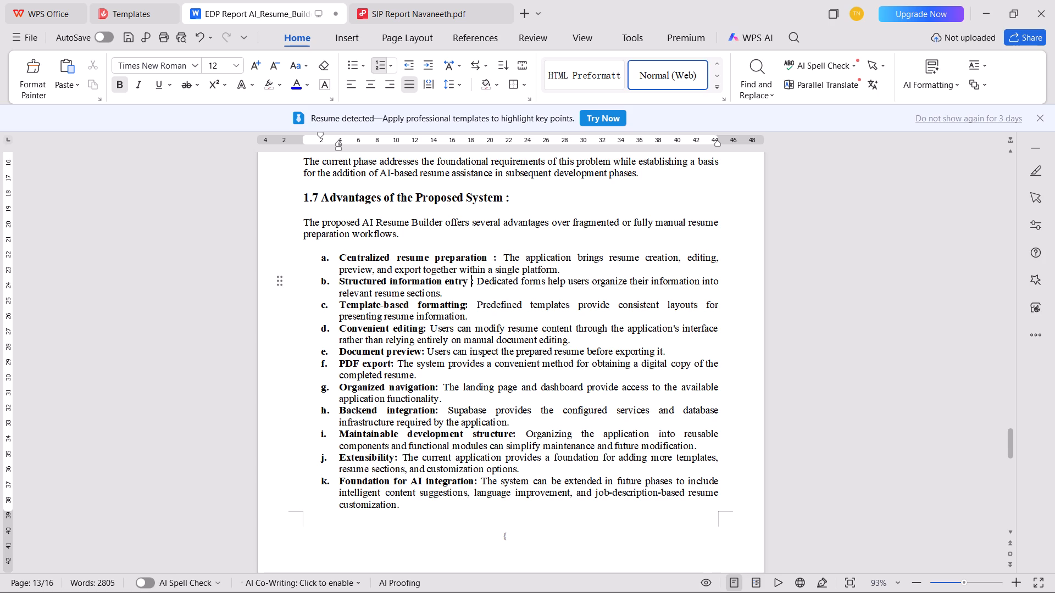
{"action": "left_click", "coordinate": [464, 306]}
{"action": "key", "text": "space"}
{"action": "left_click", "coordinate": [424, 329]}
{"action": "key", "text": "space"}
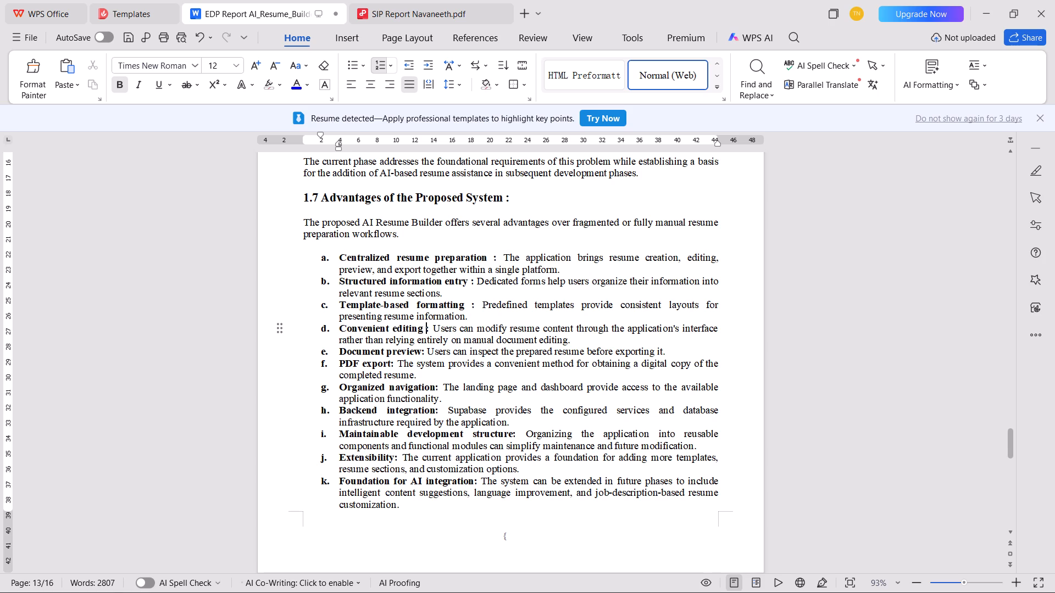
{"action": "left_click", "coordinate": [420, 349]}
{"action": "key", "text": "space"}
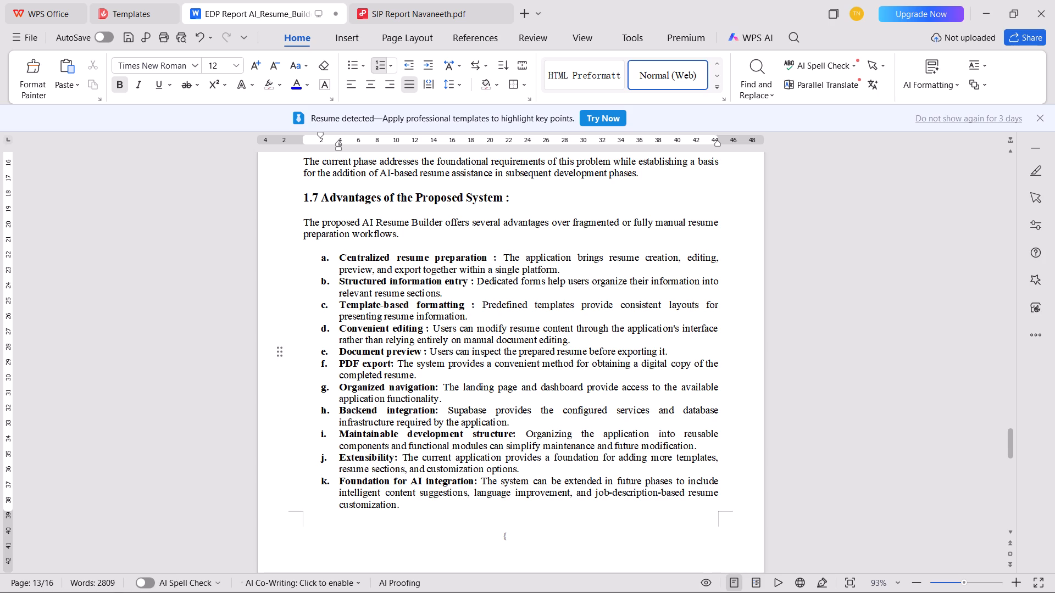
Insert a space before the colon in the lead phrases of advantages f through k.
{"action": "left_click", "coordinate": [390, 366]}
{"action": "key", "text": "space"}
{"action": "left_click", "coordinate": [436, 387]}
{"action": "key", "text": "space"}
{"action": "left_click", "coordinate": [434, 411]}
{"action": "key", "text": "space"}
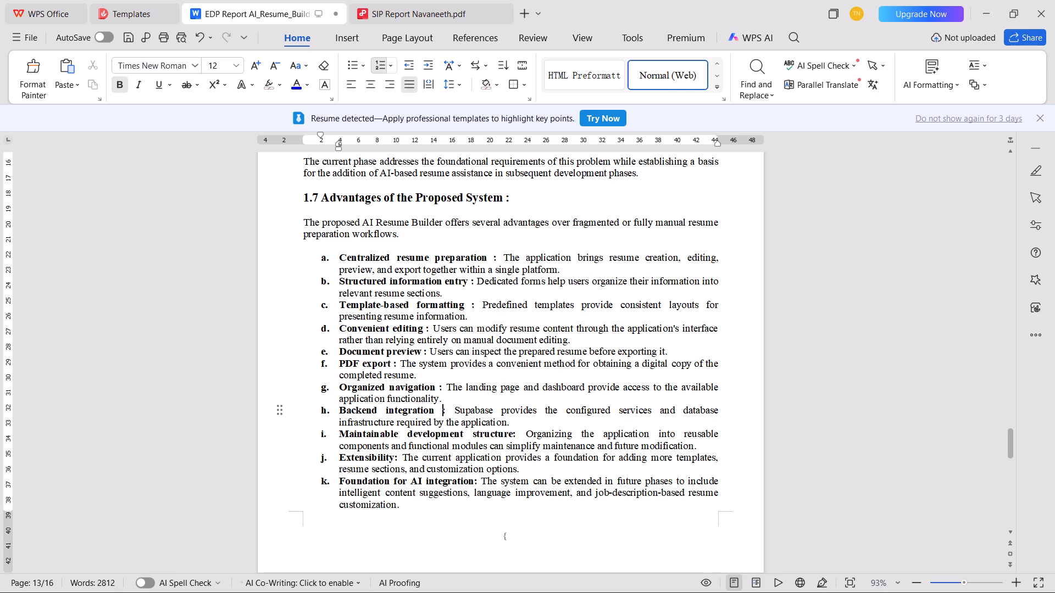
{"action": "left_click", "coordinate": [511, 438]}
{"action": "key", "text": "space"}
{"action": "left_click", "coordinate": [395, 455]}
{"action": "key", "text": "space"}
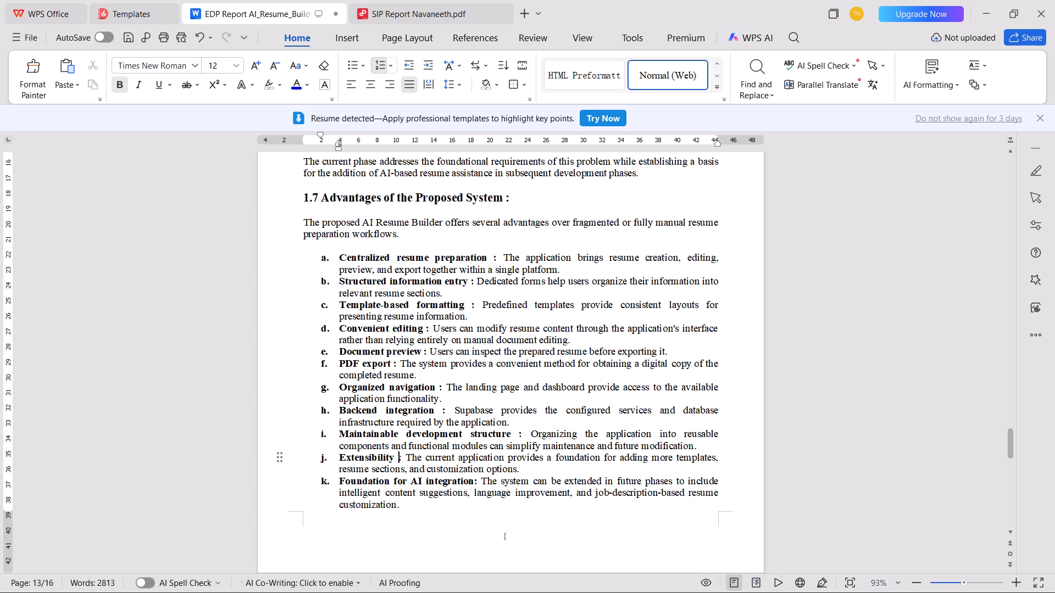
{"action": "left_click", "coordinate": [470, 483]}
{"action": "key", "text": "space"}
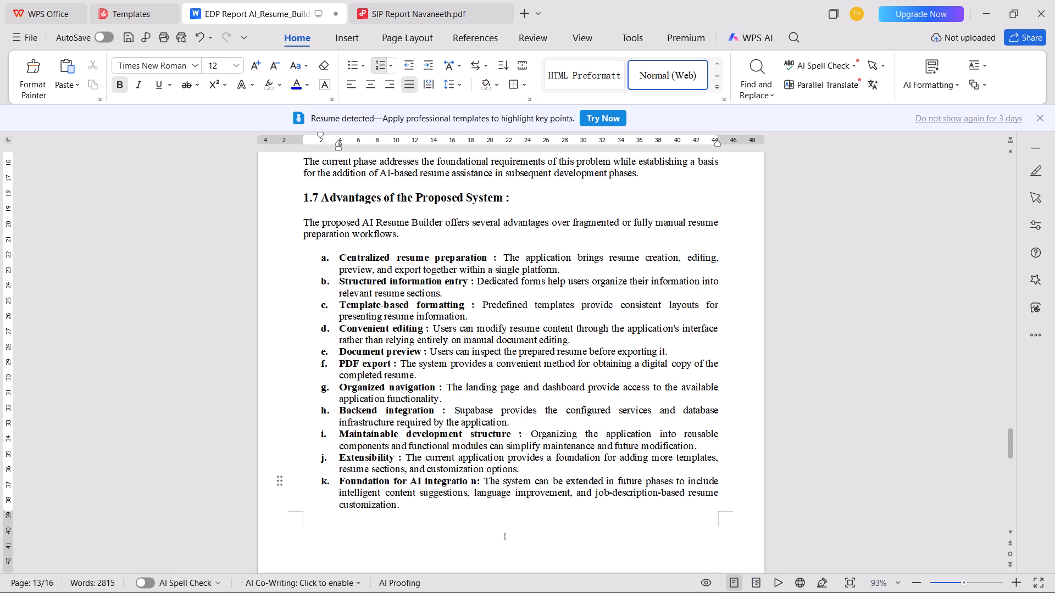
{"action": "key", "text": "BackSpace"}
{"action": "key", "text": "Right"}
{"action": "key", "text": "space"}
Remove the empty paragraph following the closing paragraph of section 1.7.
{"action": "scroll", "coordinate": [498, 413], "scroll_direction": "down", "scroll_amount": 5}
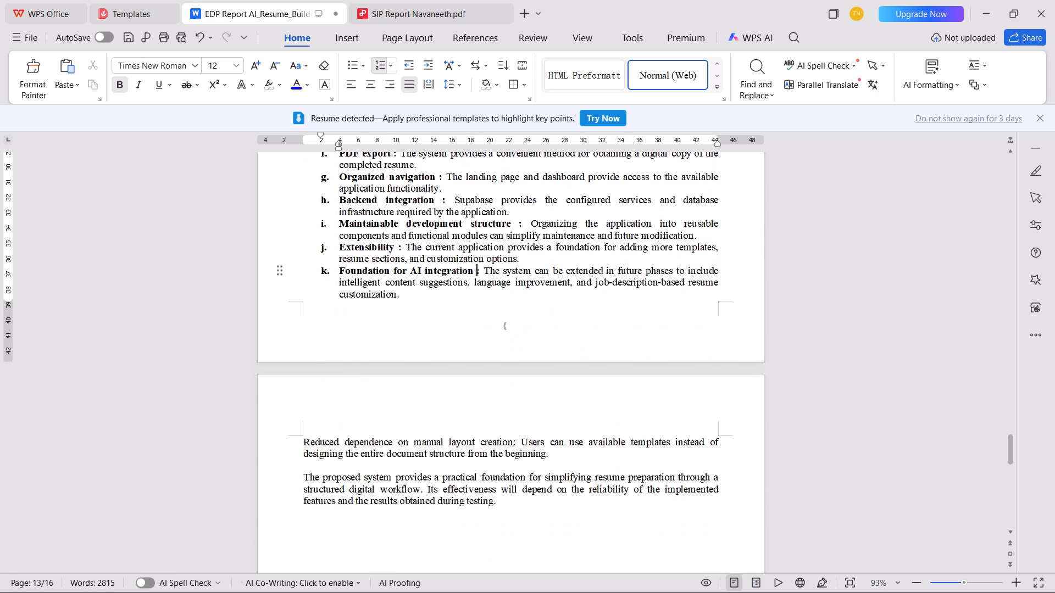
{"action": "scroll", "coordinate": [488, 418], "scroll_direction": "up", "scroll_amount": 8}
{"action": "scroll", "coordinate": [488, 418], "scroll_direction": "down", "scroll_amount": 13}
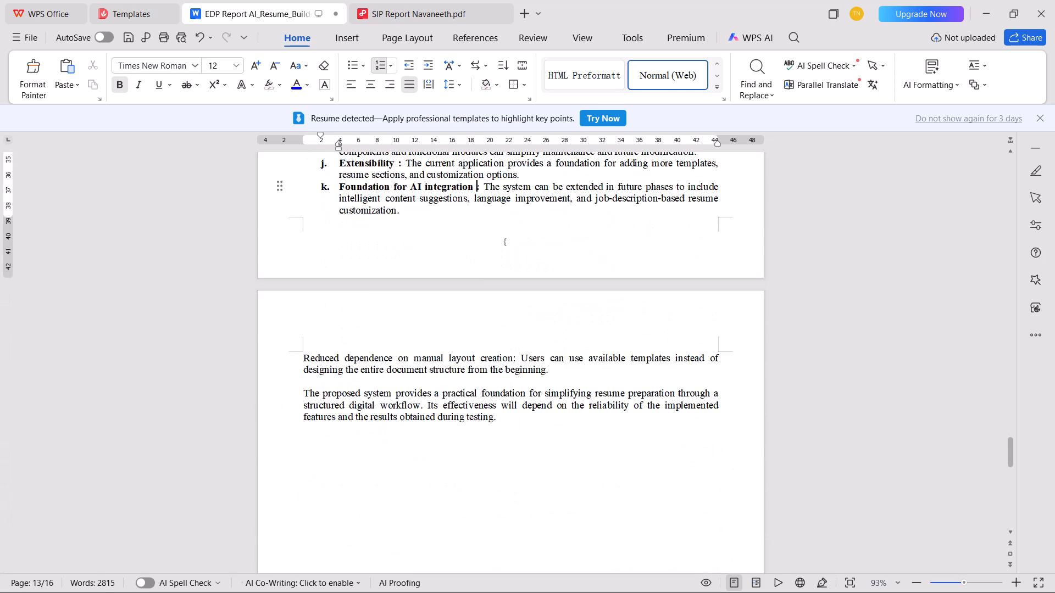
{"action": "scroll", "coordinate": [480, 418], "scroll_direction": "down", "scroll_amount": 14}
{"action": "scroll", "coordinate": [476, 419], "scroll_direction": "up", "scroll_amount": 10}
{"action": "scroll", "coordinate": [469, 419], "scroll_direction": "down", "scroll_amount": 2}
{"action": "scroll", "coordinate": [468, 419], "scroll_direction": "up", "scroll_amount": 1}
{"action": "scroll", "coordinate": [468, 421], "scroll_direction": "down", "scroll_amount": 11}
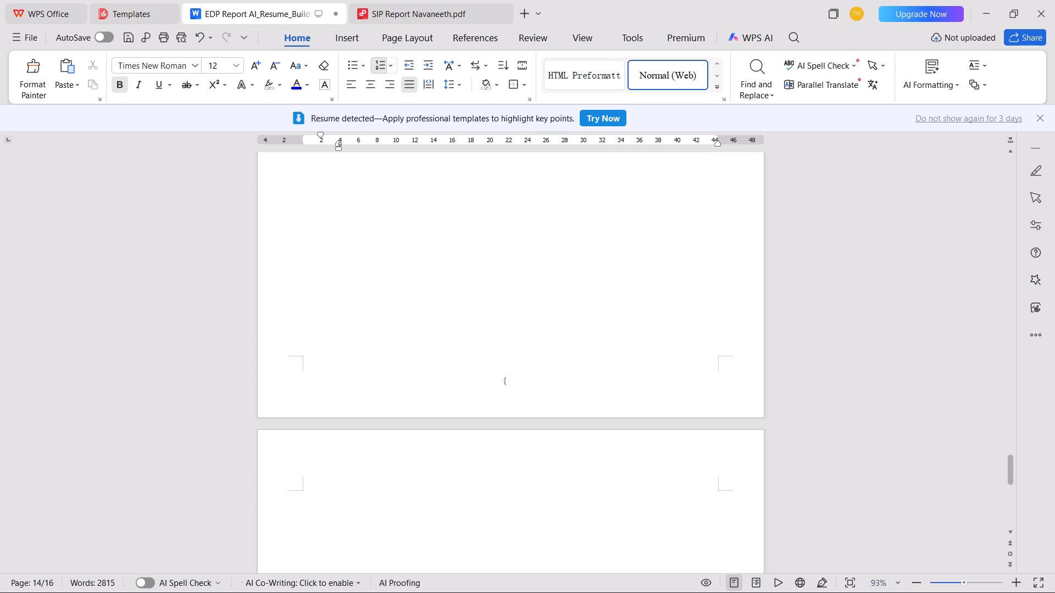
{"action": "left_click", "coordinate": [406, 564]}
{"action": "key", "text": "BackSpace"}
Delete the paragraph beginning "The implemented Phase 1 application includes a landing page" from the opening text of Chapter 1.
{"action": "scroll", "coordinate": [406, 564], "scroll_direction": "up", "scroll_amount": 9}
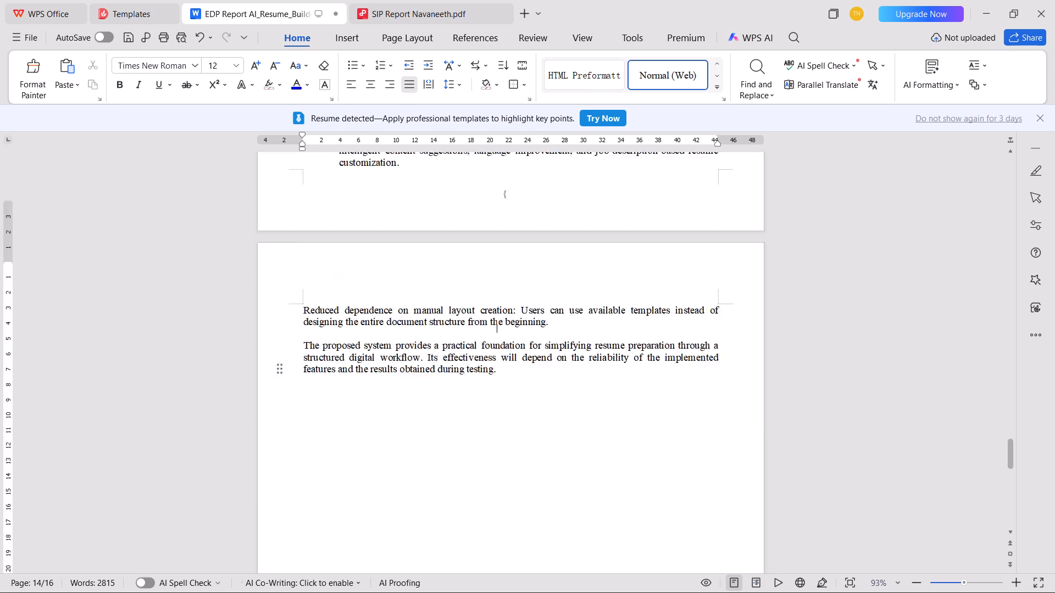
{"action": "scroll", "coordinate": [445, 489], "scroll_direction": "up", "scroll_amount": 20}
{"action": "scroll", "coordinate": [445, 489], "scroll_direction": "up", "scroll_amount": 7}
{"action": "scroll", "coordinate": [445, 489], "scroll_direction": "down", "scroll_amount": 1}
{"action": "scroll", "coordinate": [445, 489], "scroll_direction": "up", "scroll_amount": 3}
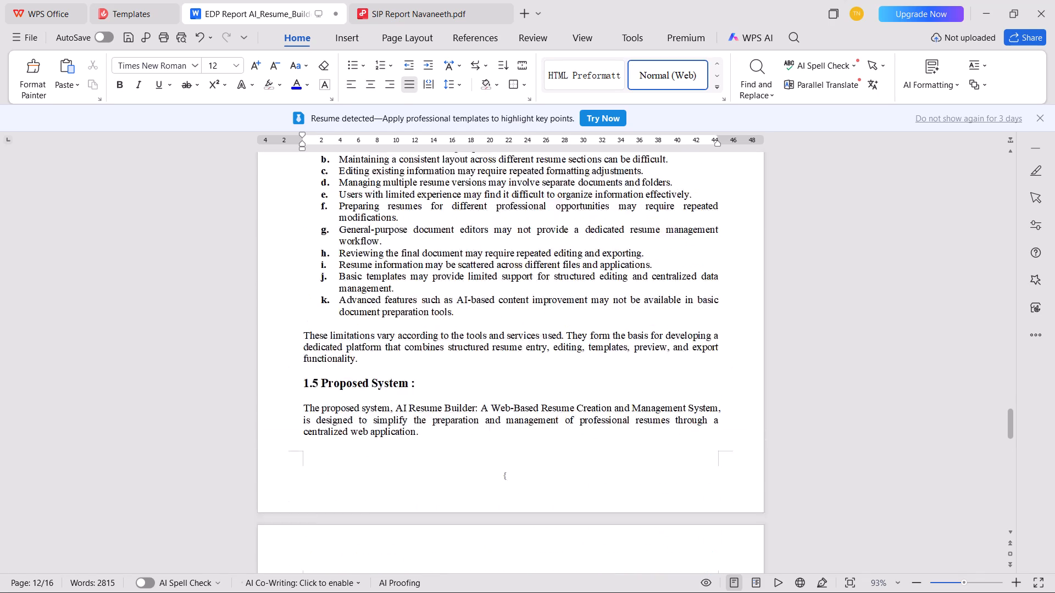
{"action": "scroll", "coordinate": [445, 489], "scroll_direction": "up", "scroll_amount": 8}
{"action": "scroll", "coordinate": [399, 400], "scroll_direction": "up", "scroll_amount": 15}
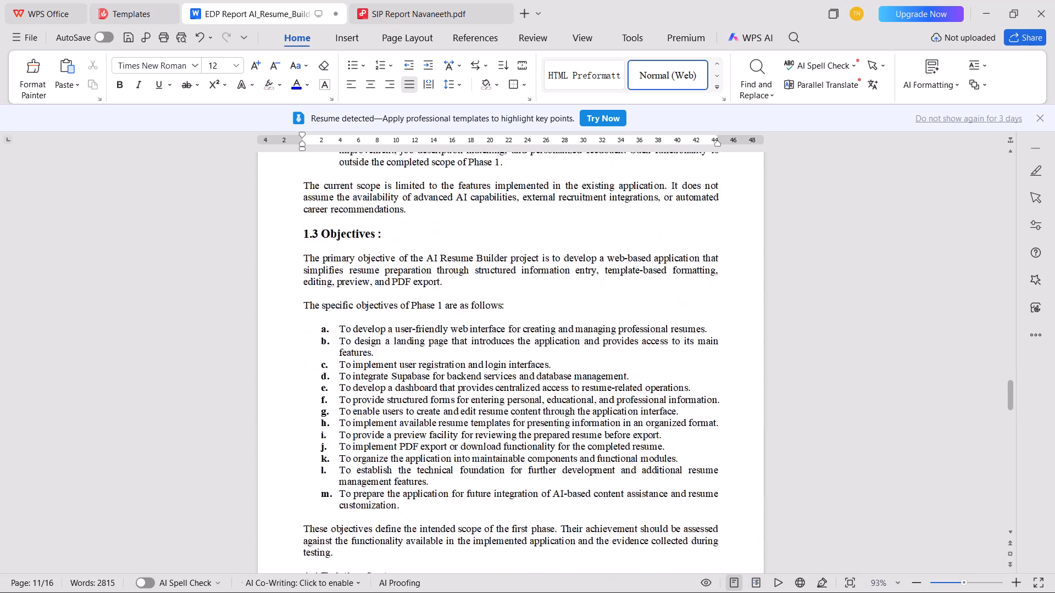
{"action": "scroll", "coordinate": [399, 400], "scroll_direction": "up", "scroll_amount": 20}
{"action": "scroll", "coordinate": [399, 400], "scroll_direction": "up", "scroll_amount": 8}
{"action": "scroll", "coordinate": [381, 338], "scroll_direction": "up", "scroll_amount": 2}
{"action": "left_click_drag", "start_coordinate": [495, 351], "coordinate": [663, 276]}
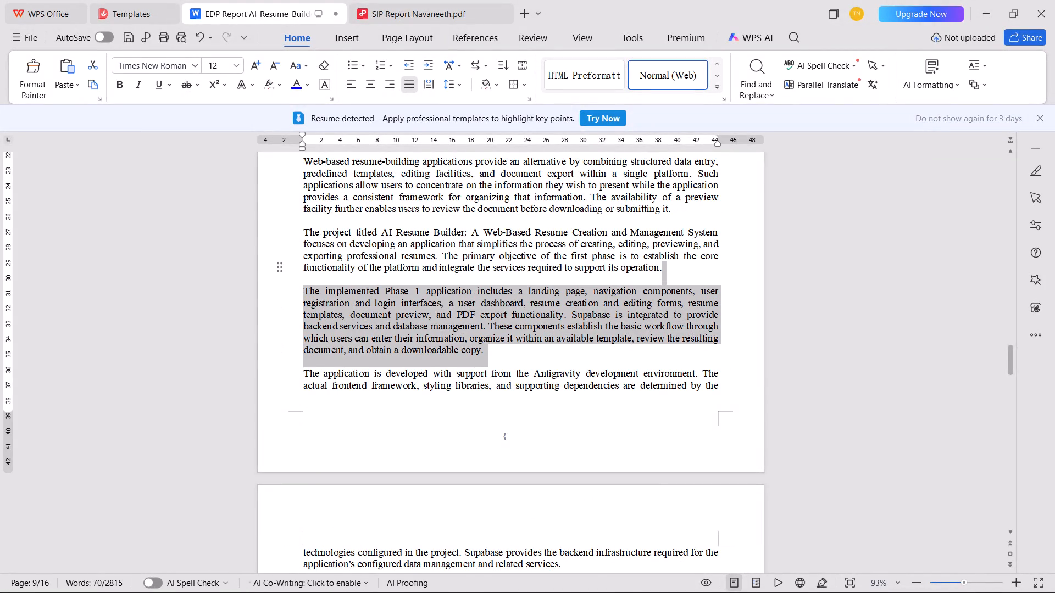
{"action": "key", "text": "BackSpace"}
Remove the blank pages after section 1.7's closing paragraph, keeping the period after "testing".
{"action": "scroll", "coordinate": [635, 296], "scroll_direction": "down", "scroll_amount": 16}
{"action": "scroll", "coordinate": [380, 416], "scroll_direction": "up", "scroll_amount": 1}
{"action": "scroll", "coordinate": [380, 416], "scroll_direction": "down", "scroll_amount": 12}
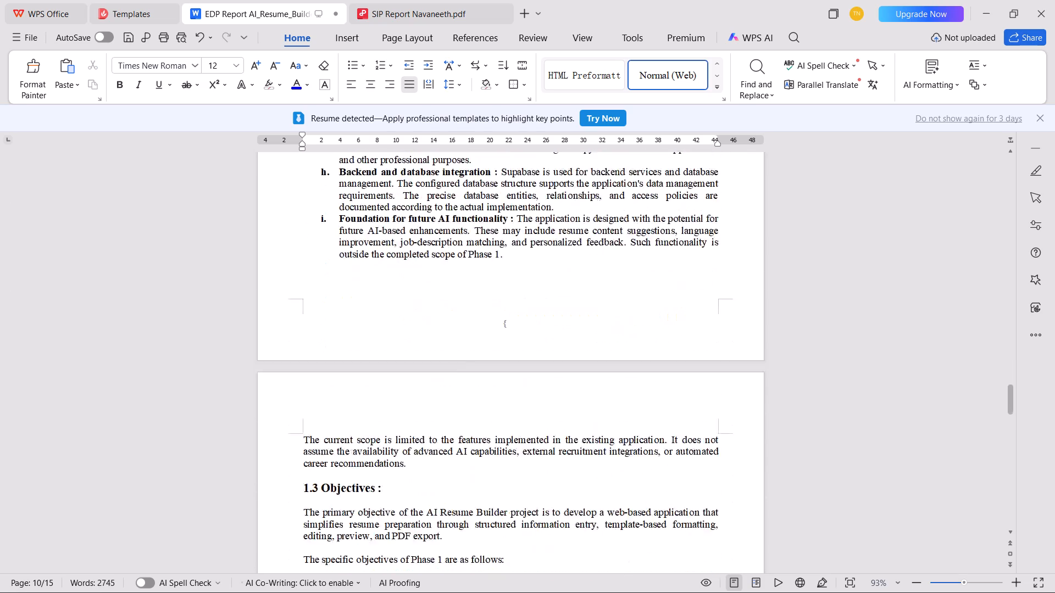
{"action": "scroll", "coordinate": [378, 412], "scroll_direction": "down", "scroll_amount": 20}
{"action": "scroll", "coordinate": [378, 412], "scroll_direction": "down", "scroll_amount": 19}
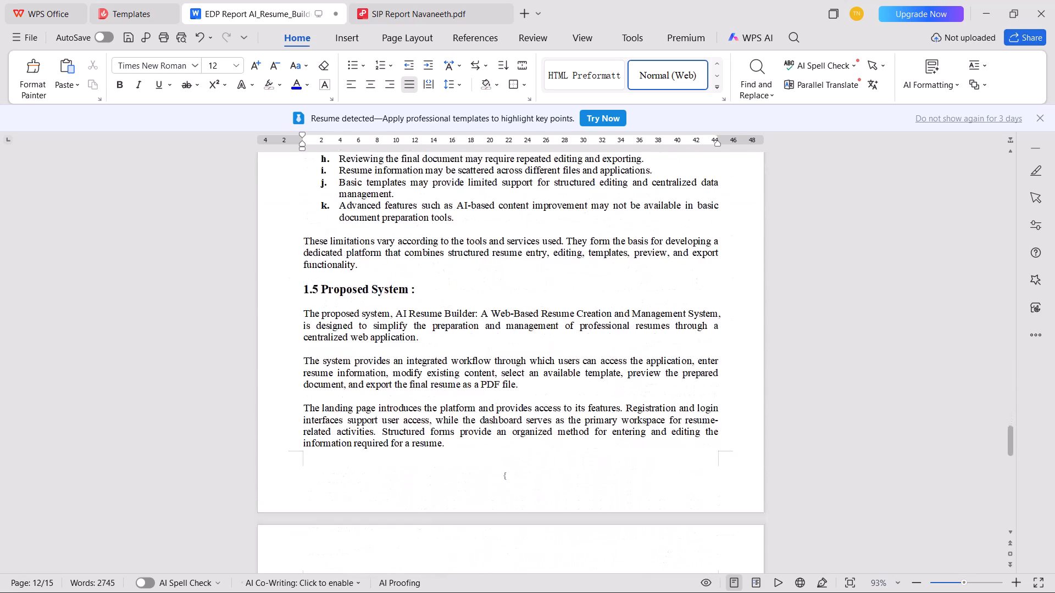
{"action": "scroll", "coordinate": [368, 421], "scroll_direction": "down", "scroll_amount": 11}
{"action": "scroll", "coordinate": [367, 427], "scroll_direction": "down", "scroll_amount": 20}
{"action": "scroll", "coordinate": [367, 428], "scroll_direction": "up", "scroll_amount": 7}
{"action": "scroll", "coordinate": [367, 433], "scroll_direction": "down", "scroll_amount": 4}
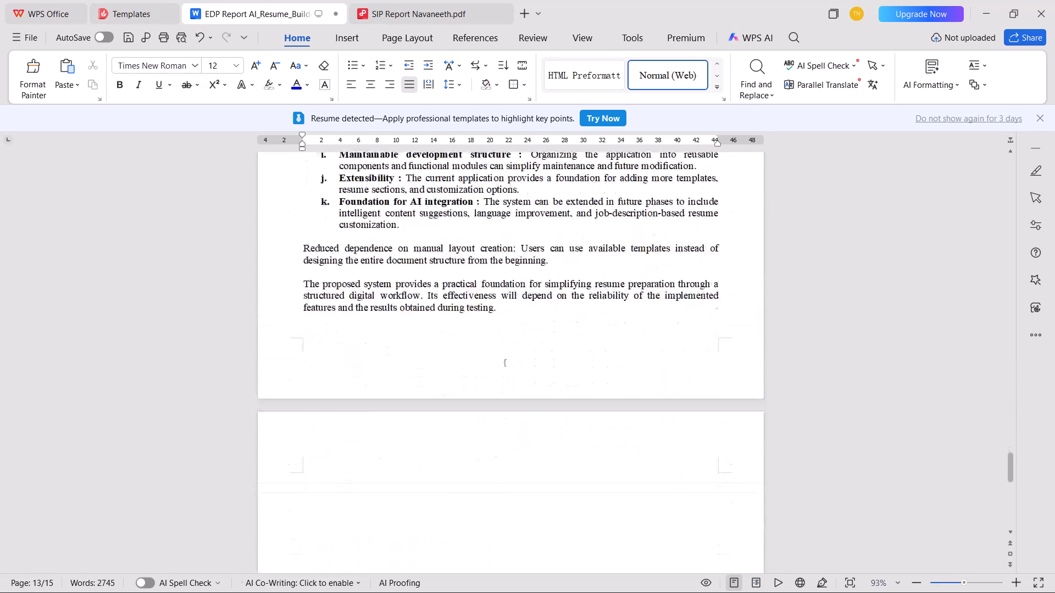
{"action": "scroll", "coordinate": [363, 446], "scroll_direction": "down", "scroll_amount": 1}
{"action": "left_click", "coordinate": [367, 523]}
{"action": "key", "text": "BackSpace"}
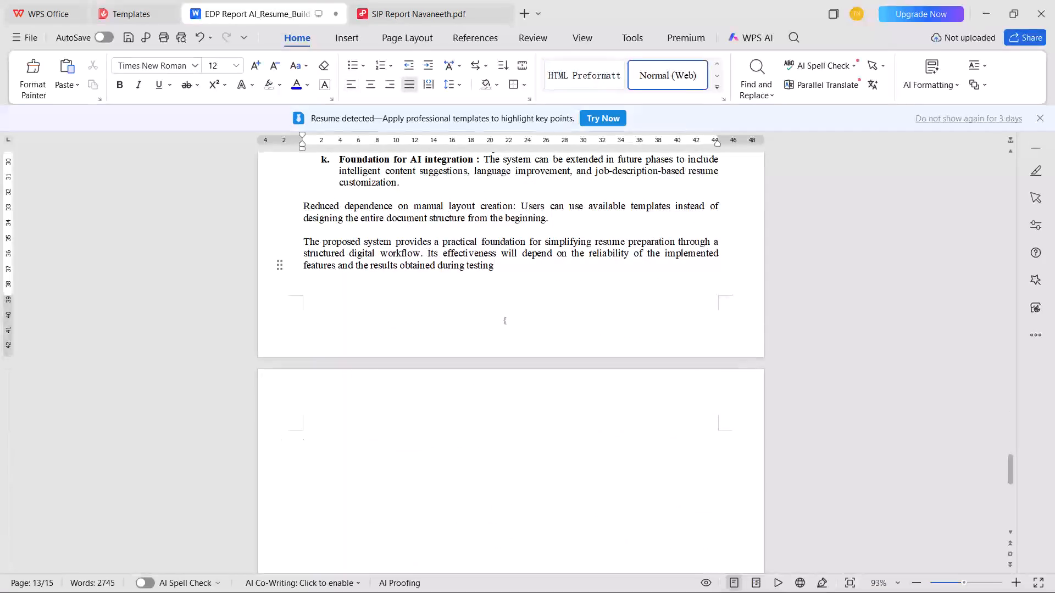
{"action": "key", "text": "Delete"}
{"action": "key", "text": "Delete"}
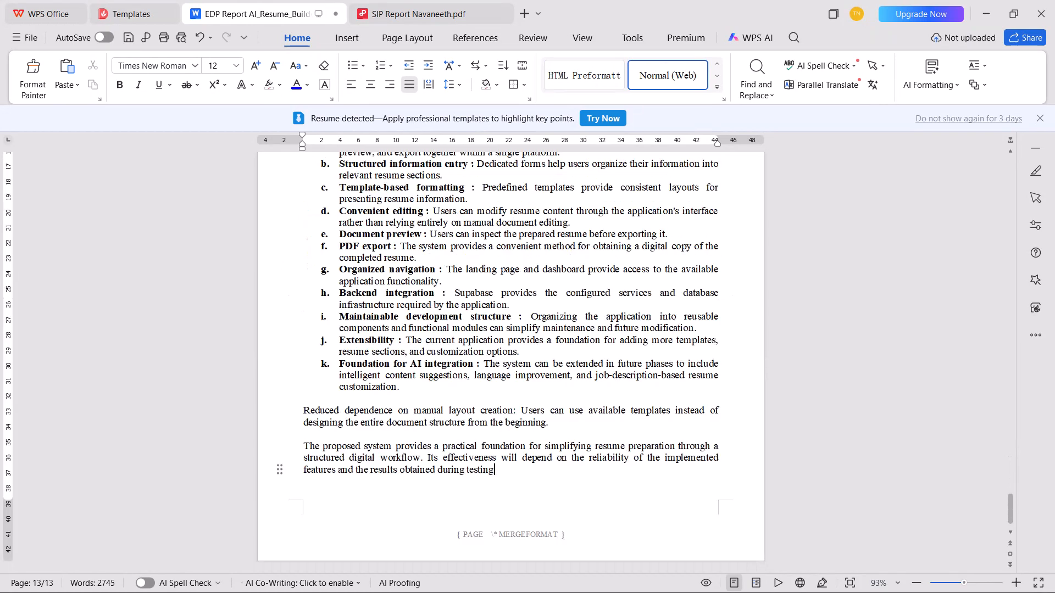
{"action": "key", "text": "period"}
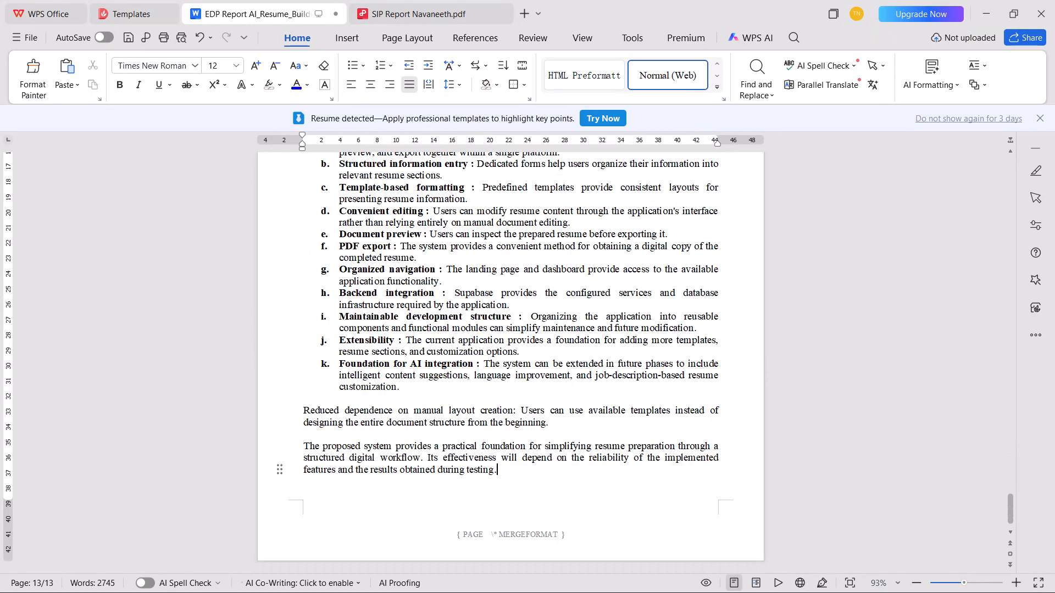
Set the line spacing of all Chapter 1 text, from the CHAPTER 1 heading to section 1.7's closing paragraph, to 1.5.
{"action": "left_click_drag", "start_coordinate": [524, 467], "coordinate": [337, 429]}
{"action": "scroll", "coordinate": [337, 429], "scroll_direction": "up", "scroll_amount": 14}
{"action": "scroll", "coordinate": [337, 429], "scroll_direction": "up", "scroll_amount": 14}
{"action": "scroll", "coordinate": [337, 429], "scroll_direction": "down", "scroll_amount": 3}
{"action": "scroll", "coordinate": [337, 429], "scroll_direction": "up", "scroll_amount": 12}
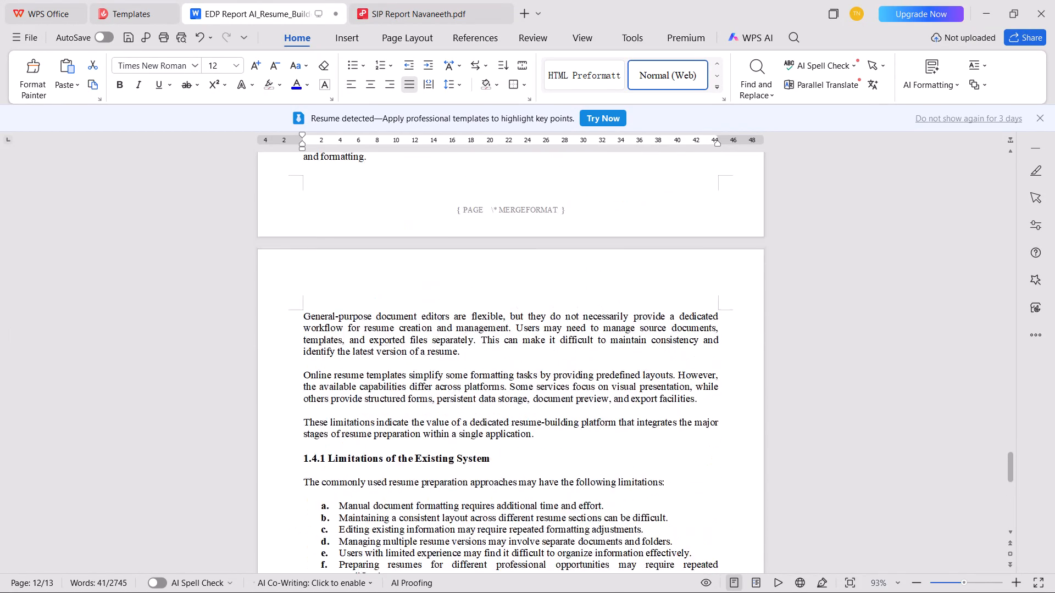
{"action": "left_click_drag", "start_coordinate": [337, 429], "coordinate": [304, 230]}
{"action": "scroll", "coordinate": [337, 429], "scroll_direction": "up", "scroll_amount": 2}
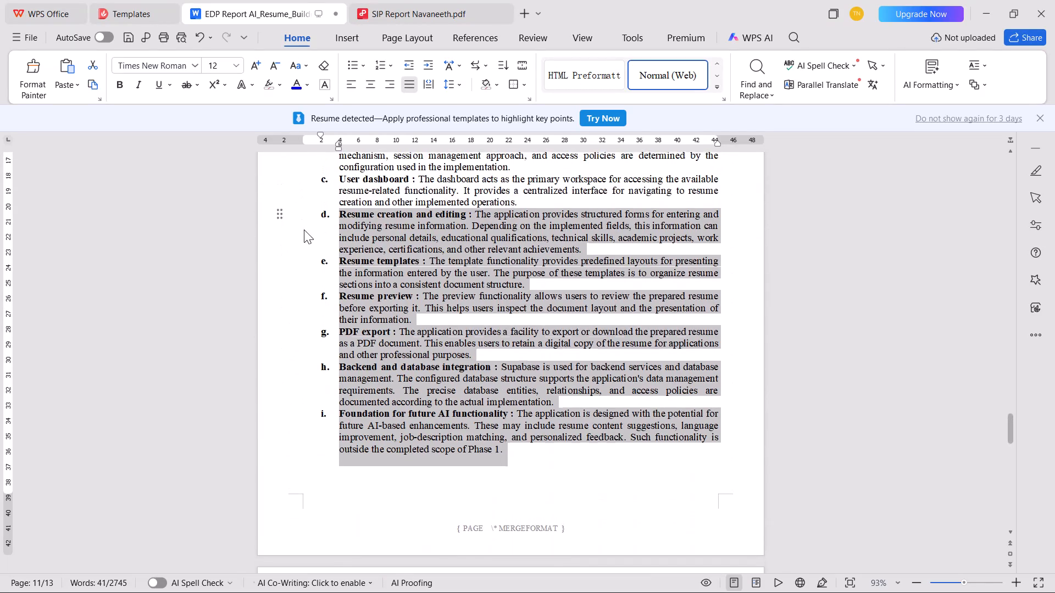
{"action": "left_click_drag", "start_coordinate": [304, 230], "coordinate": [376, 540]}
{"action": "scroll", "coordinate": [304, 231], "scroll_direction": "up", "scroll_amount": 13}
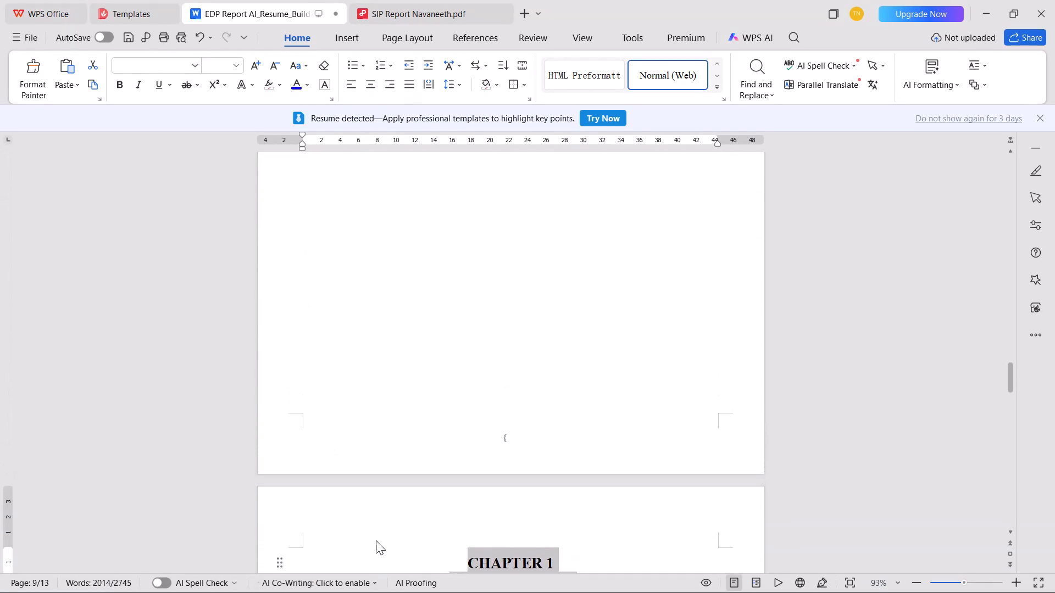
{"action": "left_click_drag", "start_coordinate": [376, 540], "coordinate": [436, 417]}
{"action": "scroll", "coordinate": [426, 462], "scroll_direction": "down", "scroll_amount": 5}
{"action": "left_click", "coordinate": [458, 91]}
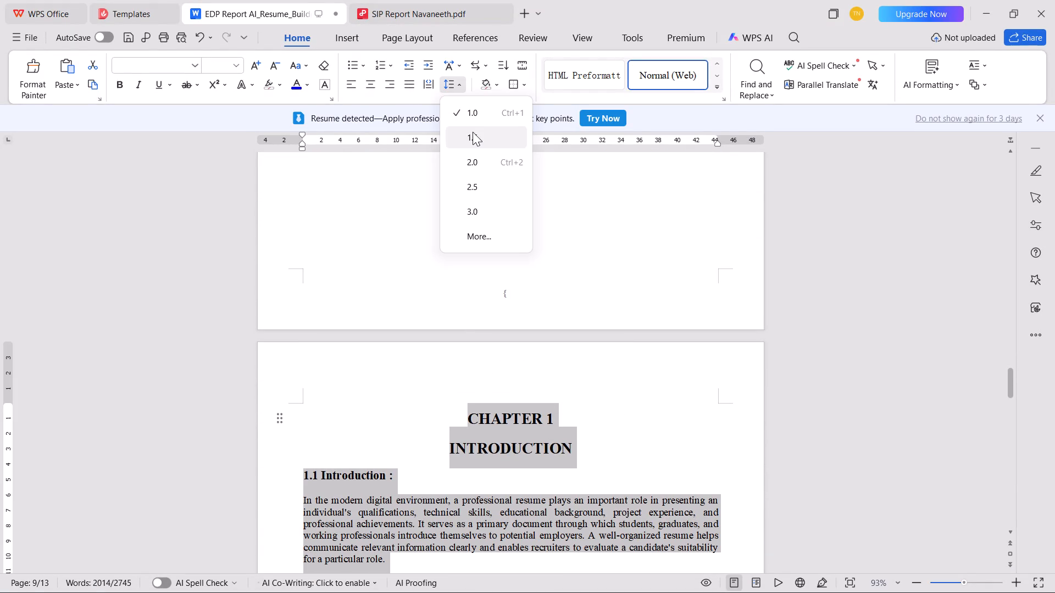
{"action": "left_click", "coordinate": [473, 132]}
{"action": "left_click", "coordinate": [384, 444]}
{"action": "left_click", "coordinate": [337, 467]}
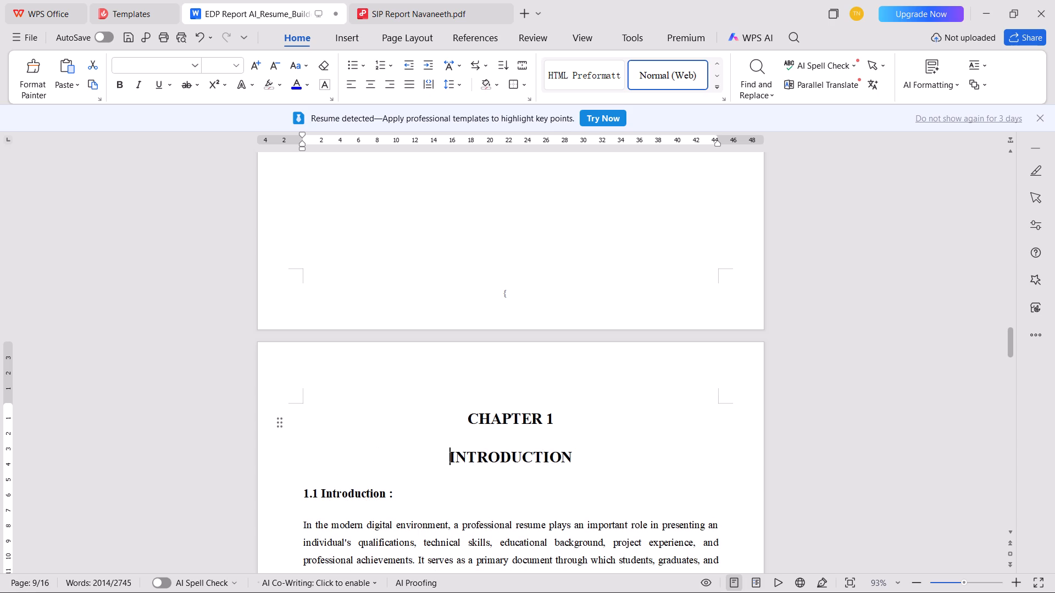
Insert an empty paragraph after "career recommendations." to push the 1.3 Objectives heading towards the following page.
{"action": "scroll", "coordinate": [346, 467], "scroll_direction": "down", "scroll_amount": 12}
{"action": "scroll", "coordinate": [344, 457], "scroll_direction": "up", "scroll_amount": 1}
{"action": "scroll", "coordinate": [344, 457], "scroll_direction": "down", "scroll_amount": 20}
{"action": "scroll", "coordinate": [344, 457], "scroll_direction": "down", "scroll_amount": 7}
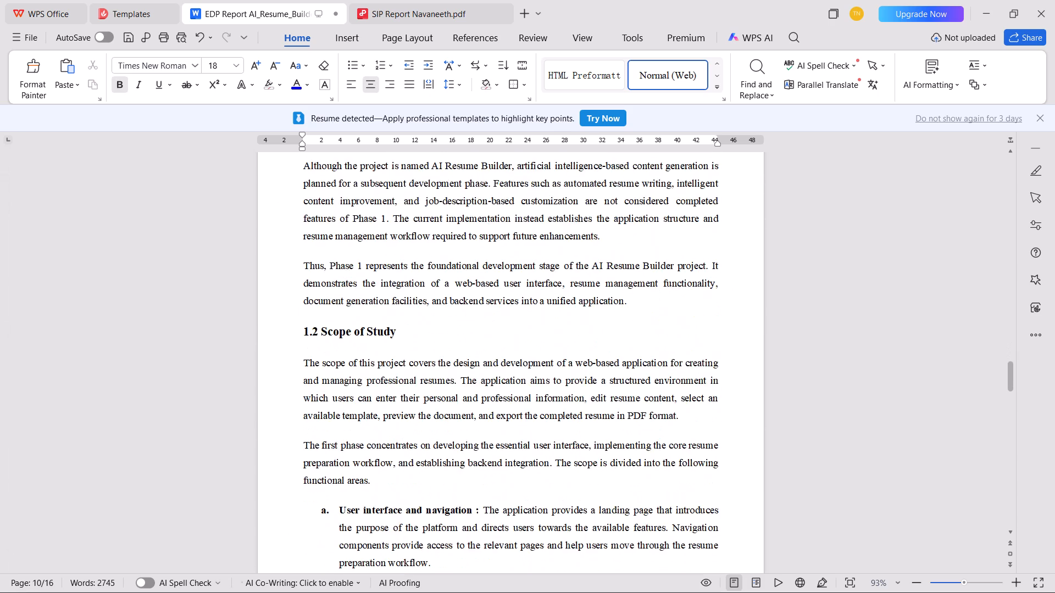
{"action": "scroll", "coordinate": [335, 414], "scroll_direction": "down", "scroll_amount": 16}
{"action": "scroll", "coordinate": [335, 414], "scroll_direction": "down", "scroll_amount": 7}
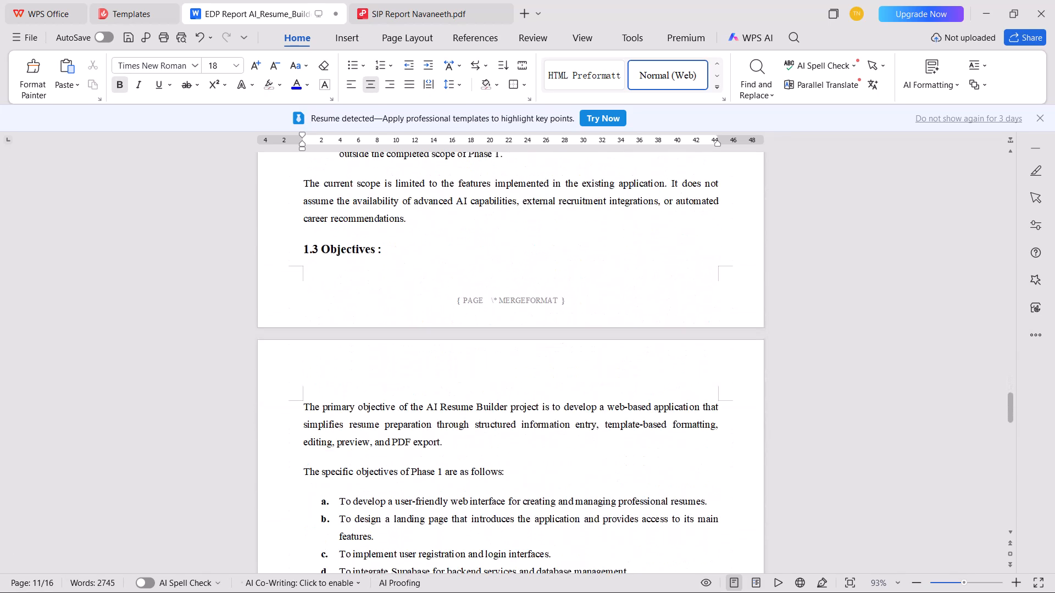
{"action": "left_click", "coordinate": [427, 211]}
{"action": "left_click", "coordinate": [423, 219]}
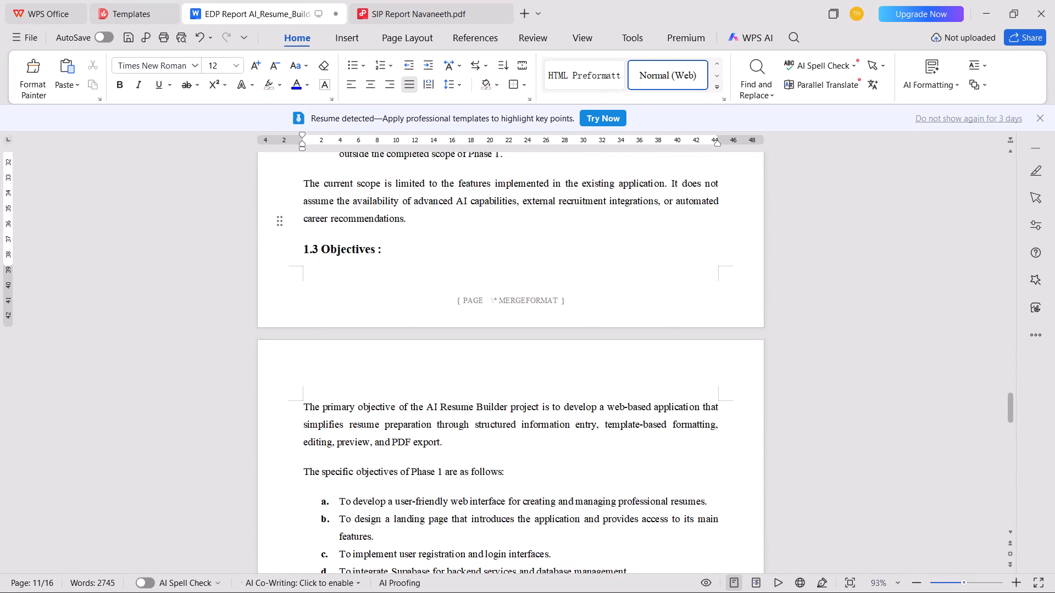
{"action": "key", "text": "Return"}
Delete section 1.7's closing paragraph beginning "The proposed system provides a practical foundation" together with its leftover page, and save the report.
{"action": "scroll", "coordinate": [375, 311], "scroll_direction": "down", "scroll_amount": 17}
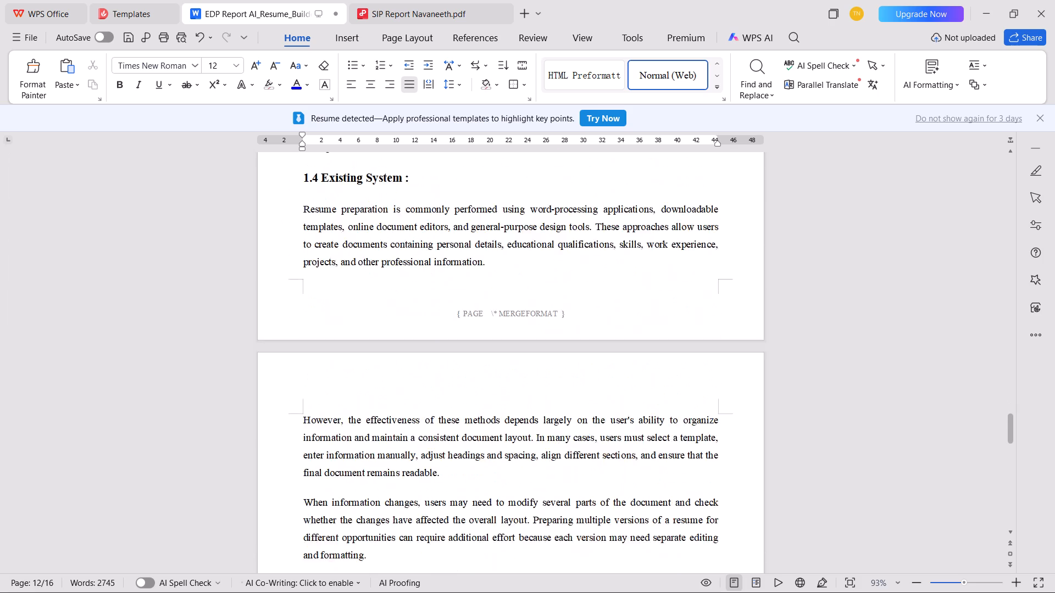
{"action": "scroll", "coordinate": [367, 327], "scroll_direction": "down", "scroll_amount": 17}
{"action": "scroll", "coordinate": [364, 333], "scroll_direction": "down", "scroll_amount": 5}
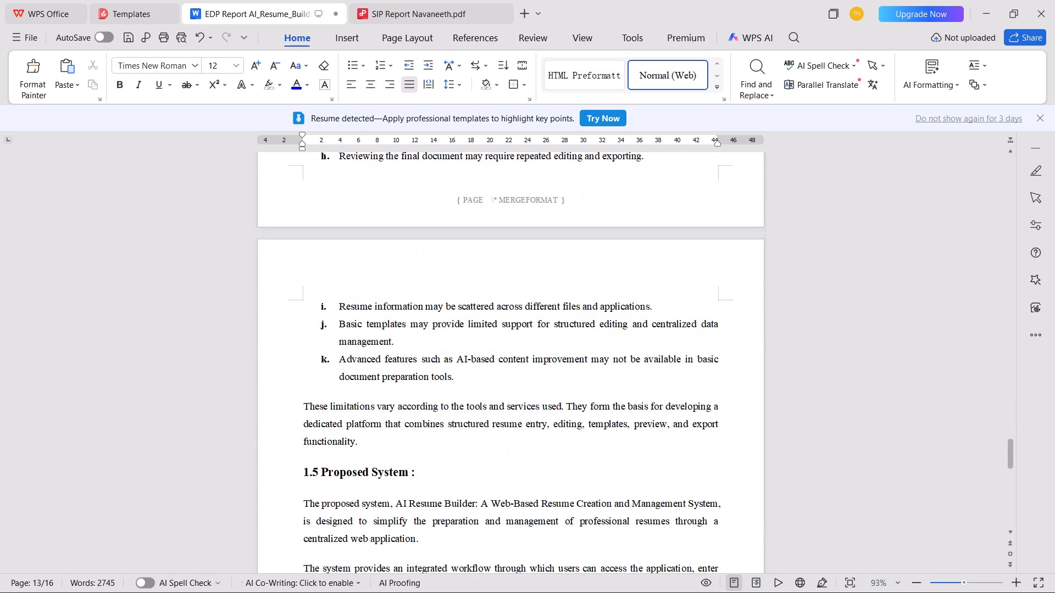
{"action": "scroll", "coordinate": [364, 333], "scroll_direction": "down", "scroll_amount": 20}
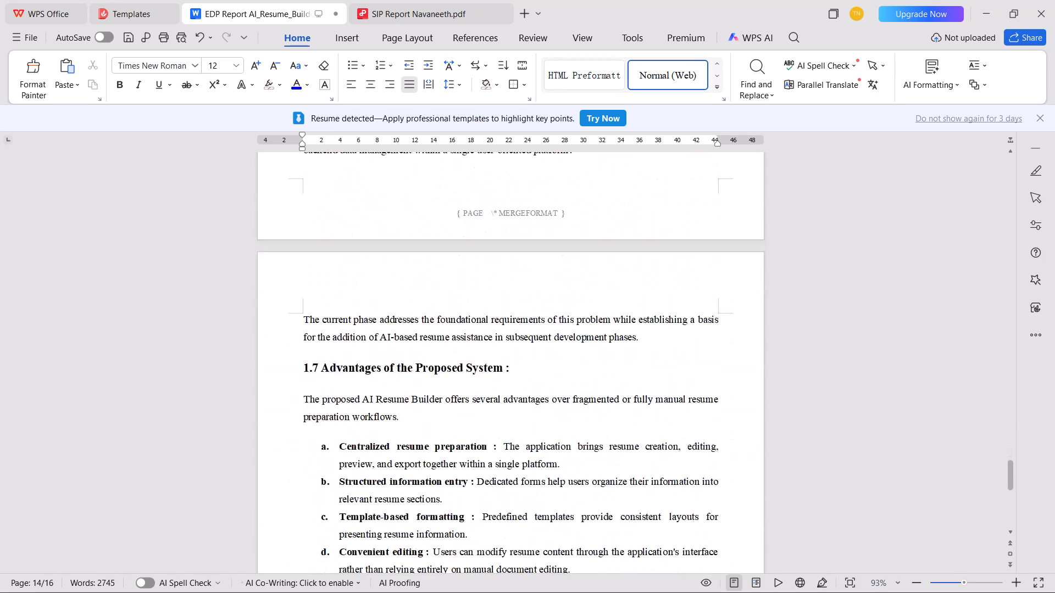
{"action": "scroll", "coordinate": [364, 333], "scroll_direction": "down", "scroll_amount": 16}
{"action": "scroll", "coordinate": [364, 333], "scroll_direction": "up", "scroll_amount": 4}
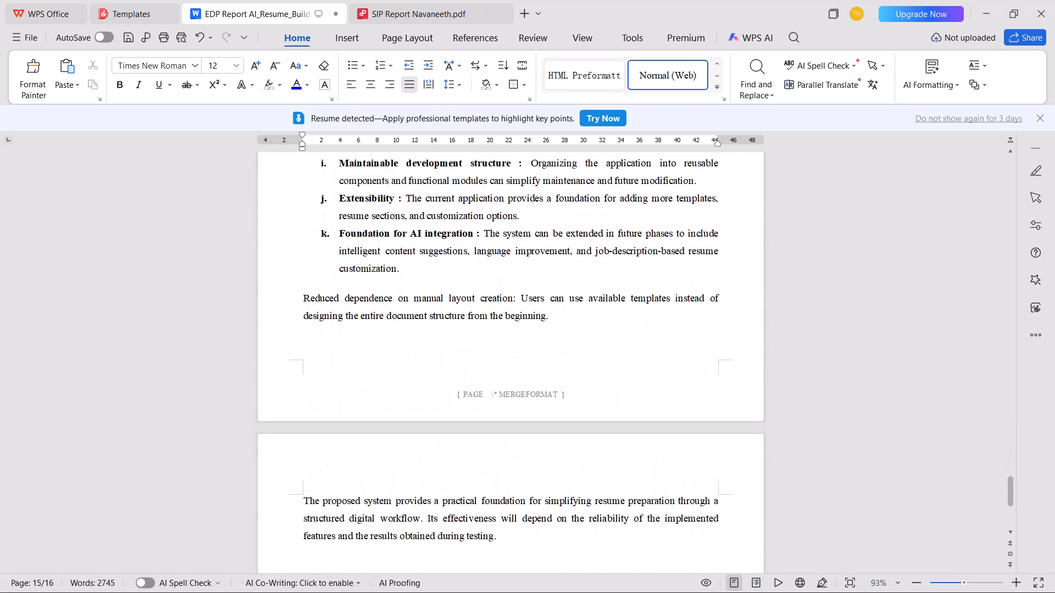
{"action": "scroll", "coordinate": [364, 333], "scroll_direction": "down", "scroll_amount": 3}
{"action": "left_click_drag", "start_coordinate": [500, 455], "coordinate": [322, 379]}
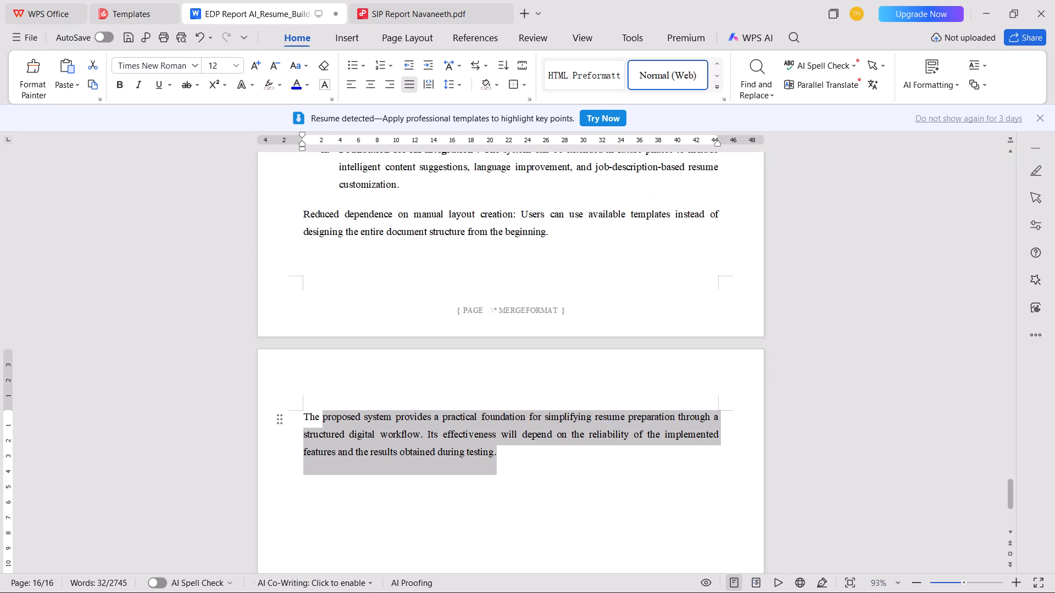
{"action": "left_click_drag", "start_coordinate": [322, 379], "coordinate": [292, 375]}
{"action": "key", "text": "BackSpace"}
{"action": "key", "text": "BackSpace"}
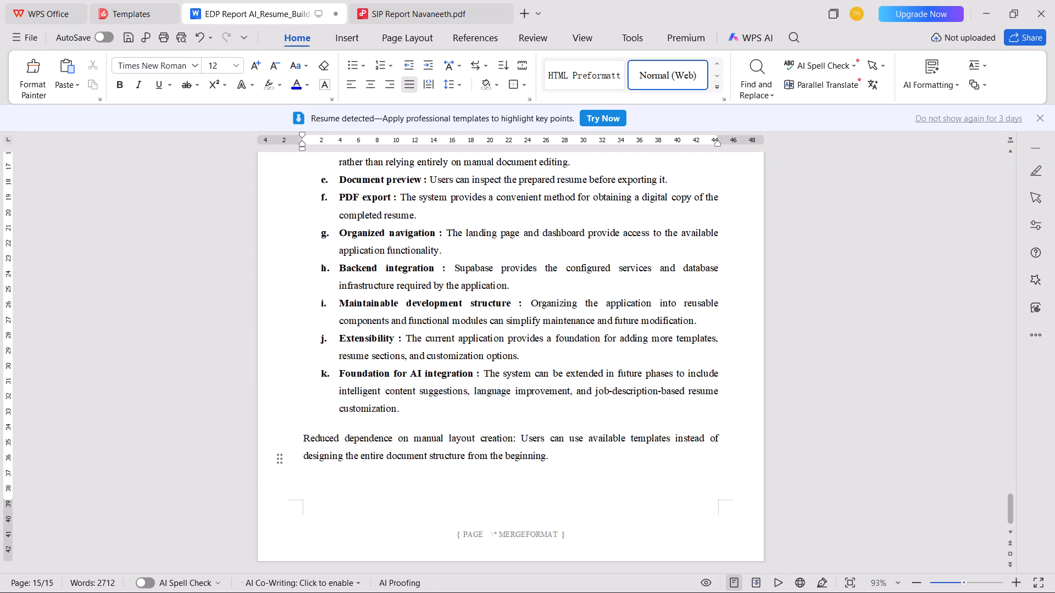
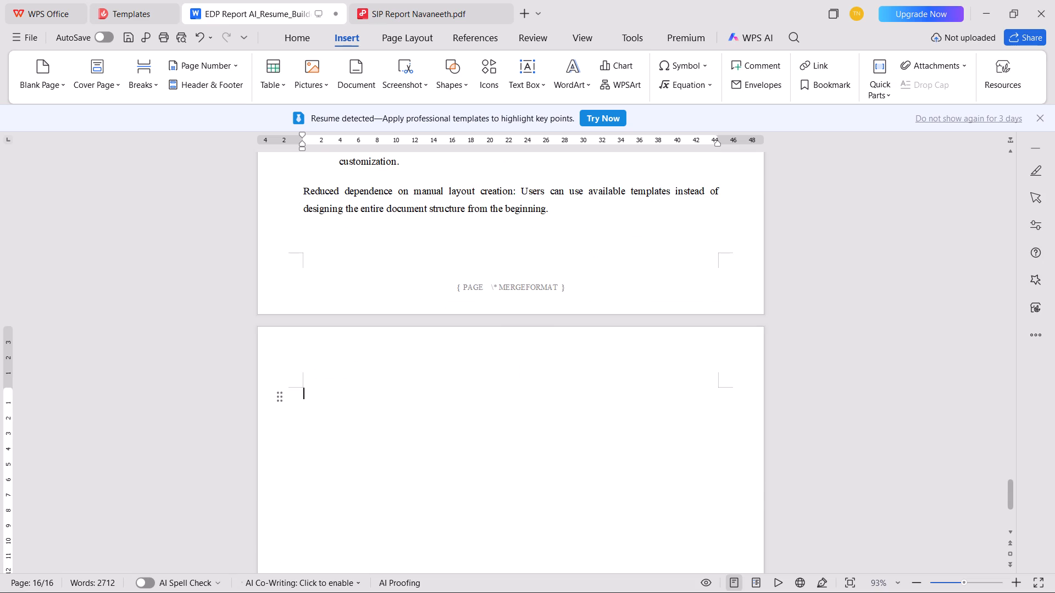
Remove the centring and indent from the CHAPTER 2 heading and the SYSTEM ANALYSIS AND REQUIREMENT SPECIFICATION title.
{"action": "scroll", "coordinate": [386, 479], "scroll_direction": "down", "scroll_amount": 6}
{"action": "scroll", "coordinate": [334, 445], "scroll_direction": "up", "scroll_amount": 3}
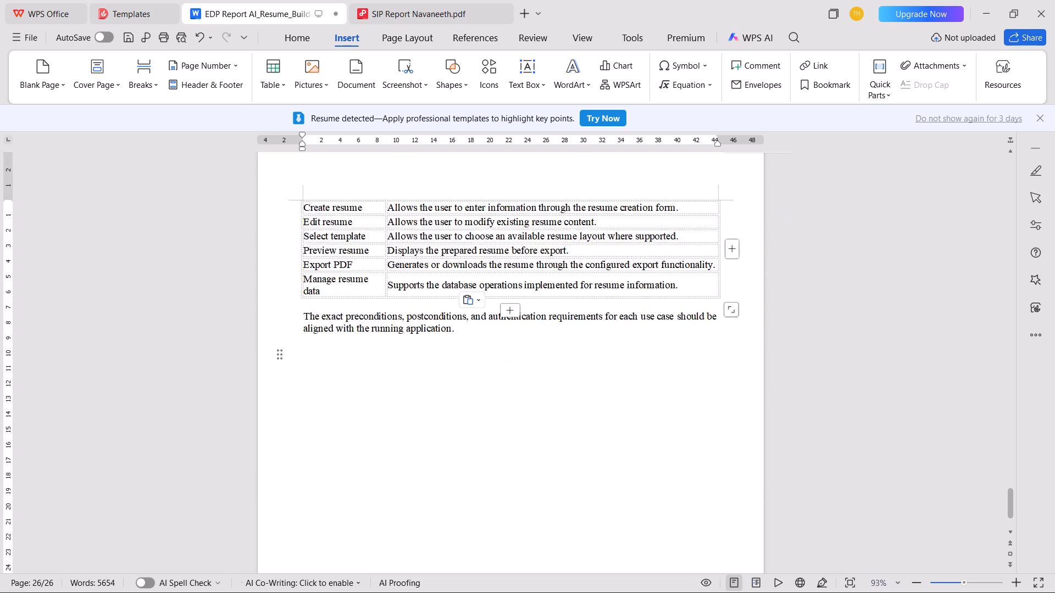
{"action": "scroll", "coordinate": [333, 440], "scroll_direction": "up", "scroll_amount": 20}
{"action": "scroll", "coordinate": [333, 440], "scroll_direction": "up", "scroll_amount": 14}
{"action": "scroll", "coordinate": [315, 416], "scroll_direction": "down", "scroll_amount": 1}
{"action": "scroll", "coordinate": [306, 416], "scroll_direction": "up", "scroll_amount": 4}
{"action": "scroll", "coordinate": [295, 416], "scroll_direction": "down", "scroll_amount": 4}
{"action": "scroll", "coordinate": [295, 416], "scroll_direction": "up", "scroll_amount": 5}
{"action": "scroll", "coordinate": [277, 416], "scroll_direction": "down", "scroll_amount": 4}
{"action": "scroll", "coordinate": [277, 416], "scroll_direction": "up", "scroll_amount": 9}
{"action": "scroll", "coordinate": [275, 416], "scroll_direction": "down", "scroll_amount": 2}
{"action": "scroll", "coordinate": [275, 415], "scroll_direction": "up", "scroll_amount": 2}
{"action": "scroll", "coordinate": [275, 415], "scroll_direction": "down", "scroll_amount": 3}
{"action": "scroll", "coordinate": [272, 415], "scroll_direction": "up", "scroll_amount": 13}
{"action": "scroll", "coordinate": [257, 415], "scroll_direction": "down", "scroll_amount": 1}
{"action": "scroll", "coordinate": [257, 415], "scroll_direction": "up", "scroll_amount": 12}
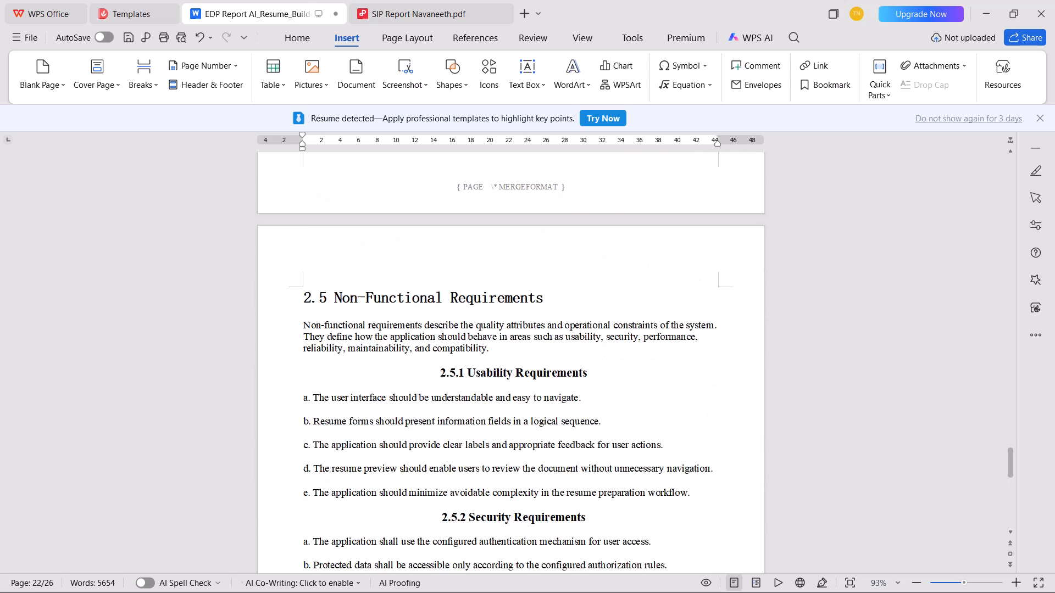
{"action": "scroll", "coordinate": [257, 415], "scroll_direction": "up", "scroll_amount": 4}
{"action": "scroll", "coordinate": [257, 415], "scroll_direction": "down", "scroll_amount": 1}
{"action": "scroll", "coordinate": [257, 415], "scroll_direction": "up", "scroll_amount": 11}
{"action": "scroll", "coordinate": [257, 415], "scroll_direction": "down", "scroll_amount": 2}
{"action": "scroll", "coordinate": [257, 415], "scroll_direction": "up", "scroll_amount": 13}
{"action": "scroll", "coordinate": [257, 415], "scroll_direction": "up", "scroll_amount": 8}
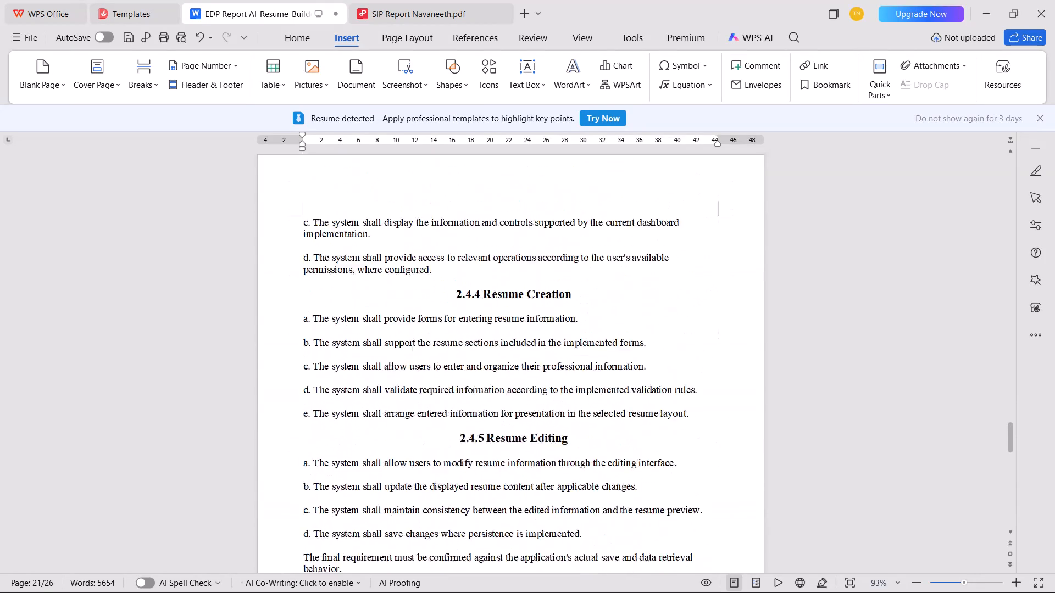
{"action": "scroll", "coordinate": [257, 415], "scroll_direction": "up", "scroll_amount": 20}
{"action": "scroll", "coordinate": [435, 343], "scroll_direction": "up", "scroll_amount": 6}
{"action": "scroll", "coordinate": [456, 343], "scroll_direction": "down", "scroll_amount": 2}
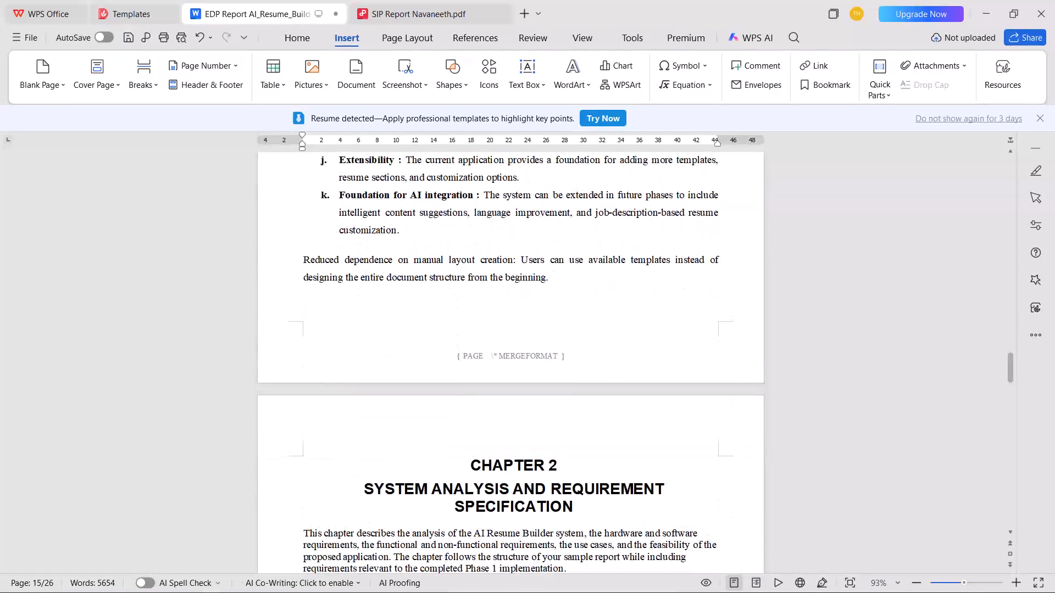
{"action": "left_click", "coordinate": [467, 472]}
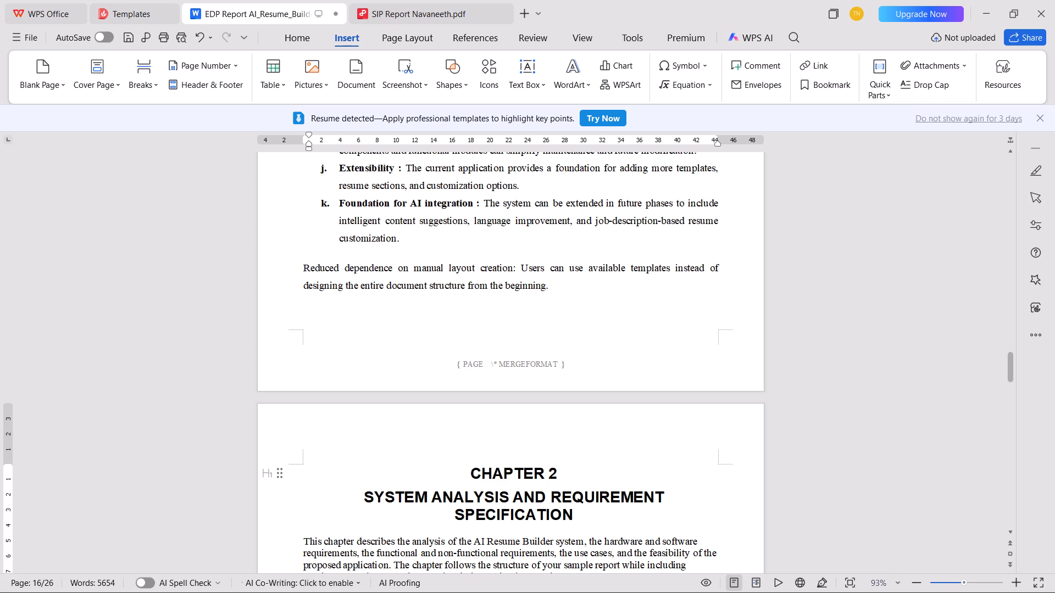
{"action": "key", "text": "ctrl+BackSpace"}
{"action": "key", "text": "BackSpace"}
{"action": "key", "text": "Down"}
{"action": "key", "text": "ctrl+BackSpace"}
{"action": "key", "text": "BackSpace"}
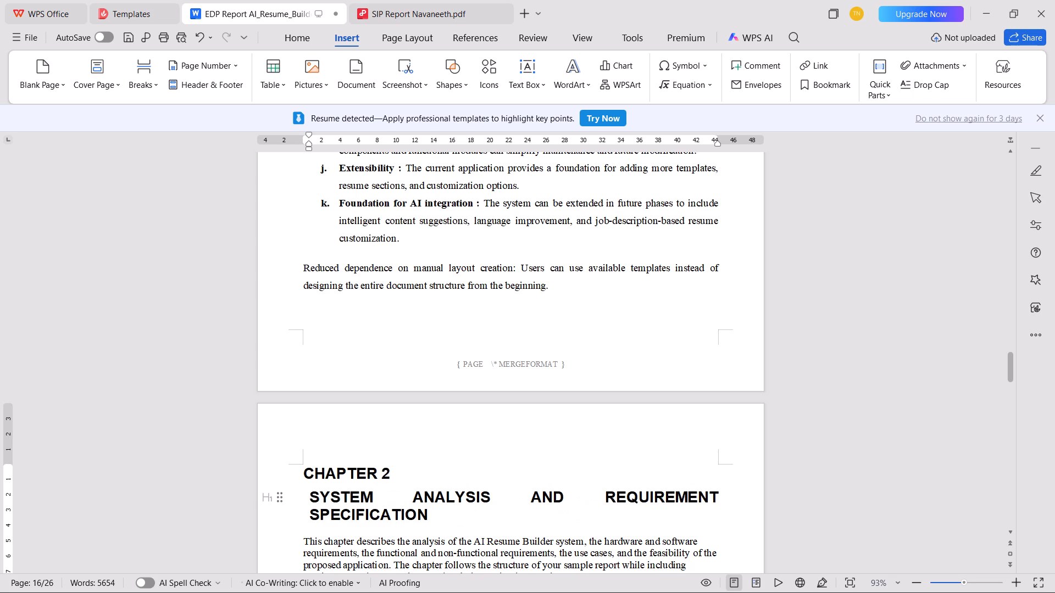
{"action": "key", "text": "Down"}
Delete the two introductory paragraphs between the Chapter 2 title and the 2.1 System Overview heading.
{"action": "scroll", "coordinate": [481, 465], "scroll_direction": "down", "scroll_amount": 3}
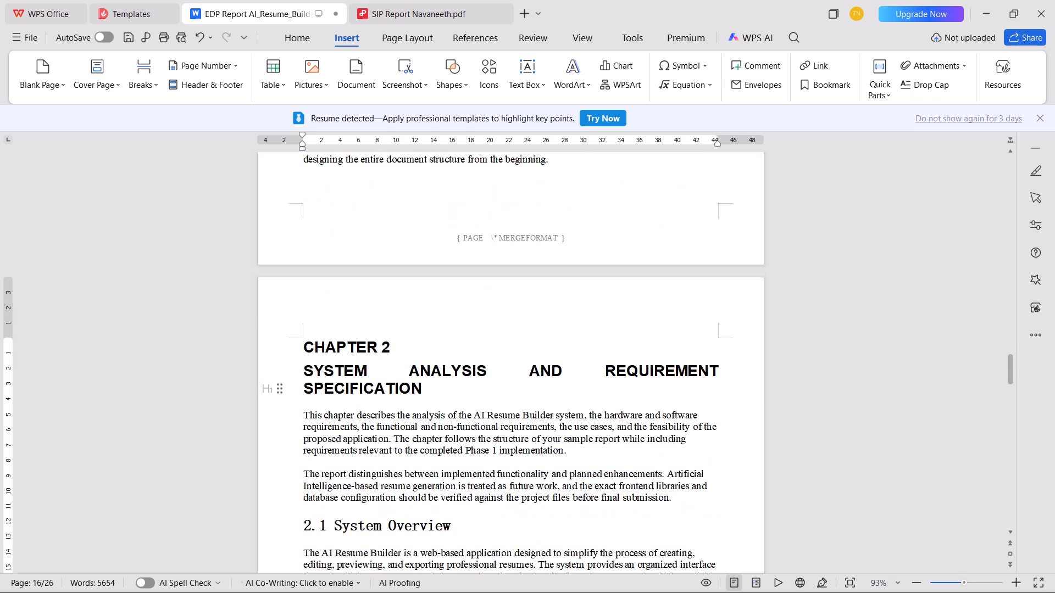
{"action": "left_click_drag", "start_coordinate": [681, 498], "coordinate": [624, 401]}
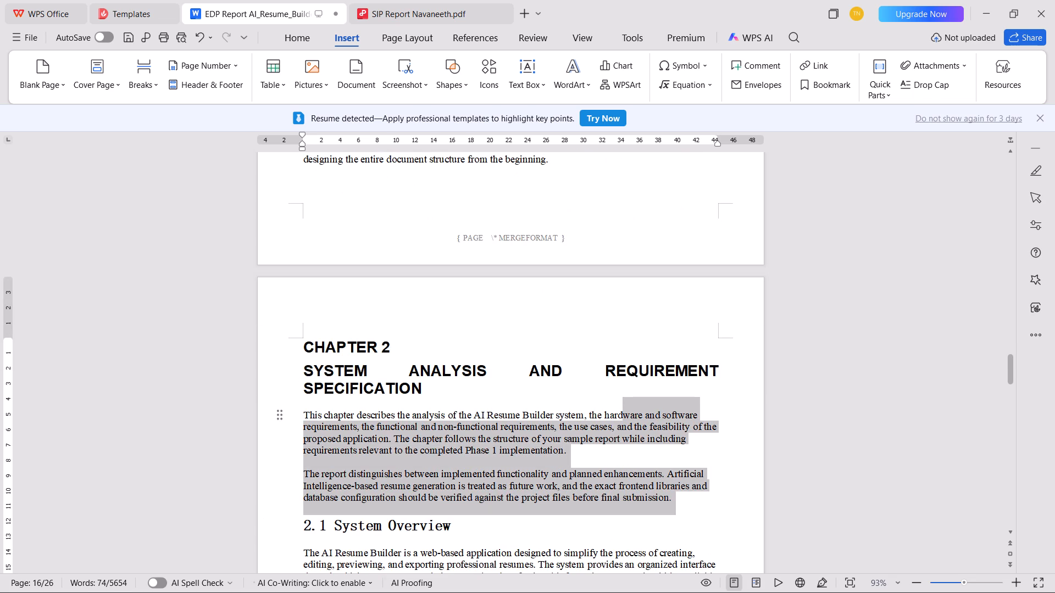
{"action": "left_click_drag", "start_coordinate": [624, 401], "coordinate": [438, 391]}
{"action": "key", "text": "BackSpace"}
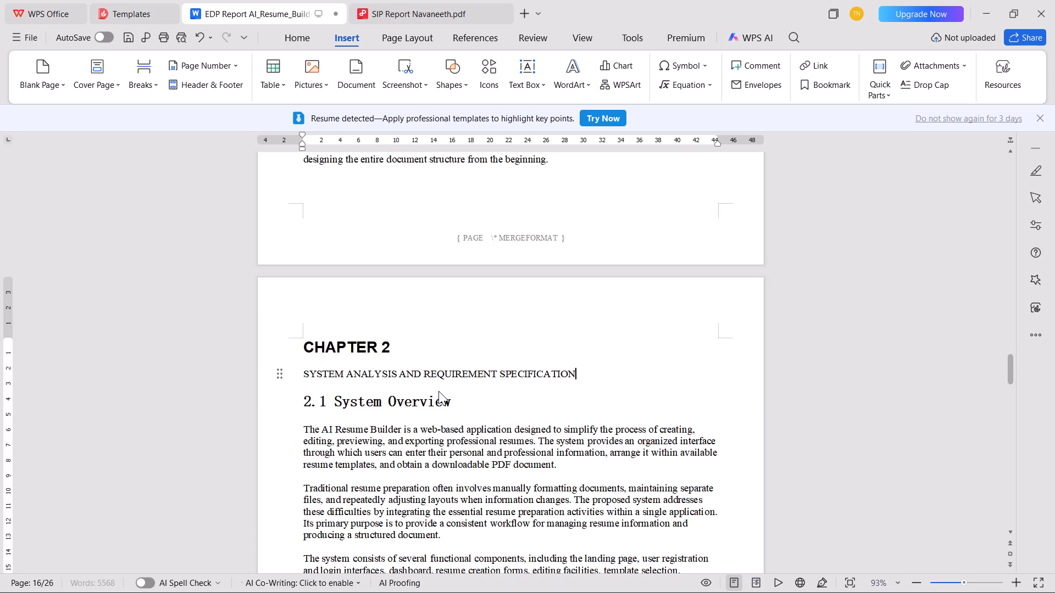
Format the CHAPTER 2 heading and its title as Times New Roman, size 18, bold and centred.
{"action": "left_click_drag", "start_coordinate": [294, 346], "coordinate": [288, 364]}
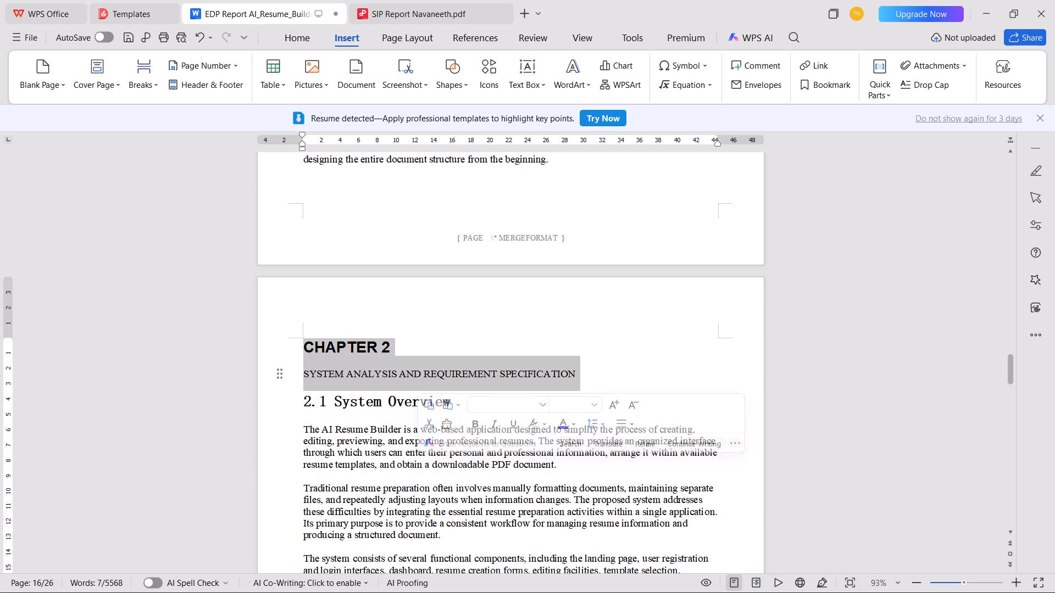
{"action": "left_click", "coordinate": [295, 42]}
{"action": "left_click", "coordinate": [225, 65]}
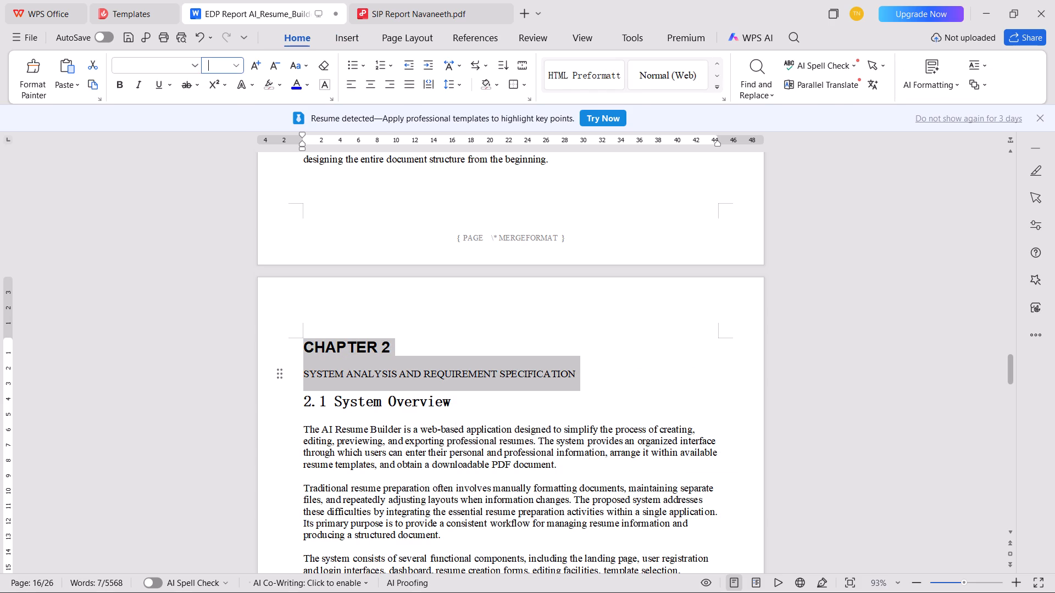
{"action": "type", "text": "18"}
{"action": "key", "text": "Return"}
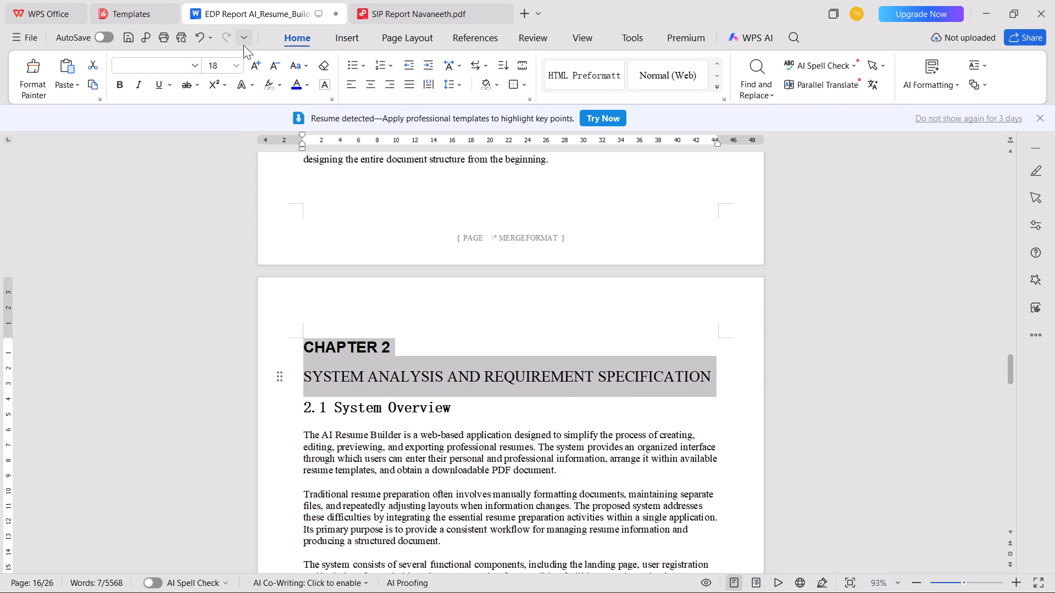
{"action": "key", "text": "ctrl+b"}
{"action": "key", "text": "ctrl+b"}
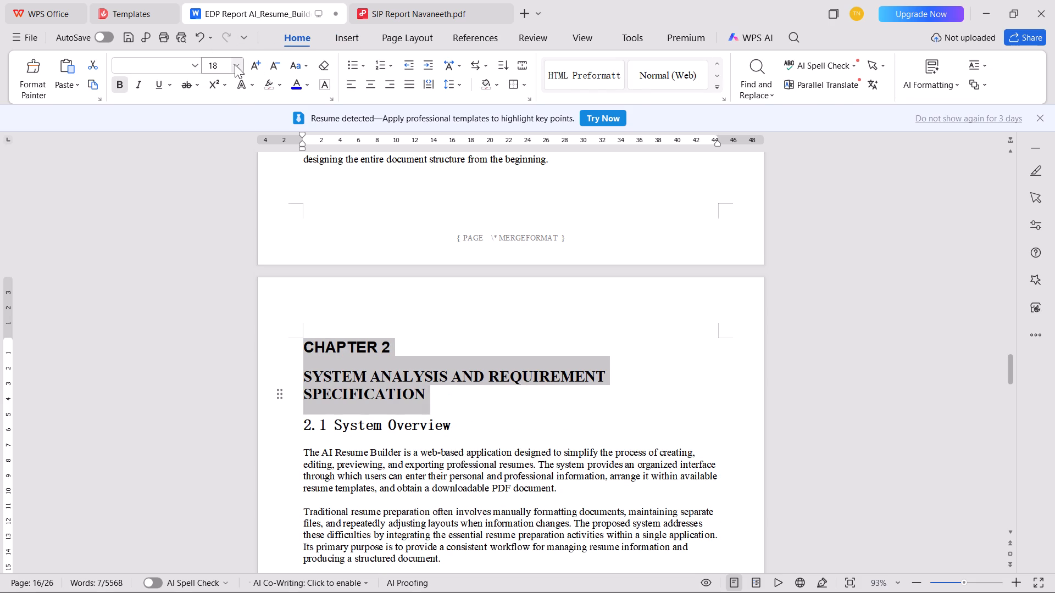
{"action": "left_click", "coordinate": [190, 65]}
{"action": "left_click", "coordinate": [172, 130]}
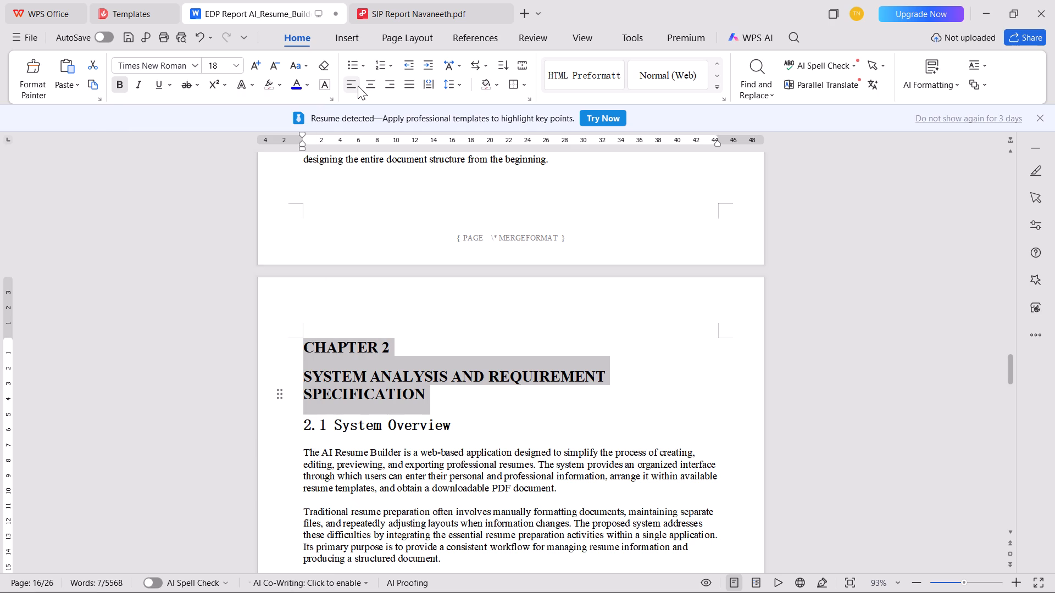
{"action": "left_click", "coordinate": [371, 85]}
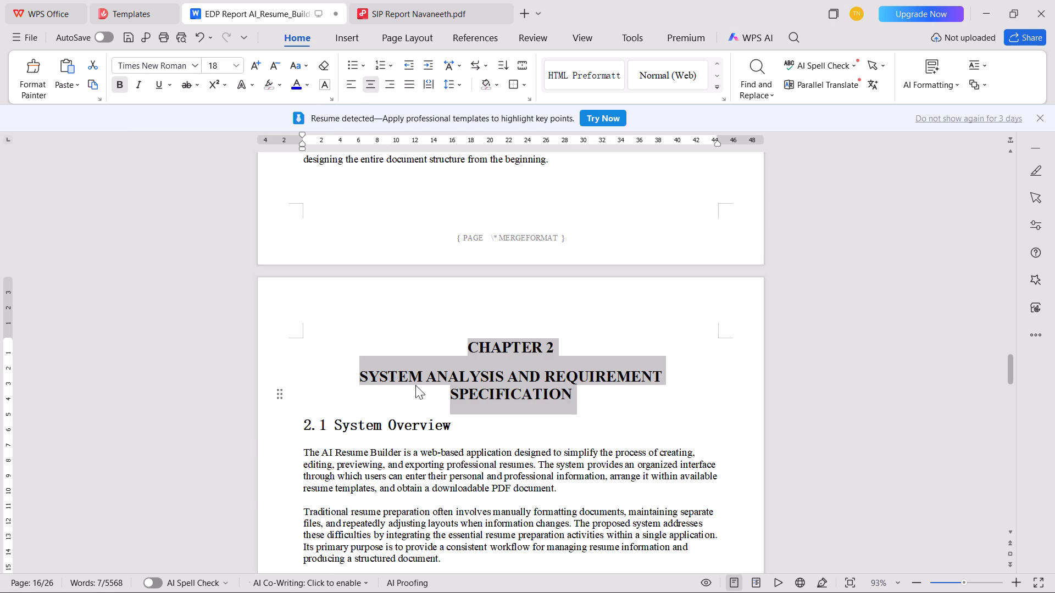
{"action": "left_click", "coordinate": [415, 385]}
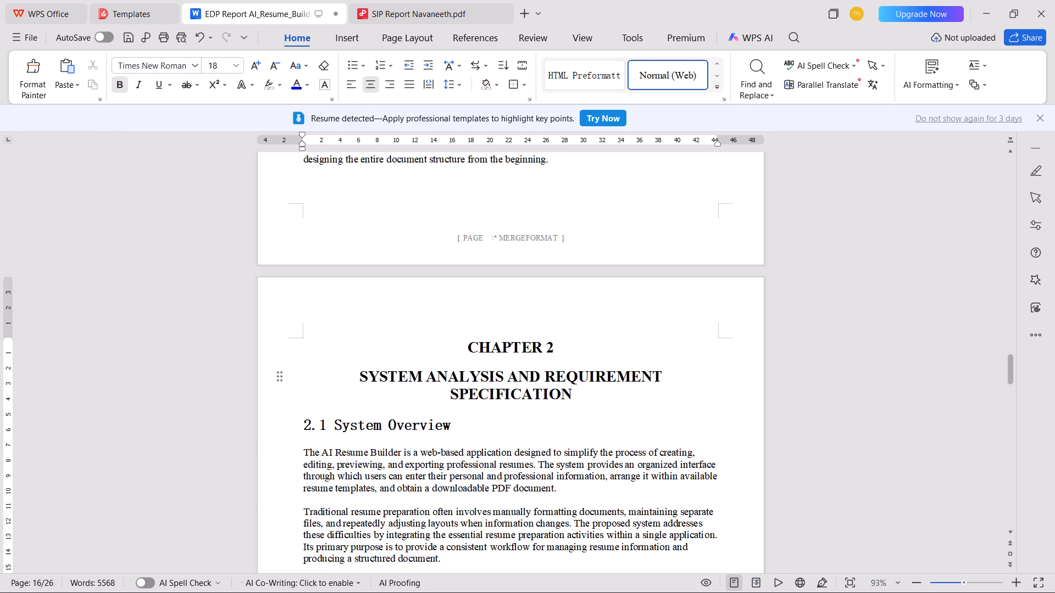
Set the 2.1 System Overview heading to Times New Roman, size 14, and add " :" at its end.
{"action": "left_click", "coordinate": [462, 426]}
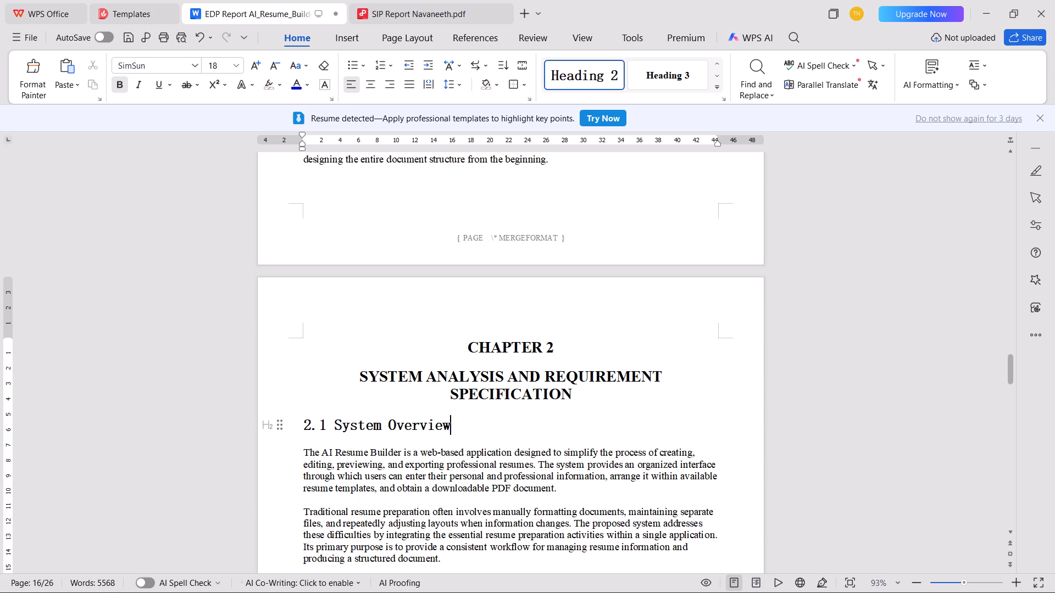
{"action": "left_click", "coordinate": [296, 426]}
{"action": "left_click", "coordinate": [198, 68]}
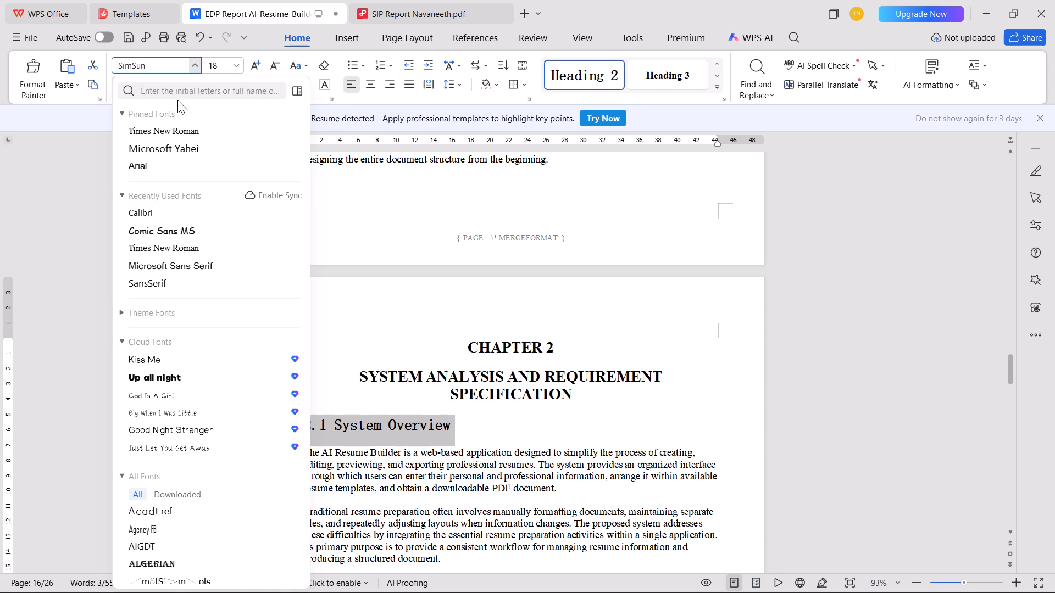
{"action": "left_click", "coordinate": [181, 127]}
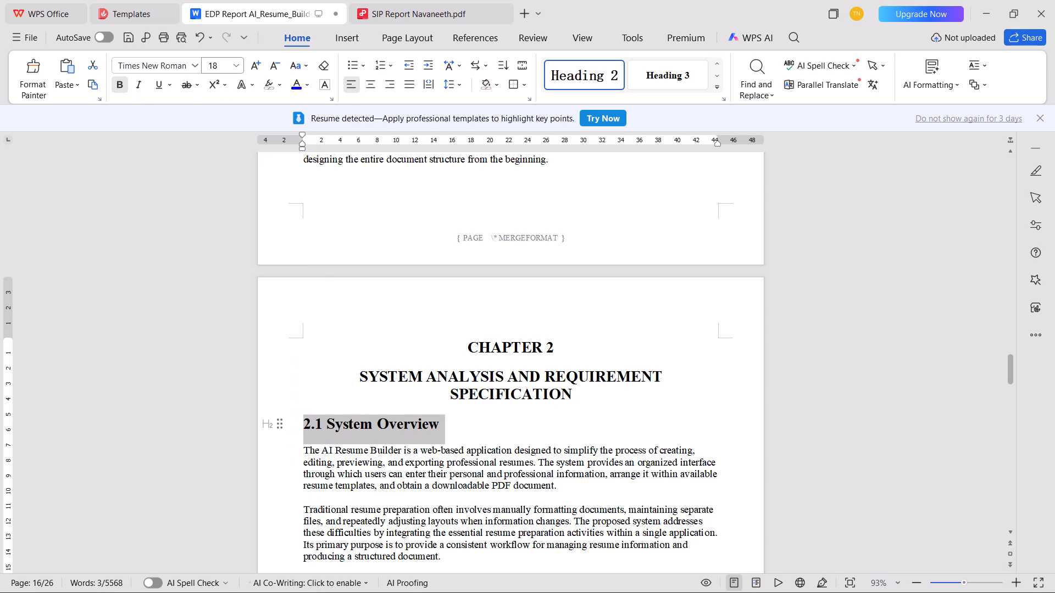
{"action": "left_click", "coordinate": [218, 68]}
{"action": "type", "text": "14"}
{"action": "key", "text": "Return"}
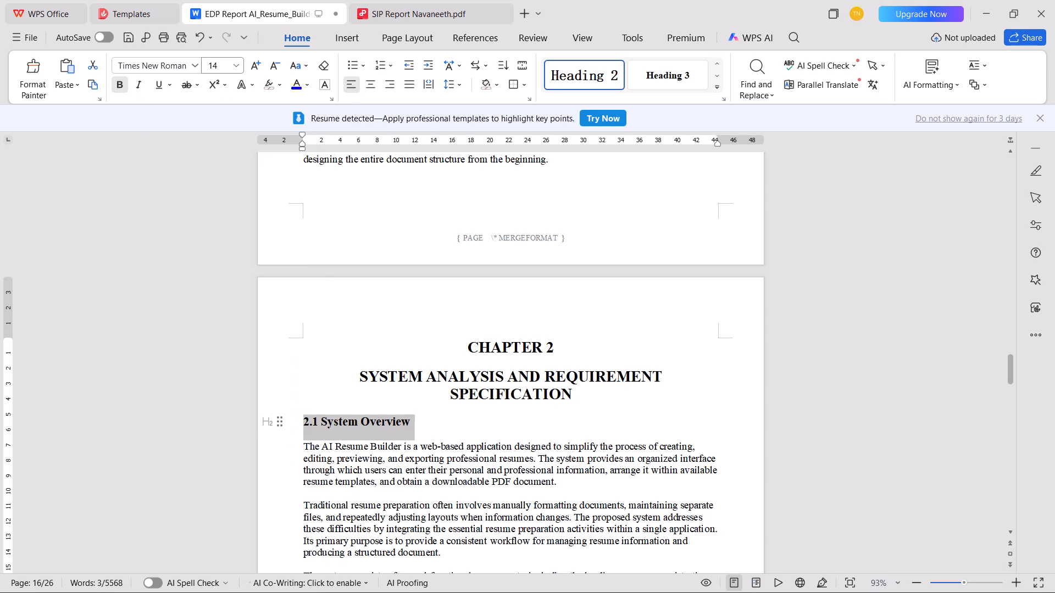
{"action": "key", "text": "Right"}
{"action": "key", "text": "Left"}
{"action": "key", "text": "space"}
{"action": "type", "text": ":"}
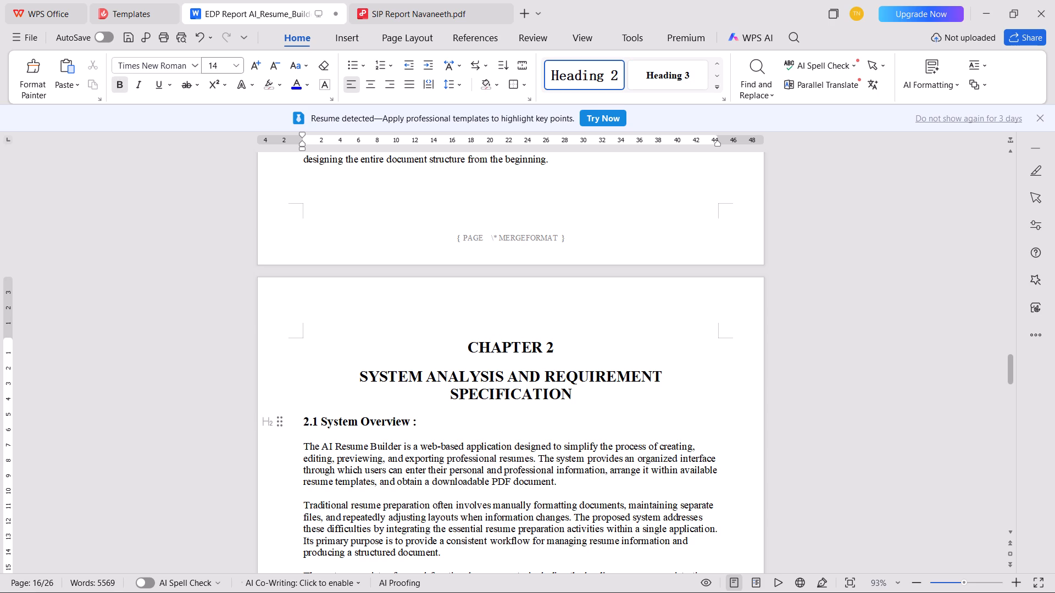
Delete the last three paragraphs of section 2.1, covering Supabase integration, Antigravity development and the current implementation.
{"action": "scroll", "coordinate": [25, 138], "scroll_direction": "down", "scroll_amount": 4}
{"action": "scroll", "coordinate": [104, 273], "scroll_direction": "down", "scroll_amount": 5}
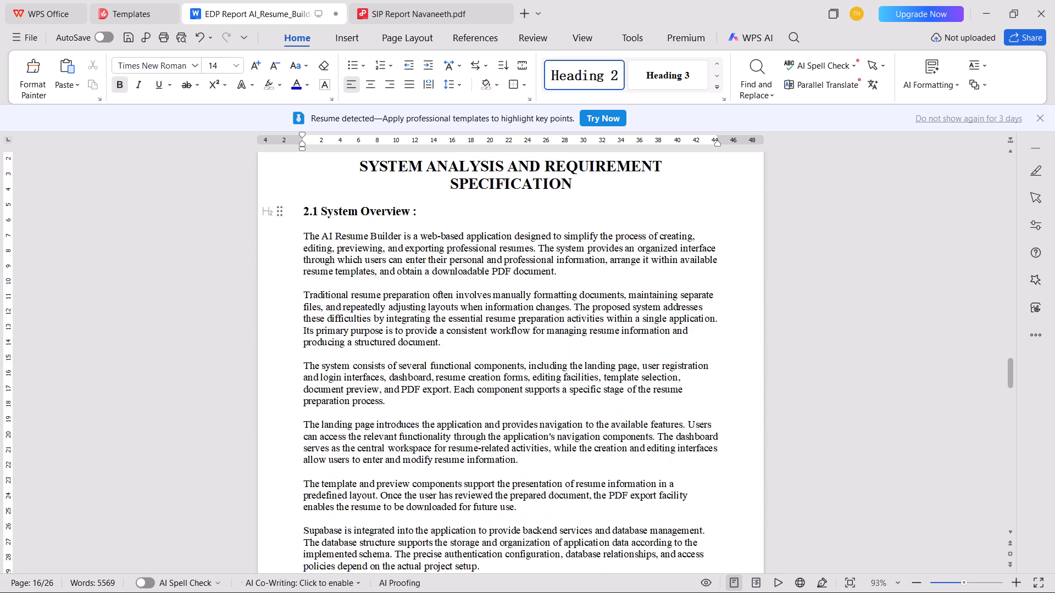
{"action": "scroll", "coordinate": [274, 346], "scroll_direction": "down", "scroll_amount": 7}
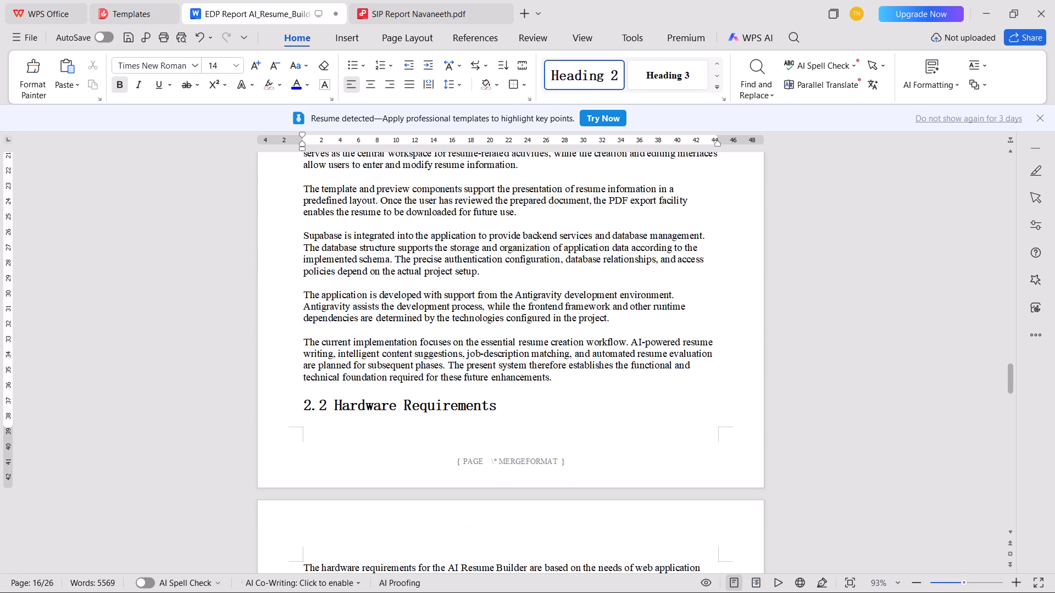
{"action": "left_click_drag", "start_coordinate": [560, 378], "coordinate": [525, 216]}
{"action": "key", "text": "BackSpace"}
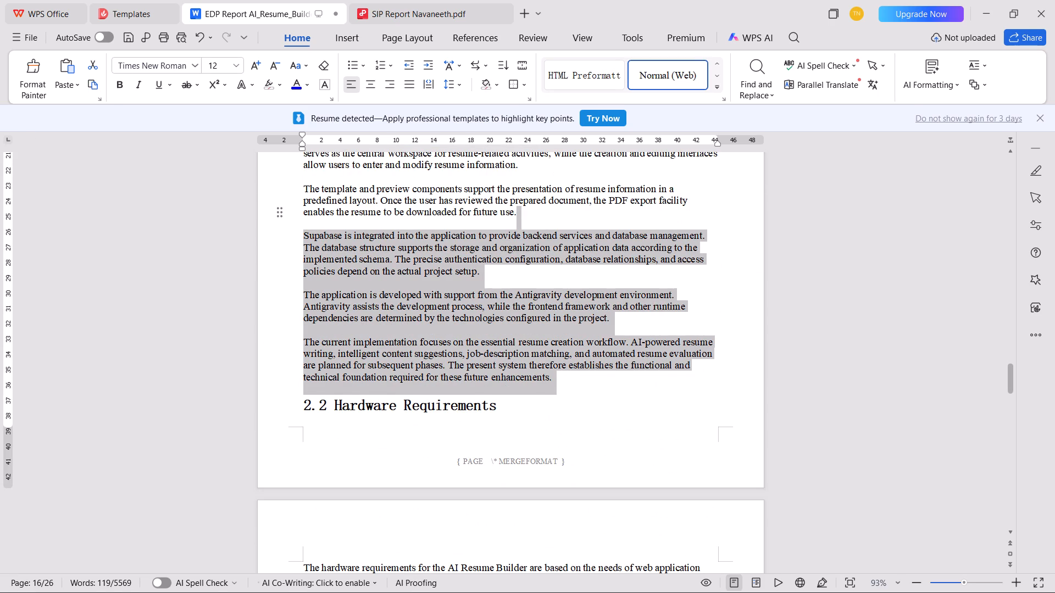
Format the section headings 2.2, 2.3, 2.4, 2.5 and 2.6 together as Times New Roman, size 14.
{"action": "left_click", "coordinate": [290, 238]}
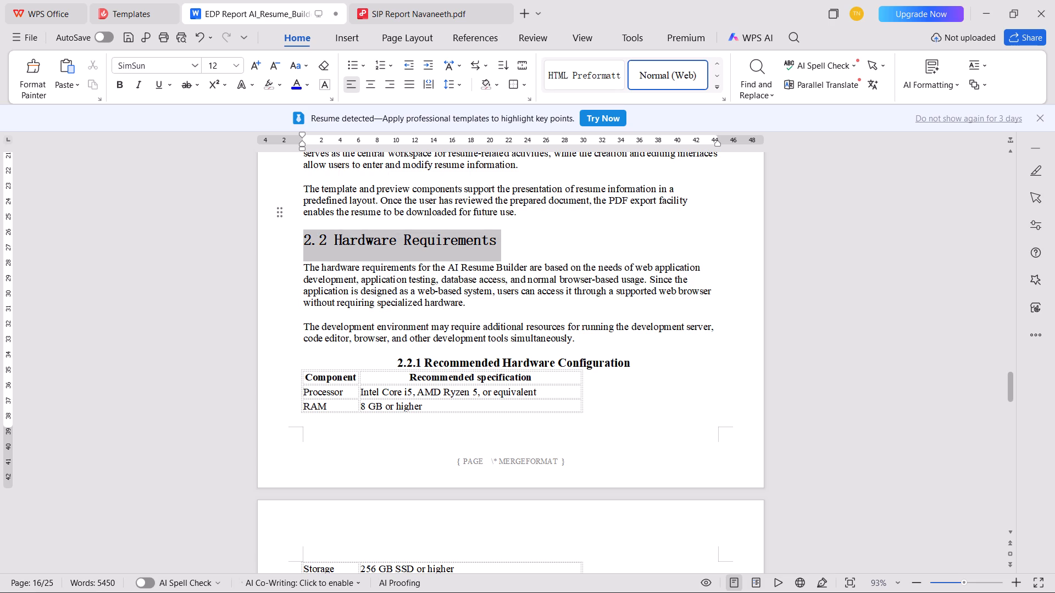
{"action": "scroll", "coordinate": [275, 396], "scroll_direction": "down", "scroll_amount": 7}
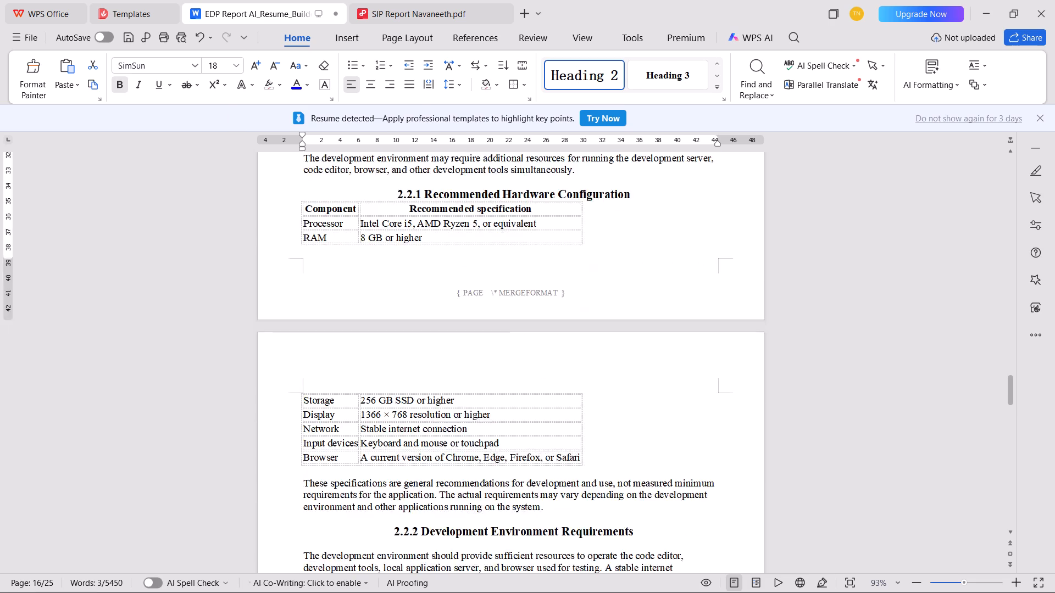
{"action": "scroll", "coordinate": [269, 356], "scroll_direction": "down", "scroll_amount": 12}
{"action": "left_click", "coordinate": [279, 247], "text": "ctrl"}
{"action": "scroll", "coordinate": [287, 254], "scroll_direction": "down", "scroll_amount": 2}
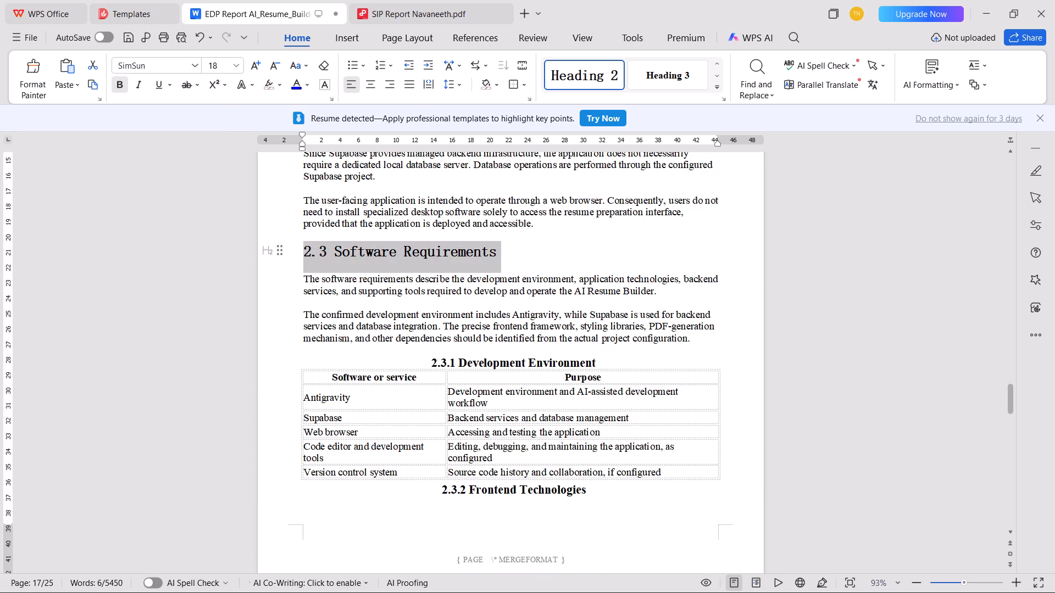
{"action": "scroll", "coordinate": [292, 264], "scroll_direction": "down", "scroll_amount": 20}
{"action": "scroll", "coordinate": [292, 264], "scroll_direction": "down", "scroll_amount": 20}
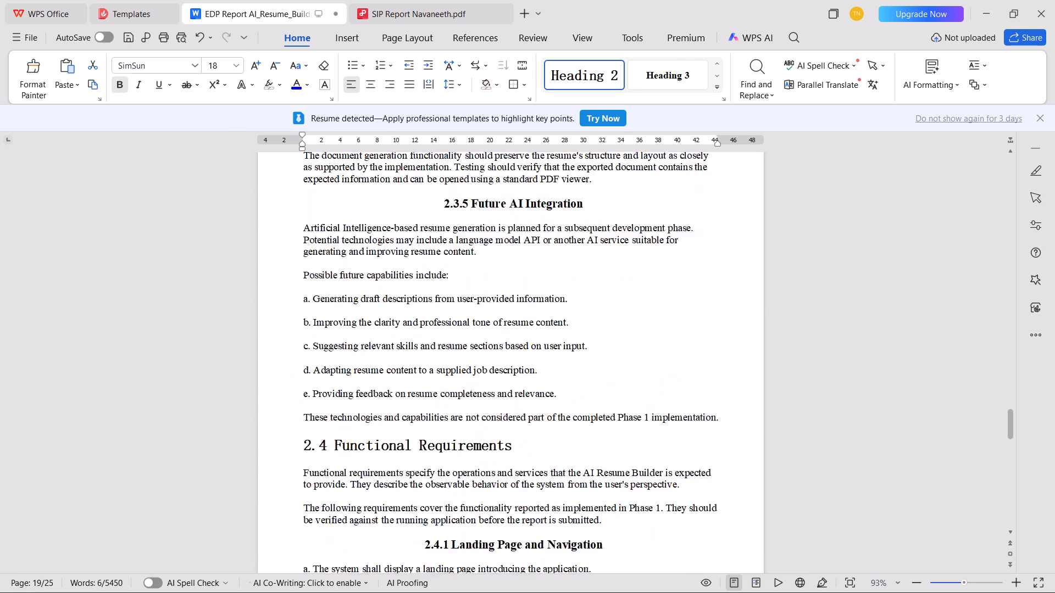
{"action": "scroll", "coordinate": [281, 284], "scroll_direction": "down", "scroll_amount": 3}
{"action": "left_click", "coordinate": [262, 275], "text": "ctrl"}
{"action": "scroll", "coordinate": [265, 274], "scroll_direction": "down", "scroll_amount": 12}
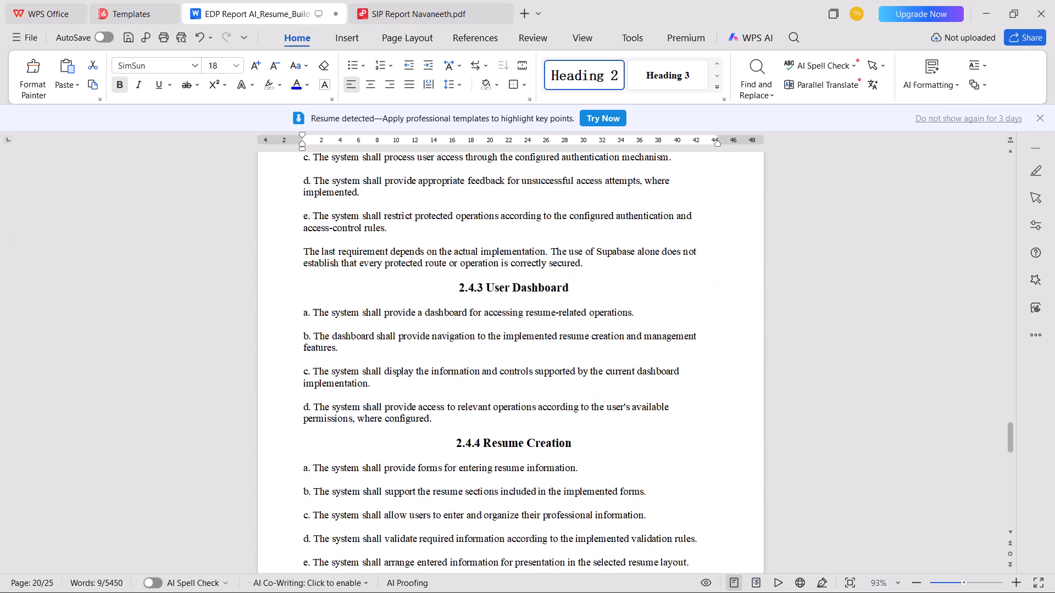
{"action": "scroll", "coordinate": [265, 276], "scroll_direction": "down", "scroll_amount": 20}
{"action": "scroll", "coordinate": [265, 276], "scroll_direction": "down", "scroll_amount": 16}
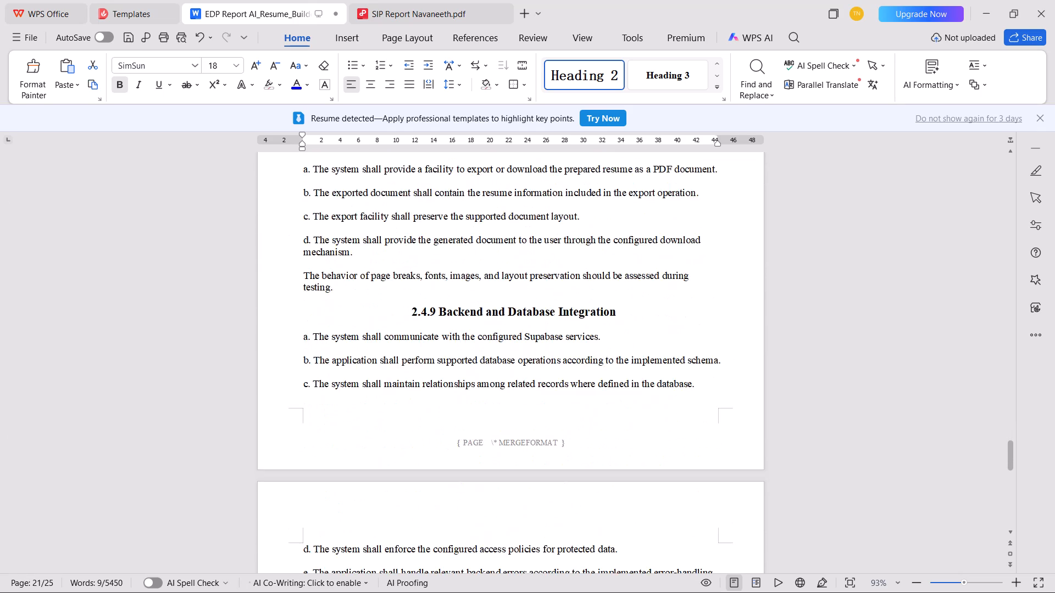
{"action": "scroll", "coordinate": [264, 278], "scroll_direction": "down", "scroll_amount": 10}
{"action": "left_click", "coordinate": [263, 317], "text": "ctrl"}
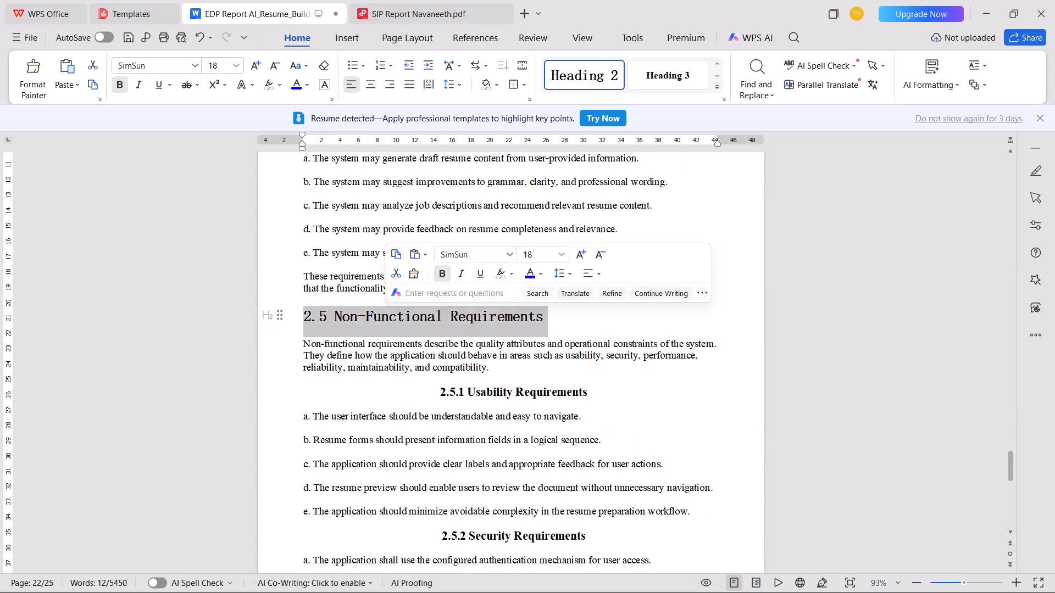
{"action": "scroll", "coordinate": [275, 294], "scroll_direction": "down", "scroll_amount": 20}
{"action": "scroll", "coordinate": [275, 294], "scroll_direction": "down", "scroll_amount": 18}
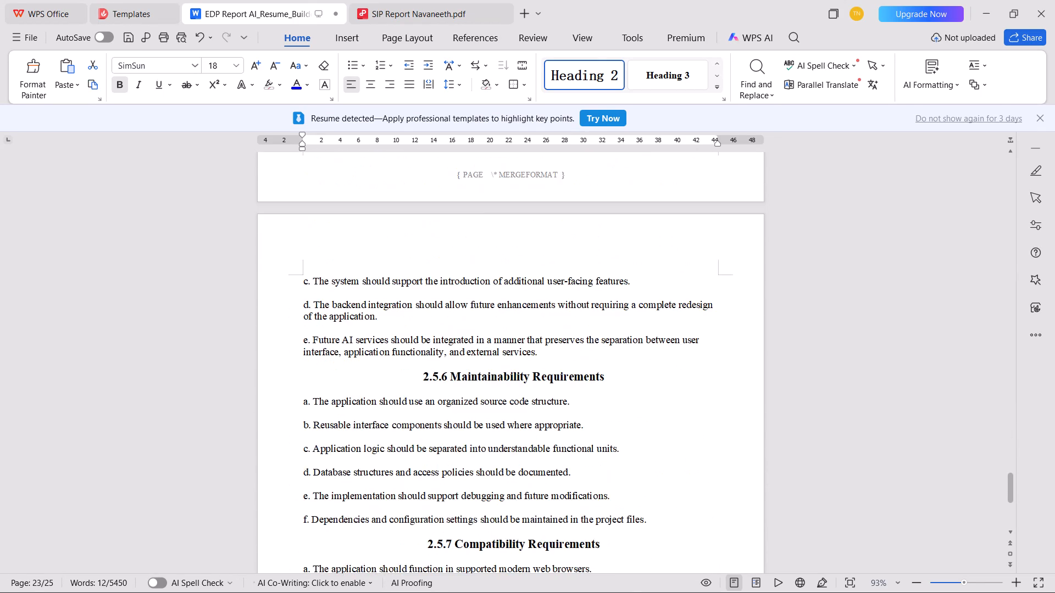
{"action": "scroll", "coordinate": [273, 289], "scroll_direction": "down", "scroll_amount": 15}
{"action": "scroll", "coordinate": [273, 289], "scroll_direction": "down", "scroll_amount": 13}
{"action": "scroll", "coordinate": [271, 289], "scroll_direction": "up", "scroll_amount": 2}
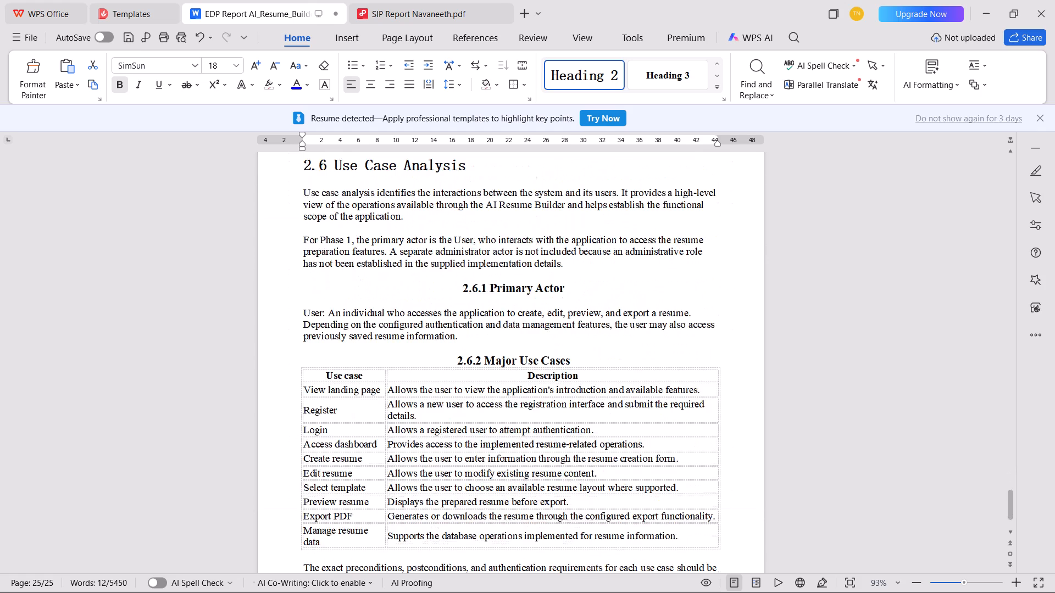
{"action": "scroll", "coordinate": [271, 289], "scroll_direction": "up", "scroll_amount": 1}
{"action": "left_click", "coordinate": [263, 294], "text": "ctrl"}
{"action": "scroll", "coordinate": [258, 295], "scroll_direction": "down", "scroll_amount": 15}
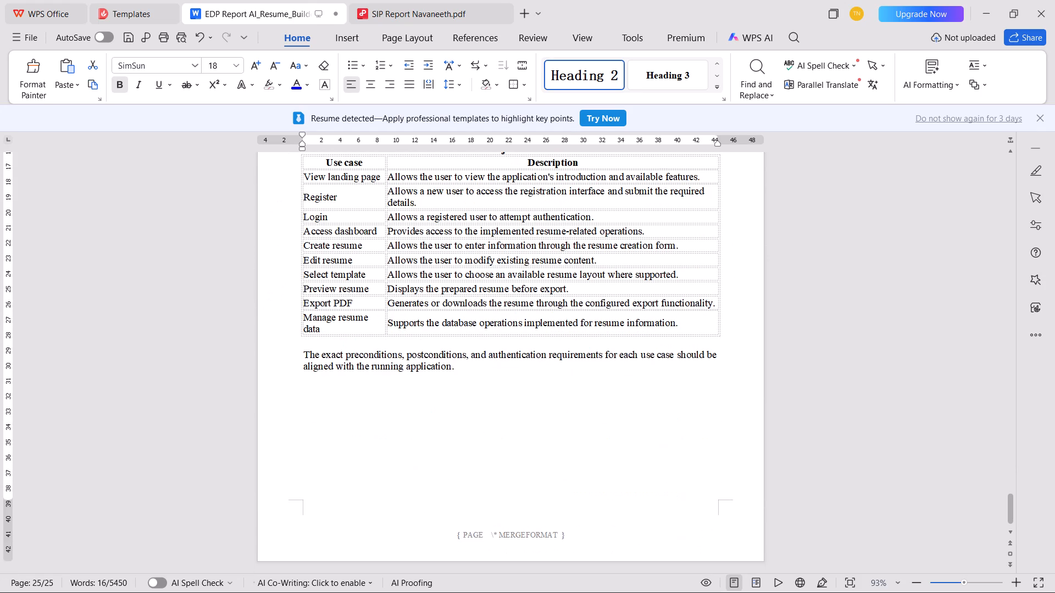
{"action": "scroll", "coordinate": [258, 295], "scroll_direction": "down", "scroll_amount": 4}
{"action": "left_click", "coordinate": [192, 70]}
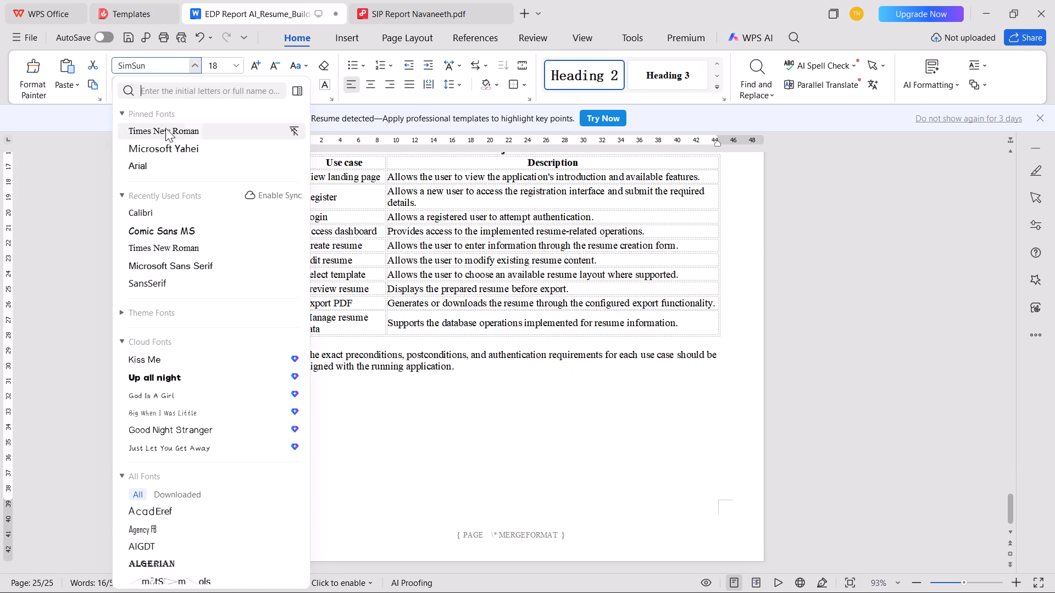
{"action": "left_click", "coordinate": [165, 129]}
{"action": "left_click", "coordinate": [220, 64]}
{"action": "type", "text": "14"}
{"action": "key", "text": "Return"}
Look back through Chapter 2 from section 2.6 towards section 2.2 to check its headings and content.
{"action": "scroll", "coordinate": [374, 460], "scroll_direction": "up", "scroll_amount": 10}
{"action": "scroll", "coordinate": [457, 339], "scroll_direction": "up", "scroll_amount": 11}
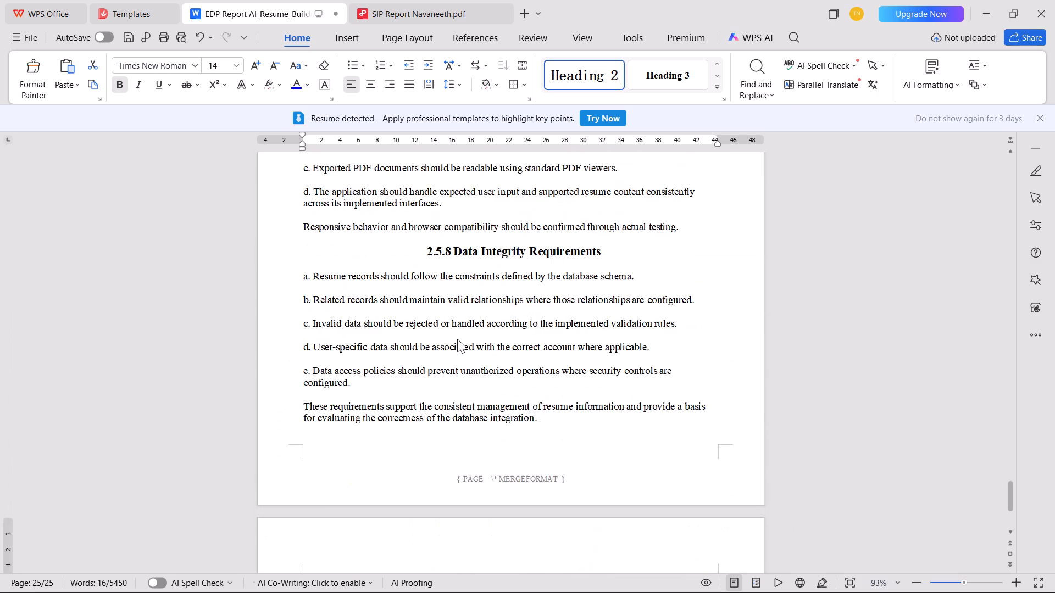
{"action": "scroll", "coordinate": [457, 339], "scroll_direction": "up", "scroll_amount": 20}
{"action": "scroll", "coordinate": [457, 339], "scroll_direction": "up", "scroll_amount": 10}
{"action": "left_click", "coordinate": [453, 337]}
{"action": "scroll", "coordinate": [453, 337], "scroll_direction": "up", "scroll_amount": 6}
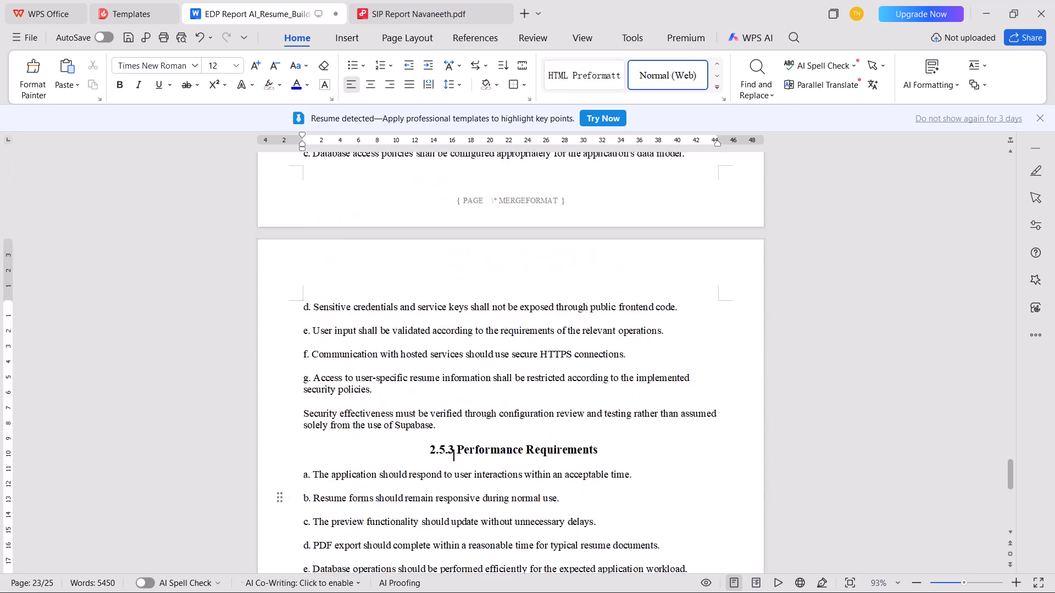
{"action": "scroll", "coordinate": [453, 337], "scroll_direction": "up", "scroll_amount": 12}
{"action": "scroll", "coordinate": [453, 337], "scroll_direction": "down", "scroll_amount": 4}
{"action": "scroll", "coordinate": [450, 337], "scroll_direction": "up", "scroll_amount": 13}
{"action": "scroll", "coordinate": [434, 327], "scroll_direction": "down", "scroll_amount": 1}
{"action": "scroll", "coordinate": [430, 325], "scroll_direction": "up", "scroll_amount": 9}
{"action": "scroll", "coordinate": [307, 273], "scroll_direction": "down", "scroll_amount": 2}
{"action": "scroll", "coordinate": [307, 273], "scroll_direction": "up", "scroll_amount": 8}
{"action": "scroll", "coordinate": [306, 273], "scroll_direction": "down", "scroll_amount": 2}
{"action": "scroll", "coordinate": [273, 271], "scroll_direction": "up", "scroll_amount": 4}
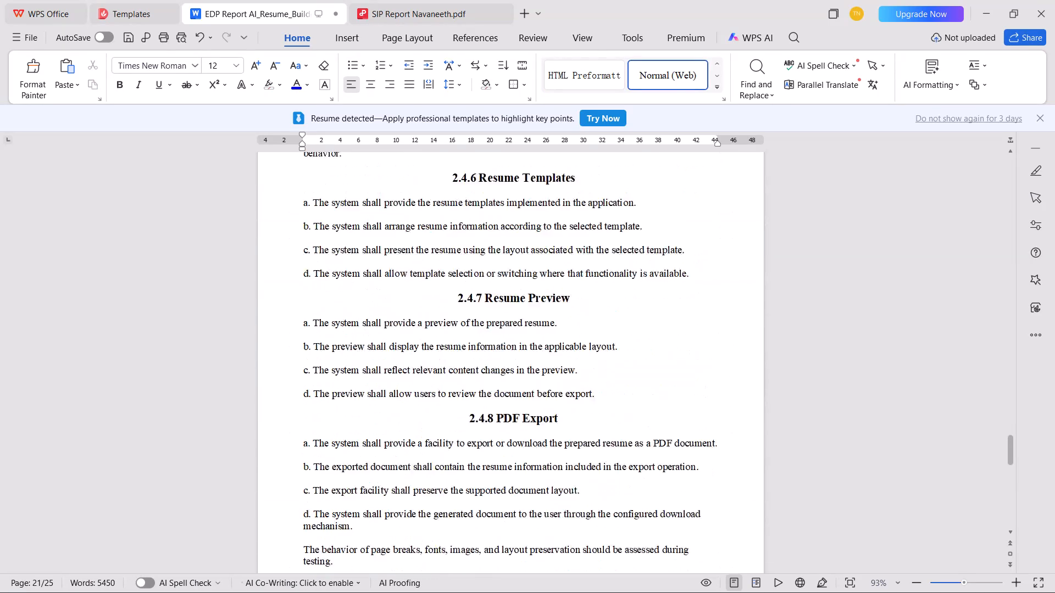
{"action": "scroll", "coordinate": [487, 335], "scroll_direction": "up", "scroll_amount": 7}
{"action": "scroll", "coordinate": [379, 363], "scroll_direction": "up", "scroll_amount": 8}
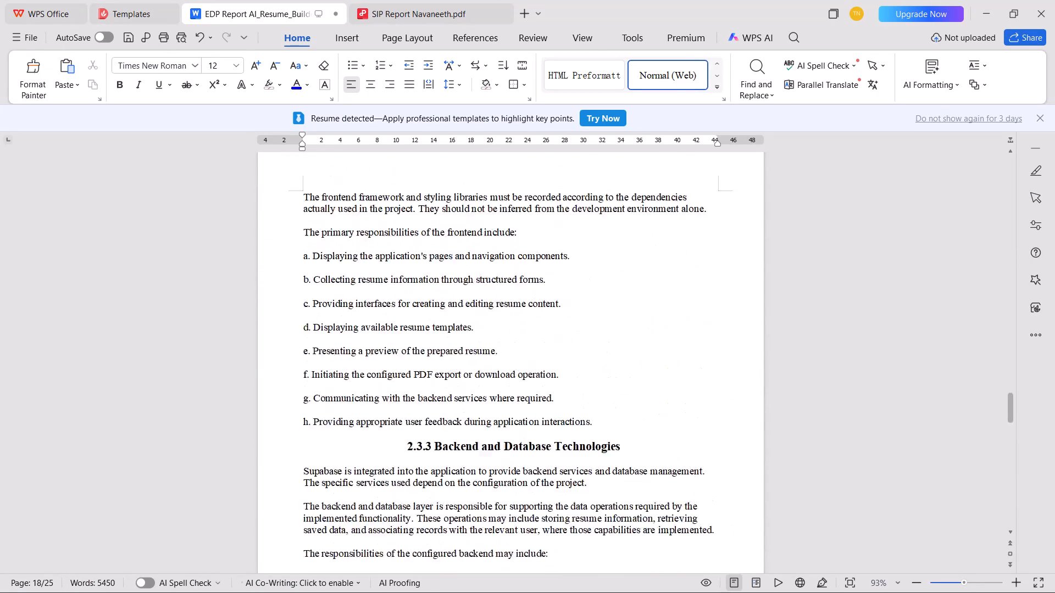
{"action": "scroll", "coordinate": [268, 321], "scroll_direction": "up", "scroll_amount": 6}
{"action": "scroll", "coordinate": [359, 310], "scroll_direction": "up", "scroll_amount": 2}
{"action": "scroll", "coordinate": [359, 310], "scroll_direction": "down", "scroll_amount": 1}
{"action": "scroll", "coordinate": [359, 310], "scroll_direction": "up", "scroll_amount": 8}
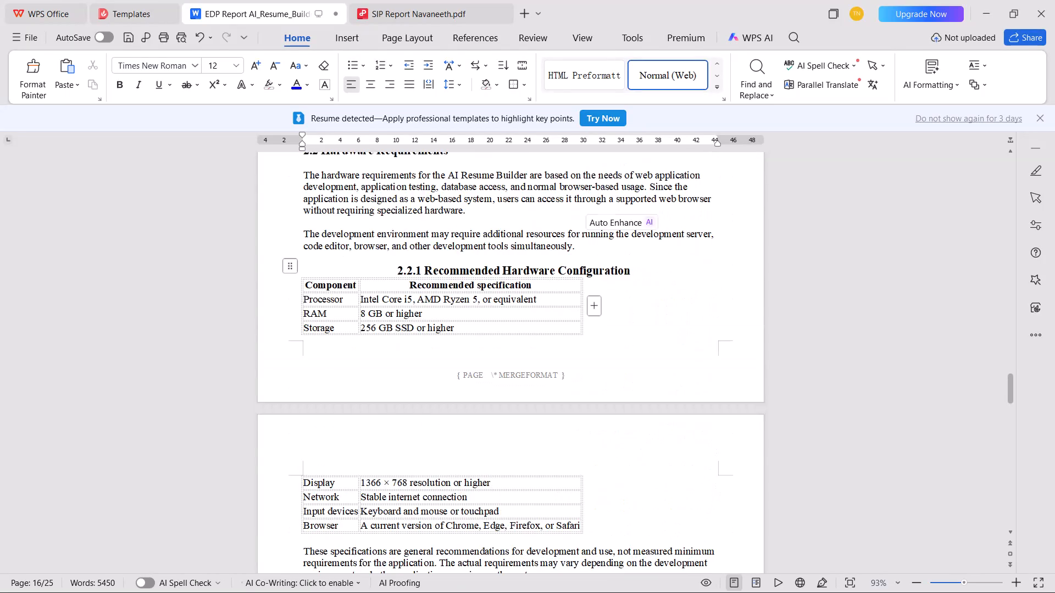
Delete the second paragraph of section 2.1, about traditional resume preparation.
{"action": "scroll", "coordinate": [340, 254], "scroll_direction": "up", "scroll_amount": 20}
{"action": "scroll", "coordinate": [342, 253], "scroll_direction": "down", "scroll_amount": 16}
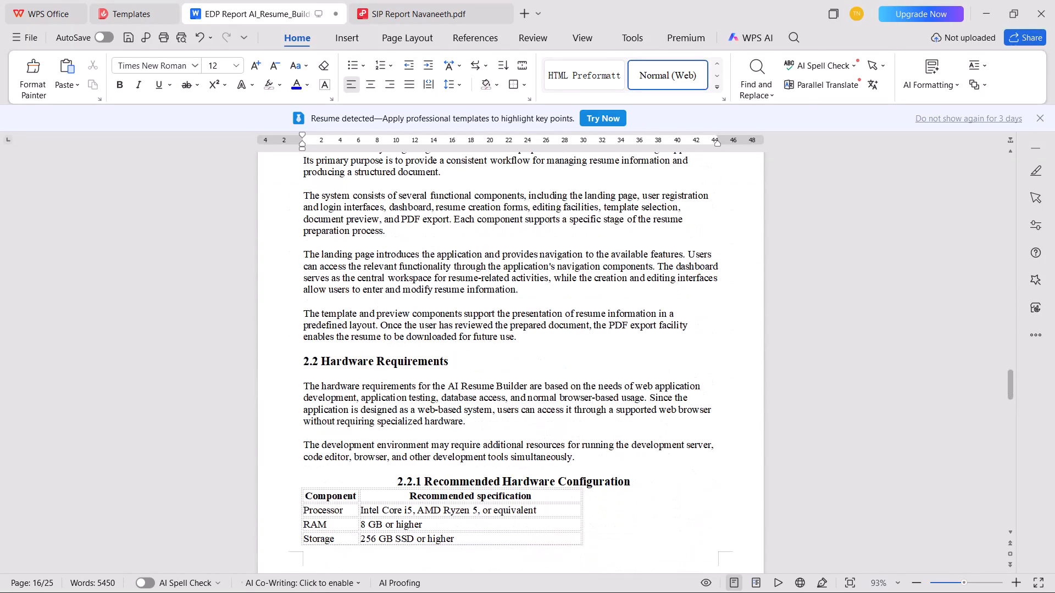
{"action": "scroll", "coordinate": [342, 253], "scroll_direction": "down", "scroll_amount": 6}
{"action": "scroll", "coordinate": [340, 268], "scroll_direction": "up", "scroll_amount": 7}
{"action": "scroll", "coordinate": [369, 304], "scroll_direction": "up", "scroll_amount": 3}
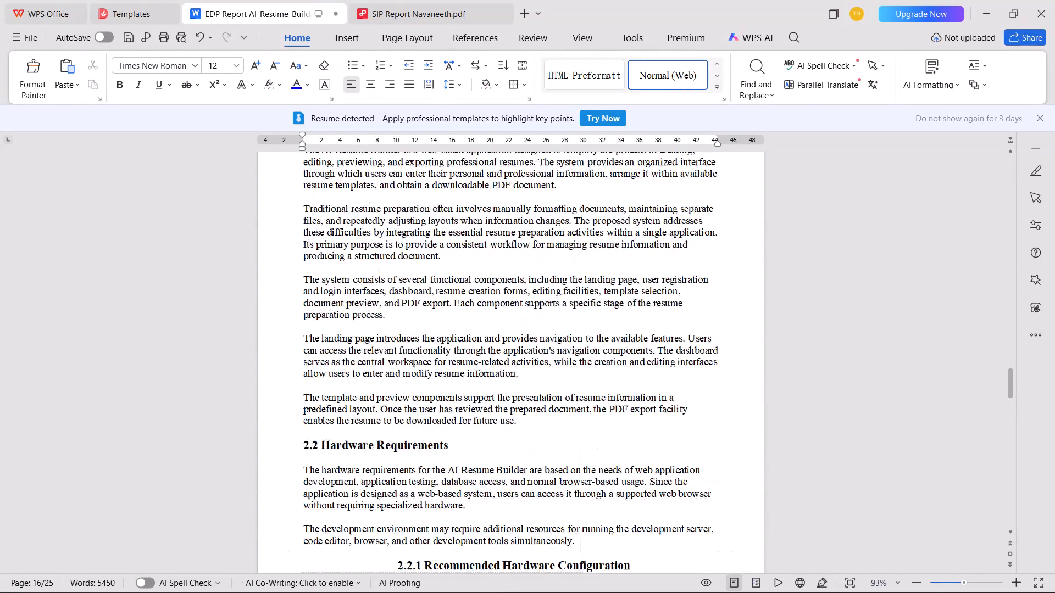
{"action": "scroll", "coordinate": [369, 305], "scroll_direction": "up", "scroll_amount": 1}
{"action": "left_click_drag", "start_coordinate": [457, 340], "coordinate": [571, 273]}
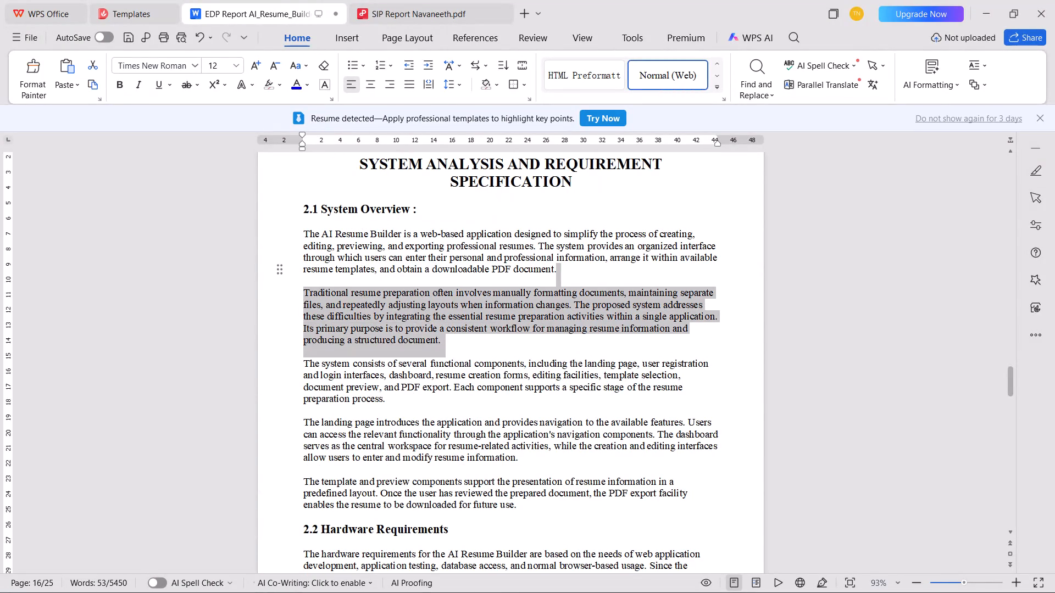
{"action": "key", "text": "BackSpace"}
Add " :" at the end of the 2.2 Hardware Requirements heading.
{"action": "scroll", "coordinate": [574, 272], "scroll_direction": "down", "scroll_amount": 9}
{"action": "scroll", "coordinate": [509, 311], "scroll_direction": "up", "scroll_amount": 2}
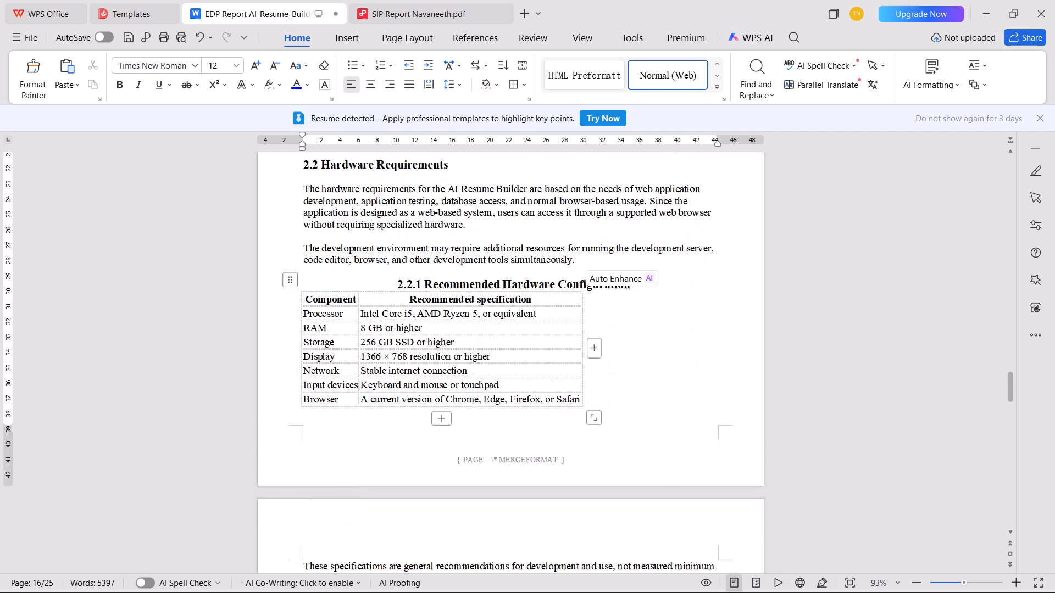
{"action": "scroll", "coordinate": [507, 312], "scroll_direction": "up", "scroll_amount": 4}
{"action": "scroll", "coordinate": [455, 365], "scroll_direction": "up", "scroll_amount": 4}
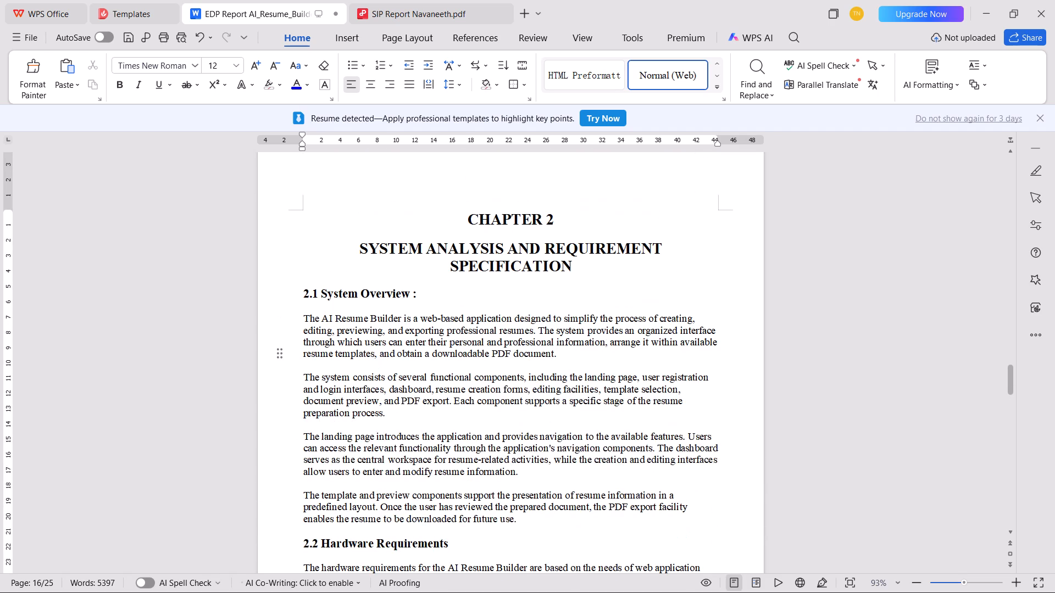
{"action": "scroll", "coordinate": [451, 437], "scroll_direction": "down", "scroll_amount": 5}
{"action": "left_click", "coordinate": [468, 367]}
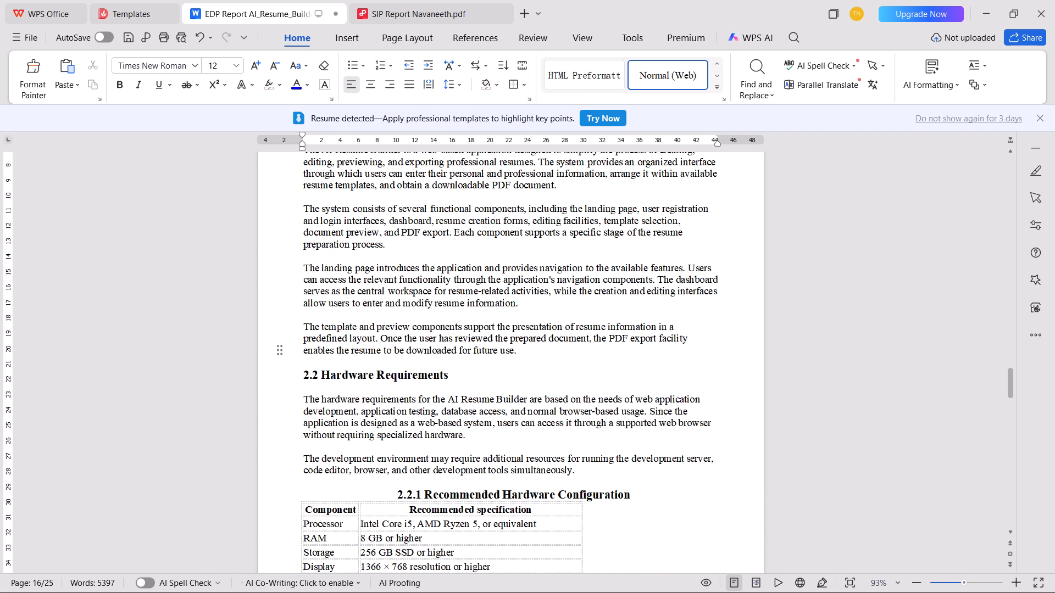
{"action": "key", "text": "Down"}
{"action": "key", "text": "space"}
{"action": "type", "text": ":"}
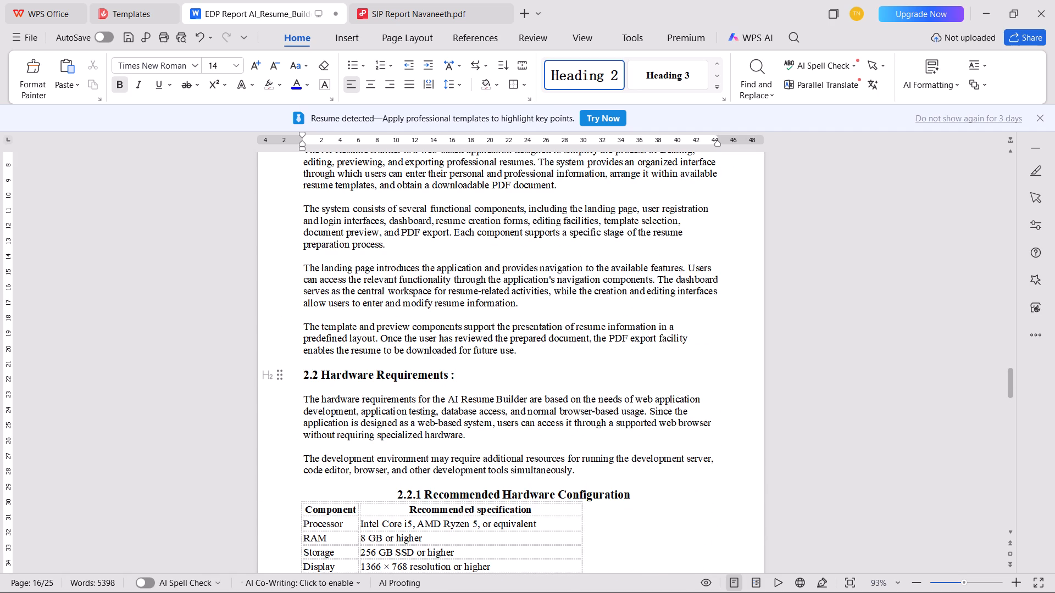
Remove the centring of the 2.2.1 Recommended Hardware Configuration heading so it starts at the left margin, and add " :" at its end.
{"action": "left_click", "coordinate": [398, 496]}
{"action": "key", "text": "ctrl+BackSpace"}
{"action": "key", "text": "ctrl+BackSpace"}
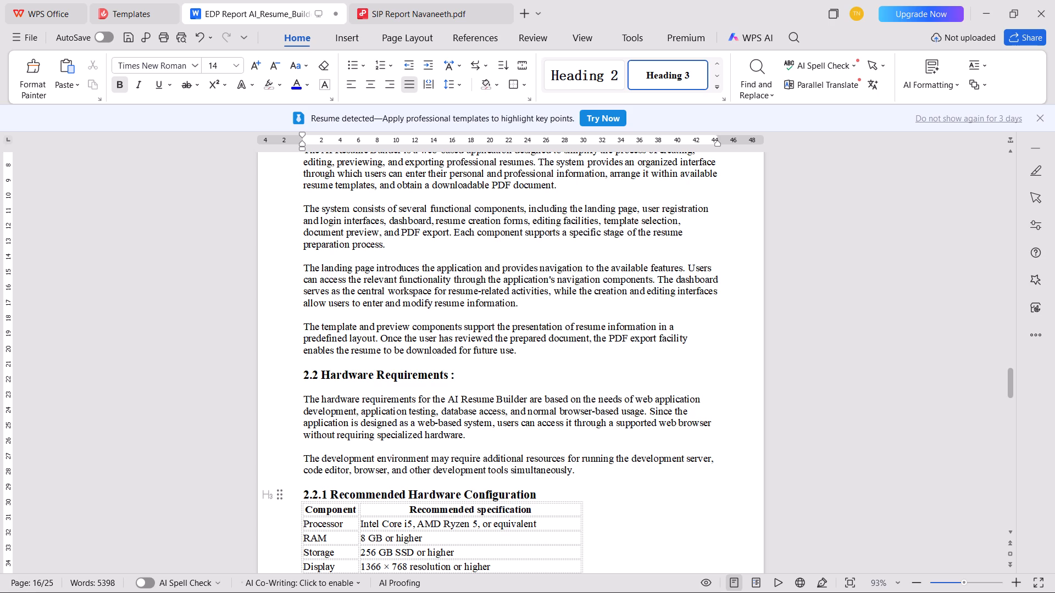
{"action": "key", "text": "Down"}
{"action": "key", "text": "Left"}
{"action": "key", "text": "space"}
{"action": "type", "text": ":"}
Move the centred 2.2.2 Development Environment Requirements heading to the left margin and add " :" at its end.
{"action": "scroll", "coordinate": [398, 496], "scroll_direction": "down", "scroll_amount": 5}
{"action": "scroll", "coordinate": [451, 432], "scroll_direction": "down", "scroll_amount": 2}
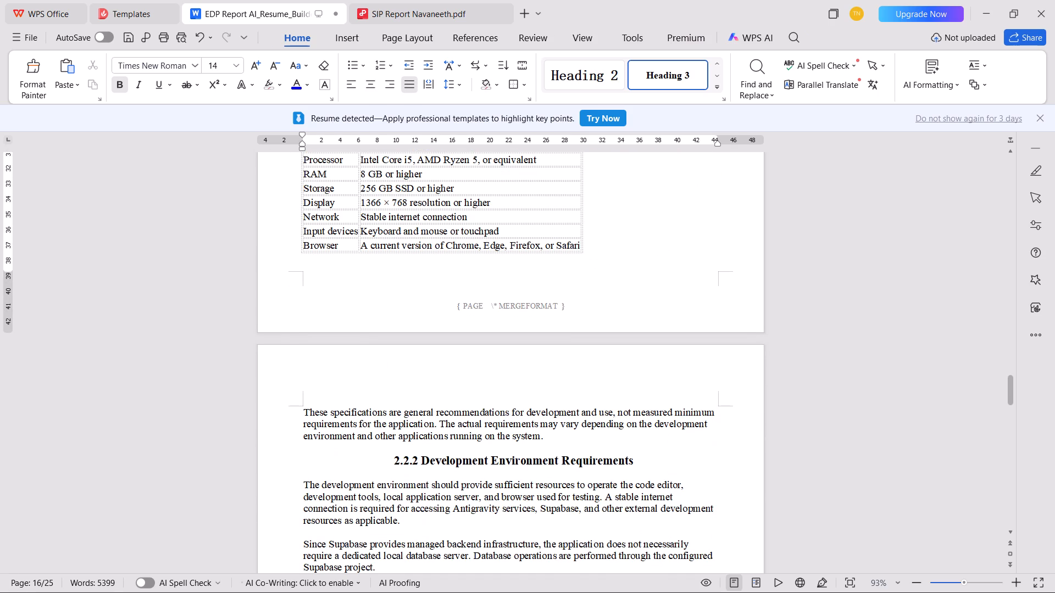
{"action": "left_click", "coordinate": [394, 455]}
{"action": "key", "text": "BackSpace"}
{"action": "key", "text": "BackSpace"}
{"action": "key", "text": "Down"}
{"action": "key", "text": "Left"}
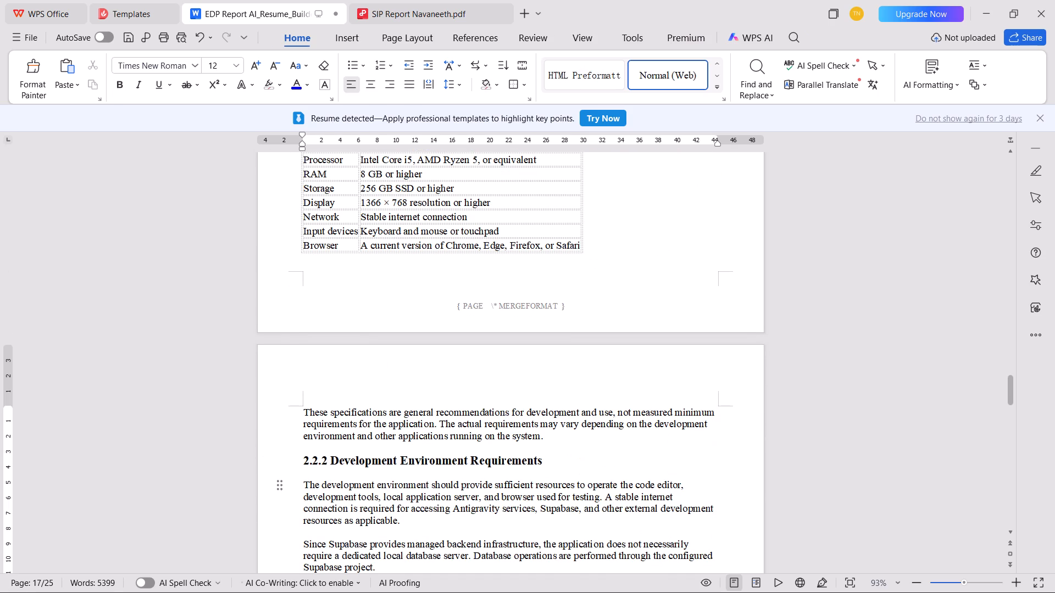
{"action": "key", "text": "space"}
{"action": "type", "text": ":"}
Add " :" at the end of the 2.3 Software Requirements heading.
{"action": "scroll", "coordinate": [394, 455], "scroll_direction": "down", "scroll_amount": 4}
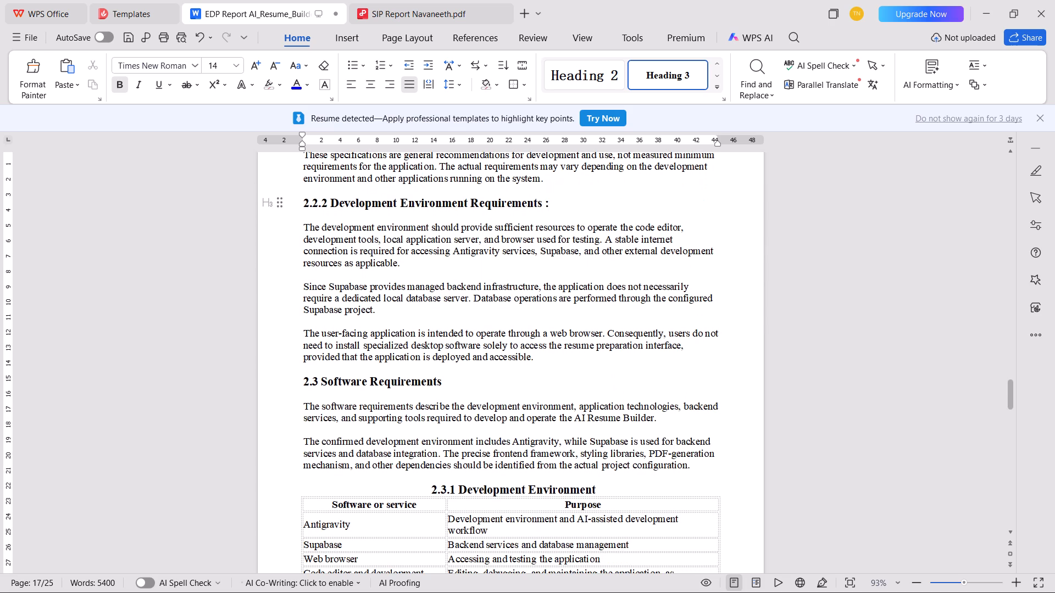
{"action": "left_click", "coordinate": [477, 377]}
{"action": "key", "text": "space"}
{"action": "type", "text": ":"}
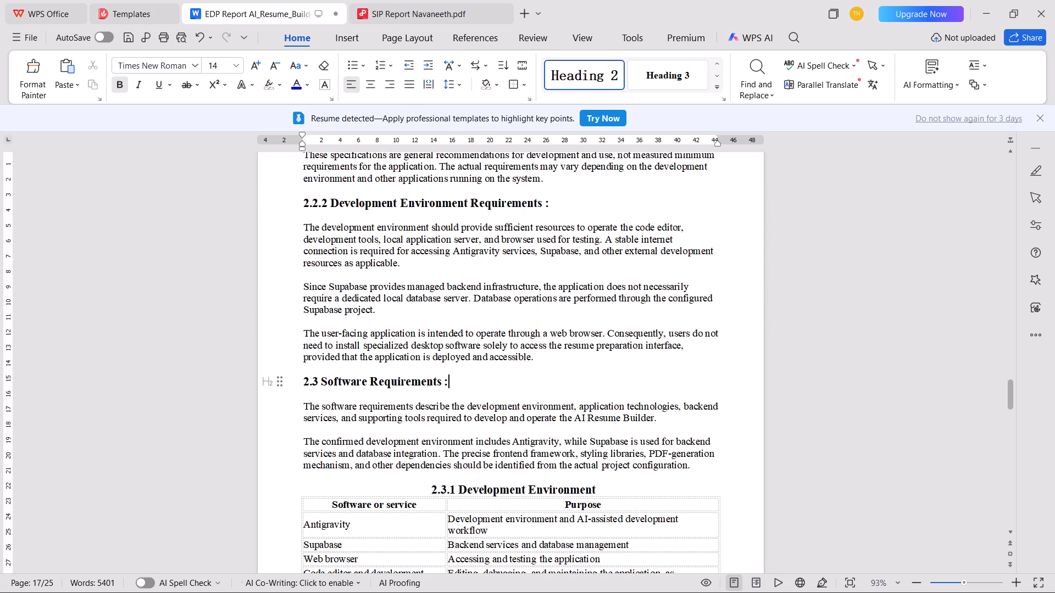
Set the font size of the 2.2.2 Development Environment Requirements heading to 13.
{"action": "left_click", "coordinate": [293, 202]}
{"action": "scroll", "coordinate": [293, 202], "scroll_direction": "up", "scroll_amount": 1}
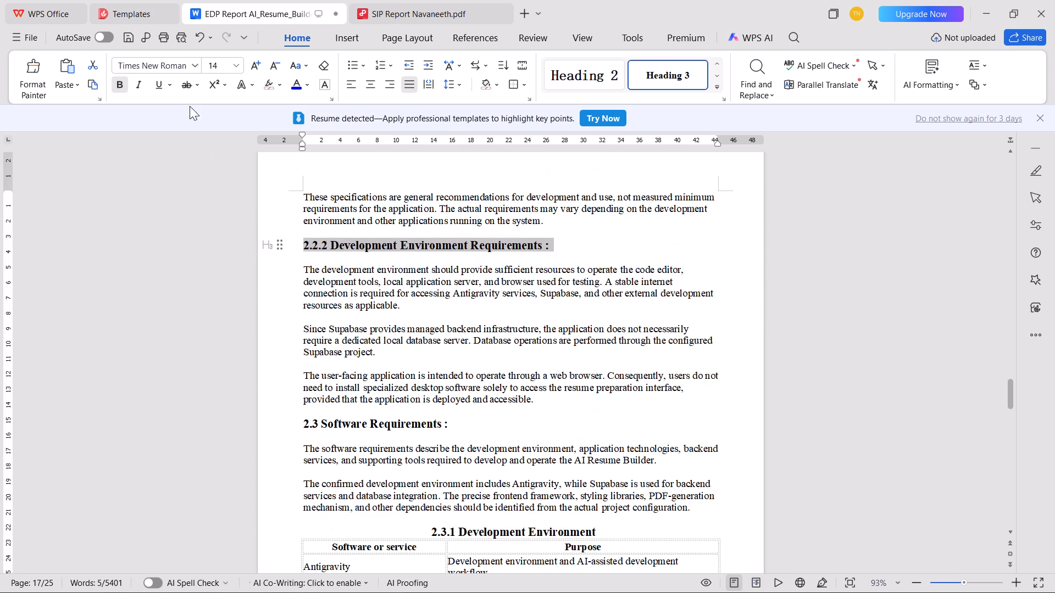
{"action": "scroll", "coordinate": [225, 66], "scroll_direction": "down", "scroll_amount": 1}
{"action": "scroll", "coordinate": [214, 69], "scroll_direction": "up", "scroll_amount": 1}
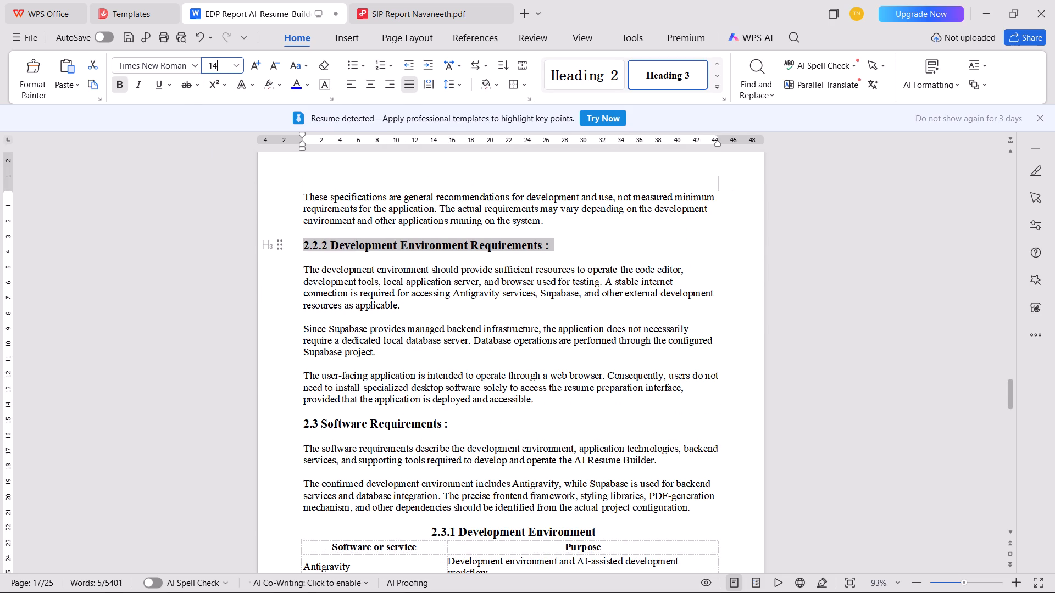
{"action": "left_click", "coordinate": [219, 65]}
{"action": "type", "text": "13"}
{"action": "key", "text": "Return"}
{"action": "scroll", "coordinate": [232, 65], "scroll_direction": "up", "scroll_amount": 8}
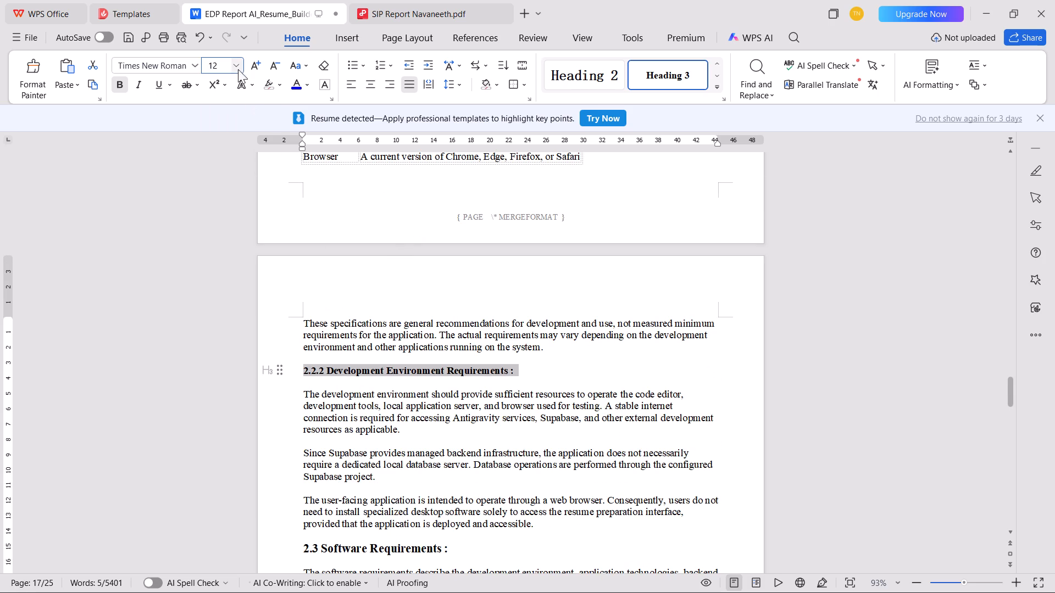
{"action": "key", "text": "BackSpace"}
{"action": "key", "text": "3"}
{"action": "key", "text": "Return"}
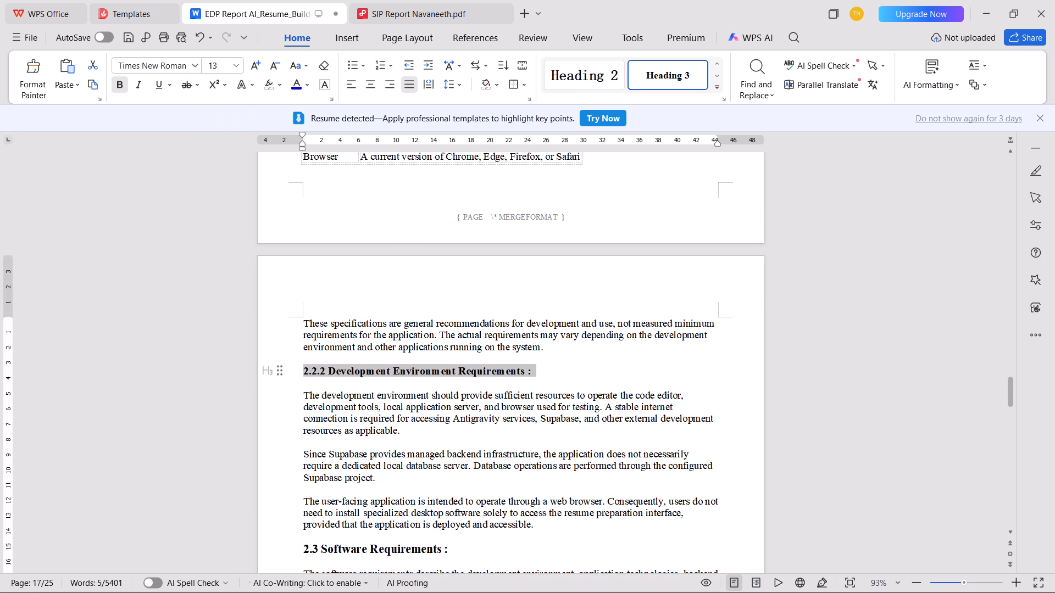
Set the font size of the 2.2.1 Recommended Hardware Configuration heading to 13.
{"action": "scroll", "coordinate": [343, 248], "scroll_direction": "up", "scroll_amount": 7}
{"action": "left_click", "coordinate": [273, 335]}
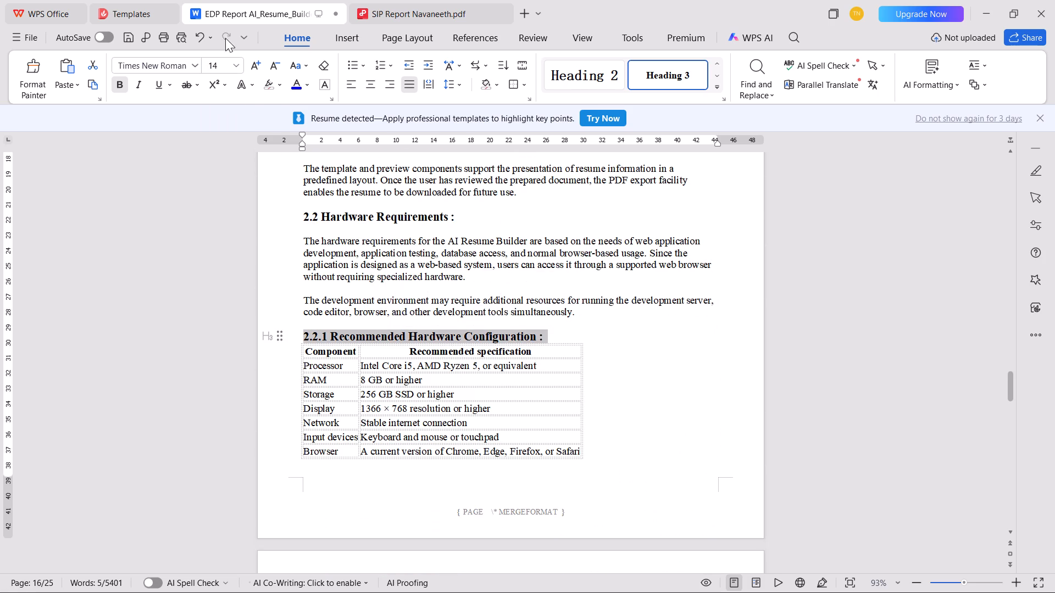
{"action": "left_click", "coordinate": [222, 64]}
{"action": "type", "text": "13"}
{"action": "key", "text": "Return"}
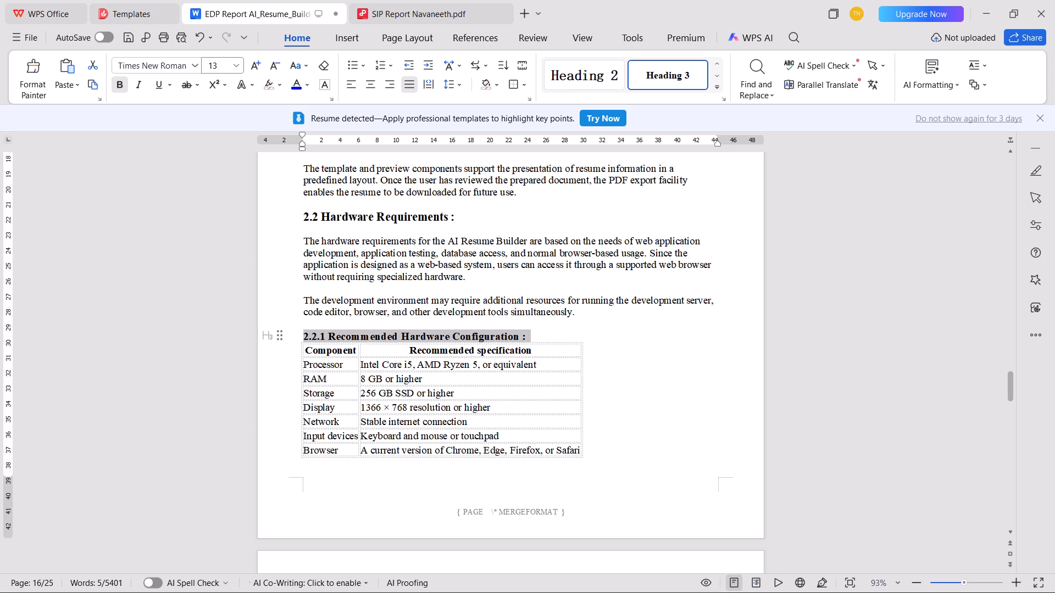
Move the centred 2.3.1 Development Environment heading to the left margin and add " :" at its end.
{"action": "scroll", "coordinate": [237, 112], "scroll_direction": "down", "scroll_amount": 13}
{"action": "left_click", "coordinate": [334, 342]}
{"action": "scroll", "coordinate": [327, 361], "scroll_direction": "down", "scroll_amount": 3}
{"action": "scroll", "coordinate": [288, 404], "scroll_direction": "down", "scroll_amount": 4}
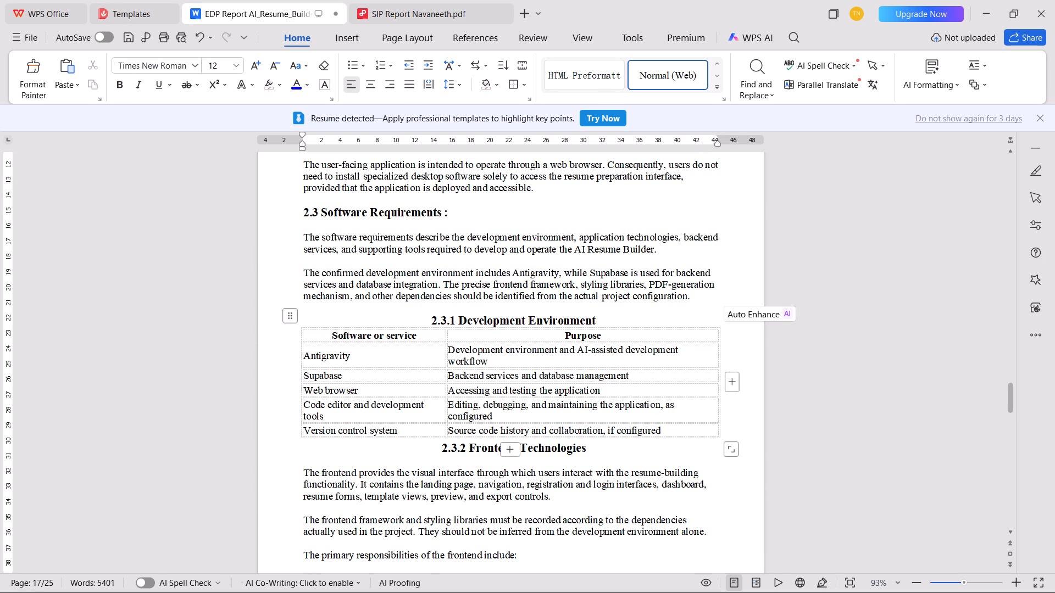
{"action": "left_click", "coordinate": [429, 320]}
{"action": "key", "text": "BackSpace"}
{"action": "key", "text": "BackSpace"}
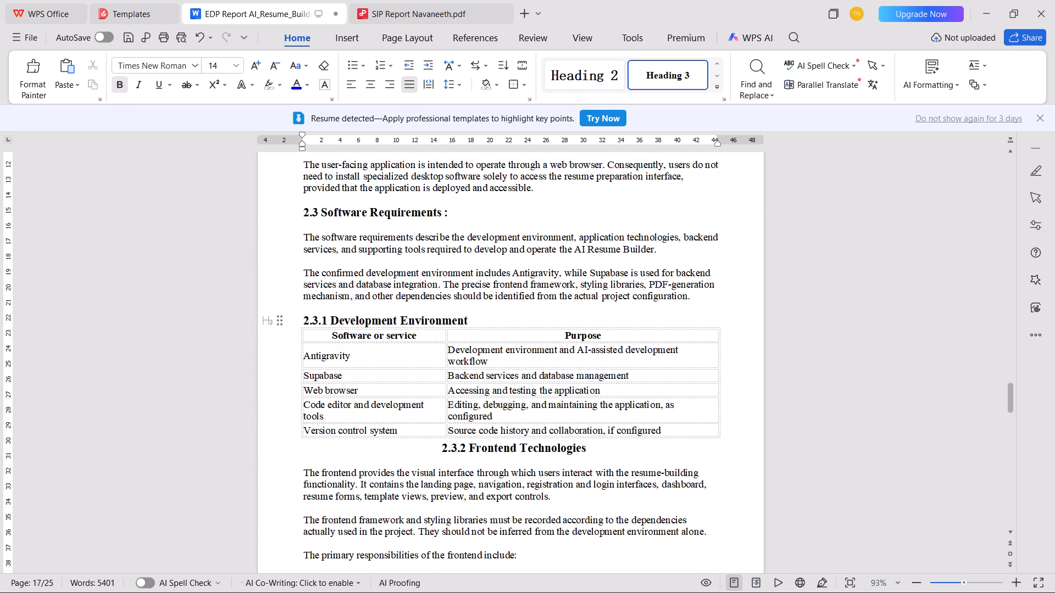
{"action": "key", "text": "Down"}
{"action": "key", "text": "Left"}
{"action": "key", "text": "space"}
{"action": "type", "text": ":"}
Move the centred 2.3.2 Frontend Technologies heading to the left margin and add " :" at its end.
{"action": "left_click", "coordinate": [436, 452]}
{"action": "key", "text": "BackSpace"}
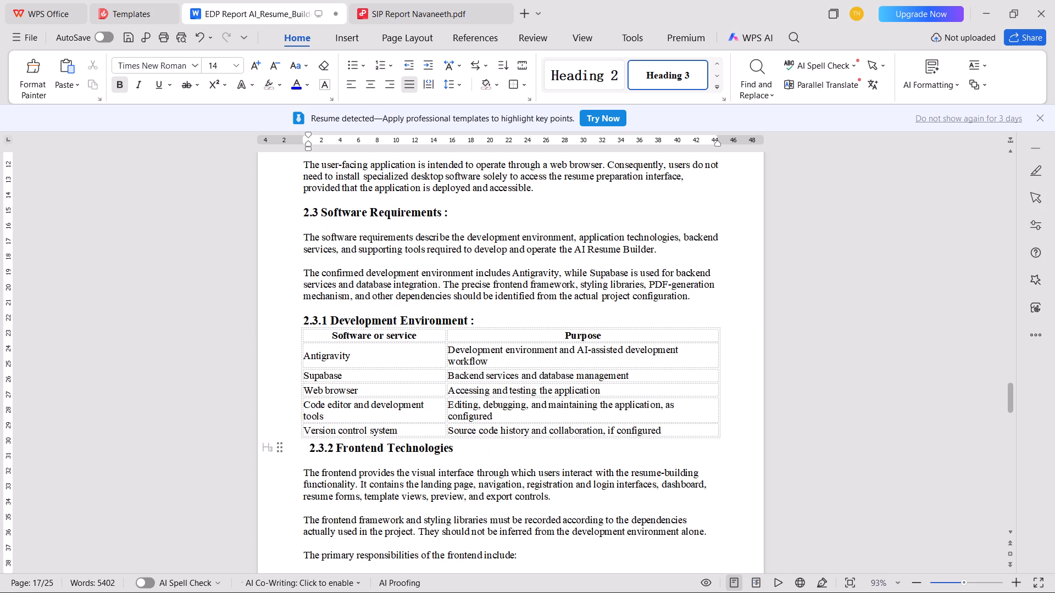
{"action": "key", "text": "BackSpace"}
{"action": "key", "text": "Down"}
{"action": "key", "text": "Left"}
{"action": "key", "text": "space"}
{"action": "type", "text": ":"}
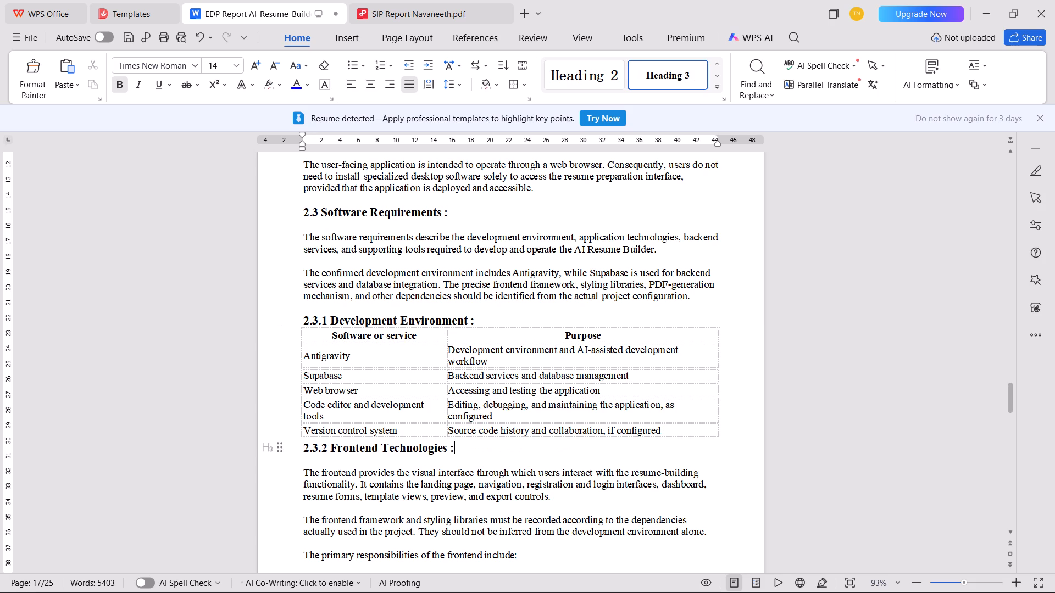
Move the centred 2.3.3 Backend and Database Technologies heading to the left margin and add " :" at its end.
{"action": "scroll", "coordinate": [436, 452], "scroll_direction": "down", "scroll_amount": 7}
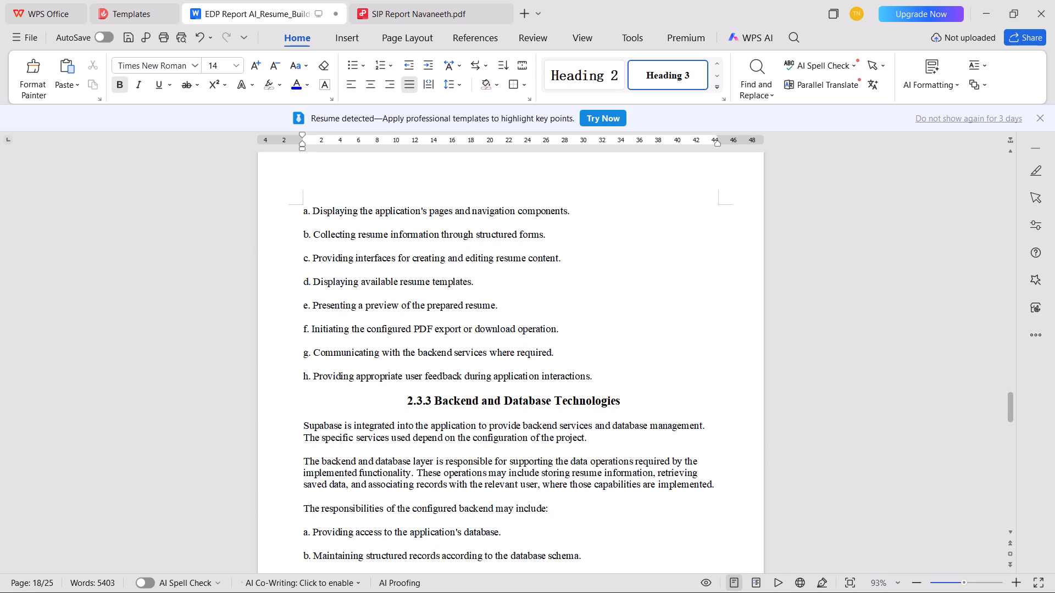
{"action": "left_click", "coordinate": [404, 398]}
{"action": "key", "text": "BackSpace"}
{"action": "key", "text": "BackSpace"}
{"action": "key", "text": "Down"}
{"action": "key", "text": "Left"}
{"action": "key", "text": "space"}
{"action": "type", "text": ":"}
Review the headings, body text and tables from the start of Chapter 2 through section 2.3.
{"action": "scroll", "coordinate": [404, 398], "scroll_direction": "up", "scroll_amount": 15}
{"action": "scroll", "coordinate": [408, 336], "scroll_direction": "down", "scroll_amount": 1}
{"action": "scroll", "coordinate": [408, 336], "scroll_direction": "up", "scroll_amount": 19}
{"action": "scroll", "coordinate": [408, 336], "scroll_direction": "down", "scroll_amount": 1}
{"action": "scroll", "coordinate": [408, 336], "scroll_direction": "up", "scroll_amount": 1}
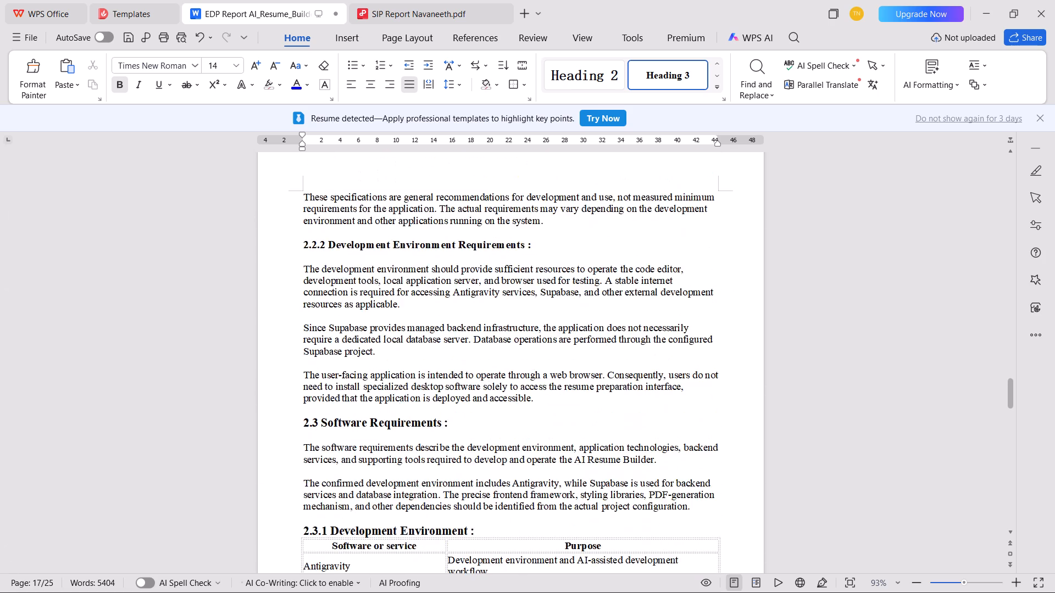
{"action": "scroll", "coordinate": [408, 336], "scroll_direction": "up", "scroll_amount": 4}
{"action": "scroll", "coordinate": [408, 336], "scroll_direction": "down", "scroll_amount": 1}
{"action": "scroll", "coordinate": [408, 336], "scroll_direction": "up", "scroll_amount": 20}
{"action": "scroll", "coordinate": [408, 336], "scroll_direction": "up", "scroll_amount": 8}
{"action": "scroll", "coordinate": [354, 334], "scroll_direction": "down", "scroll_amount": 2}
{"action": "scroll", "coordinate": [354, 334], "scroll_direction": "up", "scroll_amount": 9}
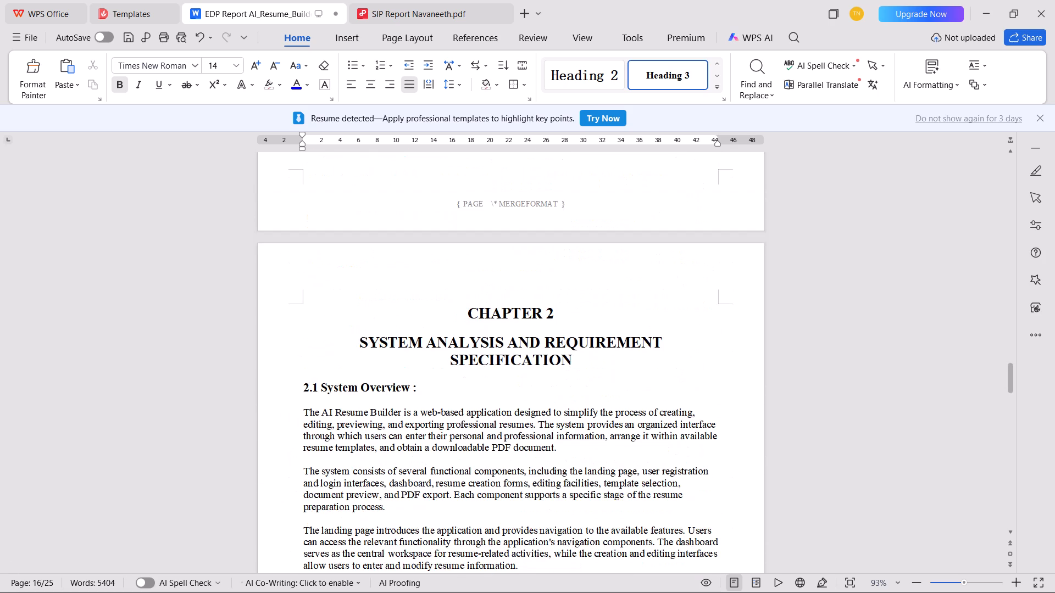
{"action": "scroll", "coordinate": [339, 334], "scroll_direction": "down", "scroll_amount": 9}
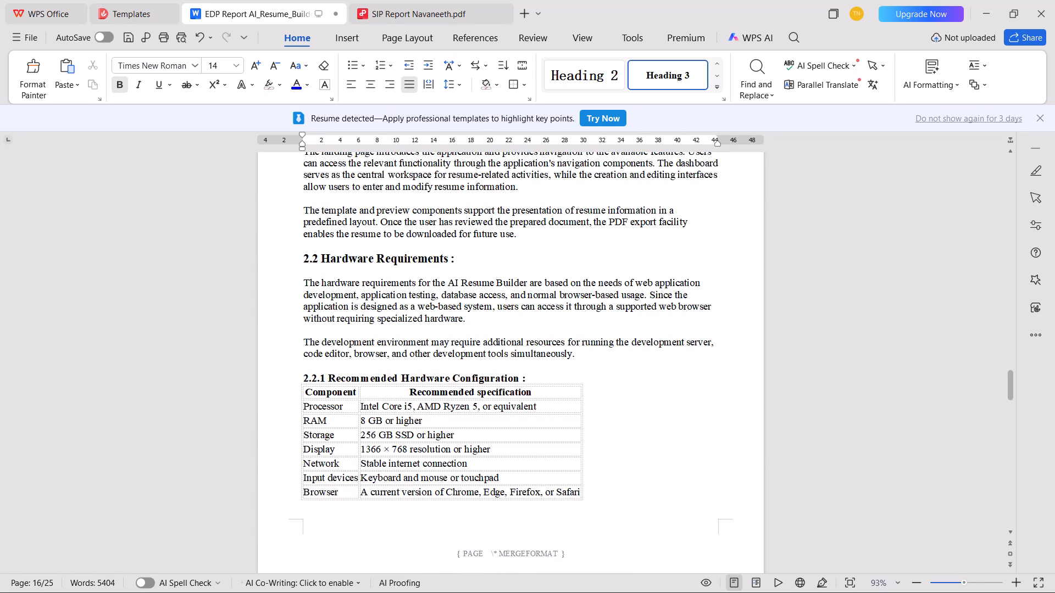
{"action": "scroll", "coordinate": [310, 228], "scroll_direction": "up", "scroll_amount": 6}
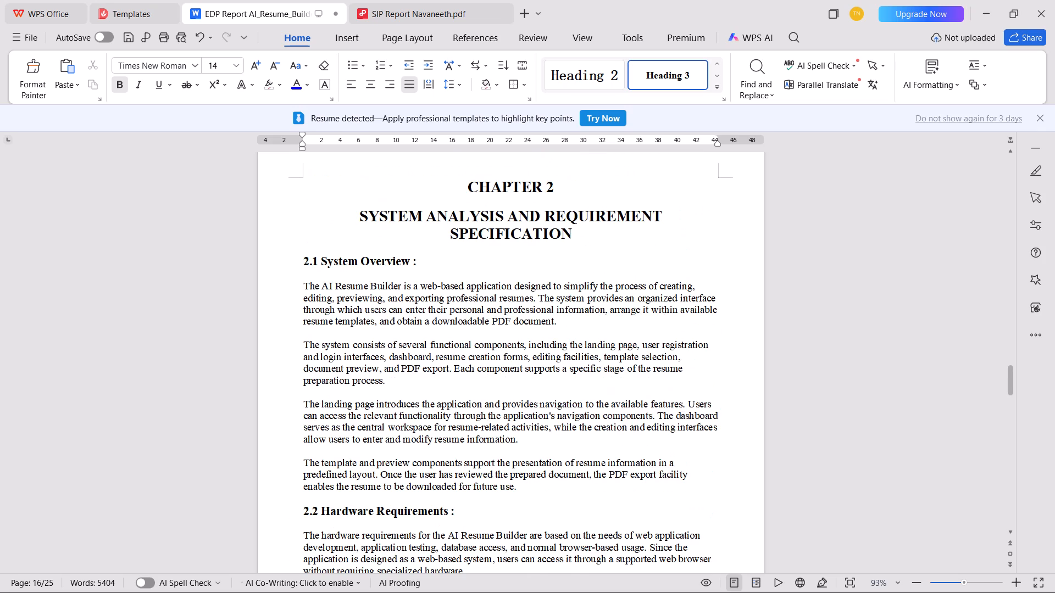
{"action": "scroll", "coordinate": [304, 256], "scroll_direction": "down", "scroll_amount": 8}
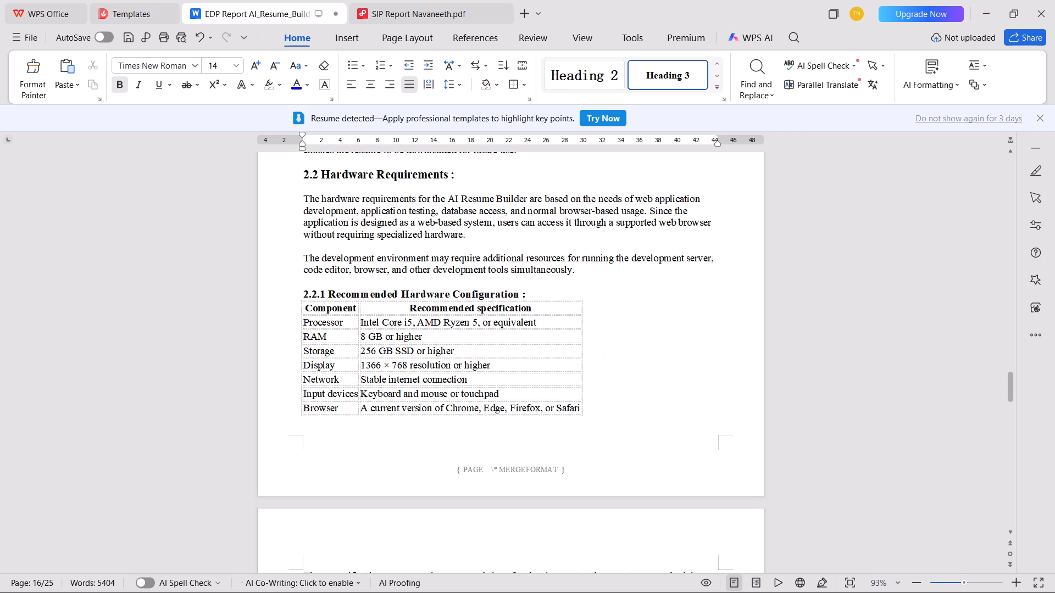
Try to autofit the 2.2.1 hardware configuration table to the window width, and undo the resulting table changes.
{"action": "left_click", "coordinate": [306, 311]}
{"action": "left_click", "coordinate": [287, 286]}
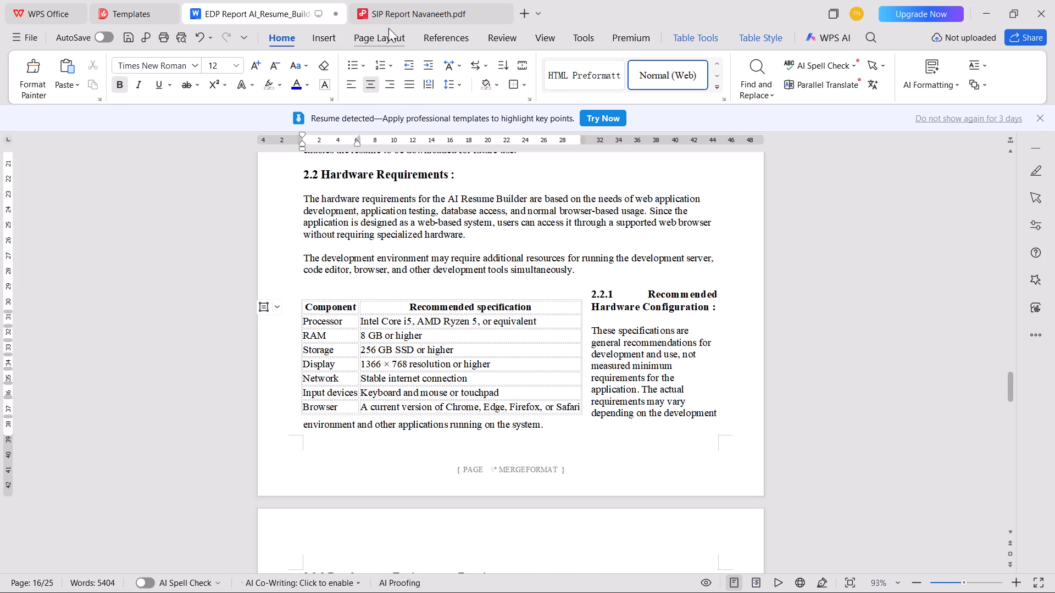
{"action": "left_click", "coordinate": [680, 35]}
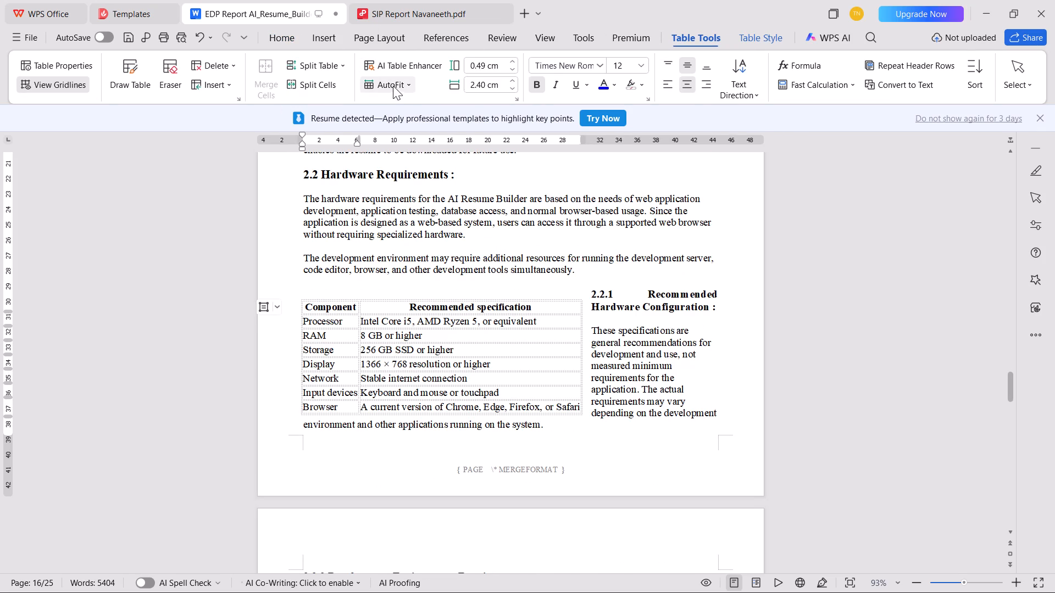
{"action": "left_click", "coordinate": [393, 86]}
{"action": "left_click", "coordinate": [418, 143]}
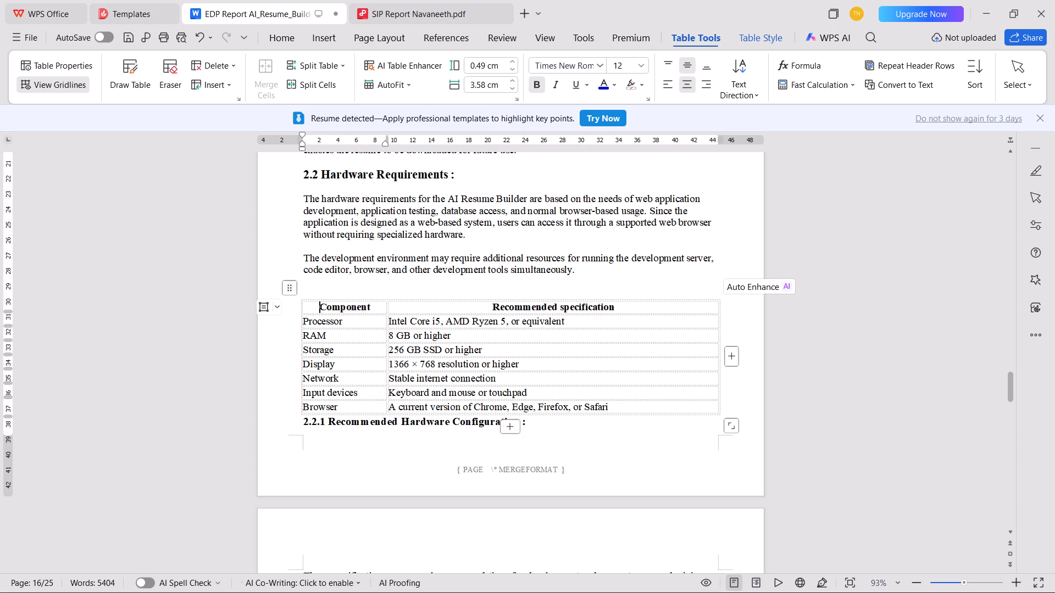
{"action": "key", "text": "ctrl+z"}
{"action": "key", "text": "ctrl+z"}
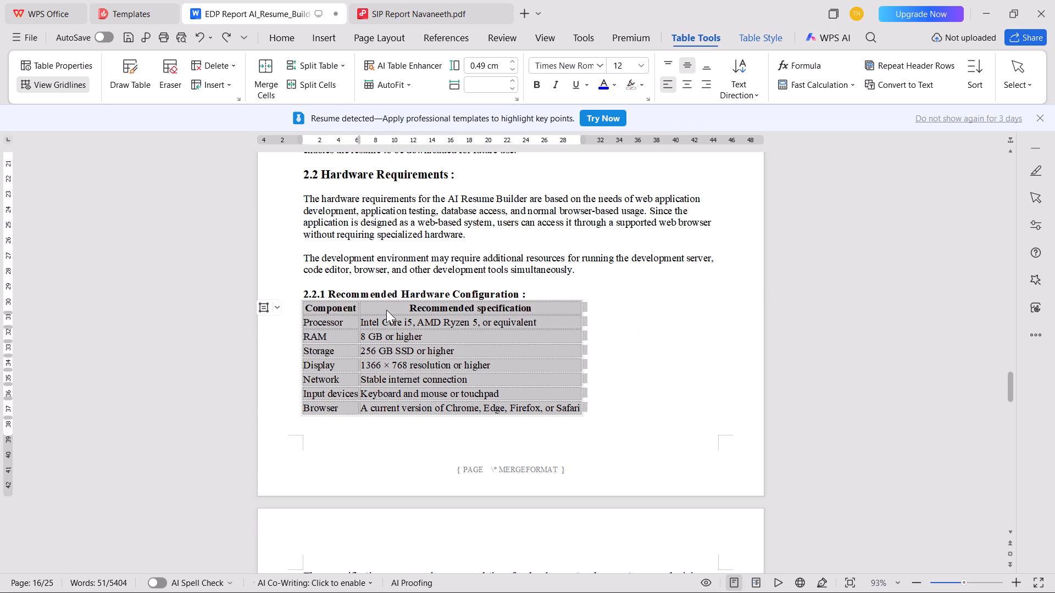
Autofit the whole 2.2.1 hardware configuration table to the window width.
{"action": "left_click", "coordinate": [346, 343]}
{"action": "left_click", "coordinate": [307, 318]}
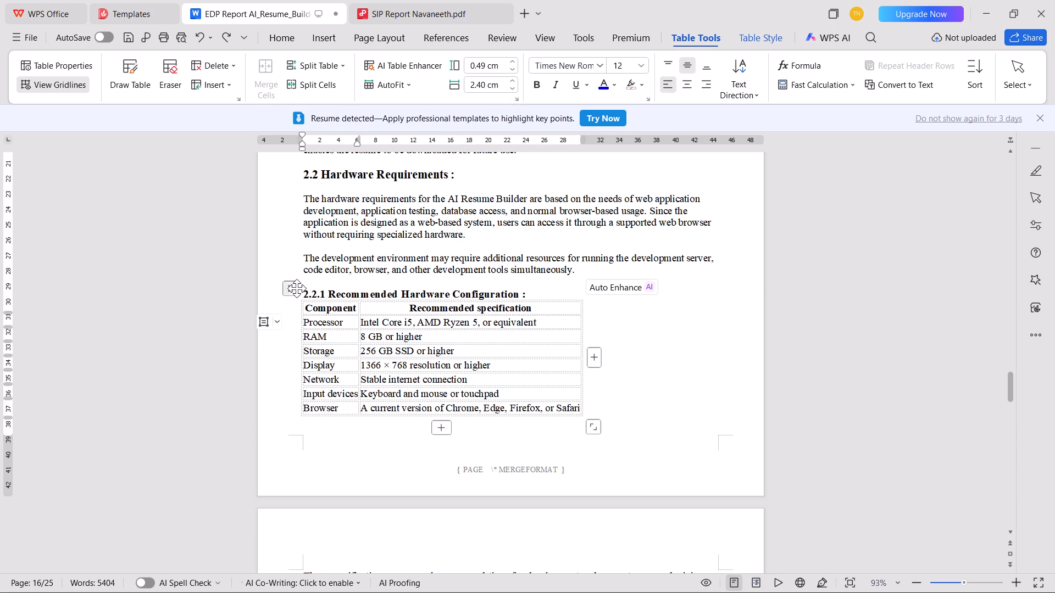
{"action": "left_click", "coordinate": [295, 288]}
{"action": "left_click", "coordinate": [402, 88]}
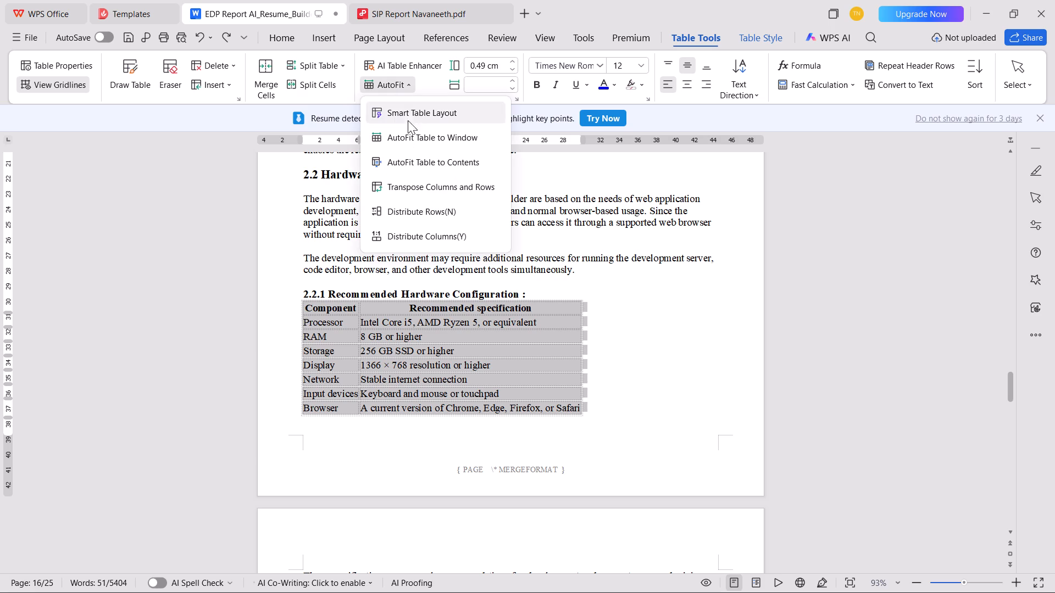
{"action": "left_click", "coordinate": [406, 142]}
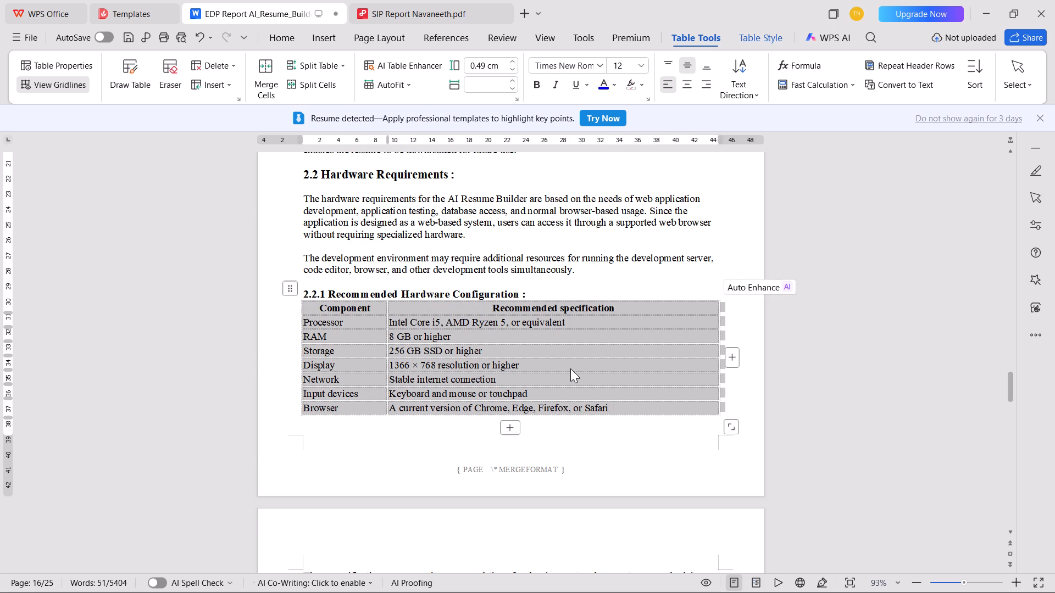
{"action": "left_click", "coordinate": [570, 368]}
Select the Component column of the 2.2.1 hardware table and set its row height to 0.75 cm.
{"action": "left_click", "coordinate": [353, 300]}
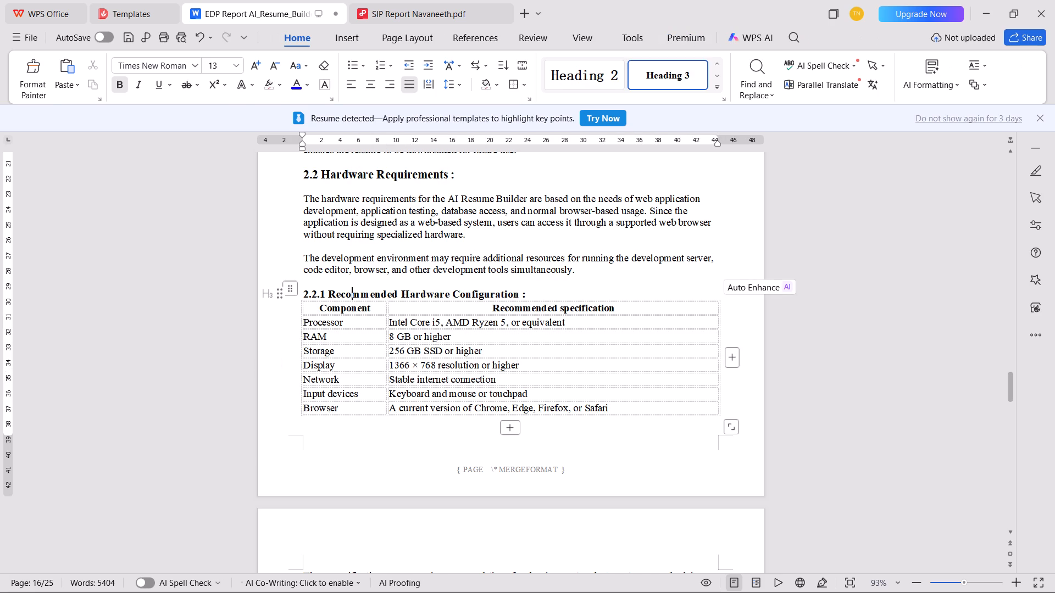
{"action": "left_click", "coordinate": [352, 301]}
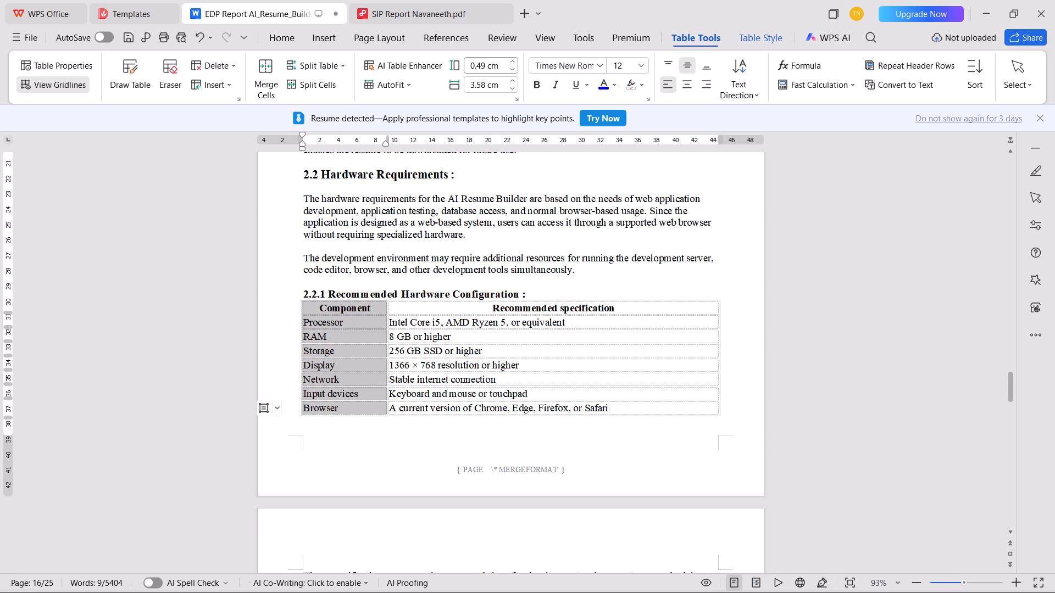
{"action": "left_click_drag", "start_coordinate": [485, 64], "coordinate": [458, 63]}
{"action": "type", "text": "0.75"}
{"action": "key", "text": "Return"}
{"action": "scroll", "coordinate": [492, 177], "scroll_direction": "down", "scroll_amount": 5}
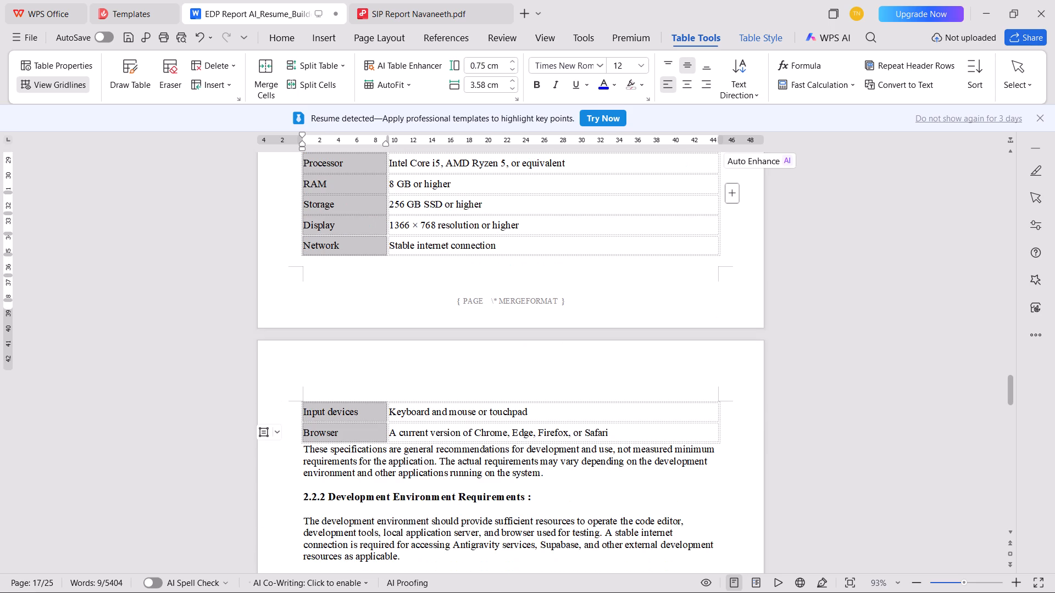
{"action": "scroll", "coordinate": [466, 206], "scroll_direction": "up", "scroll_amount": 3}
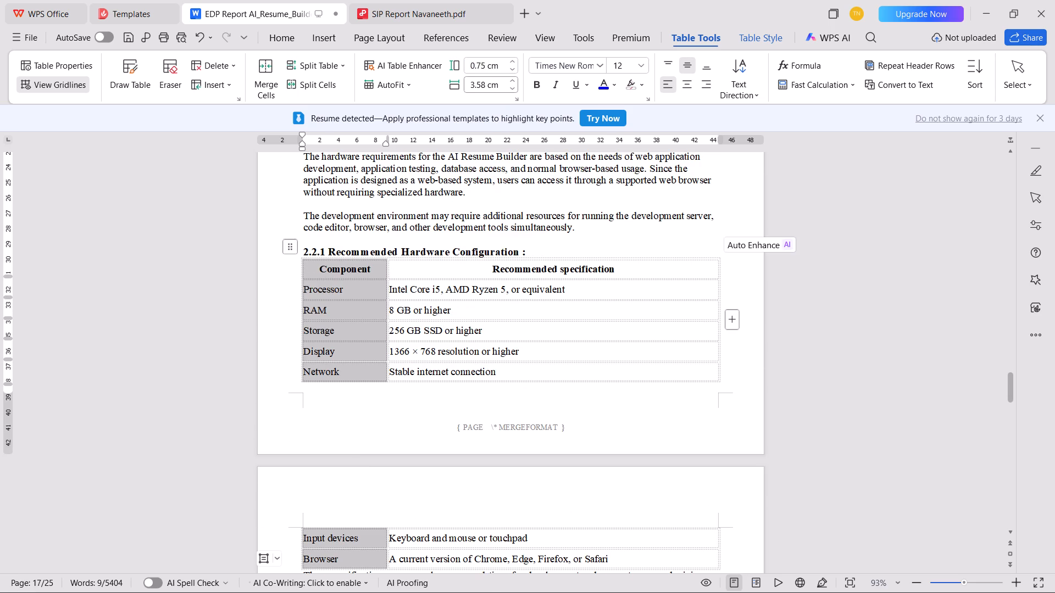
Set the row height of the 2.2.1 hardware table to 0.5 cm.
{"action": "left_click", "coordinate": [485, 85]}
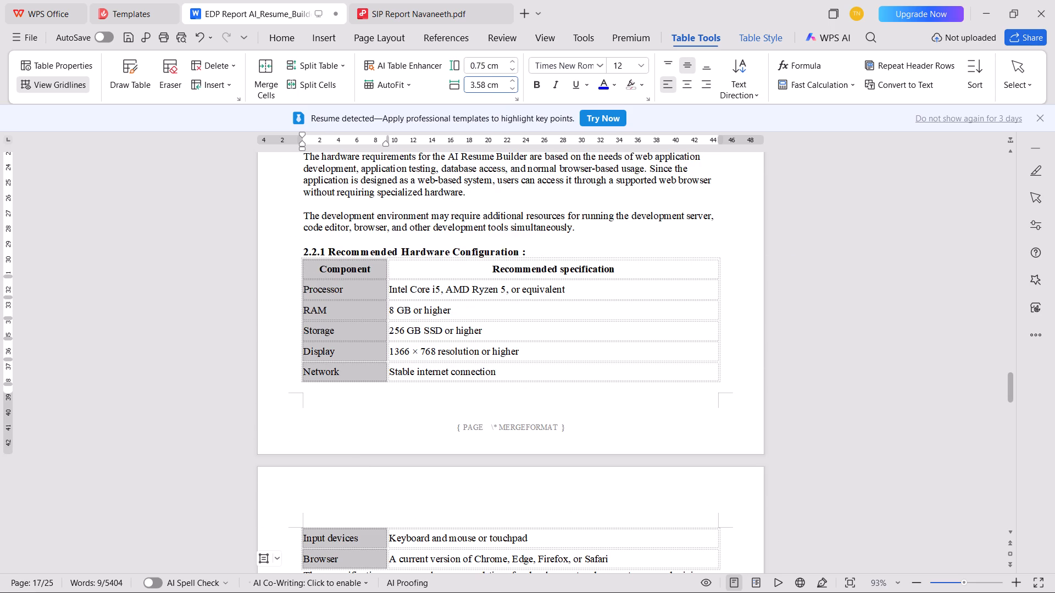
{"action": "double_click", "coordinate": [485, 66]}
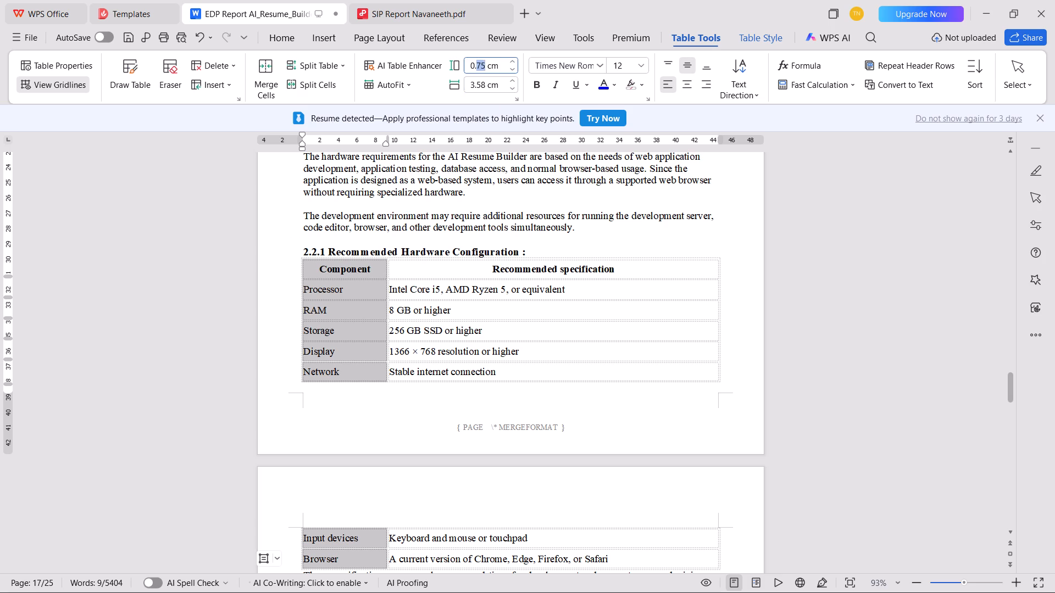
{"action": "type", "text": "0.5"}
{"action": "key", "text": "BackSpace"}
{"action": "key", "text": "BackSpace"}
{"action": "key", "text": "BackSpace"}
{"action": "key", "text": "BackSpace"}
{"action": "type", "text": "0.5"}
{"action": "key", "text": "Return"}
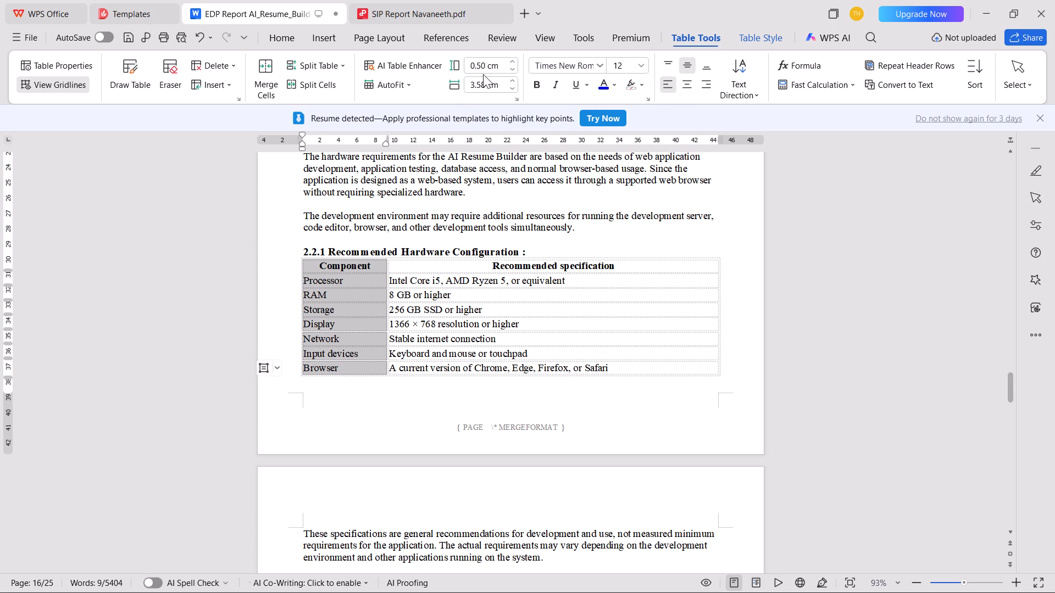
Set the width of the hardware table's Component column to 4 cm.
{"action": "left_click_drag", "start_coordinate": [486, 83], "coordinate": [454, 80]}
{"action": "key", "text": "4"}
{"action": "key", "text": "Return"}
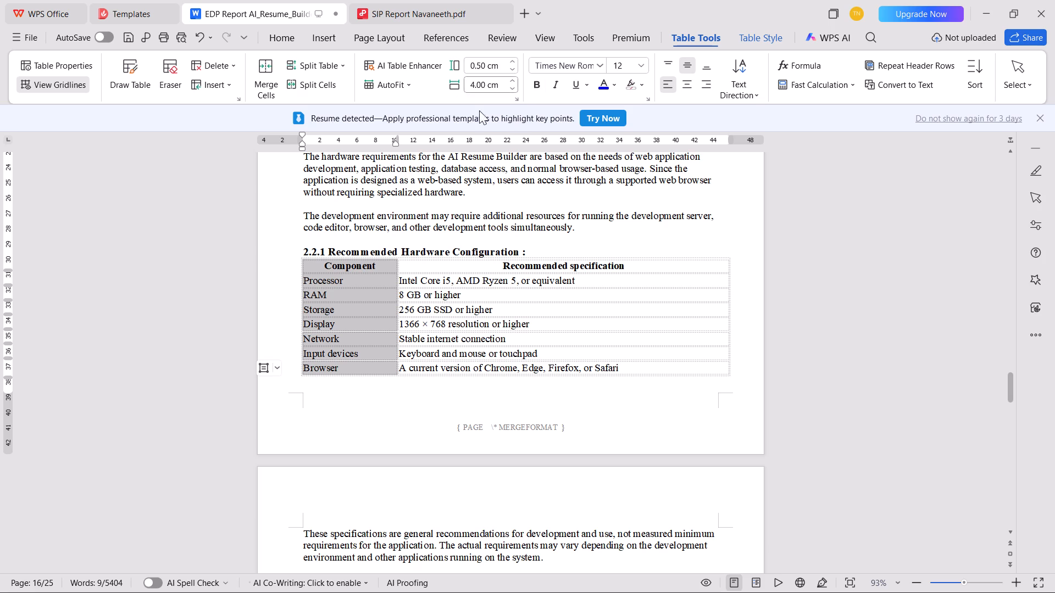
Set the width of the hardware table's Recommended specification column to 13 cm.
{"action": "left_click", "coordinate": [479, 259]}
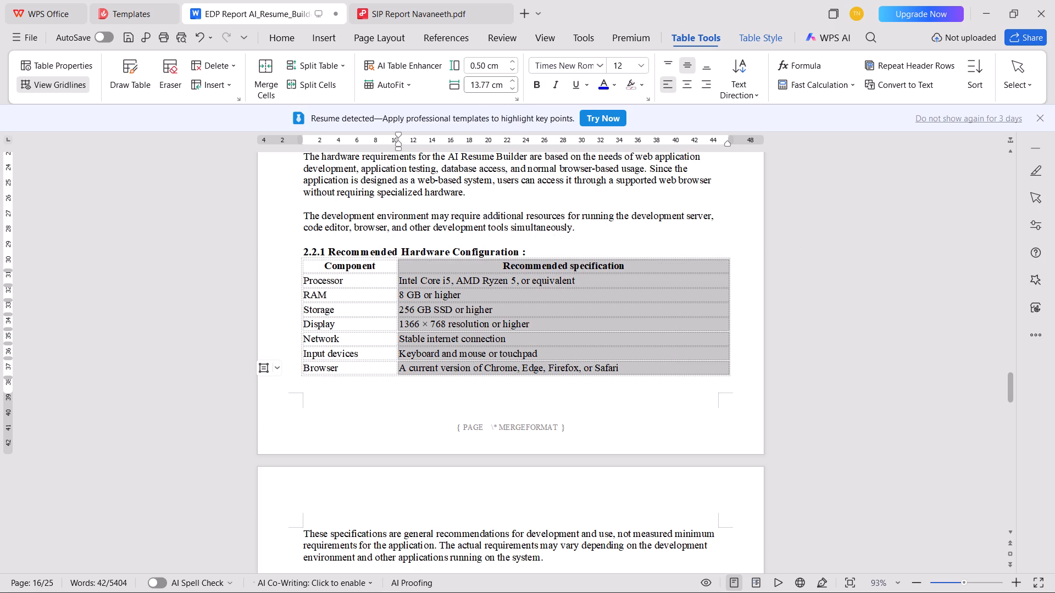
{"action": "left_click_drag", "start_coordinate": [490, 83], "coordinate": [417, 83]}
{"action": "type", "text": "13"}
{"action": "key", "text": "Return"}
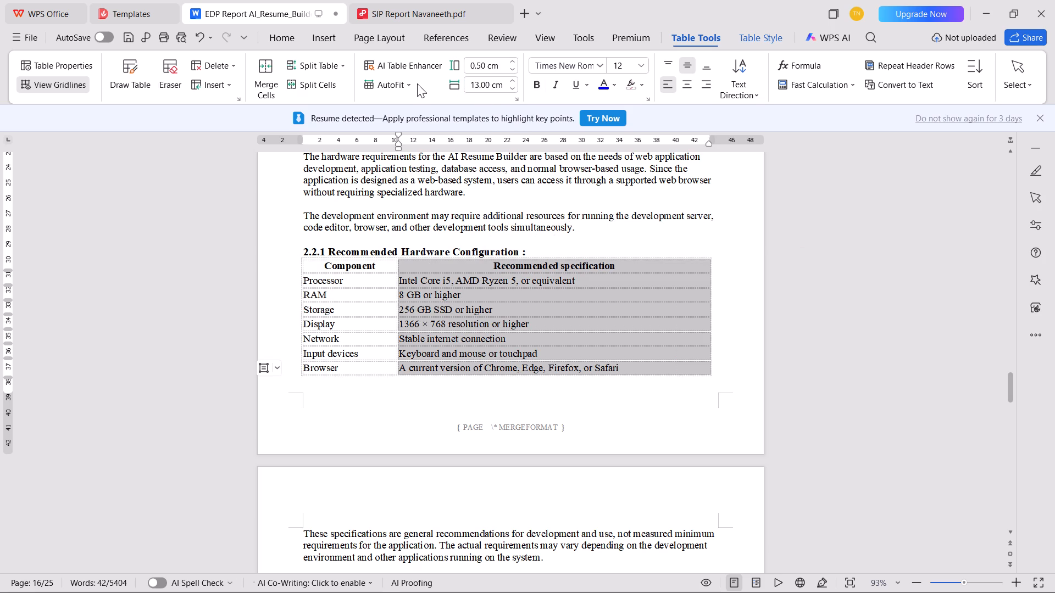
{"action": "left_click", "coordinate": [523, 345]}
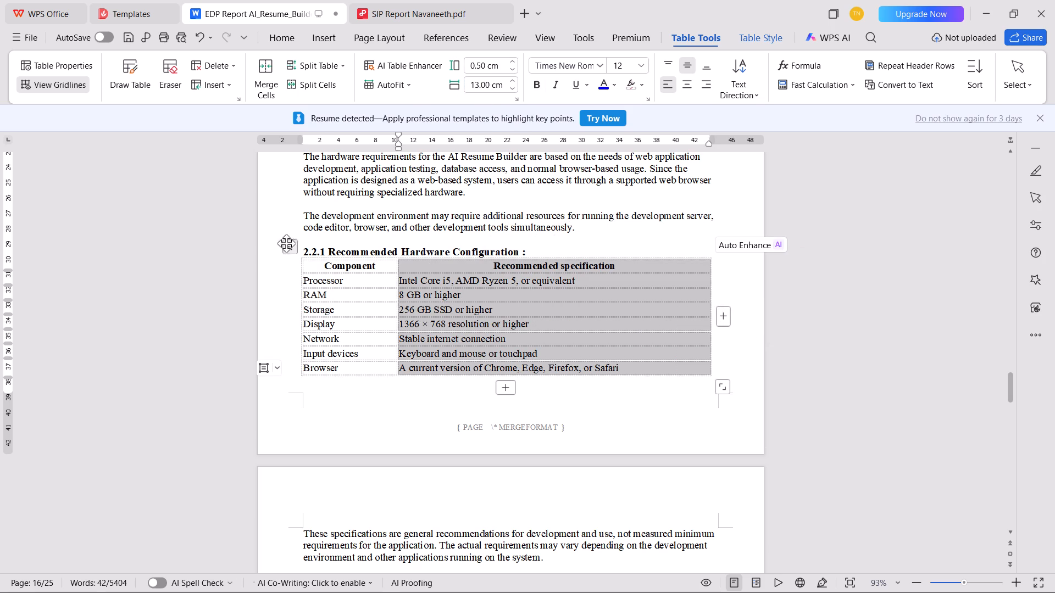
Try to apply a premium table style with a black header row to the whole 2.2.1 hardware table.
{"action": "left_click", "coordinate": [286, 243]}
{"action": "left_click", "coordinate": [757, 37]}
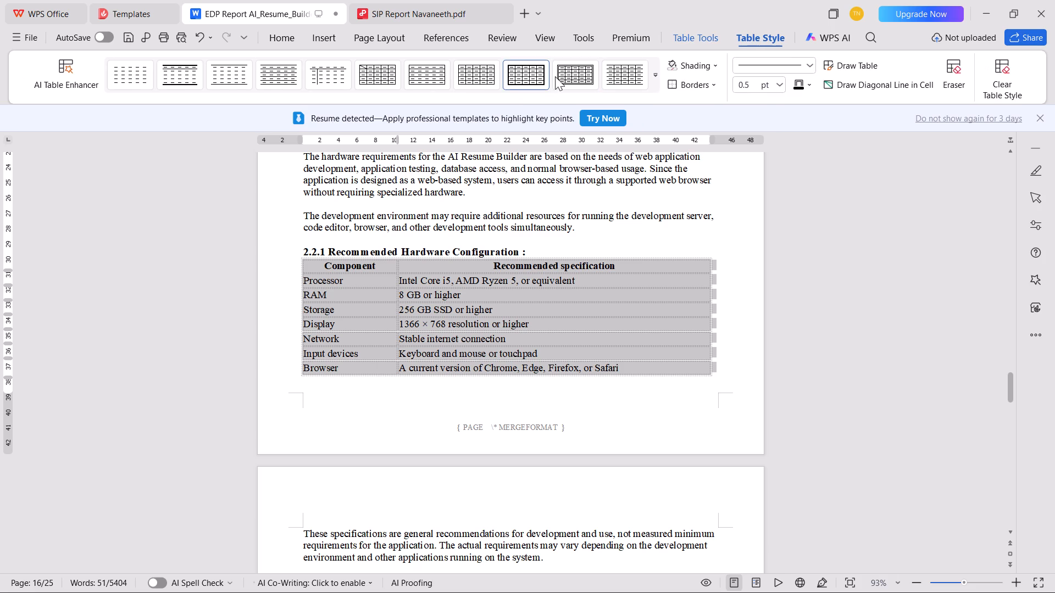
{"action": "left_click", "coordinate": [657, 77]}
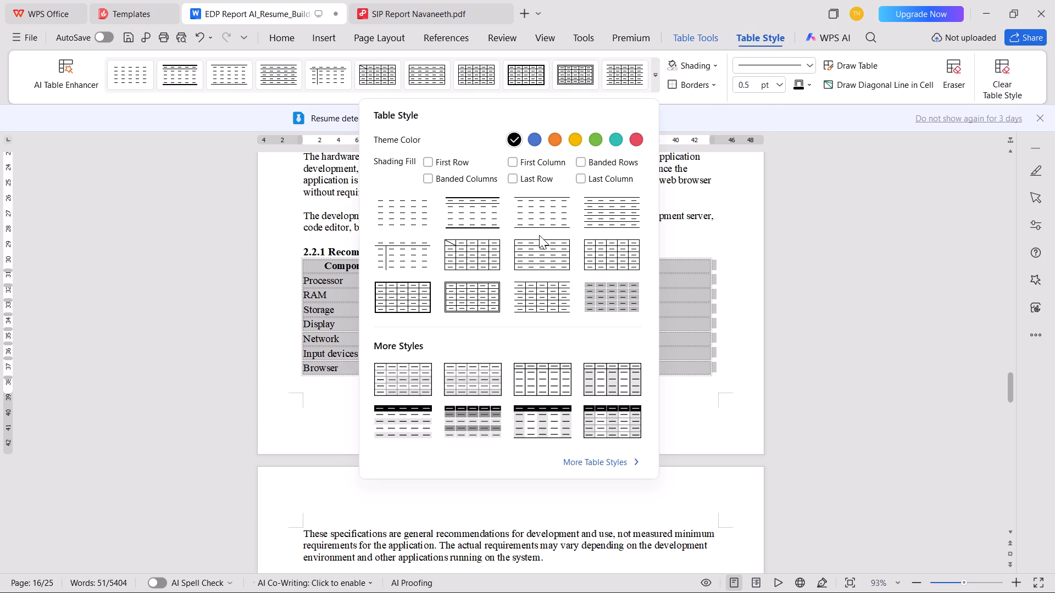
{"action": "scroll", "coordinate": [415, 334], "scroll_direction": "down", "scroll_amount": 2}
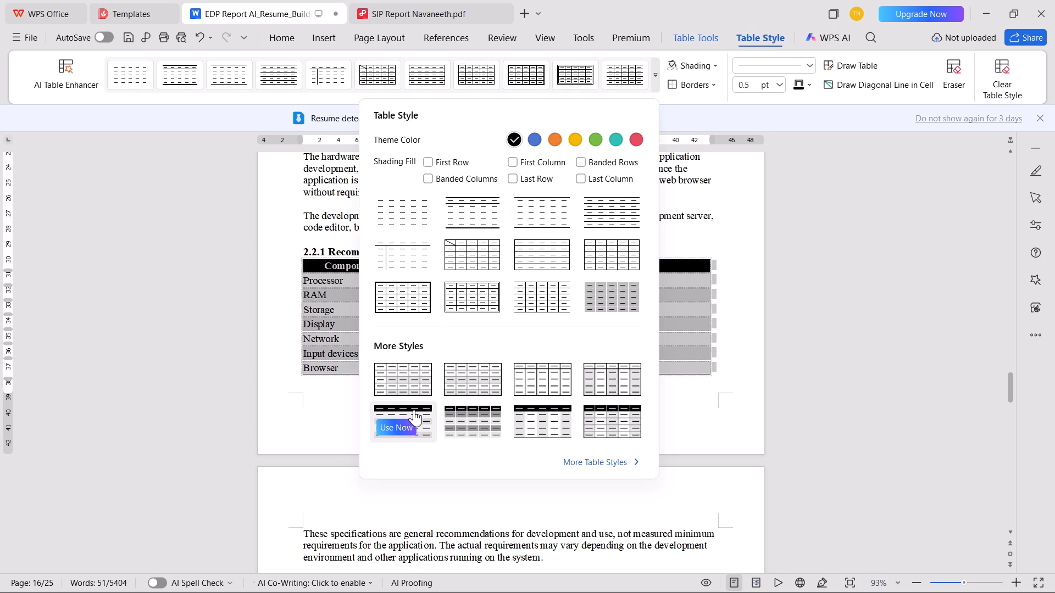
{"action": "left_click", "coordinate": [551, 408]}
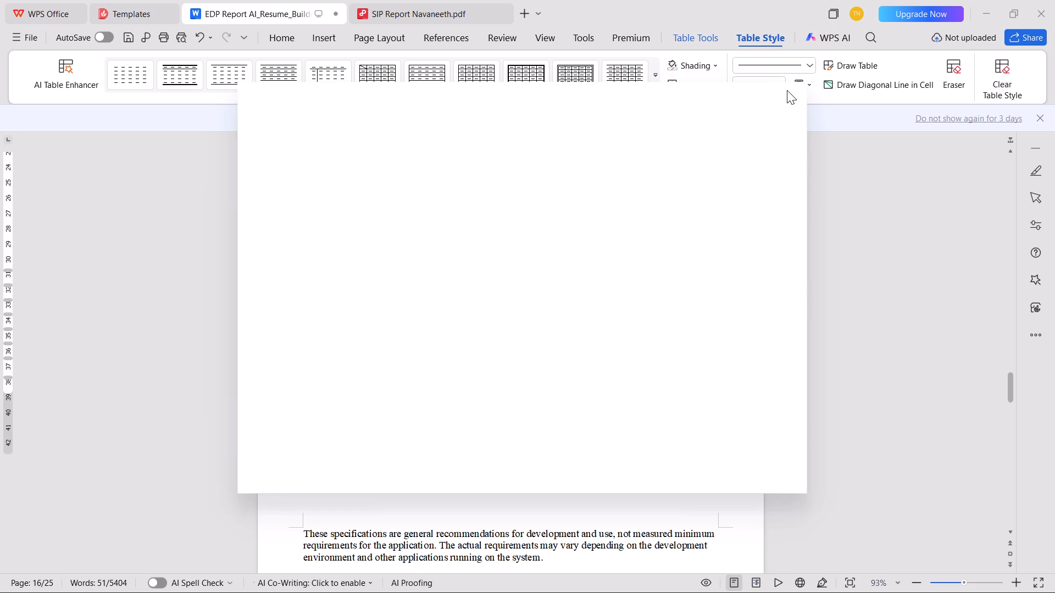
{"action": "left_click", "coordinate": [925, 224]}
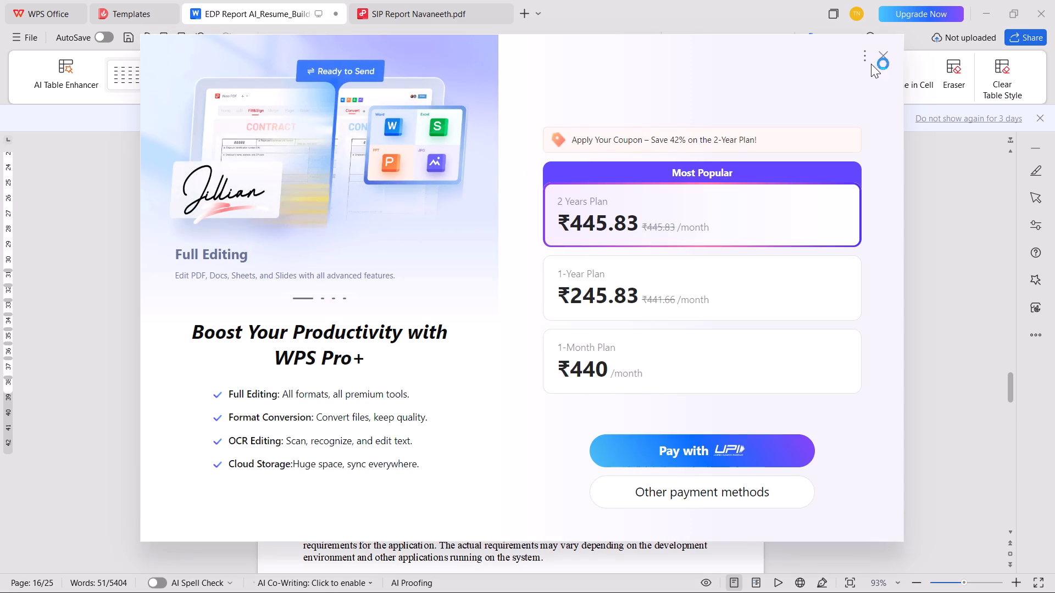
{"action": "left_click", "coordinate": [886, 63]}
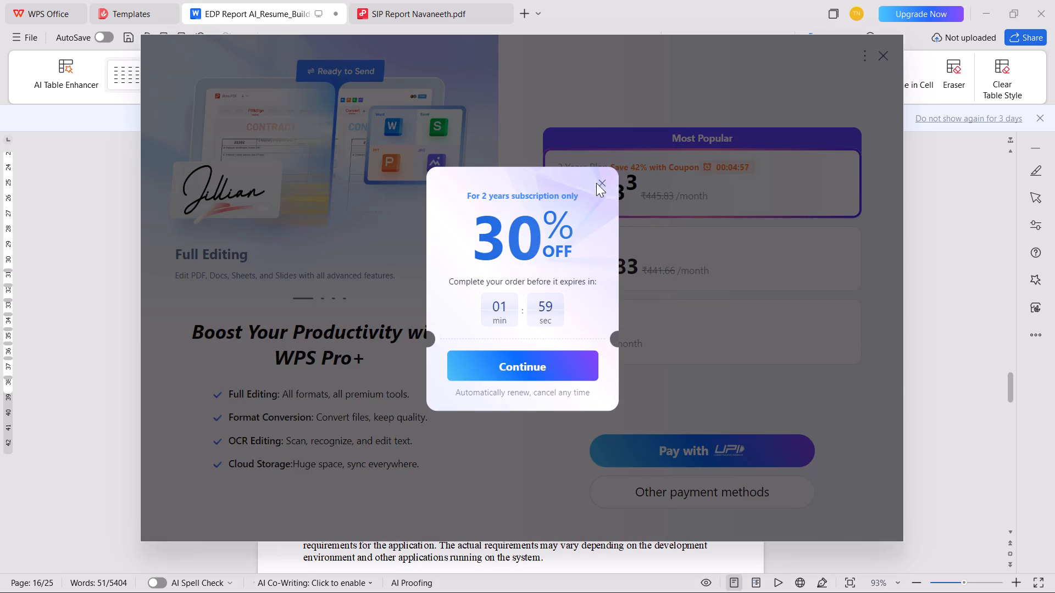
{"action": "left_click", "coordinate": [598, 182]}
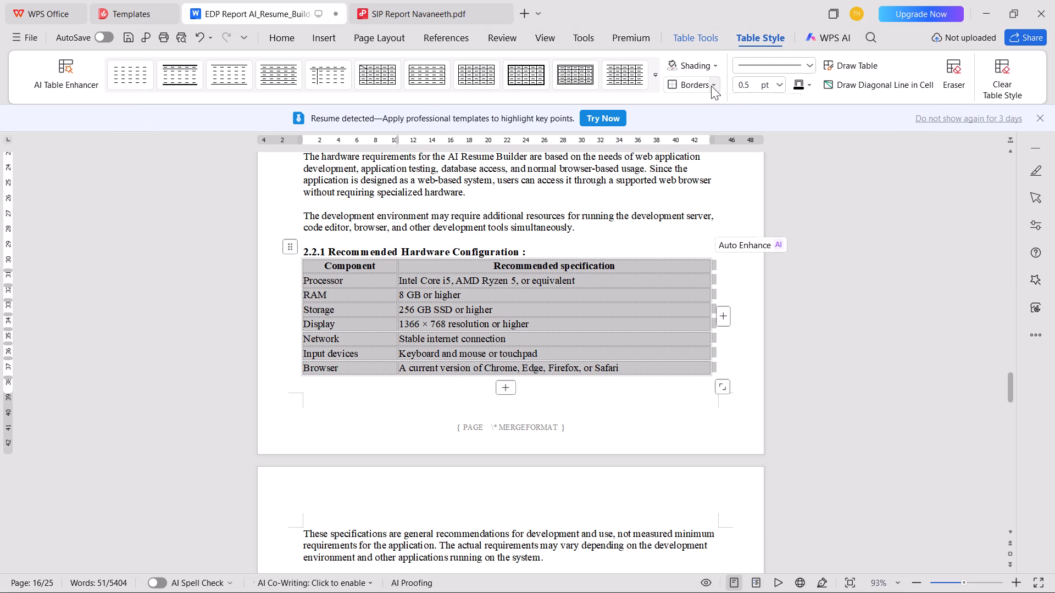
Apply all borders to the 2.2.1 Recommended Hardware Configuration table.
{"action": "left_click", "coordinate": [711, 86]}
{"action": "left_click", "coordinate": [700, 233]}
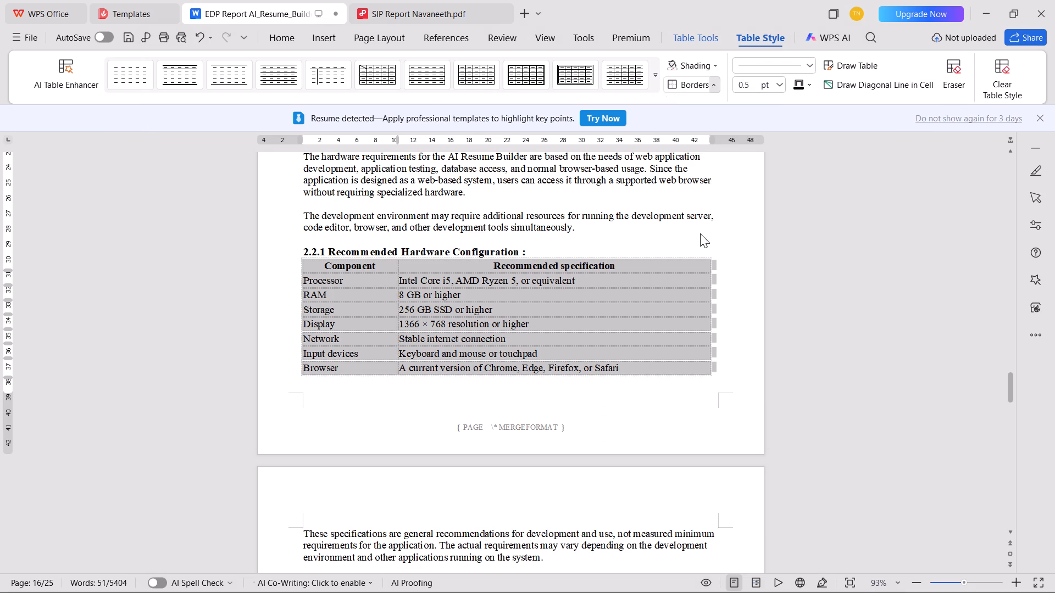
{"action": "left_click", "coordinate": [712, 87]}
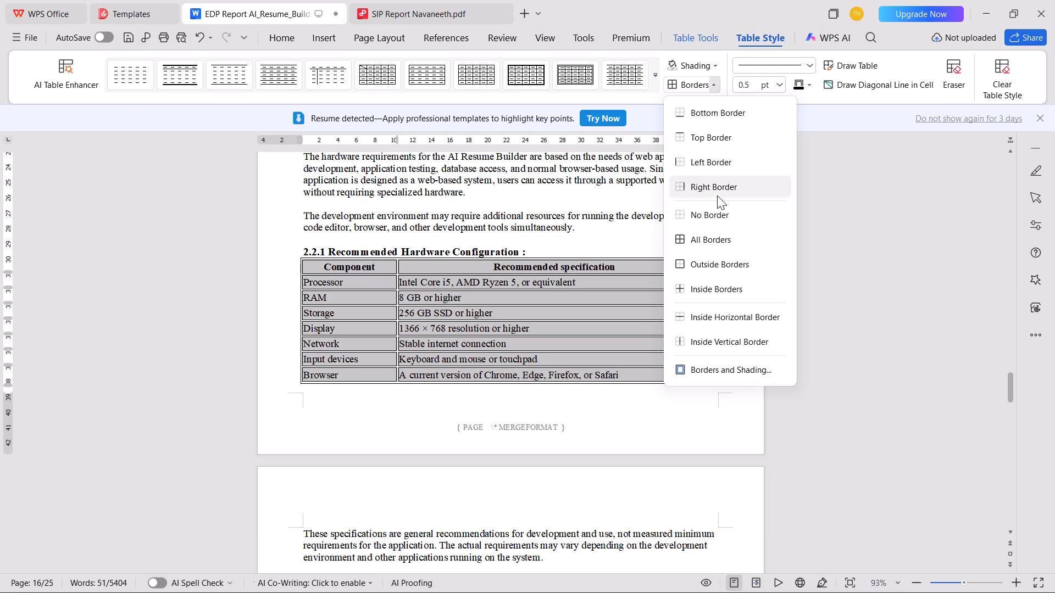
{"action": "left_click", "coordinate": [710, 268]}
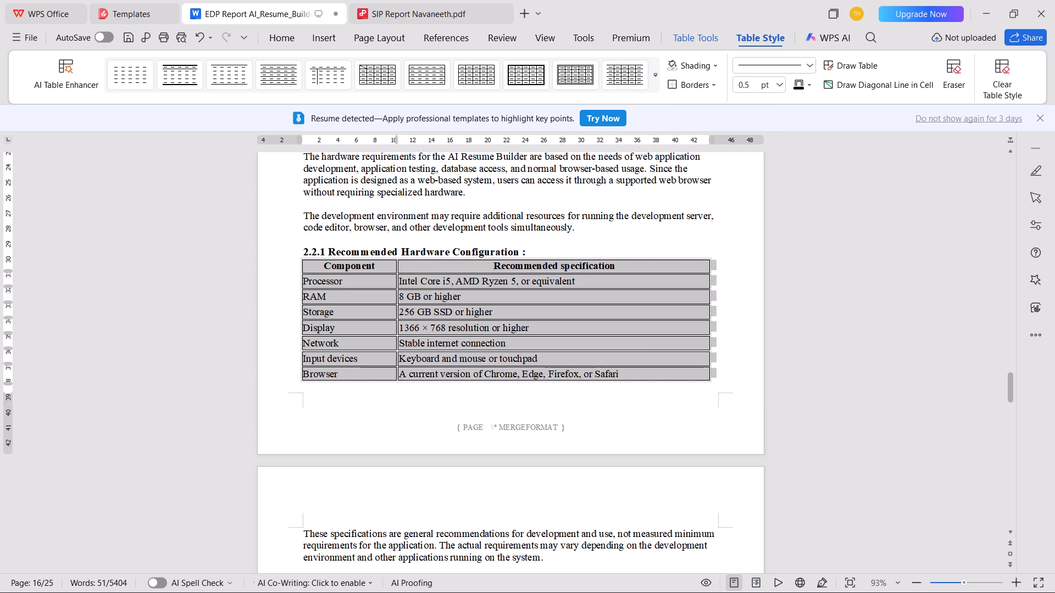
{"action": "left_click", "coordinate": [714, 87]}
{"action": "left_click", "coordinate": [704, 240]}
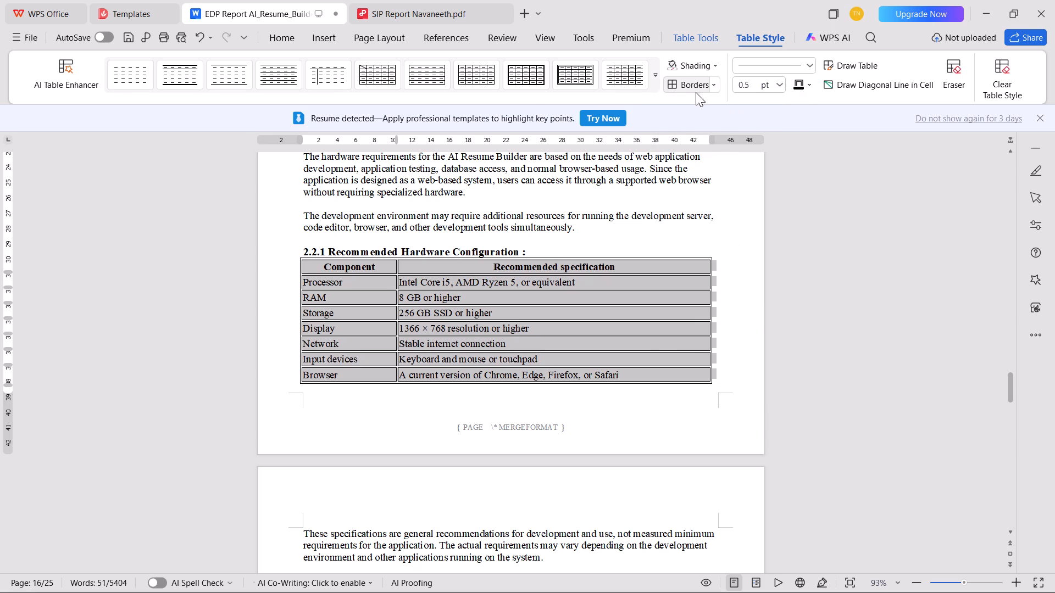
{"action": "left_click", "coordinate": [773, 311]}
Apply the Three-Line Table style with First Row shading in the black theme colour to the 2.2.1 hardware table.
{"action": "left_click_drag", "start_coordinate": [372, 261], "coordinate": [525, 267]}
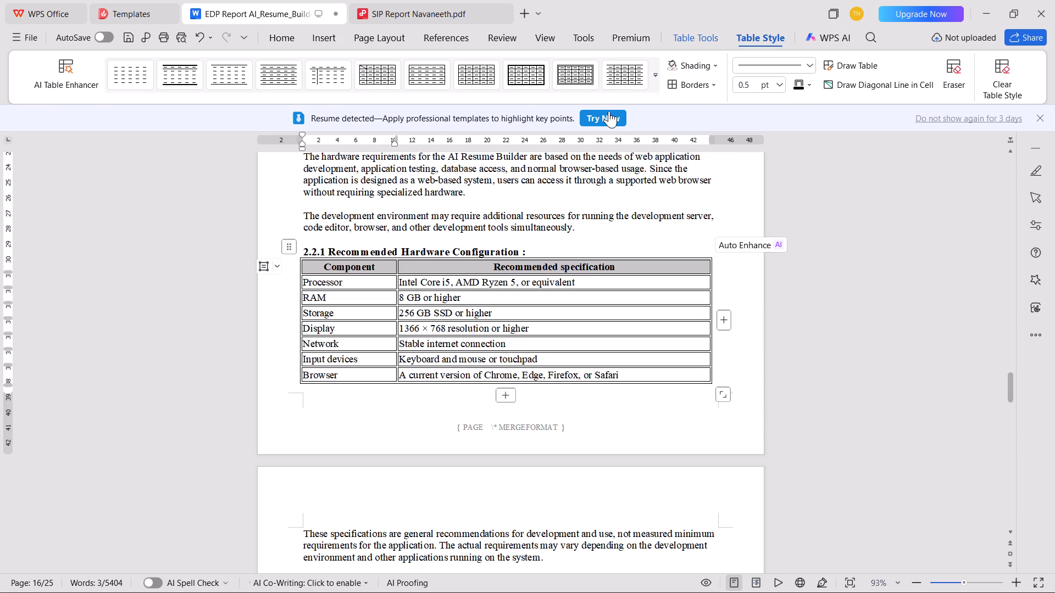
{"action": "left_click", "coordinate": [701, 41]}
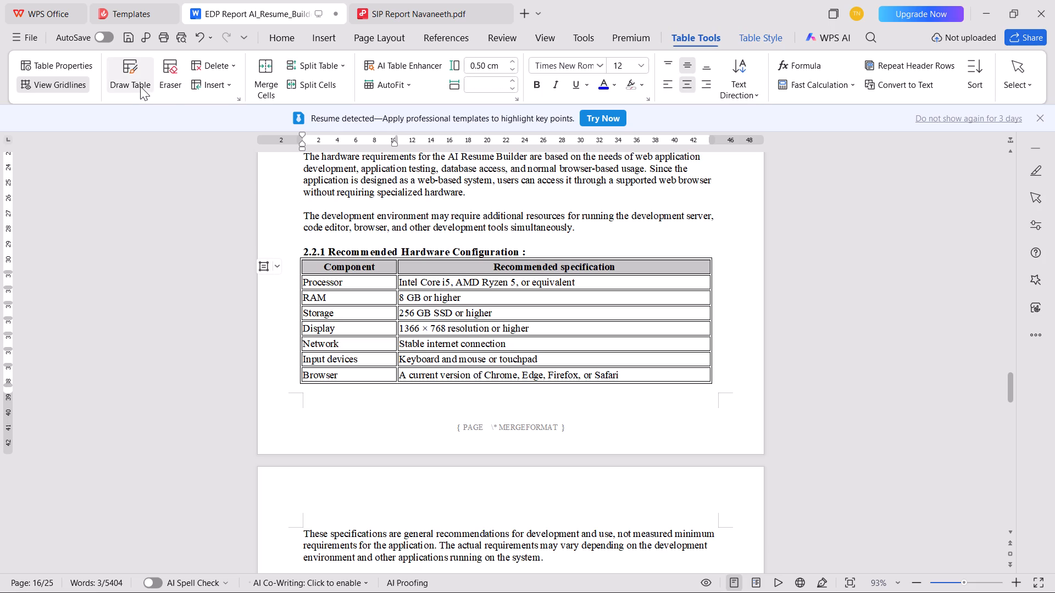
{"action": "left_click", "coordinate": [757, 38]}
{"action": "left_click", "coordinate": [652, 77]}
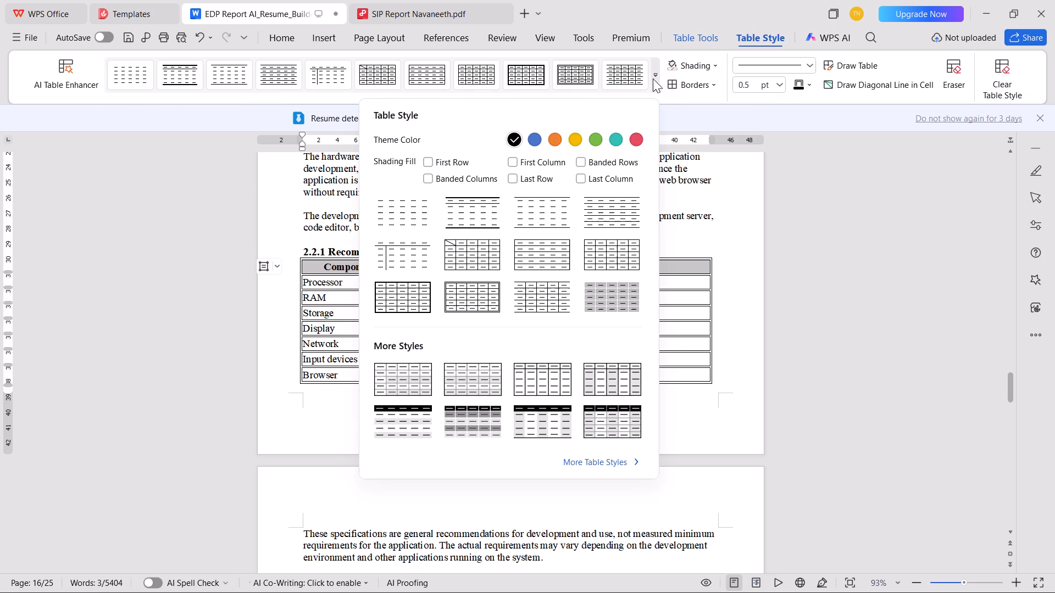
{"action": "left_click", "coordinate": [428, 164]}
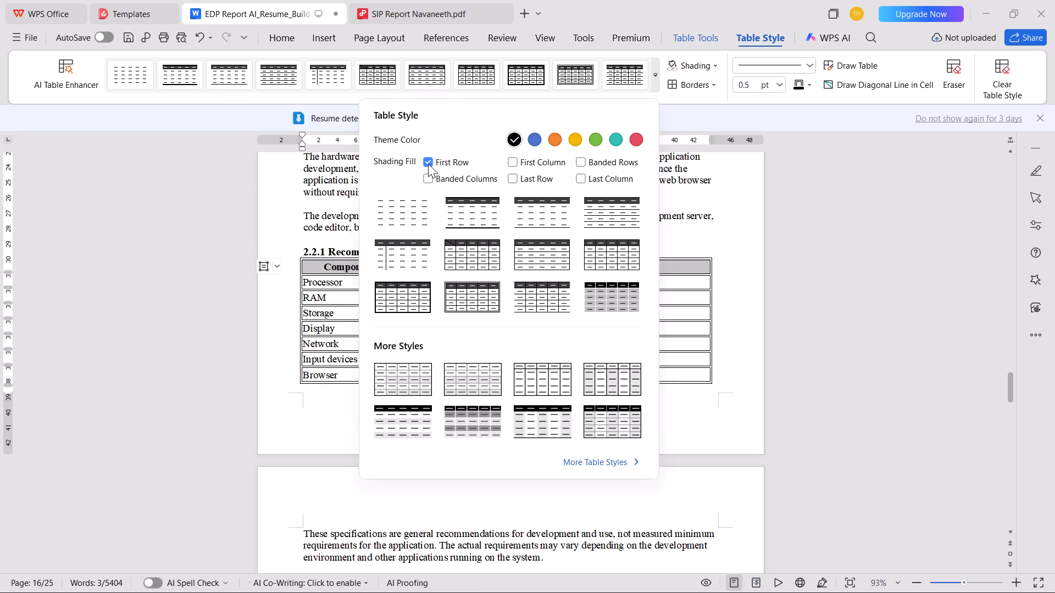
{"action": "left_click", "coordinate": [455, 225]}
{"action": "left_click", "coordinate": [853, 311]}
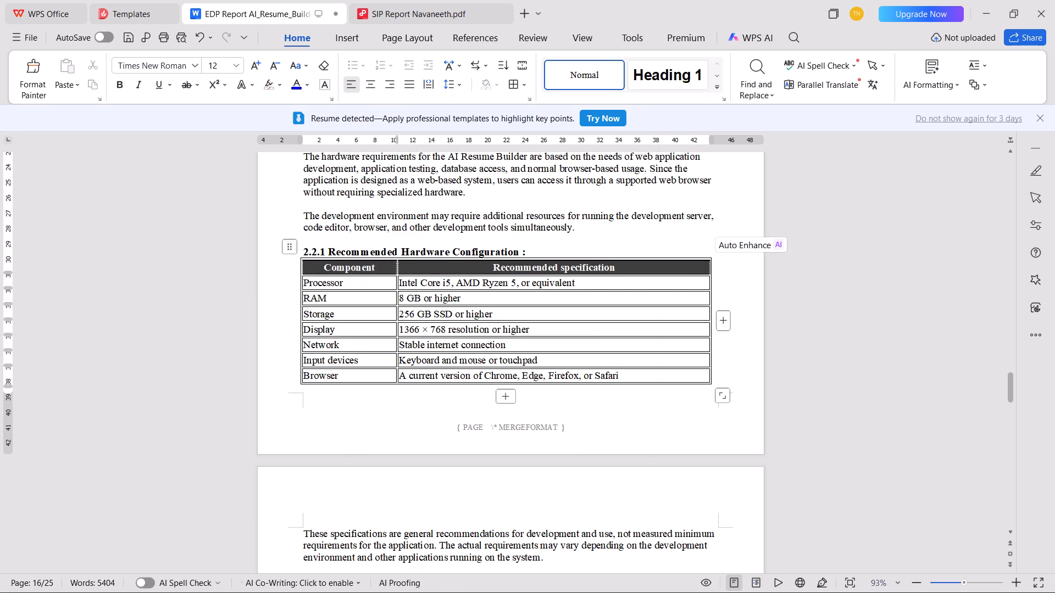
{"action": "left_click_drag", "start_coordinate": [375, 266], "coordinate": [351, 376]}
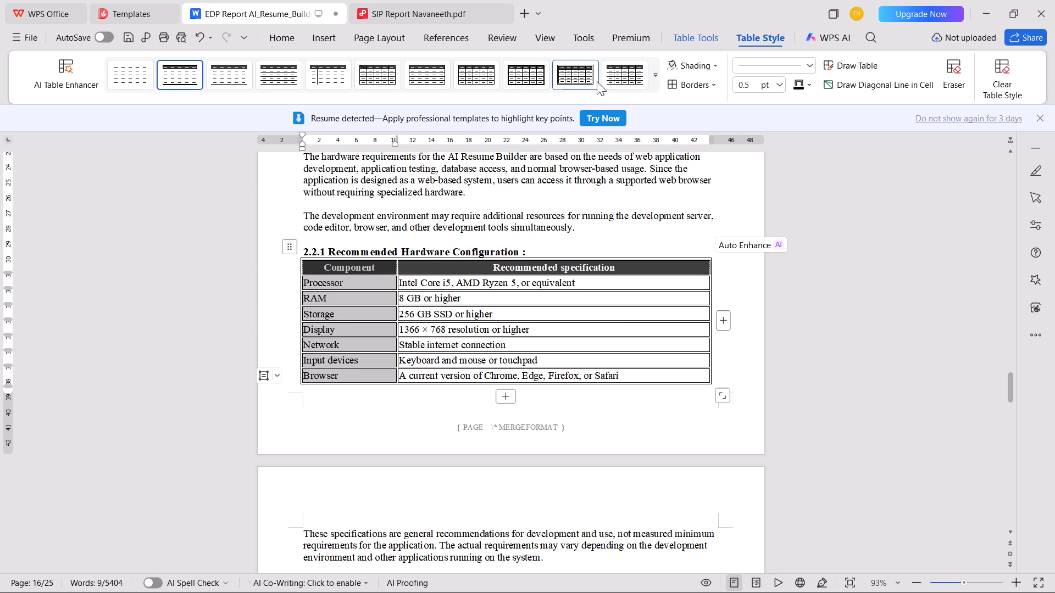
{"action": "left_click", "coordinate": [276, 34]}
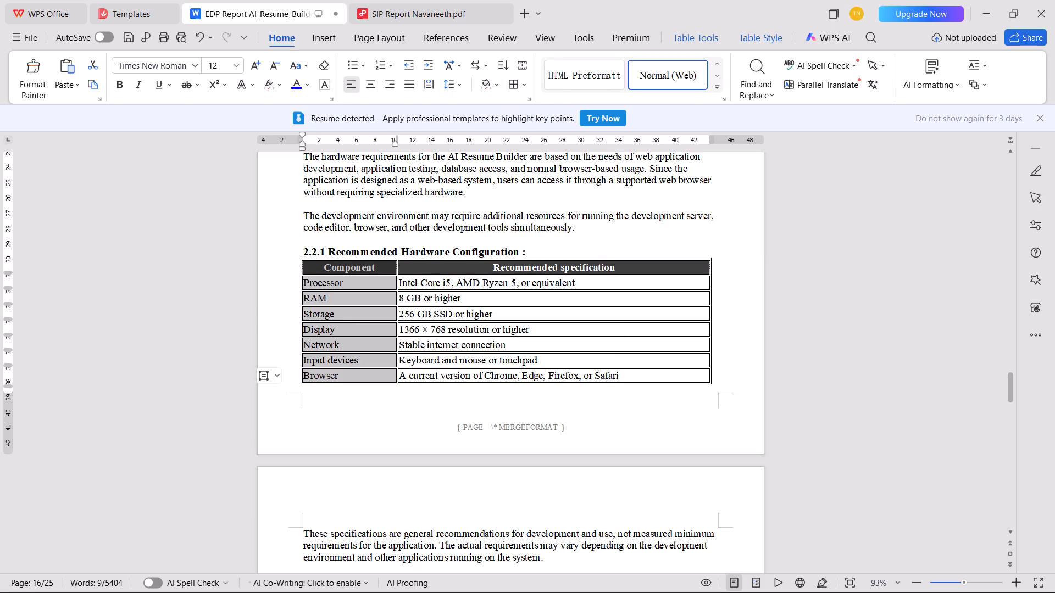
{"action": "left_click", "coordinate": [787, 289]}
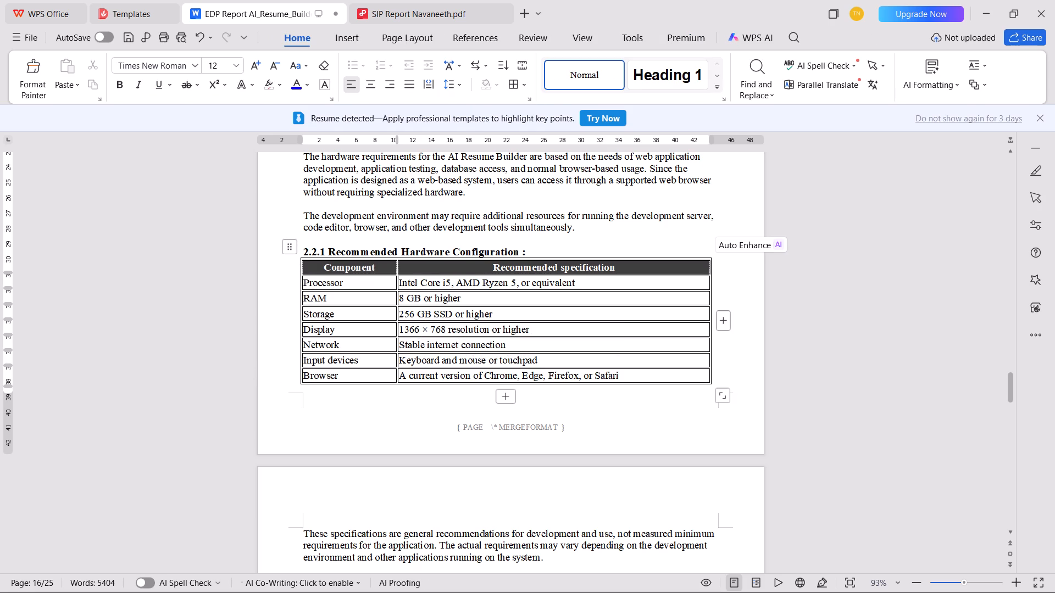
Save the EDP report document.
{"action": "key", "text": "ctrl+s"}
Select the Chapter 2 content through to the document's last paragraph and increase its line spacing.
{"action": "scroll", "coordinate": [535, 232], "scroll_direction": "up", "scroll_amount": 8}
{"action": "left_click_drag", "start_coordinate": [271, 216], "coordinate": [270, 234]}
{"action": "scroll", "coordinate": [271, 227], "scroll_direction": "down", "scroll_amount": 13}
{"action": "scroll", "coordinate": [270, 233], "scroll_direction": "up", "scroll_amount": 1}
{"action": "scroll", "coordinate": [270, 233], "scroll_direction": "down", "scroll_amount": 14}
{"action": "scroll", "coordinate": [270, 234], "scroll_direction": "up", "scroll_amount": 8}
{"action": "scroll", "coordinate": [270, 234], "scroll_direction": "down", "scroll_amount": 18}
{"action": "scroll", "coordinate": [270, 234], "scroll_direction": "up", "scroll_amount": 1}
{"action": "scroll", "coordinate": [270, 234], "scroll_direction": "down", "scroll_amount": 6}
{"action": "scroll", "coordinate": [270, 234], "scroll_direction": "up", "scroll_amount": 2}
{"action": "scroll", "coordinate": [270, 234], "scroll_direction": "down", "scroll_amount": 10}
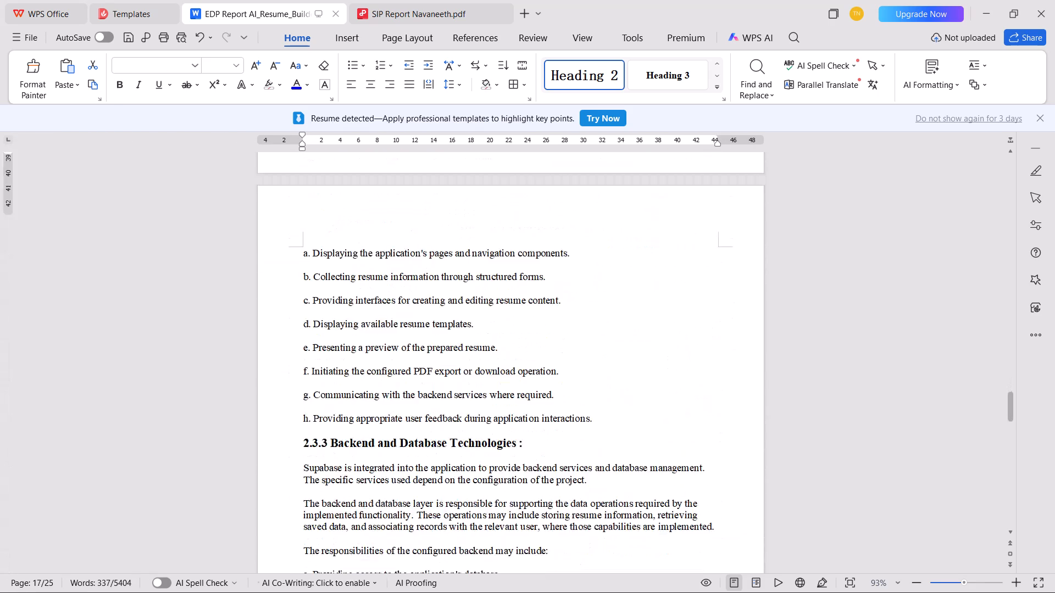
{"action": "scroll", "coordinate": [270, 234], "scroll_direction": "down", "scroll_amount": 6}
{"action": "left_click_drag", "start_coordinate": [270, 234], "coordinate": [335, 592]}
{"action": "scroll", "coordinate": [270, 234], "scroll_direction": "up", "scroll_amount": 1}
{"action": "scroll", "coordinate": [270, 234], "scroll_direction": "down", "scroll_amount": 3}
{"action": "scroll", "coordinate": [270, 234], "scroll_direction": "up", "scroll_amount": 3}
{"action": "scroll", "coordinate": [270, 234], "scroll_direction": "down", "scroll_amount": 20}
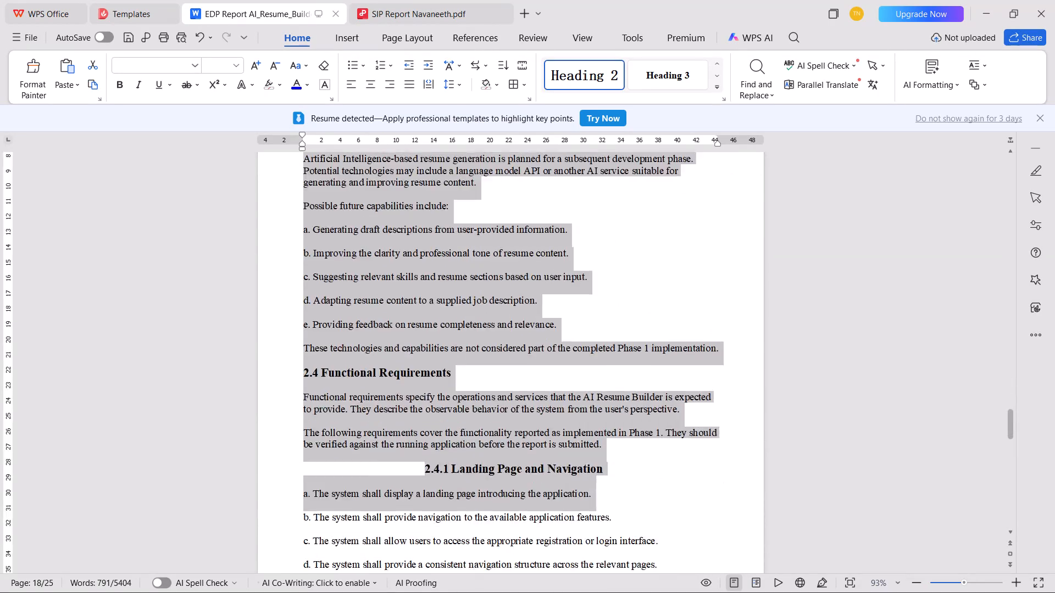
{"action": "left_click_drag", "start_coordinate": [335, 592], "coordinate": [351, 592]}
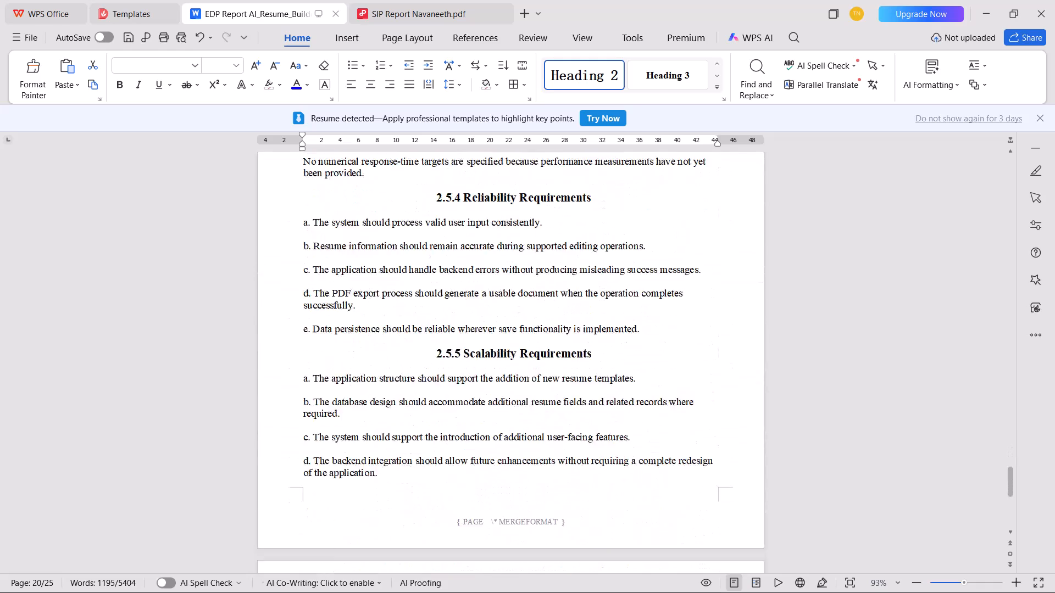
{"action": "left_click_drag", "start_coordinate": [351, 592], "coordinate": [473, 299]}
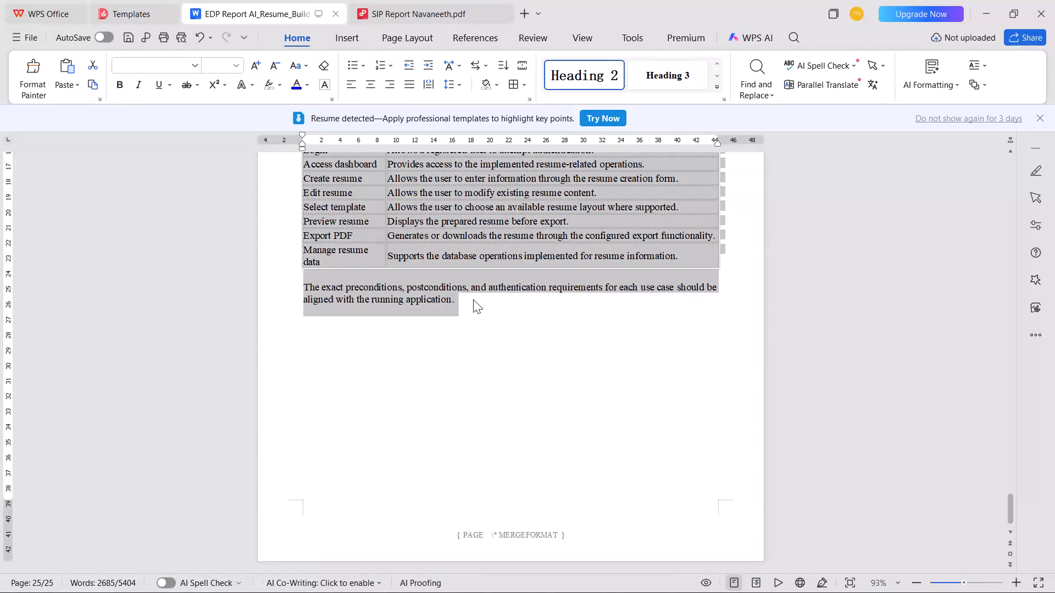
{"action": "left_click_drag", "start_coordinate": [473, 299], "coordinate": [471, 296]}
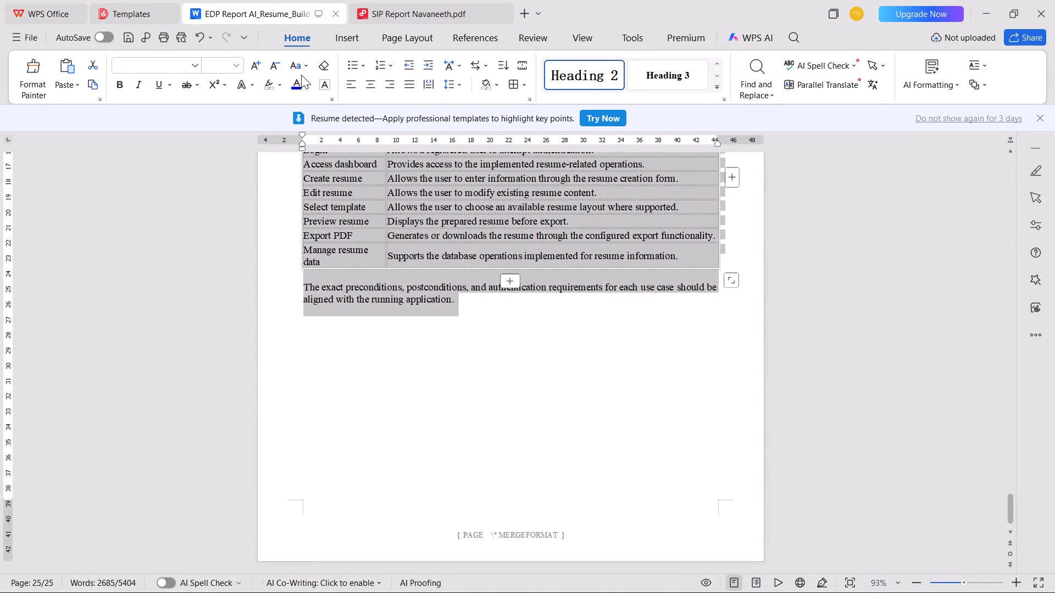
{"action": "left_click", "coordinate": [456, 88]}
{"action": "left_click", "coordinate": [451, 136]}
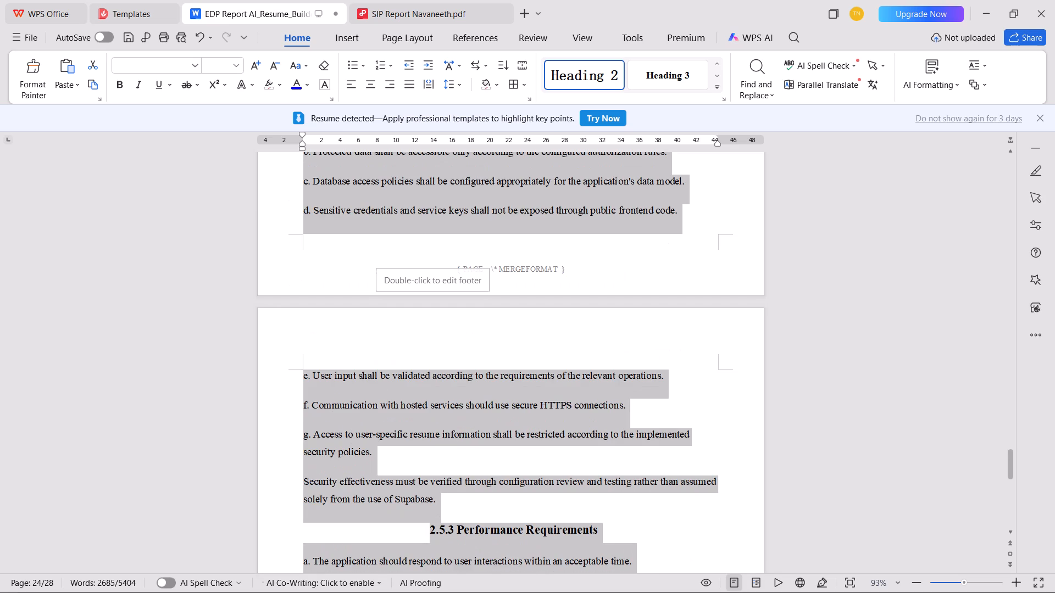
{"action": "key", "text": "Left"}
{"action": "scroll", "coordinate": [353, 237], "scroll_direction": "up", "scroll_amount": 7}
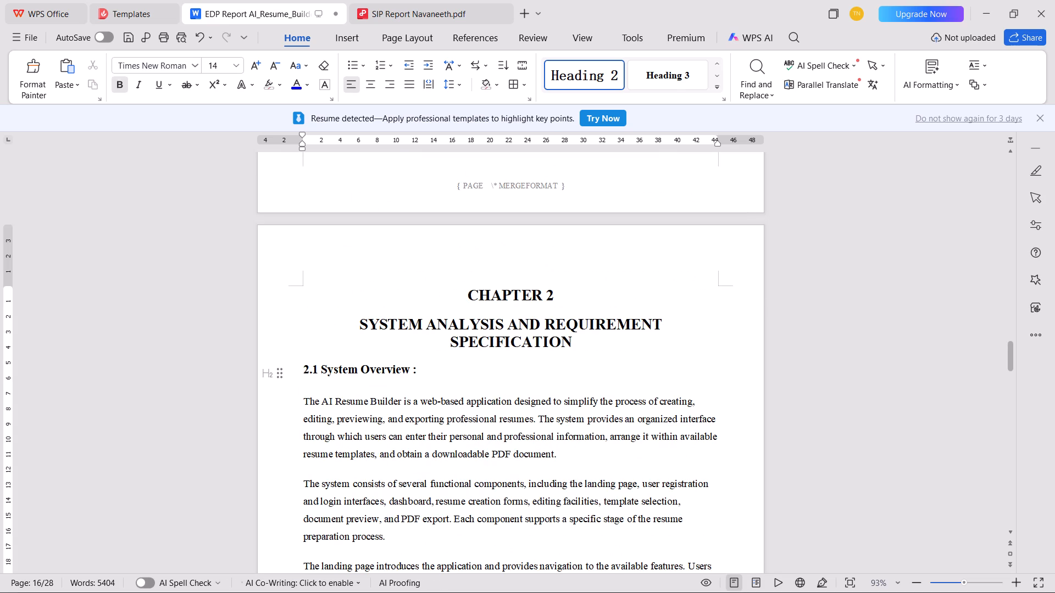
{"action": "left_click_drag", "start_coordinate": [435, 287], "coordinate": [0, 592]}
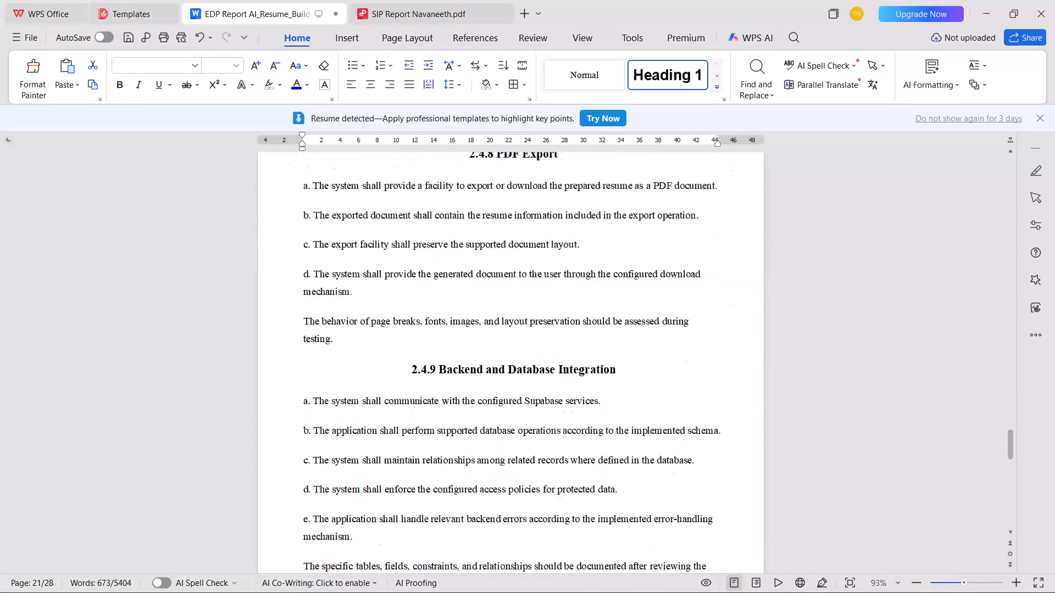
{"action": "left_click_drag", "start_coordinate": [0, 592], "coordinate": [0, 573]}
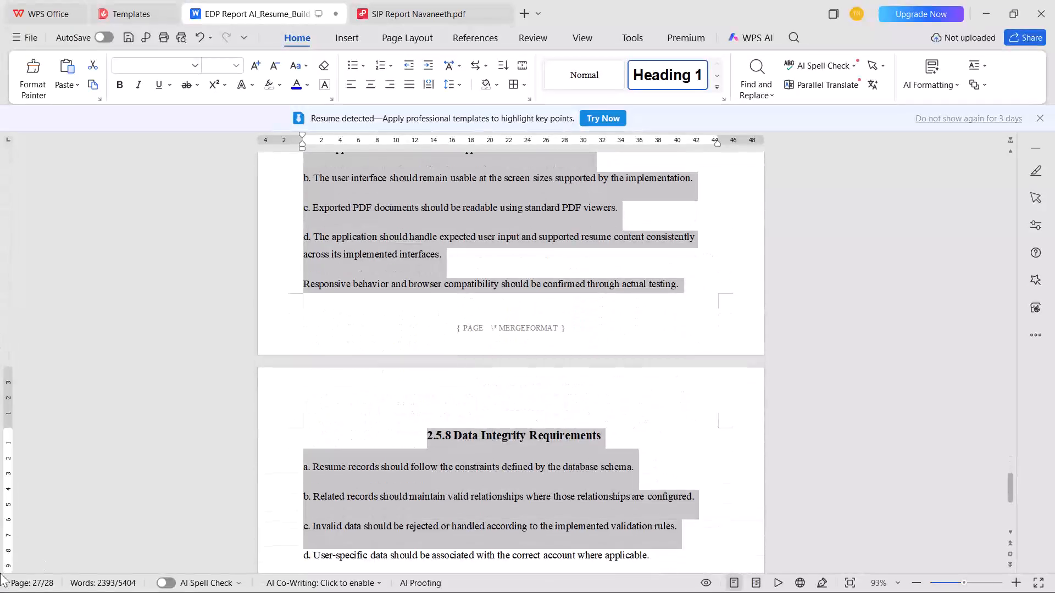
{"action": "left_click_drag", "start_coordinate": [0, 573], "coordinate": [18, 264]}
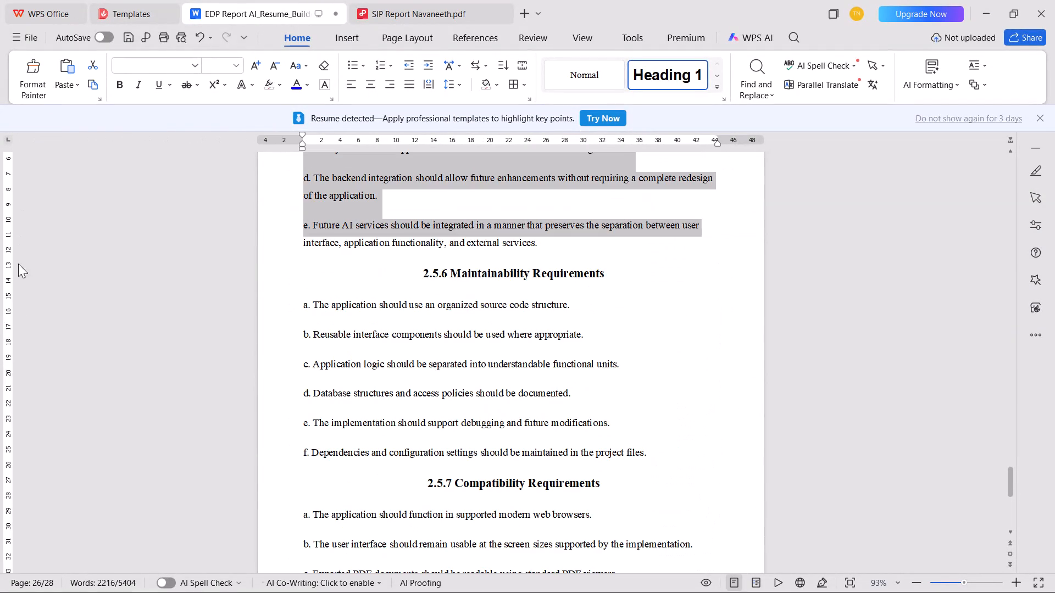
{"action": "left_click_drag", "start_coordinate": [18, 264], "coordinate": [15, 592]}
{"action": "scroll", "coordinate": [18, 317], "scroll_direction": "down", "scroll_amount": 13}
{"action": "scroll", "coordinate": [25, 394], "scroll_direction": "up", "scroll_amount": 2}
{"action": "scroll", "coordinate": [25, 394], "scroll_direction": "down", "scroll_amount": 14}
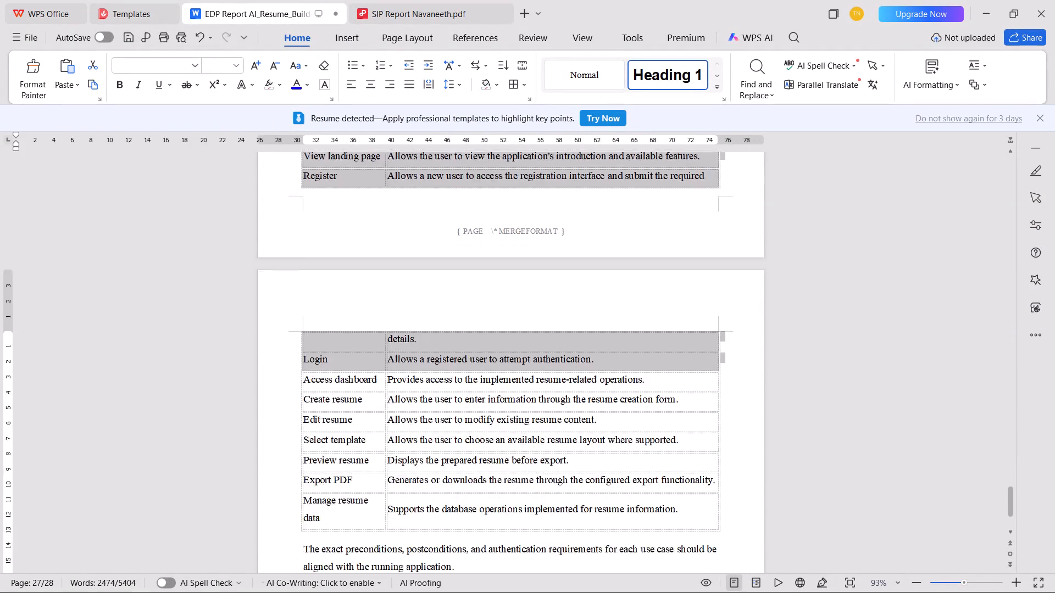
{"action": "left_click_drag", "start_coordinate": [15, 592], "coordinate": [170, 252]}
{"action": "scroll", "coordinate": [20, 391], "scroll_direction": "up", "scroll_amount": 3}
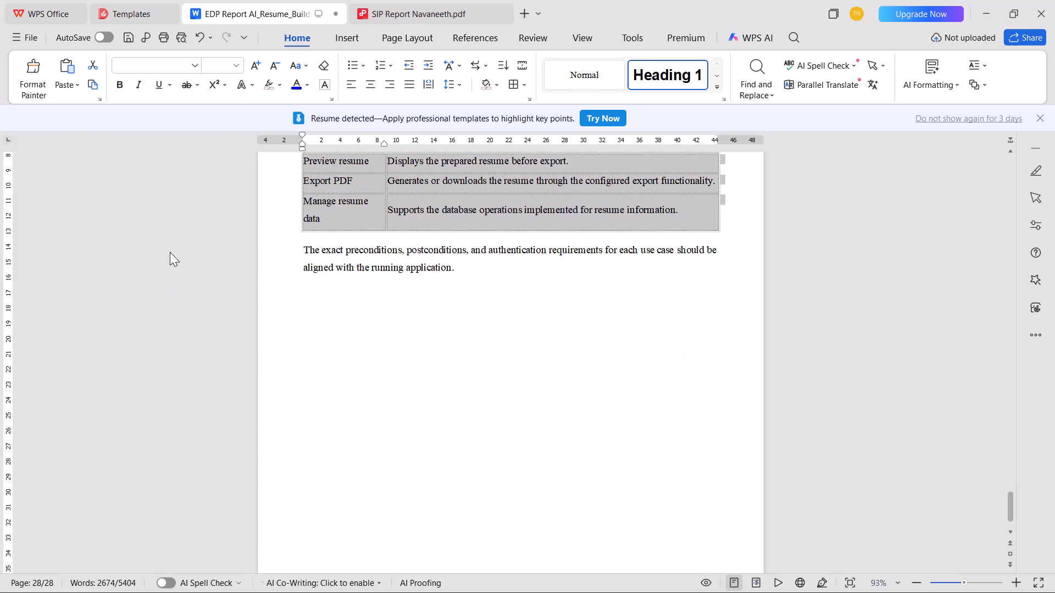
{"action": "left_click_drag", "start_coordinate": [170, 252], "coordinate": [464, 268]}
{"action": "key", "text": "ctrl+v"}
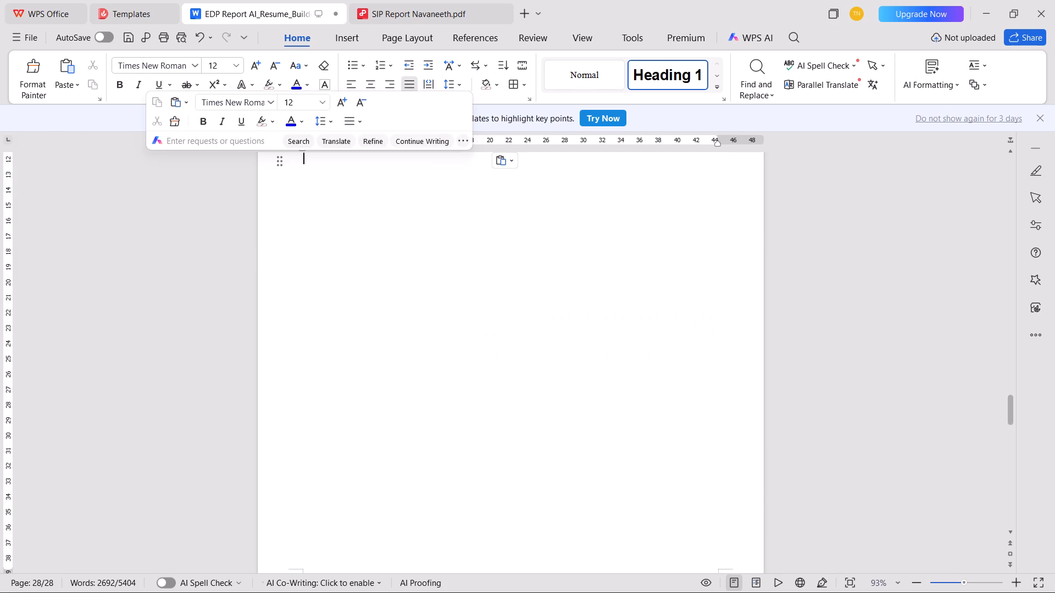
Examine the pasted Chapter 2 from its use cases and numbered requirements back to its chapter heading.
{"action": "scroll", "coordinate": [131, 60], "scroll_direction": "up", "scroll_amount": 9}
{"action": "scroll", "coordinate": [288, 342], "scroll_direction": "down", "scroll_amount": 1}
{"action": "scroll", "coordinate": [288, 342], "scroll_direction": "up", "scroll_amount": 20}
{"action": "scroll", "coordinate": [288, 342], "scroll_direction": "up", "scroll_amount": 9}
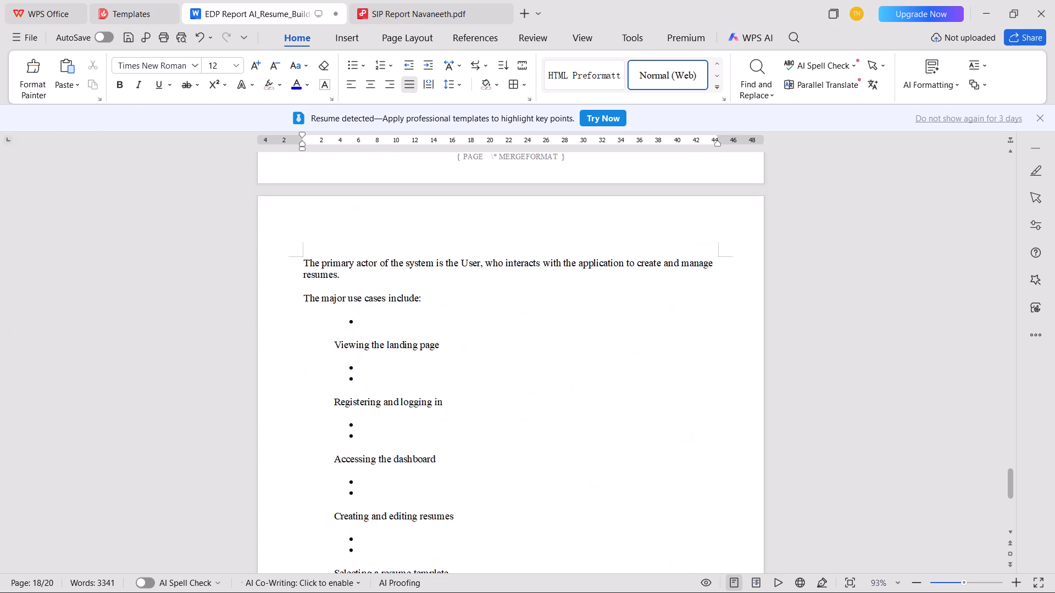
{"action": "scroll", "coordinate": [288, 342], "scroll_direction": "up", "scroll_amount": 3}
{"action": "scroll", "coordinate": [288, 342], "scroll_direction": "down", "scroll_amount": 1}
{"action": "scroll", "coordinate": [288, 342], "scroll_direction": "up", "scroll_amount": 17}
{"action": "scroll", "coordinate": [288, 342], "scroll_direction": "down", "scroll_amount": 1}
{"action": "scroll", "coordinate": [288, 342], "scroll_direction": "up", "scroll_amount": 13}
{"action": "scroll", "coordinate": [288, 342], "scroll_direction": "down", "scroll_amount": 1}
{"action": "scroll", "coordinate": [288, 342], "scroll_direction": "up", "scroll_amount": 12}
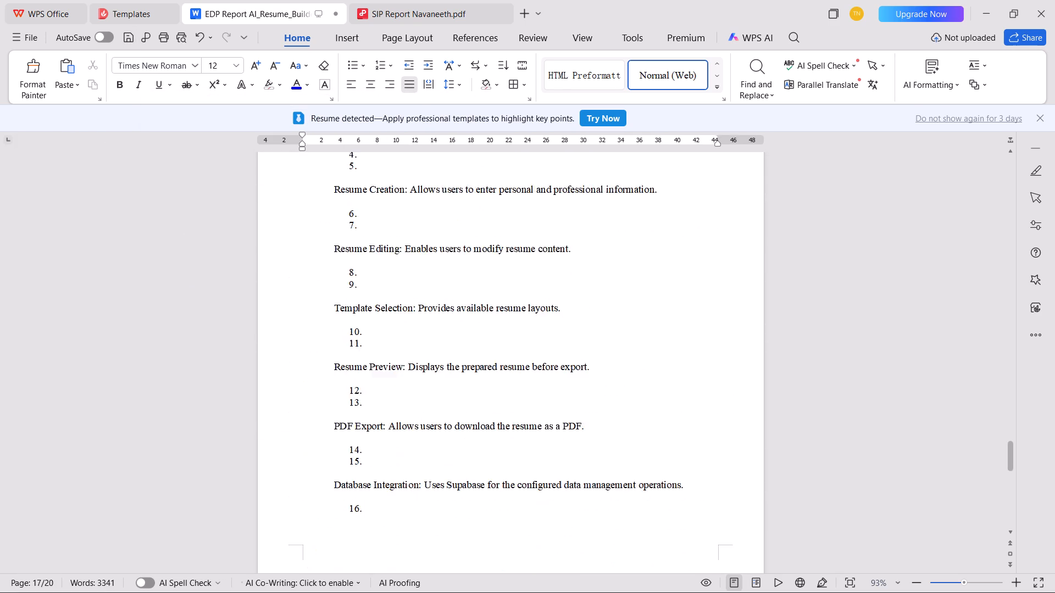
{"action": "scroll", "coordinate": [288, 342], "scroll_direction": "up", "scroll_amount": 2}
{"action": "scroll", "coordinate": [367, 265], "scroll_direction": "down", "scroll_amount": 14}
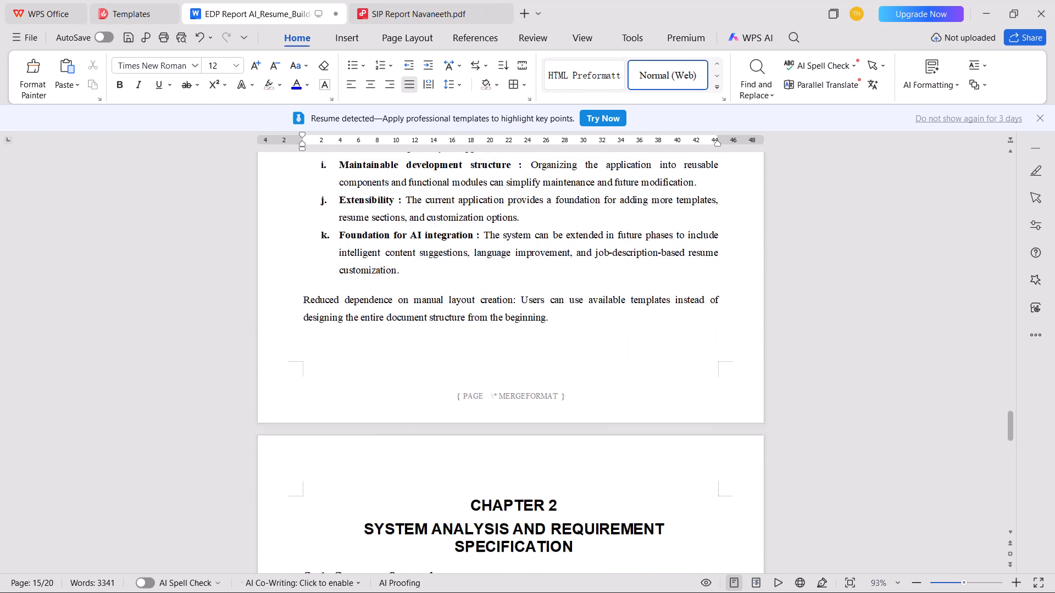
{"action": "scroll", "coordinate": [367, 264], "scroll_direction": "down", "scroll_amount": 5}
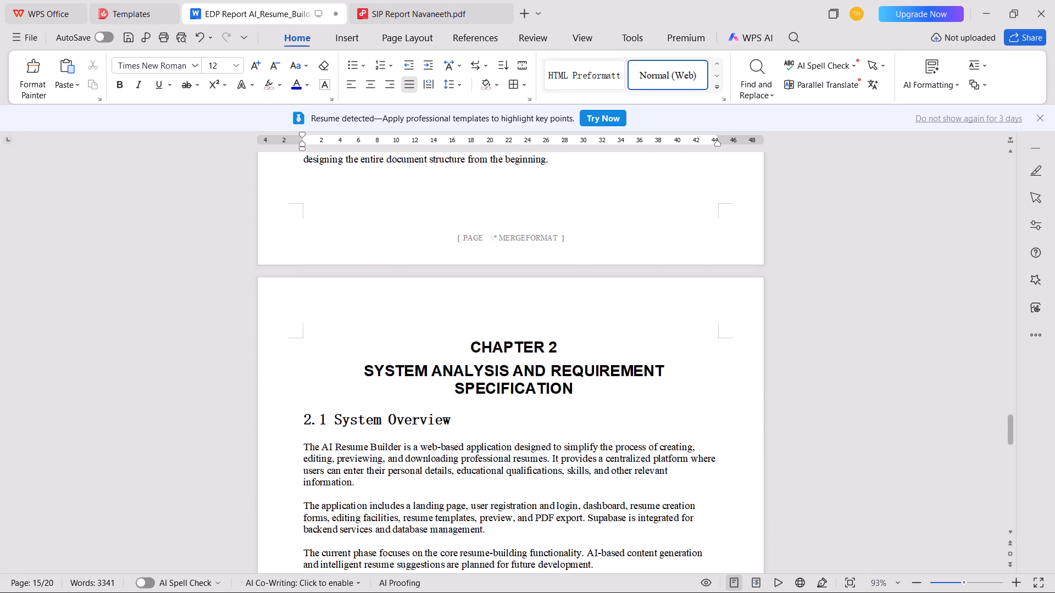
Set the font of the whole pasted Chapter 2, from its heading to the last feasibility paragraph, to Times New Roman.
{"action": "left_click_drag", "start_coordinate": [285, 342], "coordinate": [287, 406]}
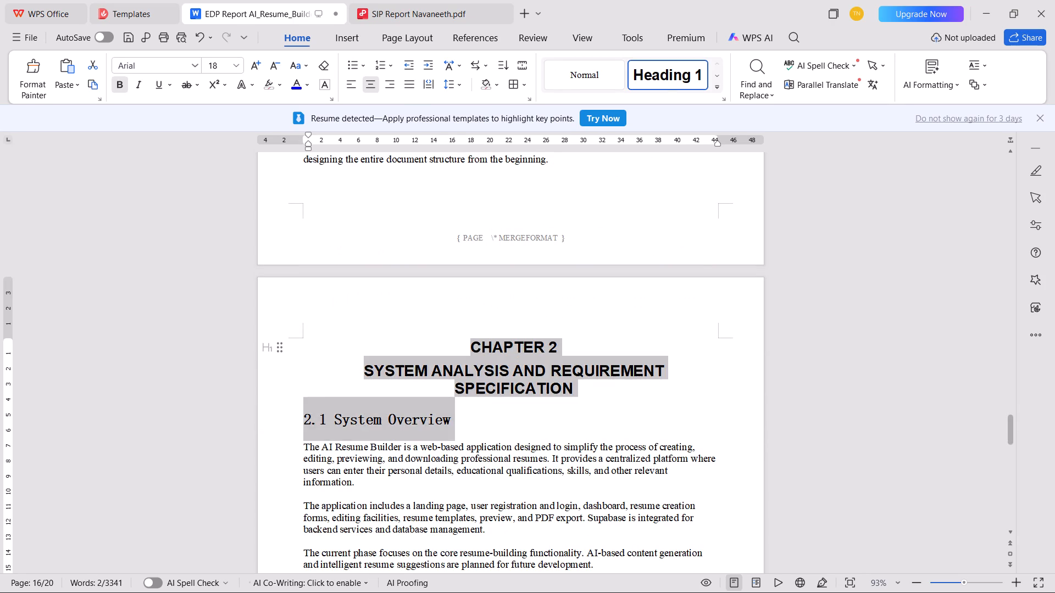
{"action": "left_click_drag", "start_coordinate": [287, 406], "coordinate": [0, 592]}
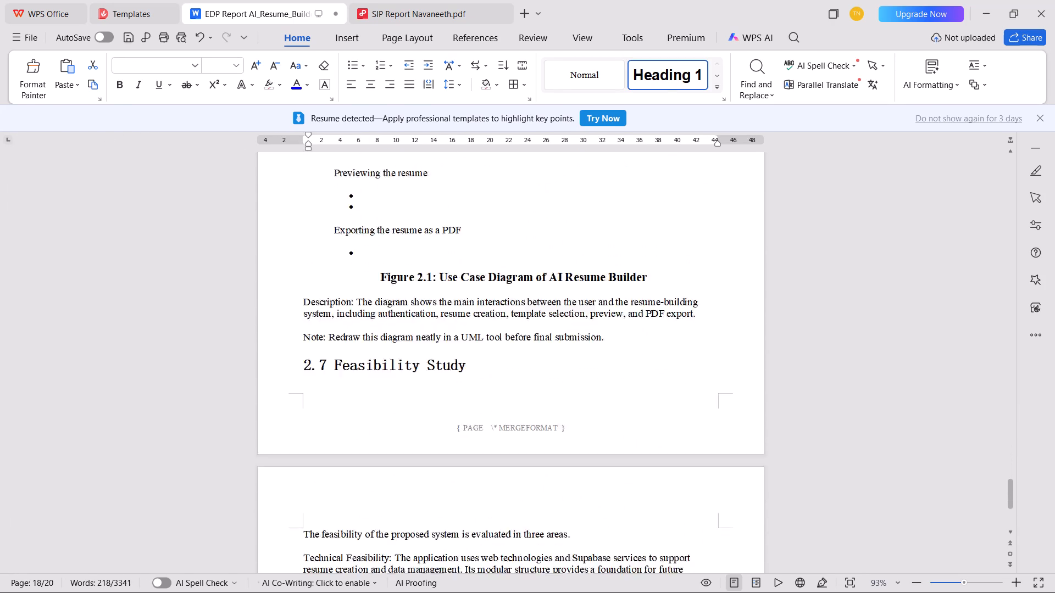
{"action": "left_click_drag", "start_coordinate": [0, 592], "coordinate": [303, 592]}
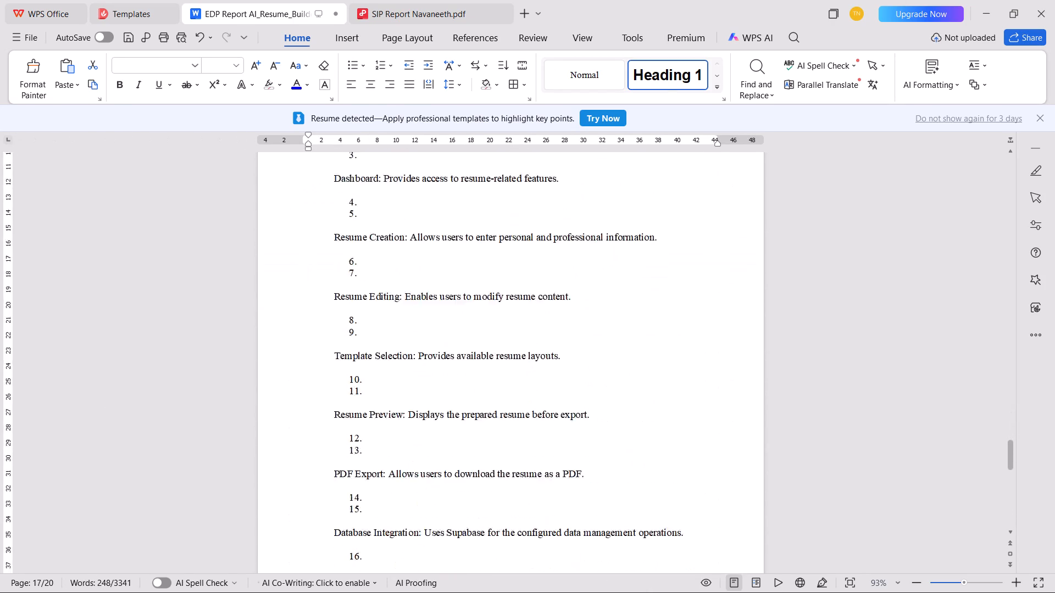
{"action": "left_click_drag", "start_coordinate": [303, 592], "coordinate": [506, 592]}
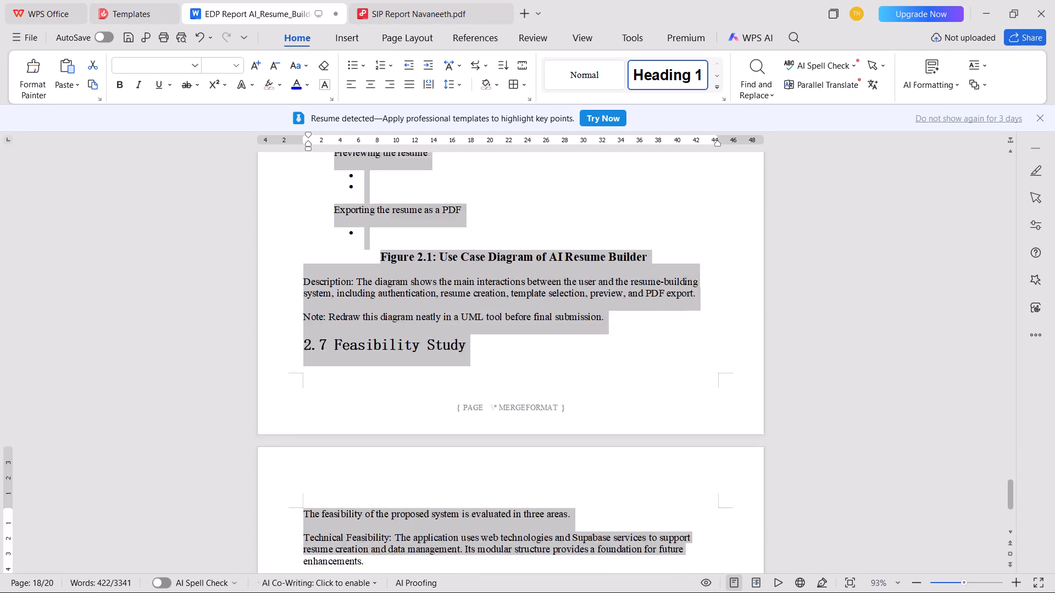
{"action": "left_click_drag", "start_coordinate": [506, 592], "coordinate": [512, 513]}
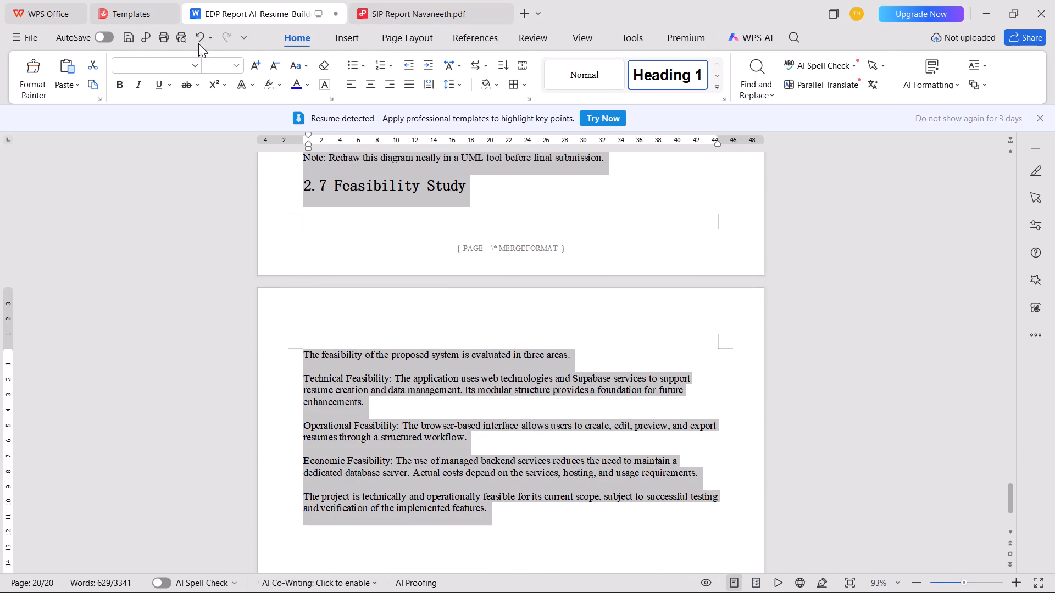
{"action": "left_click", "coordinate": [195, 68]}
{"action": "left_click", "coordinate": [175, 130]}
{"action": "left_click", "coordinate": [406, 373]}
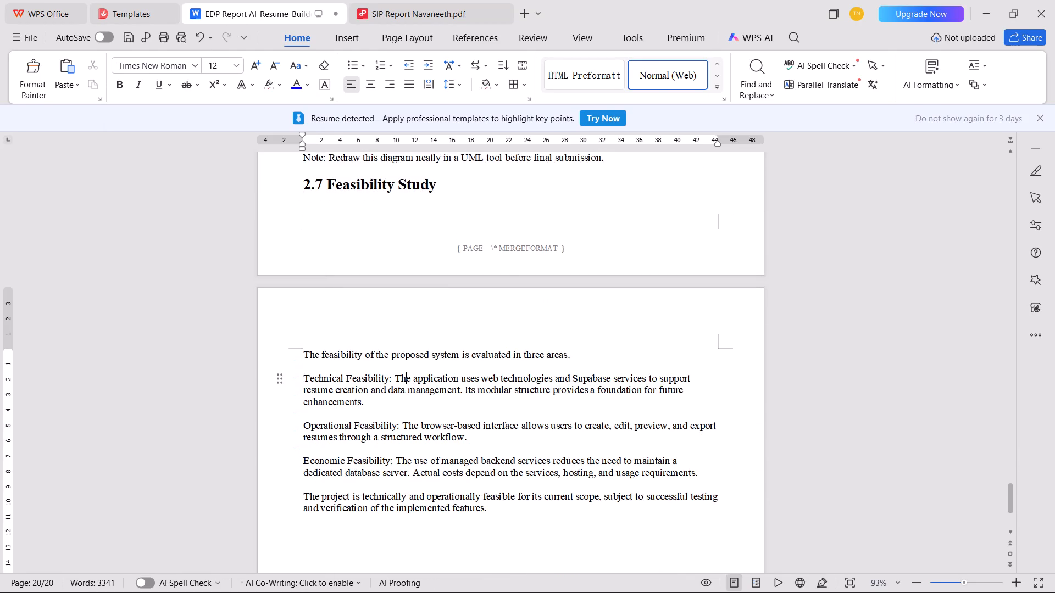
Set the font size of all section headings in Chapter 2, from 2.1 System Overview to 2.7 Feasibility Study, to 14.
{"action": "scroll", "coordinate": [381, 394], "scroll_direction": "up", "scroll_amount": 5}
{"action": "left_click", "coordinate": [461, 398]}
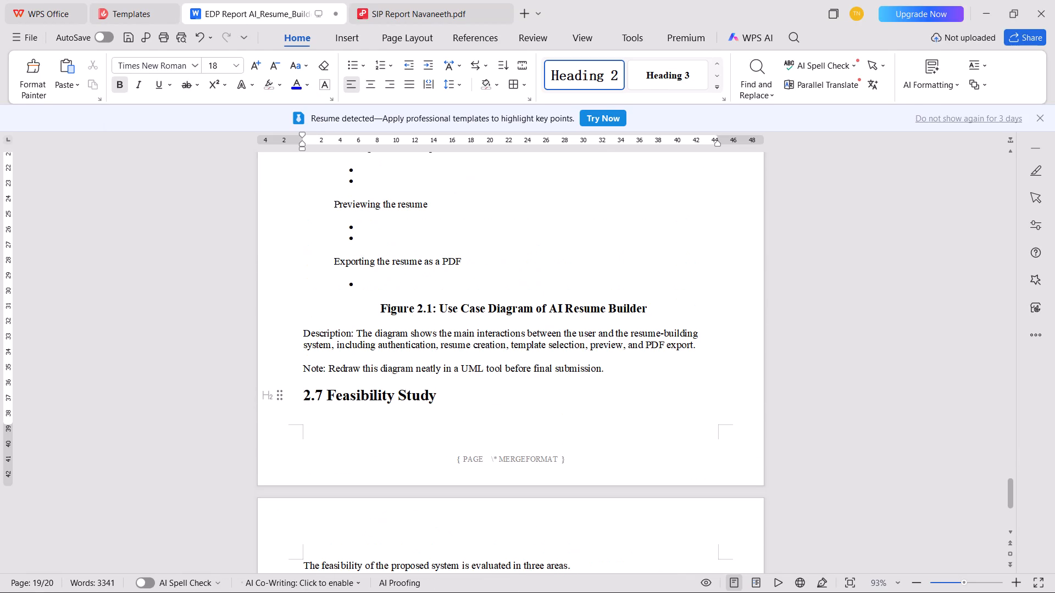
{"action": "scroll", "coordinate": [471, 399], "scroll_direction": "up", "scroll_amount": 20}
{"action": "scroll", "coordinate": [471, 399], "scroll_direction": "up", "scroll_amount": 17}
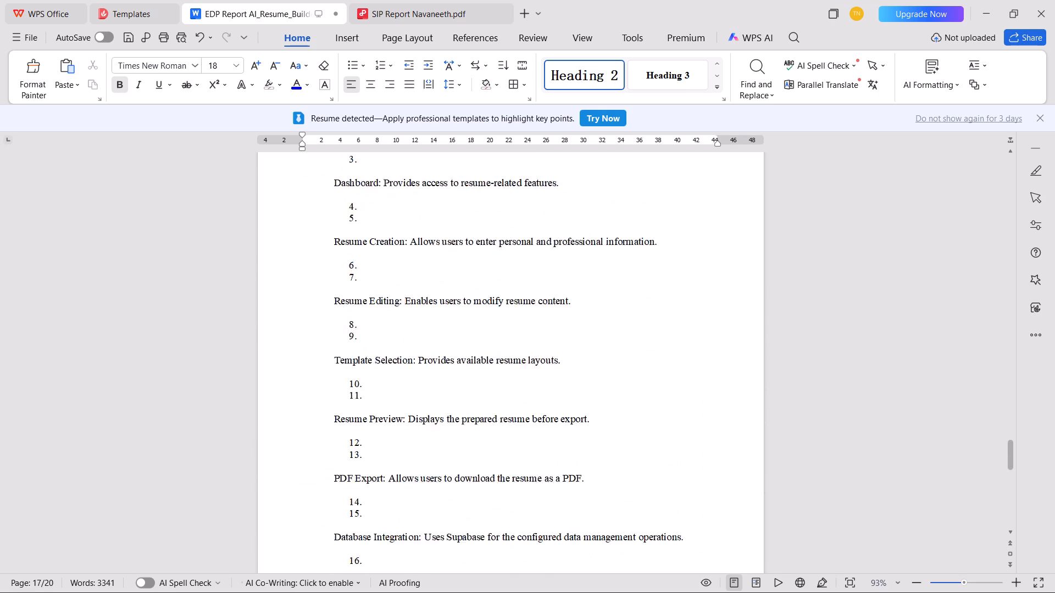
{"action": "scroll", "coordinate": [471, 399], "scroll_direction": "up", "scroll_amount": 8}
{"action": "scroll", "coordinate": [471, 399], "scroll_direction": "down", "scroll_amount": 4}
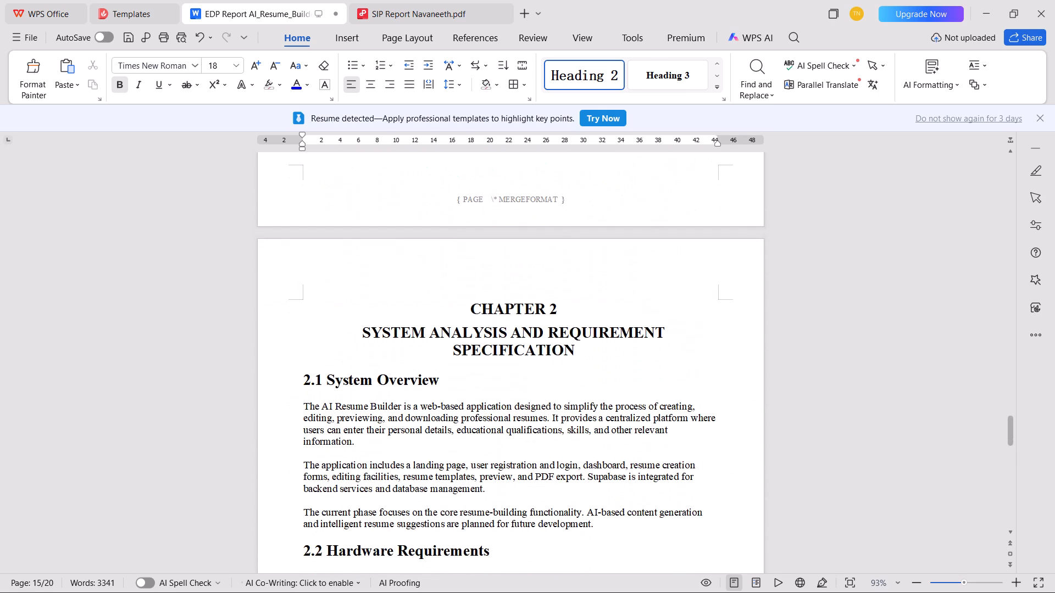
{"action": "left_click", "coordinate": [459, 377]}
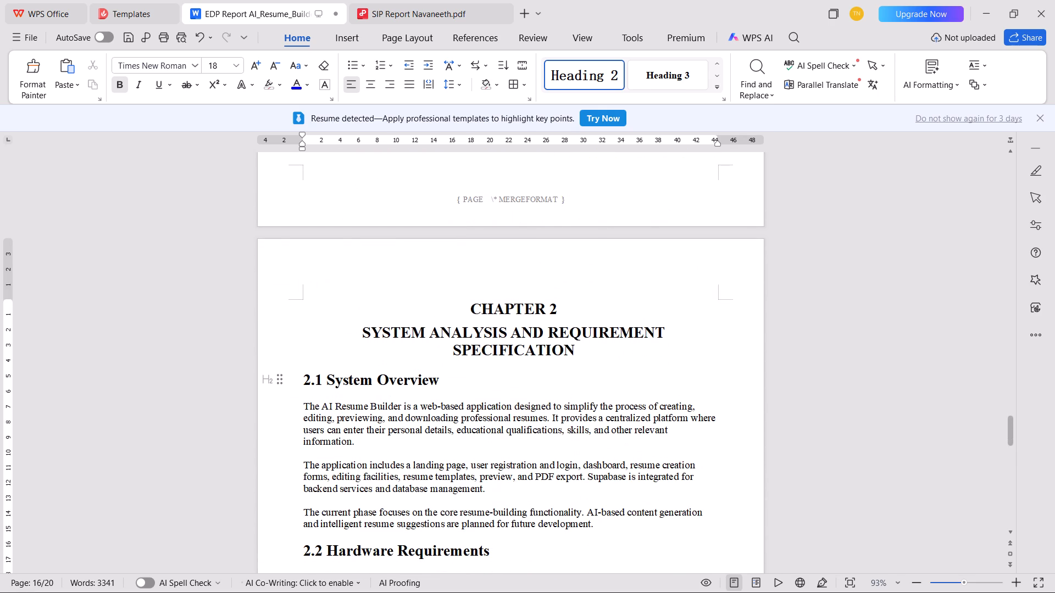
{"action": "left_click", "coordinate": [297, 383]}
{"action": "left_click", "coordinate": [289, 378]}
{"action": "left_click", "coordinate": [277, 547], "text": "ctrl"}
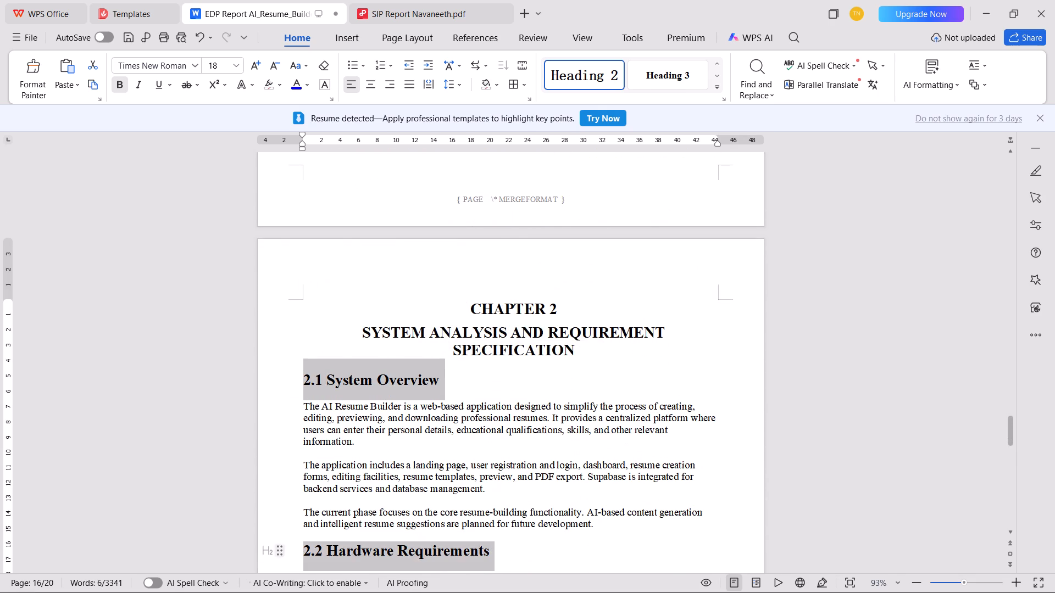
{"action": "scroll", "coordinate": [380, 342], "scroll_direction": "down", "scroll_amount": 9}
{"action": "left_click", "coordinate": [293, 362], "text": "ctrl"}
{"action": "scroll", "coordinate": [359, 362], "scroll_direction": "down", "scroll_amount": 3}
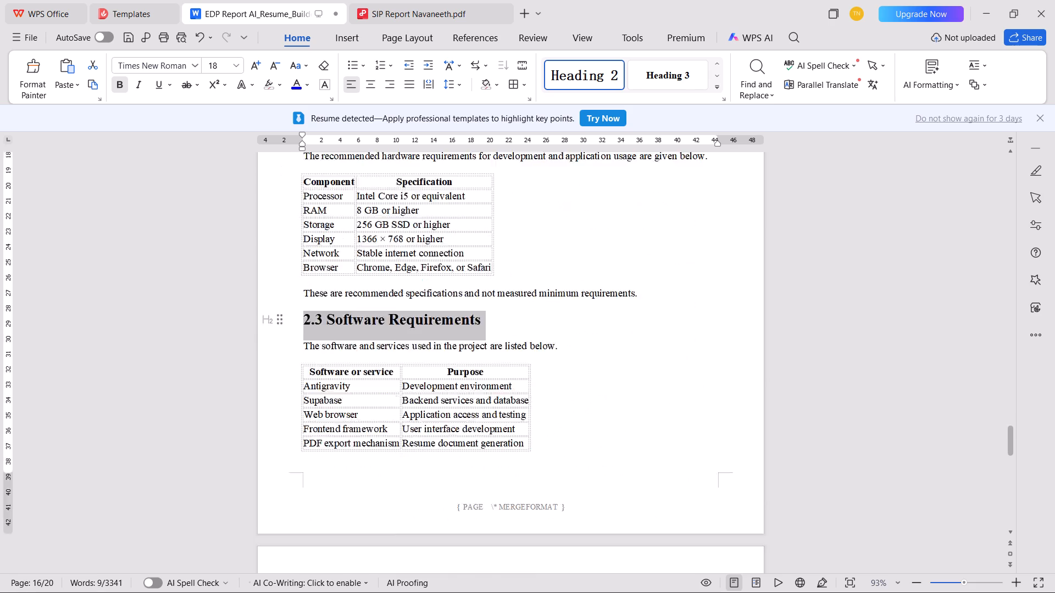
{"action": "scroll", "coordinate": [371, 362], "scroll_direction": "down", "scroll_amount": 4}
{"action": "left_click", "coordinate": [284, 444], "text": "ctrl"}
{"action": "scroll", "coordinate": [470, 331], "scroll_direction": "down", "scroll_amount": 13}
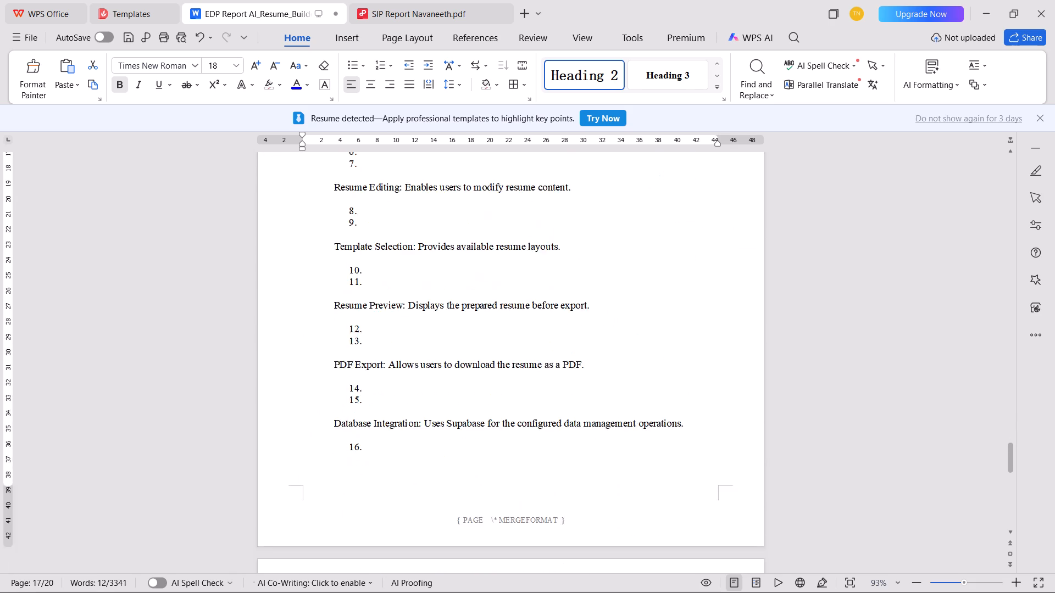
{"action": "scroll", "coordinate": [377, 384], "scroll_direction": "down", "scroll_amount": 9}
{"action": "left_click", "coordinate": [273, 323], "text": "ctrl"}
{"action": "scroll", "coordinate": [400, 331], "scroll_direction": "down", "scroll_amount": 11}
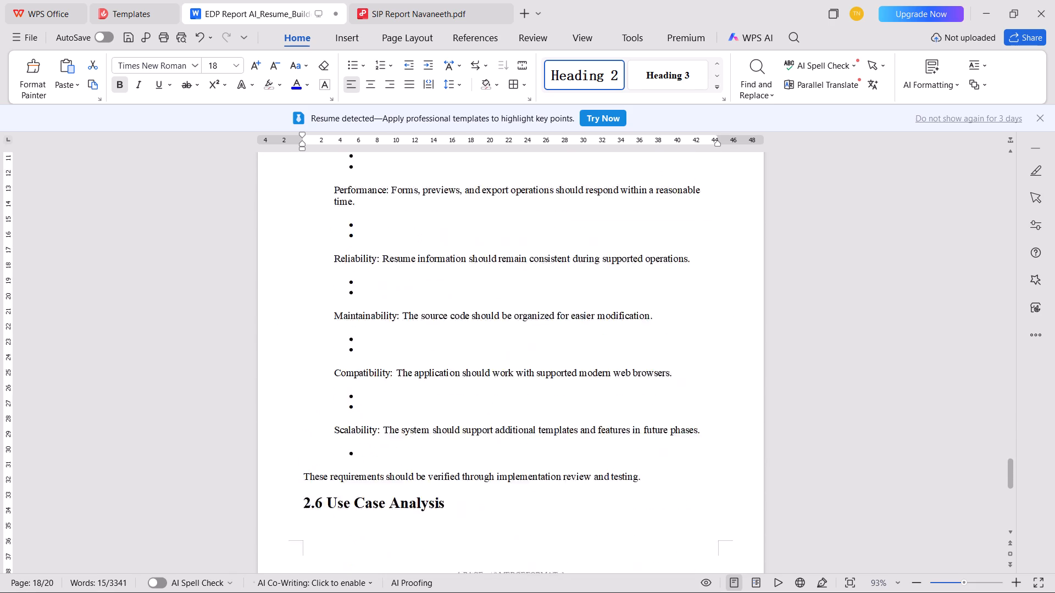
{"action": "scroll", "coordinate": [404, 339], "scroll_direction": "down", "scroll_amount": 7}
{"action": "left_click", "coordinate": [285, 291], "text": "ctrl"}
{"action": "scroll", "coordinate": [453, 309], "scroll_direction": "down", "scroll_amount": 8}
{"action": "scroll", "coordinate": [379, 328], "scroll_direction": "down", "scroll_amount": 7}
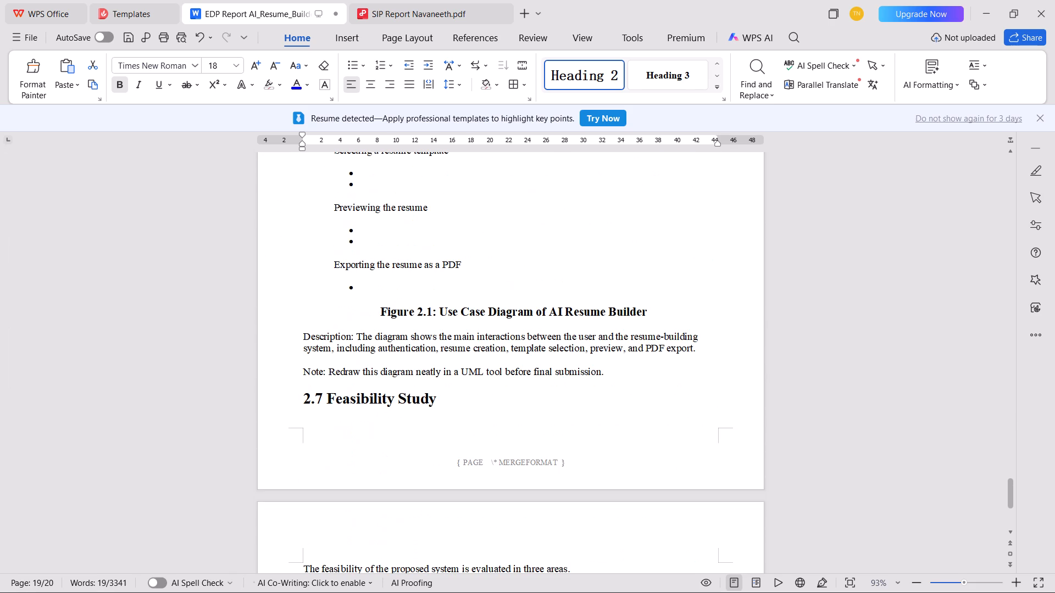
{"action": "left_click", "coordinate": [276, 396], "text": "ctrl"}
{"action": "scroll", "coordinate": [591, 264], "scroll_direction": "down", "scroll_amount": 5}
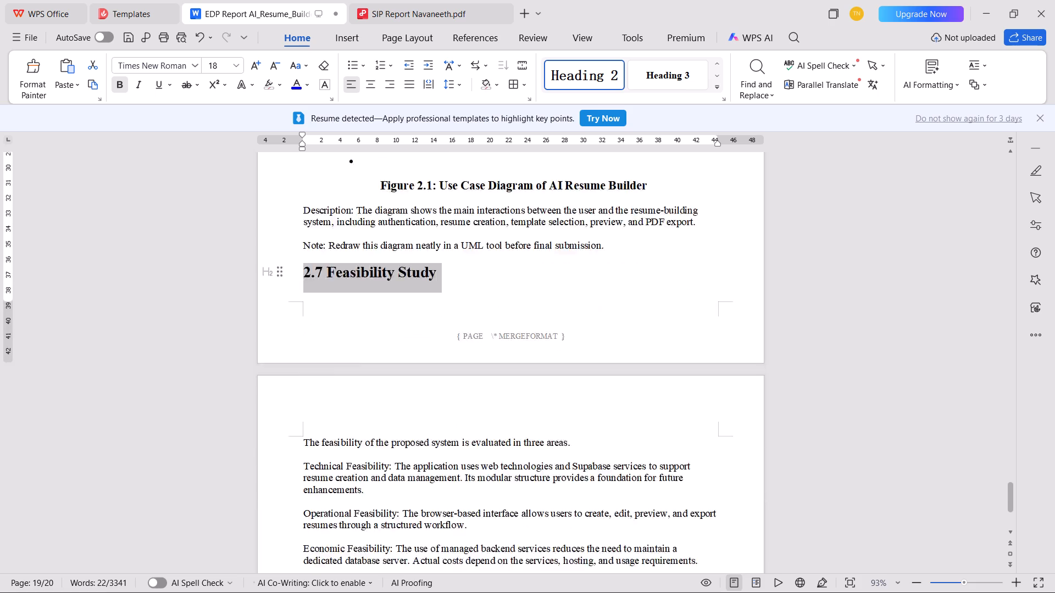
{"action": "scroll", "coordinate": [598, 265], "scroll_direction": "down", "scroll_amount": 6}
{"action": "scroll", "coordinate": [369, 226], "scroll_direction": "up", "scroll_amount": 7}
{"action": "left_click", "coordinate": [228, 70]}
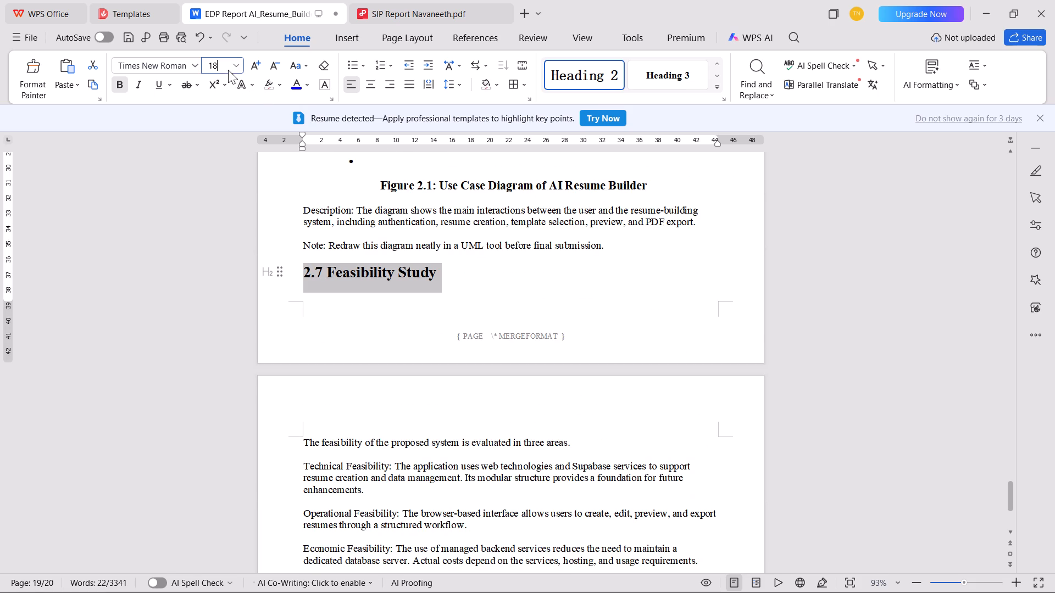
{"action": "double_click", "coordinate": [223, 69]}
{"action": "type", "text": "14"}
{"action": "key", "text": "Return"}
Append a space and a colon to the headings 2.1 System Overview and 2.2 Hardware Requirements.
{"action": "scroll", "coordinate": [654, 409], "scroll_direction": "up", "scroll_amount": 20}
{"action": "scroll", "coordinate": [654, 409], "scroll_direction": "up", "scroll_amount": 11}
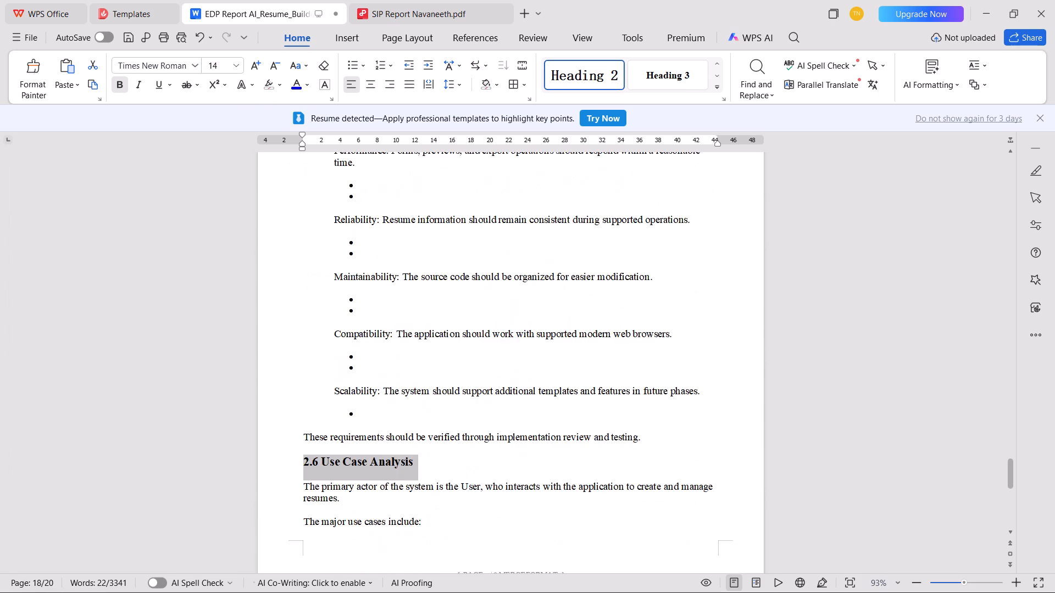
{"action": "scroll", "coordinate": [370, 267], "scroll_direction": "up", "scroll_amount": 15}
{"action": "scroll", "coordinate": [370, 267], "scroll_direction": "down", "scroll_amount": 1}
{"action": "scroll", "coordinate": [370, 267], "scroll_direction": "up", "scroll_amount": 13}
{"action": "scroll", "coordinate": [370, 267], "scroll_direction": "down", "scroll_amount": 1}
{"action": "scroll", "coordinate": [370, 267], "scroll_direction": "up", "scroll_amount": 17}
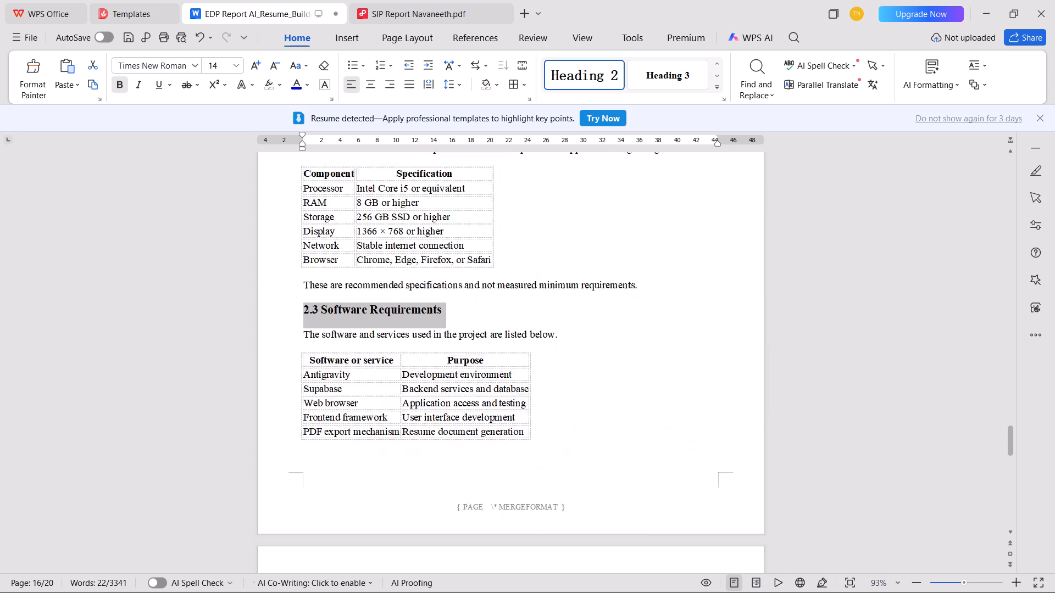
{"action": "scroll", "coordinate": [370, 267], "scroll_direction": "up", "scroll_amount": 16}
{"action": "scroll", "coordinate": [380, 331], "scroll_direction": "down", "scroll_amount": 7}
{"action": "scroll", "coordinate": [458, 281], "scroll_direction": "up", "scroll_amount": 5}
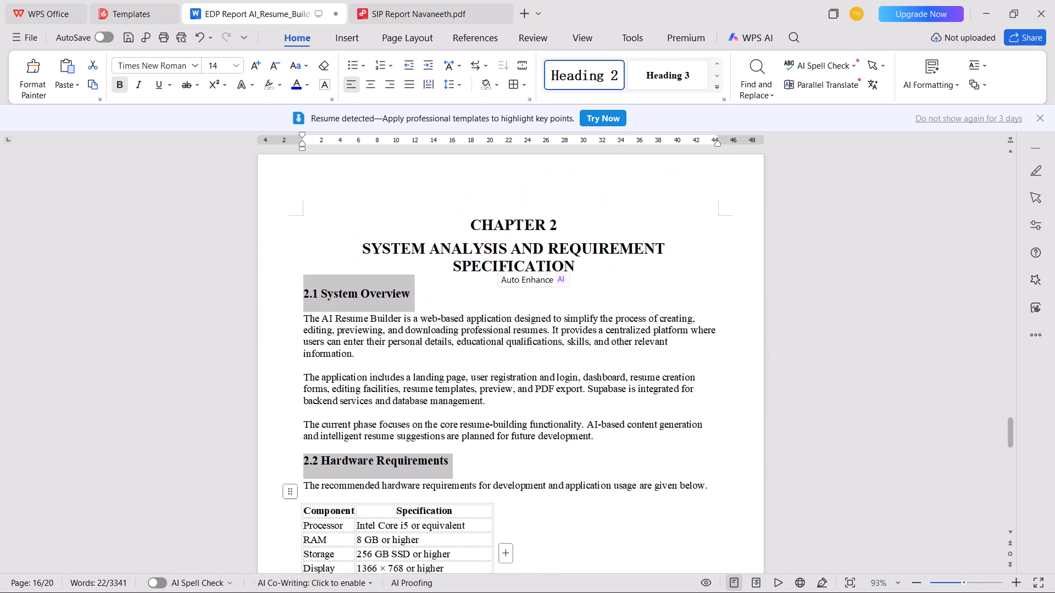
{"action": "left_click", "coordinate": [430, 292]}
{"action": "key", "text": "space"}
{"action": "type", "text": ":"}
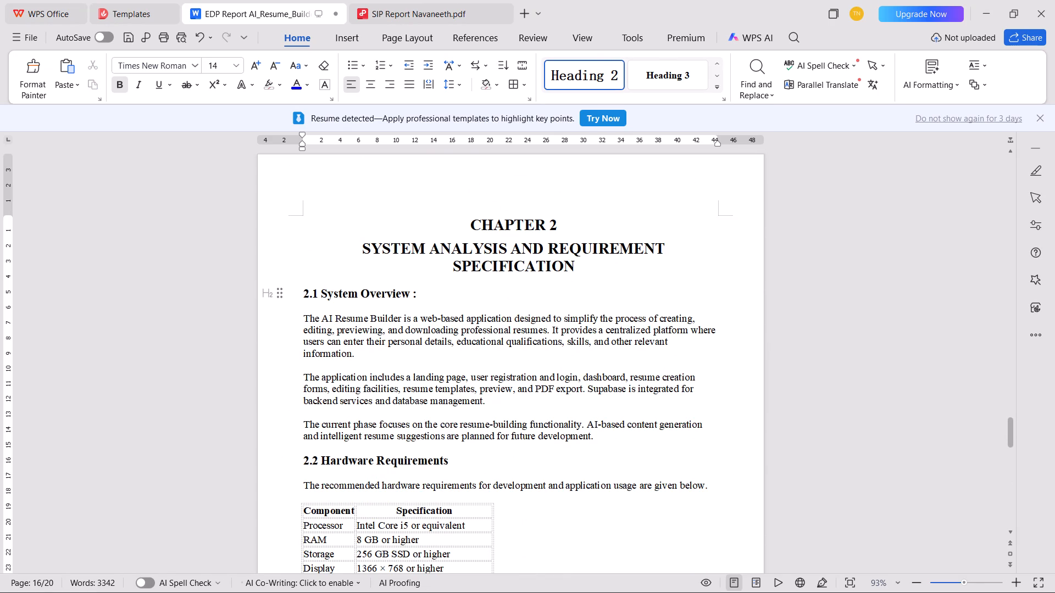
{"action": "left_click", "coordinate": [461, 466]}
{"action": "key", "text": "space"}
{"action": "type", "text": ":"}
{"action": "key", "text": "space"}
Append a colon to the headings 2.3 Software Requirements and 2.4 Functional Requirements.
{"action": "scroll", "coordinate": [461, 466], "scroll_direction": "down", "scroll_amount": 3}
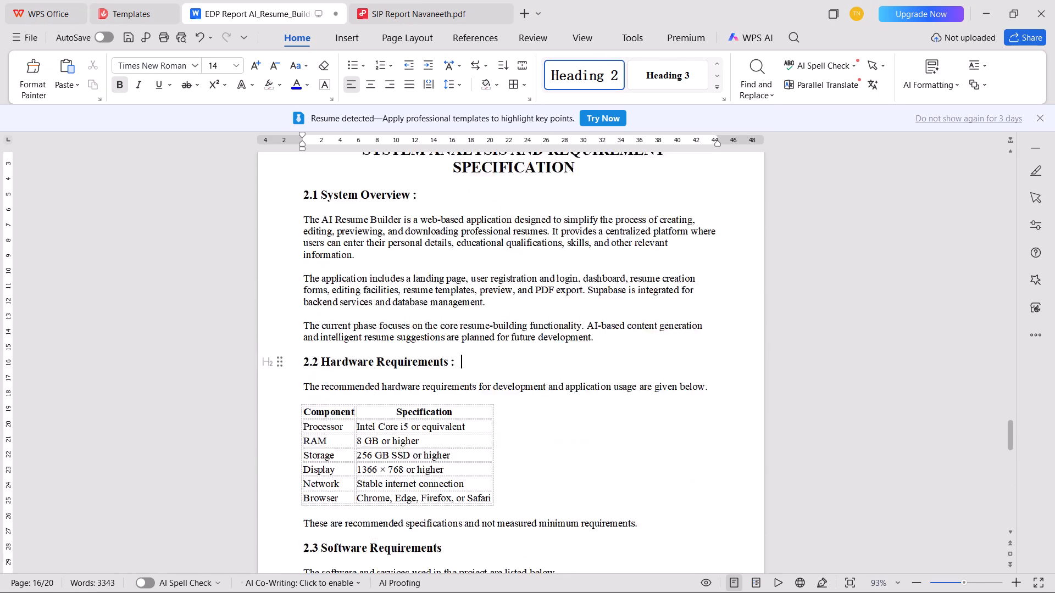
{"action": "scroll", "coordinate": [461, 466], "scroll_direction": "down", "scroll_amount": 1}
{"action": "left_click", "coordinate": [449, 428]}
{"action": "key", "text": "space"}
{"action": "key", "text": "shift+colon"}
{"action": "scroll", "coordinate": [449, 428], "scroll_direction": "down", "scroll_amount": 4}
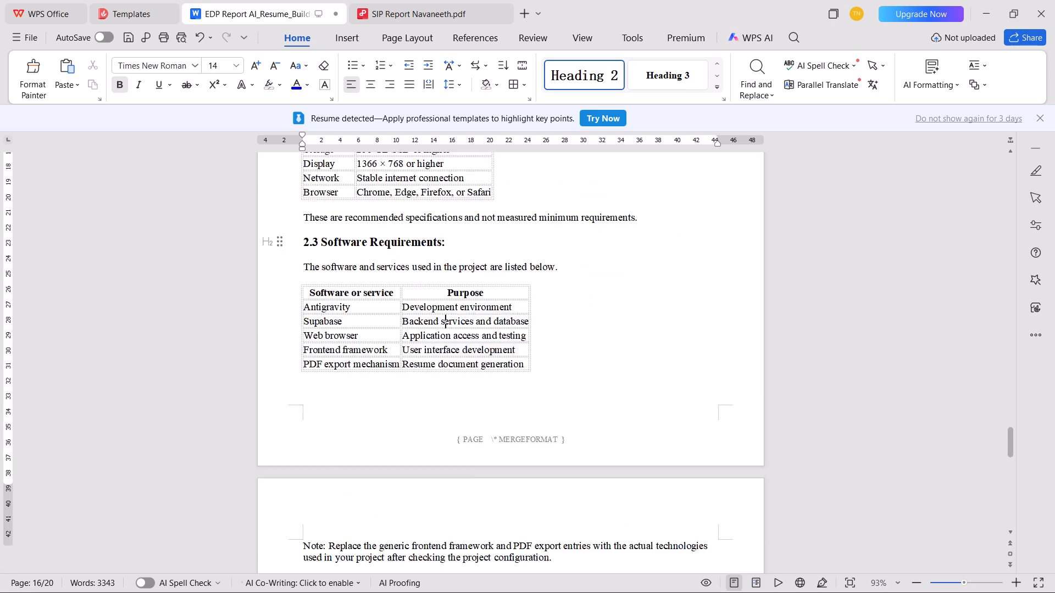
{"action": "scroll", "coordinate": [449, 428], "scroll_direction": "down", "scroll_amount": 2}
{"action": "left_click", "coordinate": [473, 426]}
{"action": "key", "text": "space"}
{"action": "type", "text": ":"}
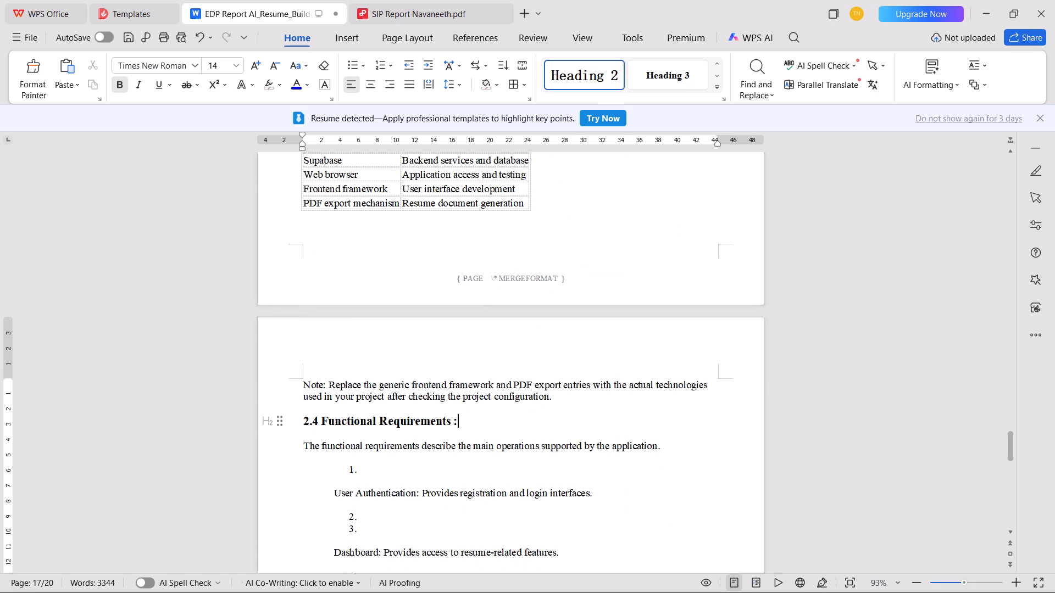
Delete the empty numbered items in section 2.4 from above User Authentication down to Resume Creation.
{"action": "left_click", "coordinate": [429, 465]}
{"action": "key", "text": "BackSpace"}
{"action": "key", "text": "BackSpace"}
{"action": "key", "text": "BackSpace"}
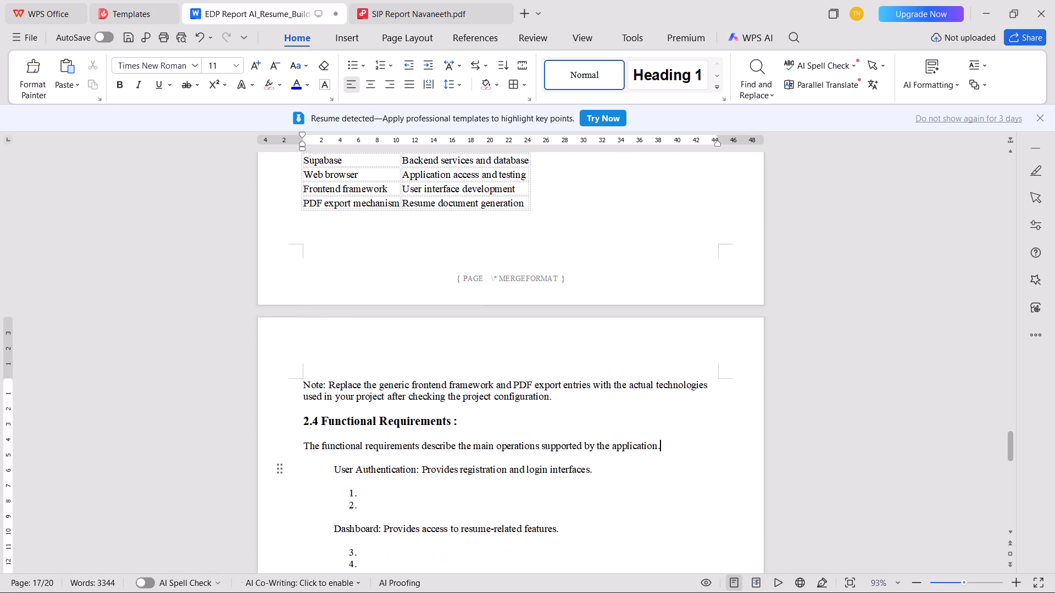
{"action": "left_click", "coordinate": [383, 513]}
{"action": "key", "text": "BackSpace"}
{"action": "key", "text": "BackSpace"}
{"action": "key", "text": "BackSpace"}
{"action": "key", "text": "BackSpace"}
{"action": "left_click", "coordinate": [377, 532]}
{"action": "key", "text": "BackSpace"}
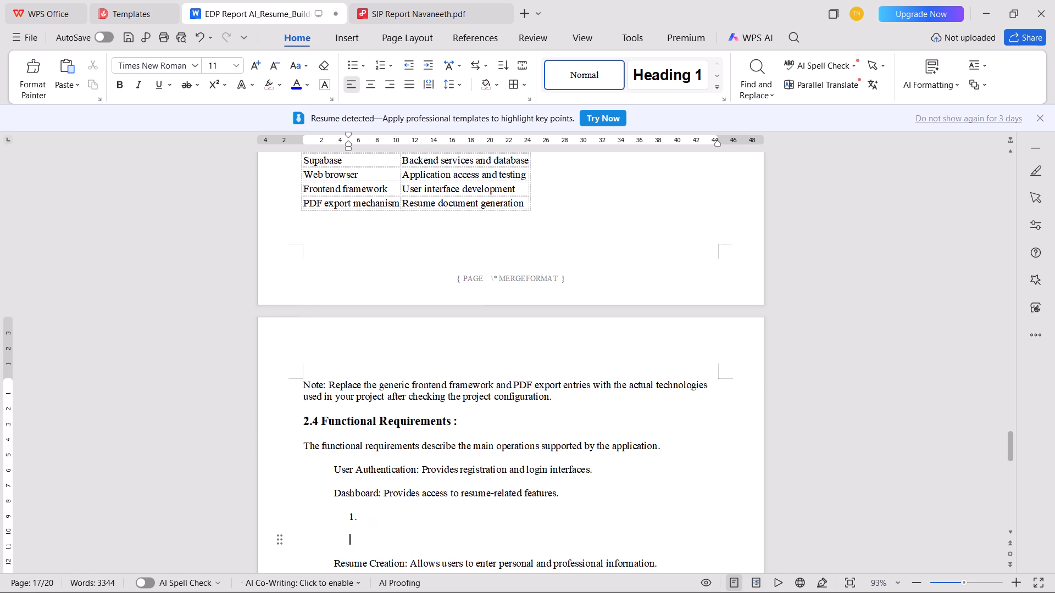
{"action": "key", "text": "BackSpace"}
{"action": "key", "text": "BackSpace"}
{"action": "scroll", "coordinate": [436, 466], "scroll_direction": "down", "scroll_amount": 3}
{"action": "key", "text": "BackSpace"}
Delete the empty numbered items between Resume Creation, Resume Editing, Template Selection and Resume Preview in section 2.4.
{"action": "left_click", "coordinate": [370, 429]}
{"action": "key", "text": "BackSpace"}
{"action": "key", "text": "BackSpace"}
{"action": "key", "text": "BackSpace"}
{"action": "key", "text": "BackSpace"}
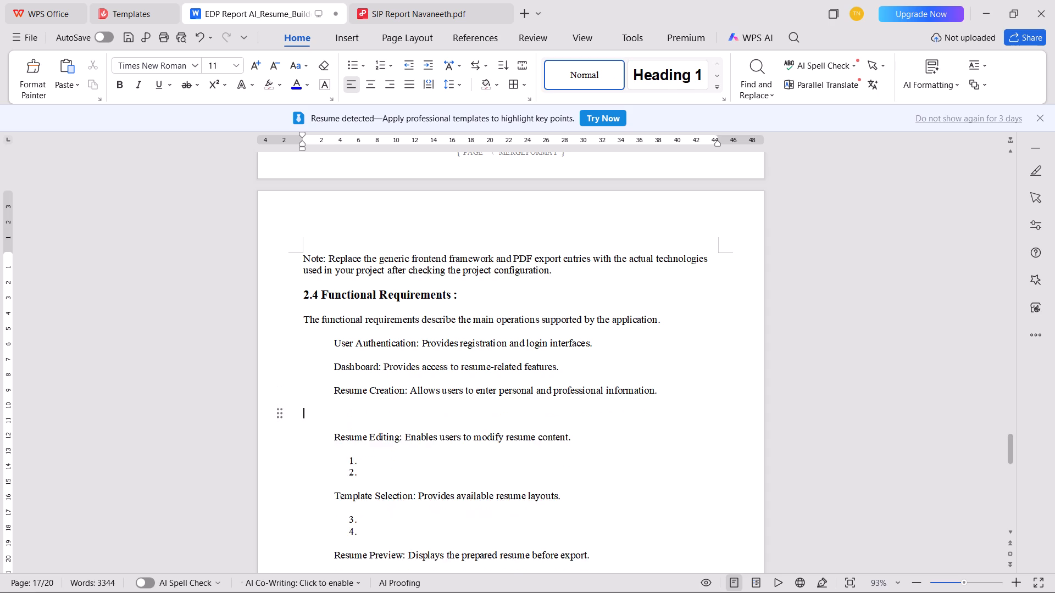
{"action": "left_click", "coordinate": [384, 447]}
{"action": "key", "text": "BackSpace"}
{"action": "key", "text": "BackSpace"}
{"action": "key", "text": "BackSpace"}
{"action": "key", "text": "BackSpace"}
{"action": "left_click", "coordinate": [392, 474]}
{"action": "key", "text": "BackSpace"}
{"action": "key", "text": "BackSpace"}
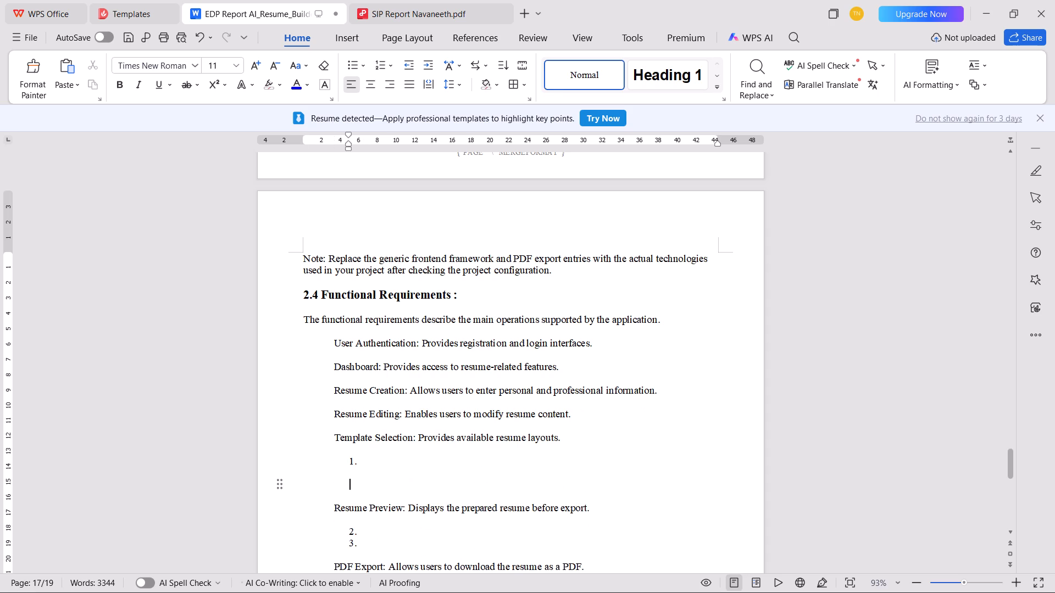
{"action": "key", "text": "BackSpace"}
{"action": "key", "text": "BackSpace"}
Delete the remaining empty numbered items in section 2.4, from below Resume Preview to below Database Integration.
{"action": "scroll", "coordinate": [408, 472], "scroll_direction": "down", "scroll_amount": 4}
{"action": "left_click", "coordinate": [387, 379]}
{"action": "key", "text": "BackSpace"}
{"action": "key", "text": "BackSpace"}
{"action": "key", "text": "BackSpace"}
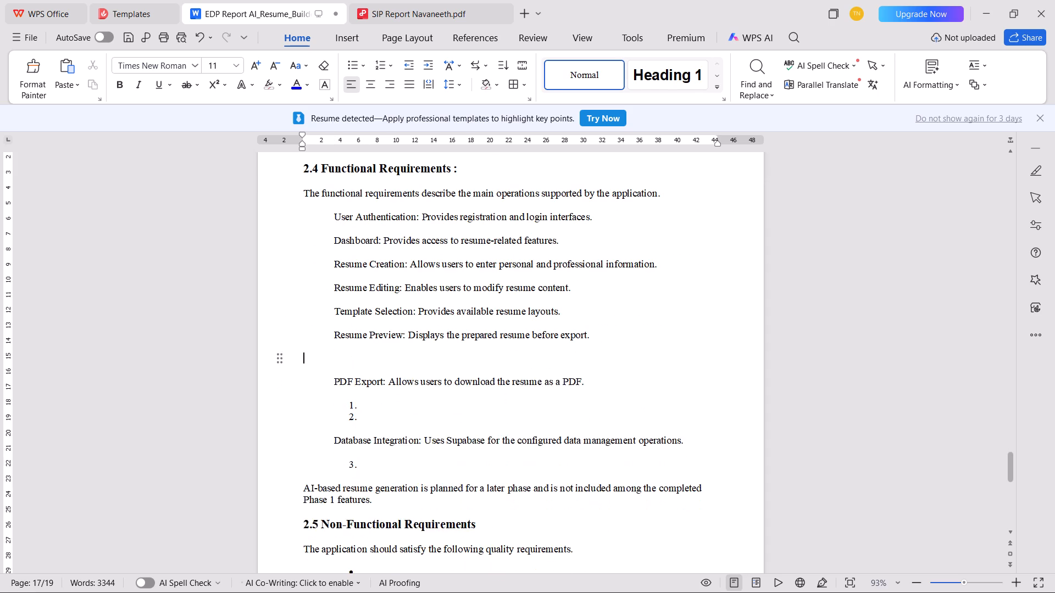
{"action": "key", "text": "BackSpace"}
{"action": "left_click", "coordinate": [383, 398]}
{"action": "key", "text": "BackSpace"}
{"action": "key", "text": "BackSpace"}
{"action": "key", "text": "BackSpace"}
{"action": "key", "text": "BackSpace"}
{"action": "left_click", "coordinate": [384, 404]}
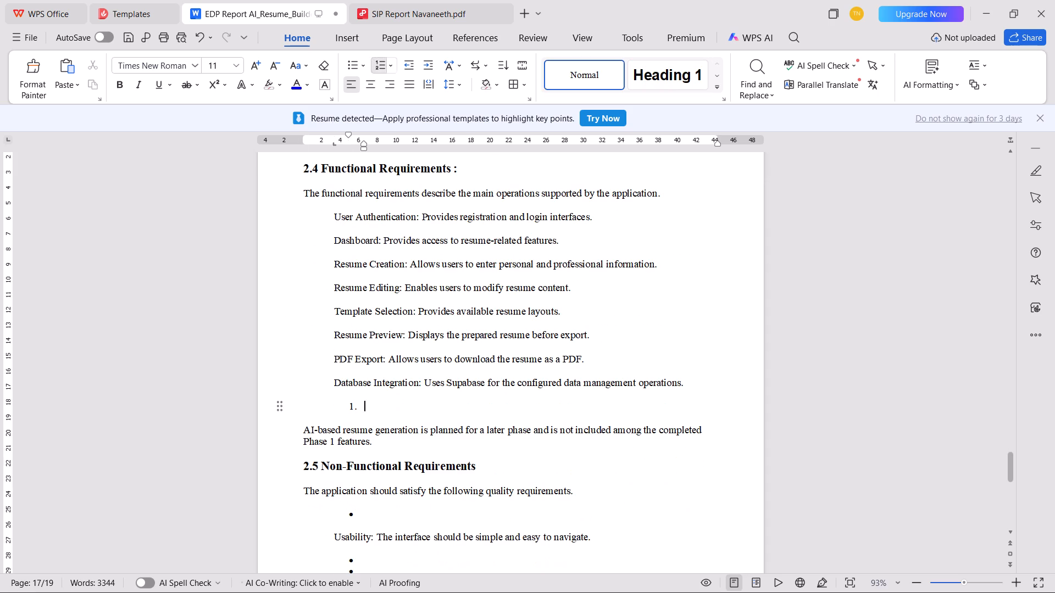
{"action": "key", "text": "BackSpace"}
{"action": "key", "text": "BackSpace"}
{"action": "key", "text": "BackSpace"}
Apply a., b., c. lettering to the functional requirements from User Authentication to Database Integration.
{"action": "left_click_drag", "start_coordinate": [688, 384], "coordinate": [309, 247]}
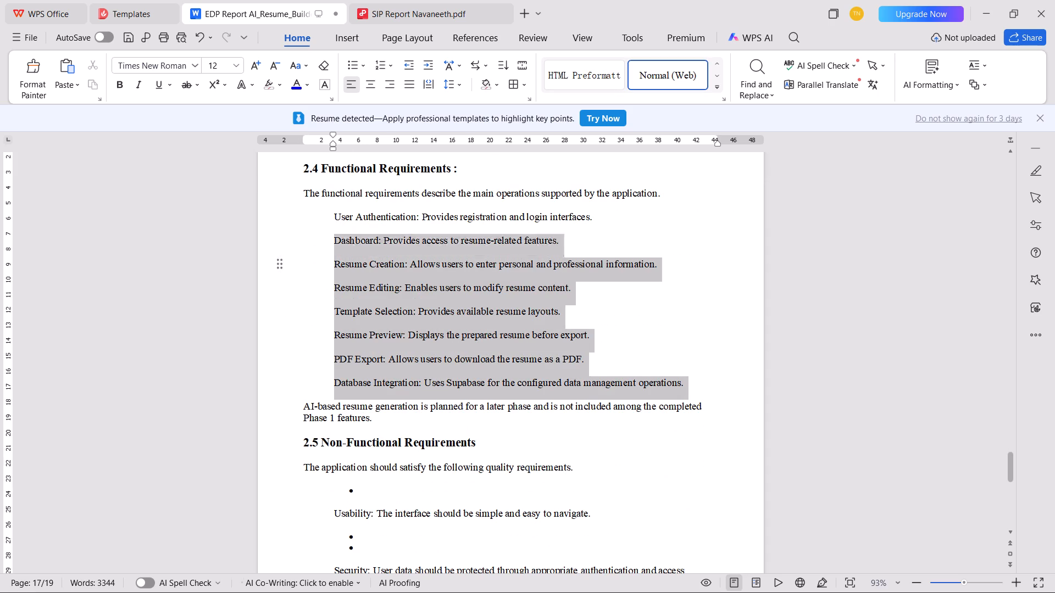
{"action": "left_click_drag", "start_coordinate": [309, 247], "coordinate": [312, 223]}
{"action": "left_click", "coordinate": [393, 67]}
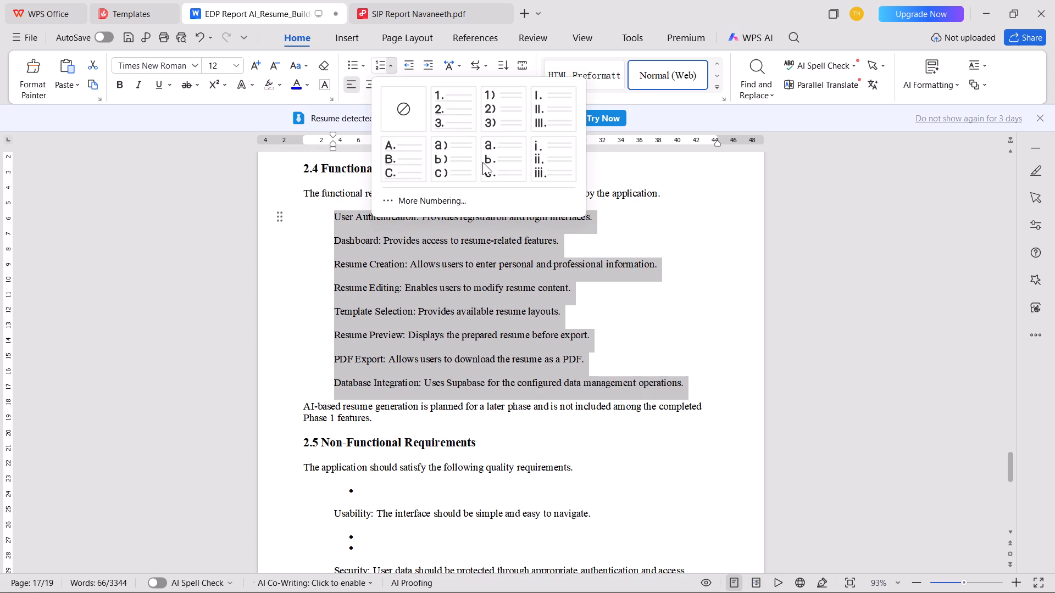
{"action": "left_click", "coordinate": [488, 162]}
{"action": "key", "text": "Tab"}
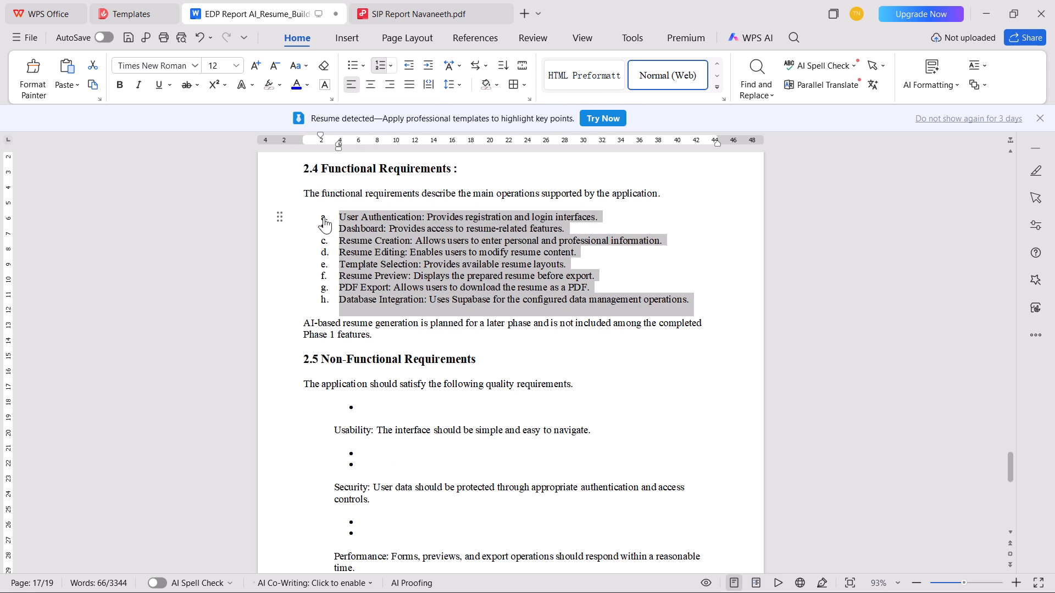
Make the list letters of the functional requirements bold.
{"action": "left_click", "coordinate": [324, 217]}
{"action": "key", "text": "ctrl+b"}
Append a space and a colon to the heading 2.5 Non-Functional Requirements.
{"action": "left_click", "coordinate": [503, 365]}
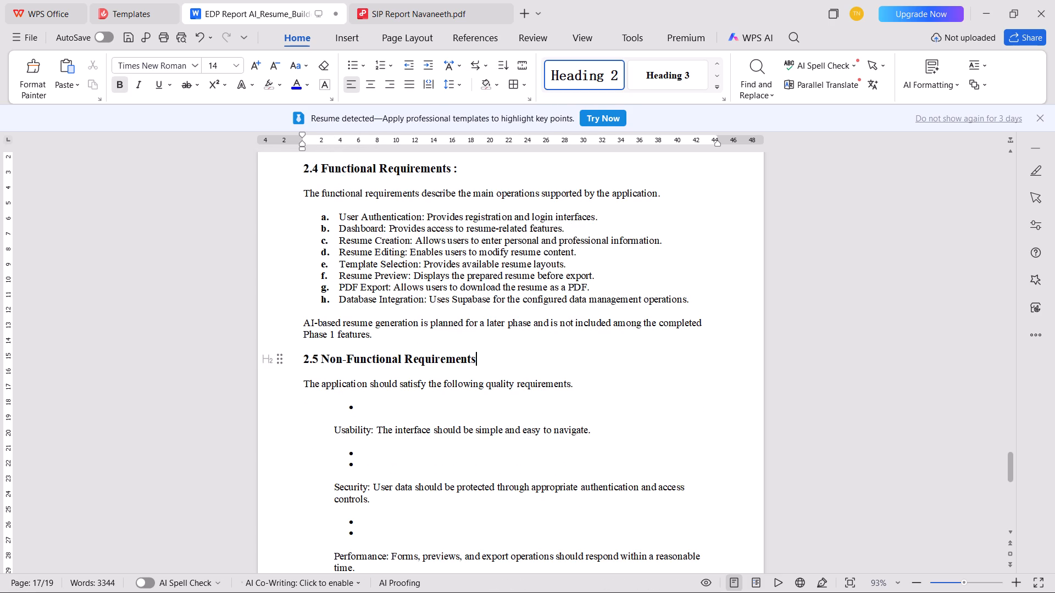
{"action": "key", "text": "space"}
{"action": "type", "text": ":"}
Delete the empty bullets above Usability and between Usability and Security in section 2.5.
{"action": "left_click", "coordinate": [399, 410]}
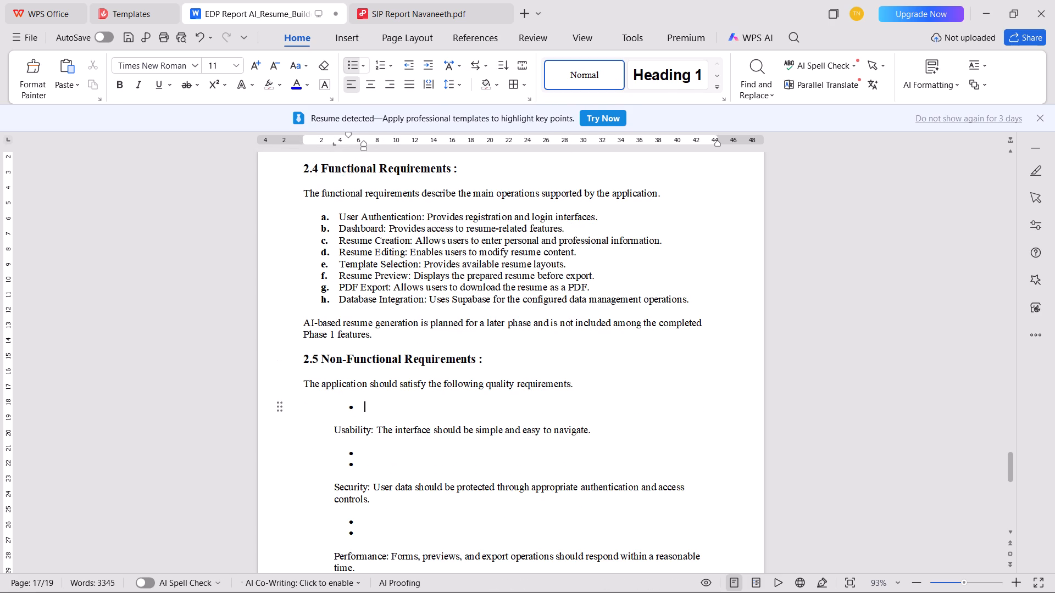
{"action": "key", "text": "BackSpace"}
{"action": "key", "text": "BackSpace"}
{"action": "key", "text": "BackSpace"}
{"action": "left_click", "coordinate": [385, 433]}
{"action": "key", "text": "BackSpace"}
{"action": "key", "text": "BackSpace"}
{"action": "key", "text": "BackSpace"}
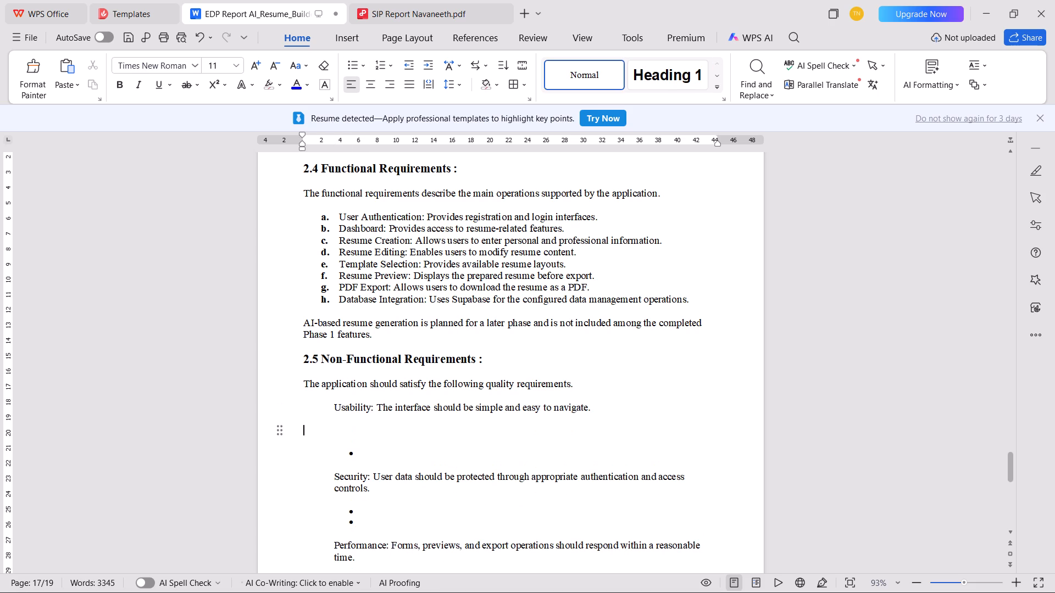
{"action": "left_click", "coordinate": [385, 431]}
{"action": "key", "text": "BackSpace"}
{"action": "key", "text": "BackSpace"}
{"action": "key", "text": "BackSpace"}
Delete the empty bullets between Security, Performance, Reliability and Maintainability in section 2.5.
{"action": "left_click", "coordinate": [379, 476]}
{"action": "key", "text": "BackSpace"}
{"action": "key", "text": "BackSpace"}
{"action": "key", "text": "BackSpace"}
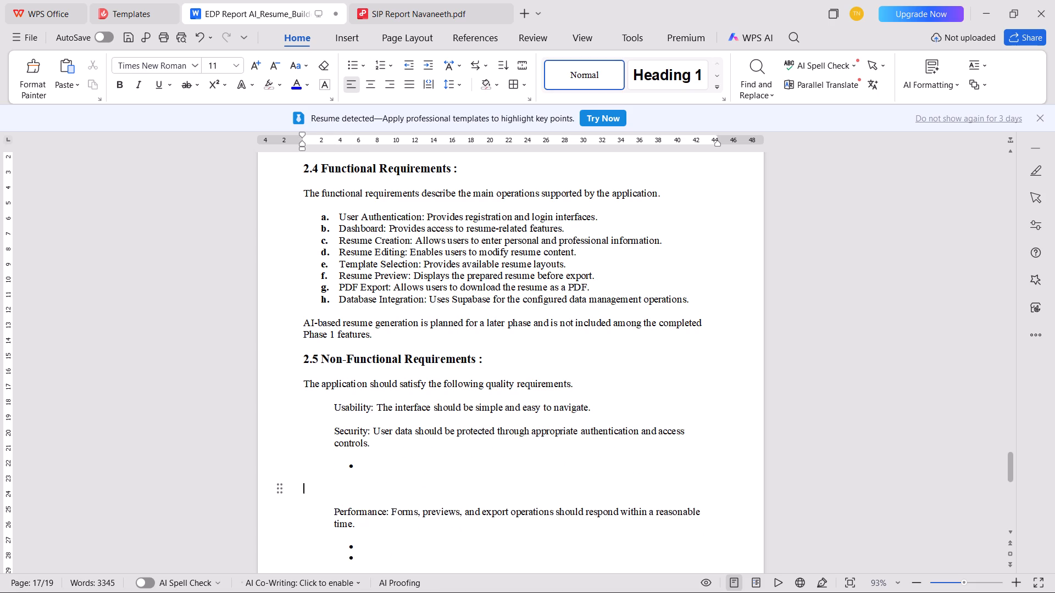
{"action": "key", "text": "BackSpace"}
{"action": "left_click", "coordinate": [386, 499]}
{"action": "left_click", "coordinate": [388, 515]}
{"action": "key", "text": "BackSpace"}
{"action": "key", "text": "BackSpace"}
{"action": "key", "text": "BackSpace"}
{"action": "key", "text": "BackSpace"}
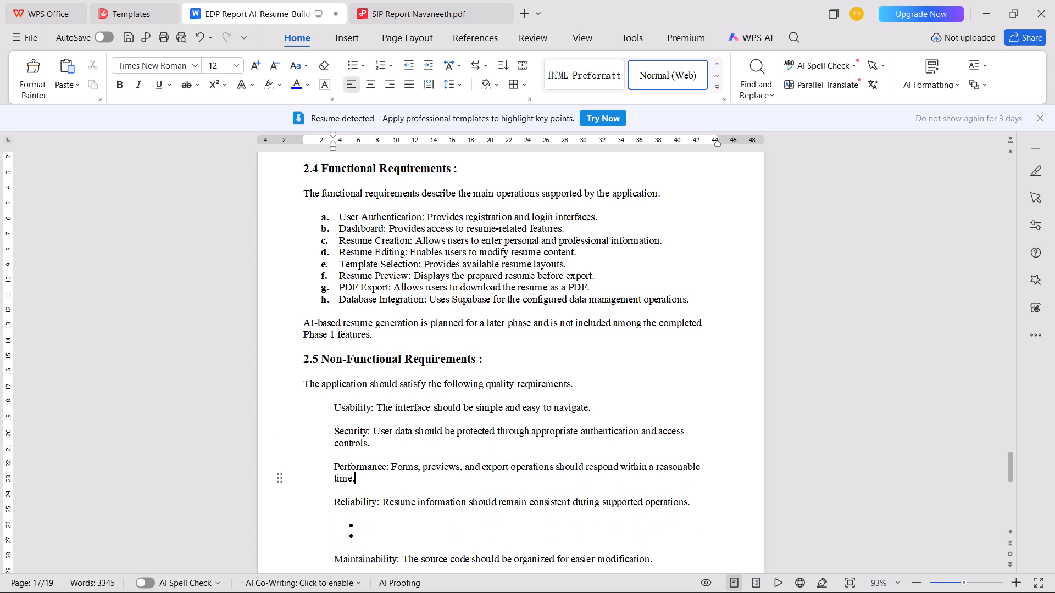
{"action": "left_click", "coordinate": [379, 532]}
{"action": "key", "text": "BackSpace"}
{"action": "key", "text": "BackSpace"}
{"action": "key", "text": "BackSpace"}
{"action": "key", "text": "BackSpace"}
Delete the empty bullets between Maintainability, Compatibility and Scalability, and the one below Scalability, in section 2.5.
{"action": "scroll", "coordinate": [379, 532], "scroll_direction": "down", "scroll_amount": 5}
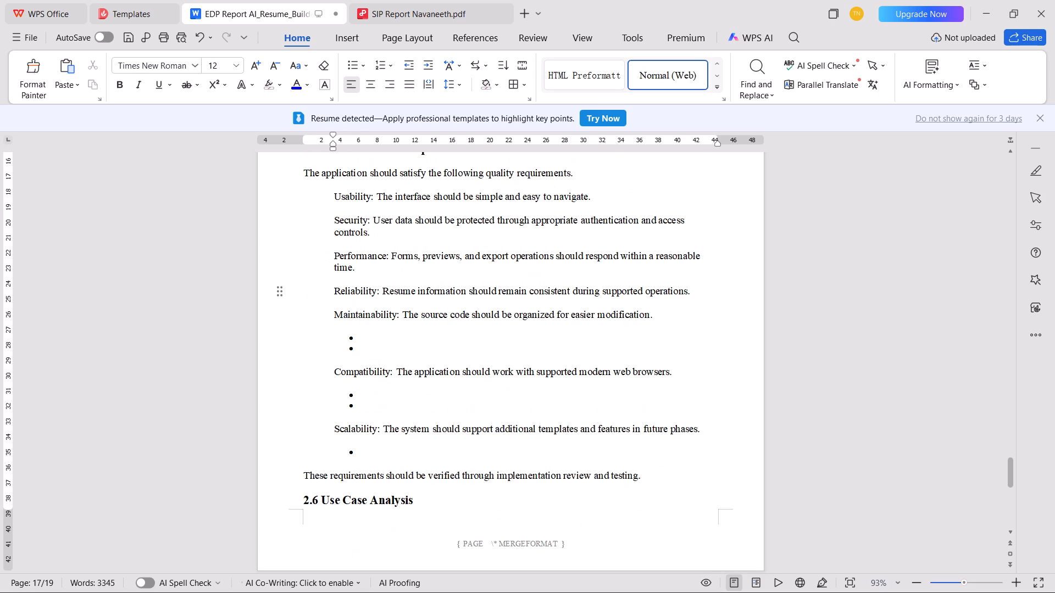
{"action": "left_click", "coordinate": [364, 409]}
{"action": "key", "text": "BackSpace"}
{"action": "key", "text": "BackSpace"}
{"action": "key", "text": "BackSpace"}
{"action": "key", "text": "BackSpace"}
{"action": "left_click", "coordinate": [374, 358]}
{"action": "key", "text": "BackSpace"}
{"action": "key", "text": "BackSpace"}
{"action": "key", "text": "BackSpace"}
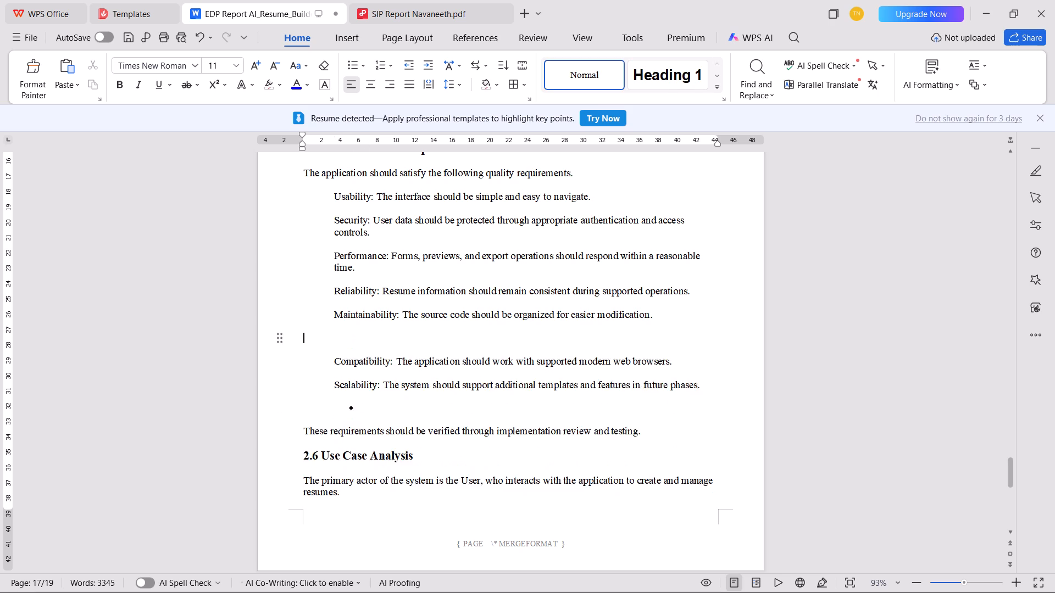
{"action": "key", "text": "BackSpace"}
{"action": "left_click", "coordinate": [374, 374]}
{"action": "left_click", "coordinate": [377, 386]}
{"action": "key", "text": "BackSpace"}
{"action": "key", "text": "BackSpace"}
{"action": "key", "text": "BackSpace"}
Format the seven non-functional requirements from Usability to Scalability as a lettered list a. to g.
{"action": "scroll", "coordinate": [608, 416], "scroll_direction": "up", "scroll_amount": 1}
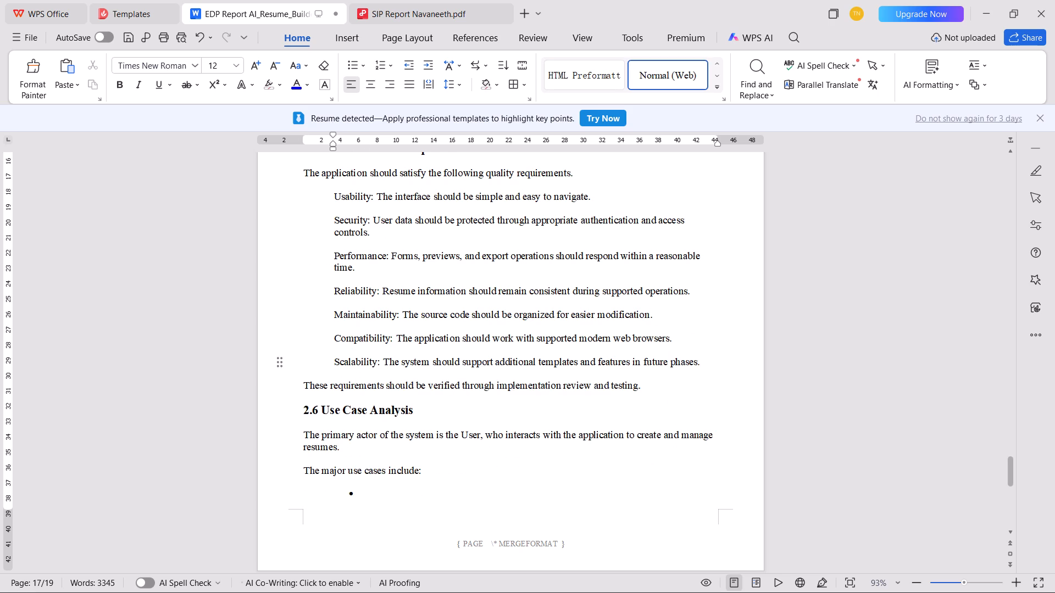
{"action": "scroll", "coordinate": [609, 416], "scroll_direction": "up", "scroll_amount": 2}
{"action": "left_click_drag", "start_coordinate": [712, 490], "coordinate": [312, 326]}
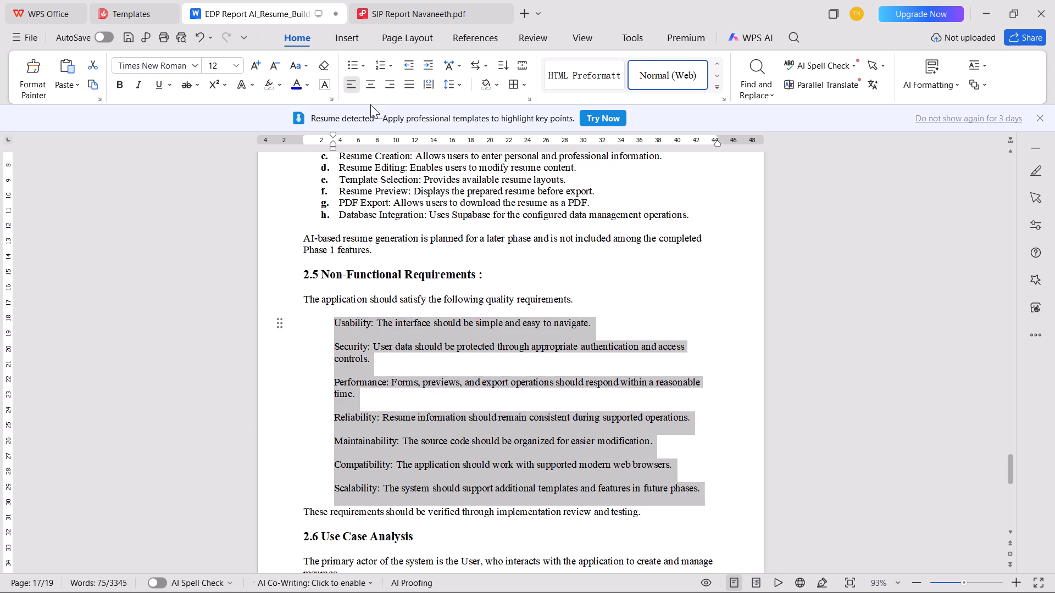
{"action": "left_click", "coordinate": [391, 66]}
{"action": "left_click", "coordinate": [492, 167]}
{"action": "key", "text": "Tab"}
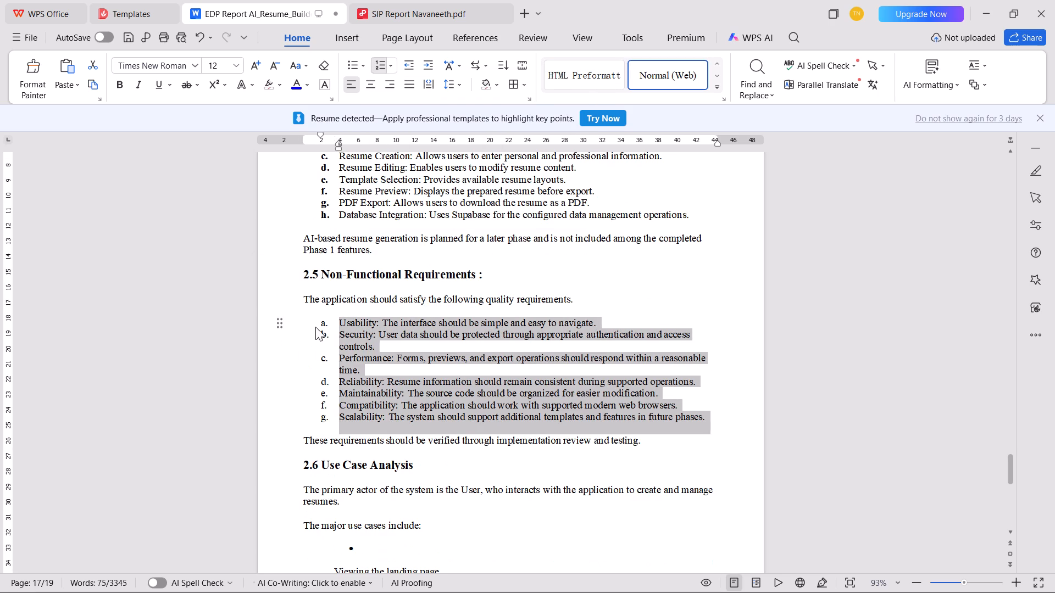
Make the list letters of the non-functional requirements bold.
{"action": "left_click", "coordinate": [326, 323]}
{"action": "key", "text": "ctrl+b"}
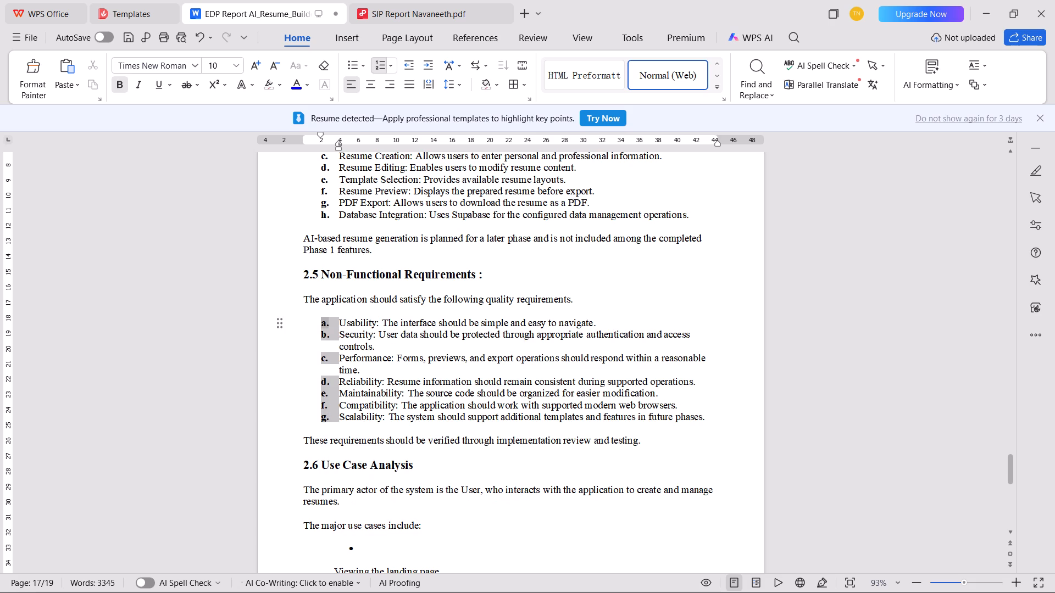
Insert a space before the colon after Usability, Security and Performance in the section 2.5 list.
{"action": "left_click", "coordinate": [375, 324]}
{"action": "key", "text": "space"}
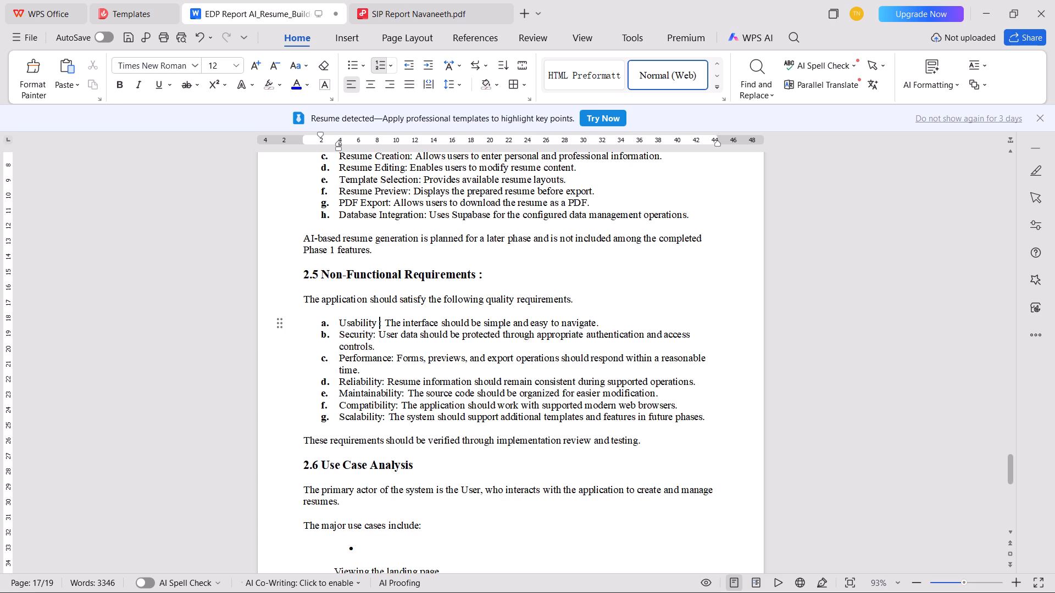
{"action": "left_click", "coordinate": [371, 334]}
{"action": "key", "text": "space"}
{"action": "left_click", "coordinate": [389, 357]}
{"action": "key", "text": "space"}
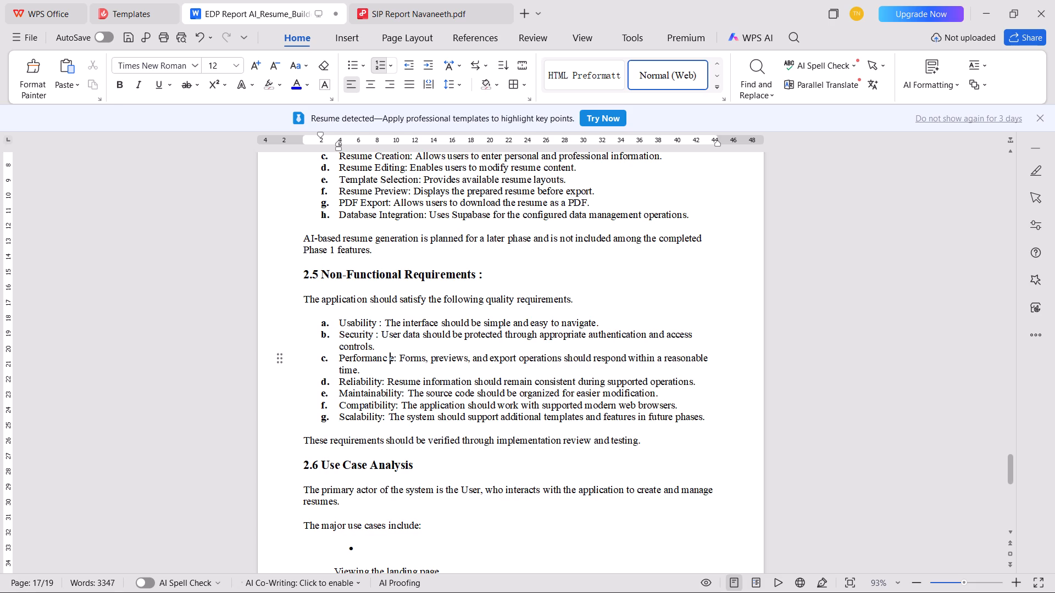
{"action": "key", "text": "BackSpace"}
{"action": "key", "text": "Right"}
{"action": "key", "text": "space"}
Insert a space before the colon after Reliability, Maintainability, Compatibility and Scalability in the section 2.5 list.
{"action": "left_click", "coordinate": [380, 381]}
{"action": "key", "text": "space"}
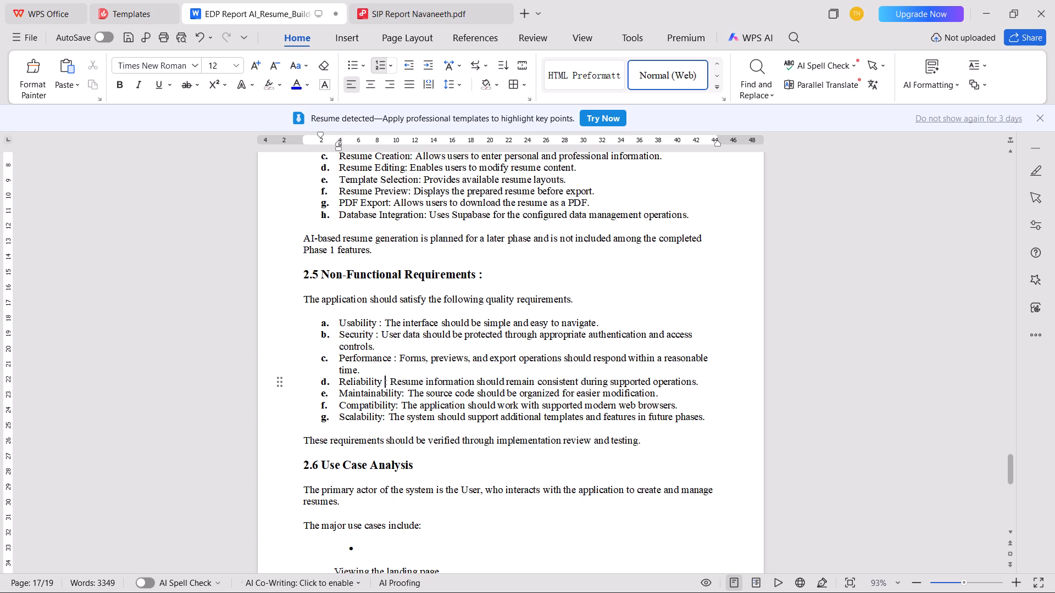
{"action": "left_click", "coordinate": [401, 394]}
{"action": "key", "text": "space"}
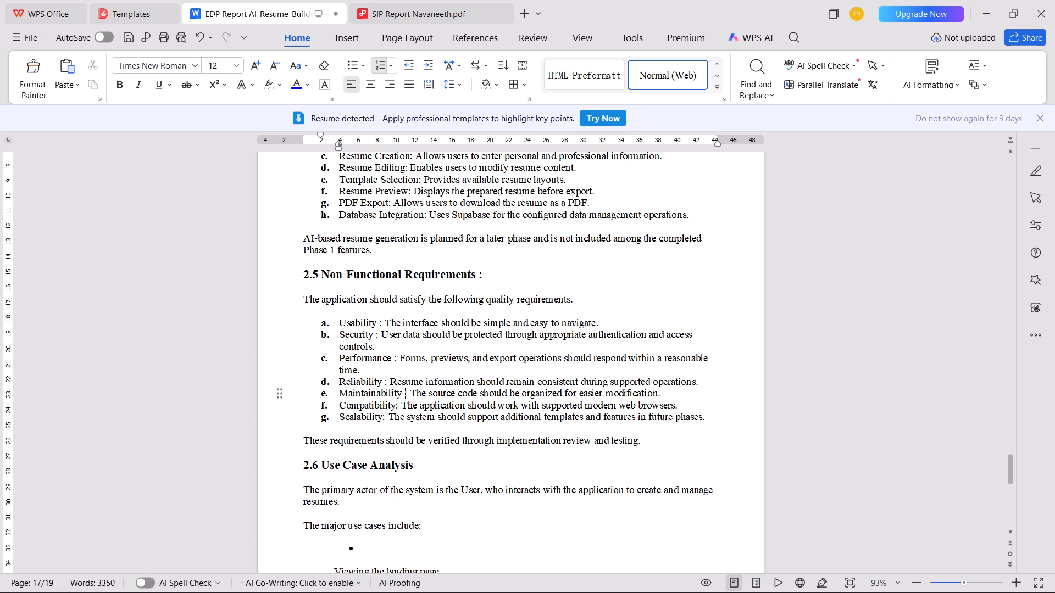
{"action": "left_click", "coordinate": [393, 405]}
{"action": "key", "text": "space"}
{"action": "left_click", "coordinate": [380, 418]}
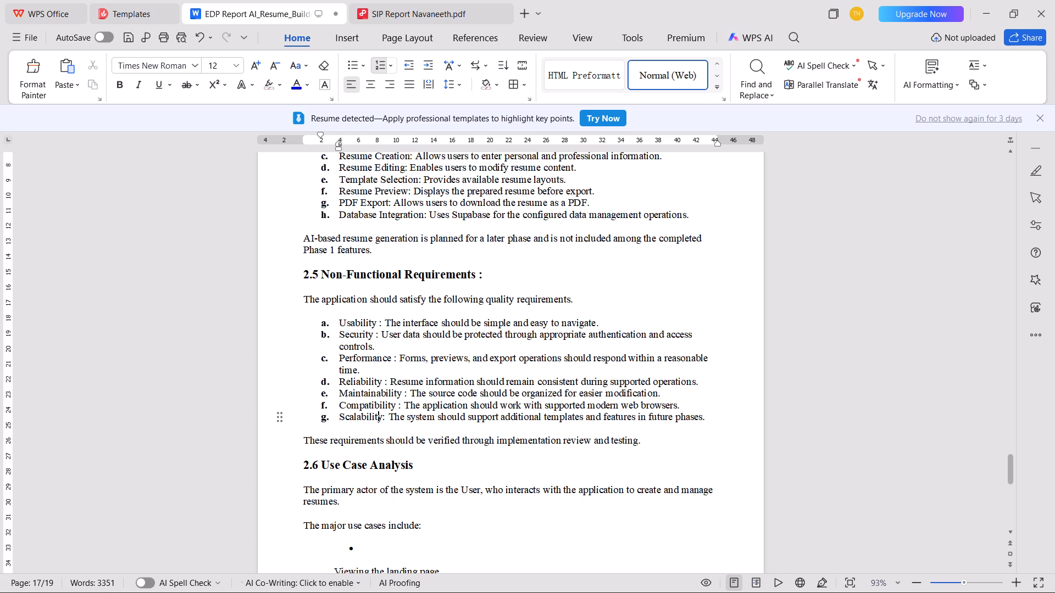
{"action": "key", "text": "Right"}
{"action": "key", "text": "space"}
Open WhatsApp Web in a new Chrome tab, and return to the report in WPS Office.
{"action": "key", "text": "alt+Tab"}
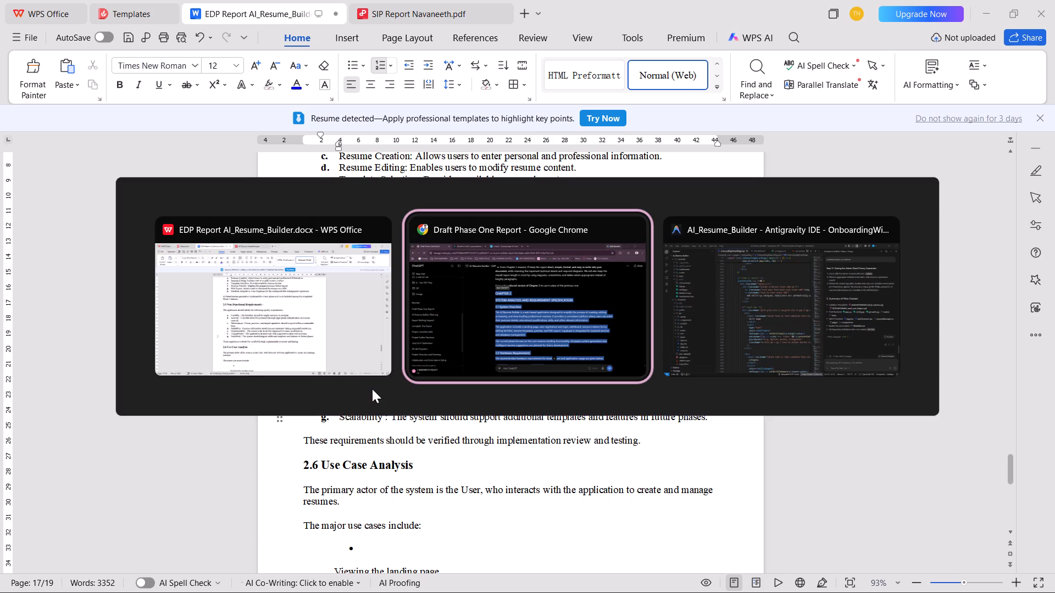
{"action": "key", "text": "ctrl+t"}
{"action": "key", "text": "w"}
{"action": "key", "text": "Return"}
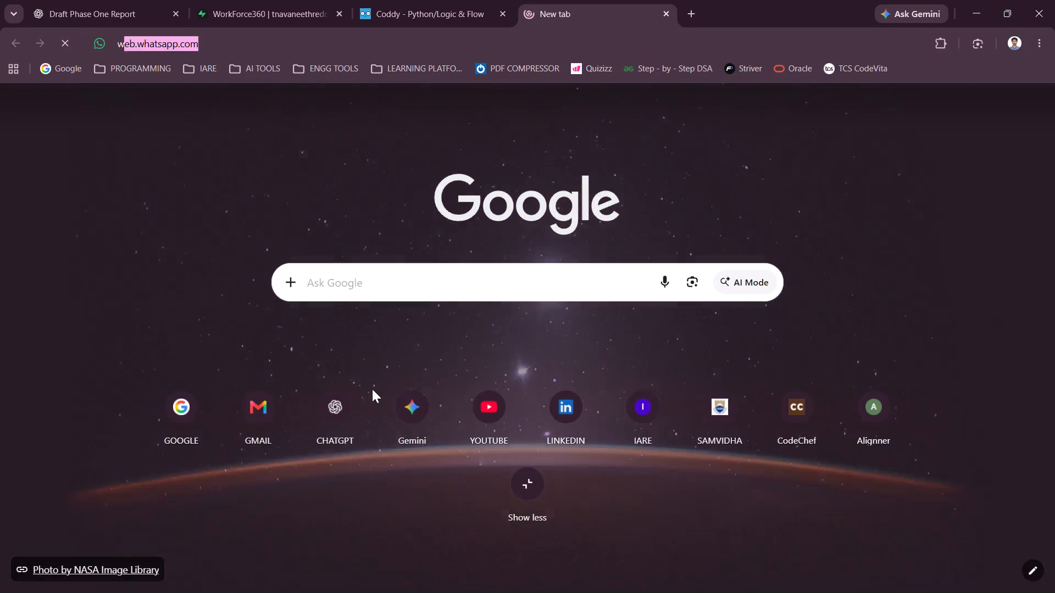
{"action": "key", "text": "ctrl+Tab"}
{"action": "key", "text": "ctrl+Left"}
{"action": "key", "text": "alt+Tab"}
{"action": "key", "text": "alt+Tab"}
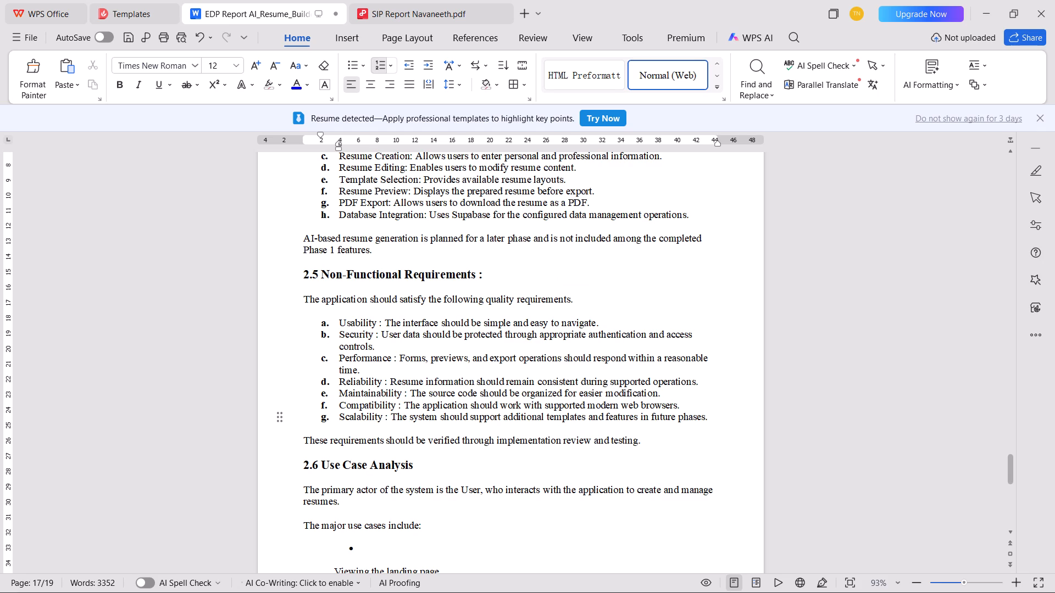
Append a space and a colon to the heading 2.6 Use Case Analysis.
{"action": "left_click", "coordinate": [429, 472]}
{"action": "key", "text": "space"}
{"action": "type", "text": ":"}
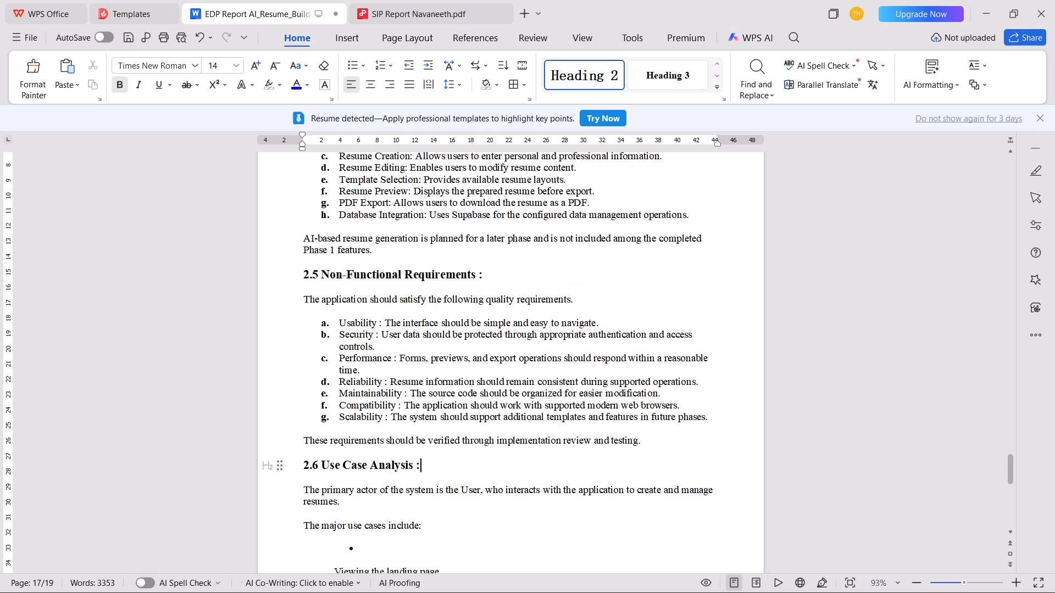
Delete the empty bullets above Viewing the landing page and between it and Registering and logging in.
{"action": "scroll", "coordinate": [436, 457], "scroll_direction": "down", "scroll_amount": 4}
{"action": "left_click", "coordinate": [379, 427]}
{"action": "key", "text": "BackSpace"}
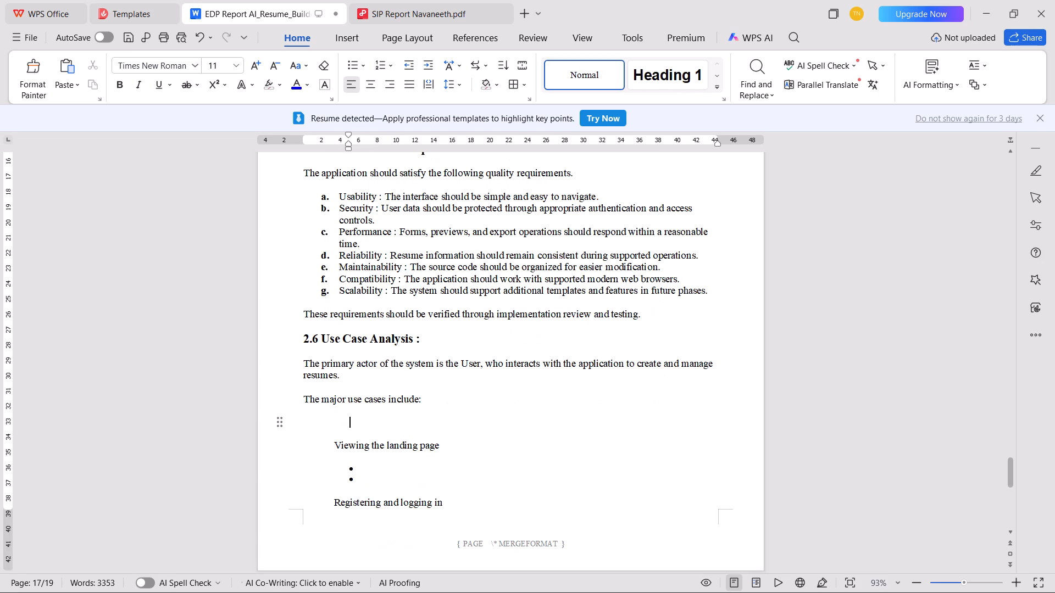
{"action": "key", "text": "BackSpace"}
{"action": "key", "text": "BackSpace"}
{"action": "left_click", "coordinate": [371, 452]}
{"action": "key", "text": "BackSpace"}
{"action": "key", "text": "BackSpace"}
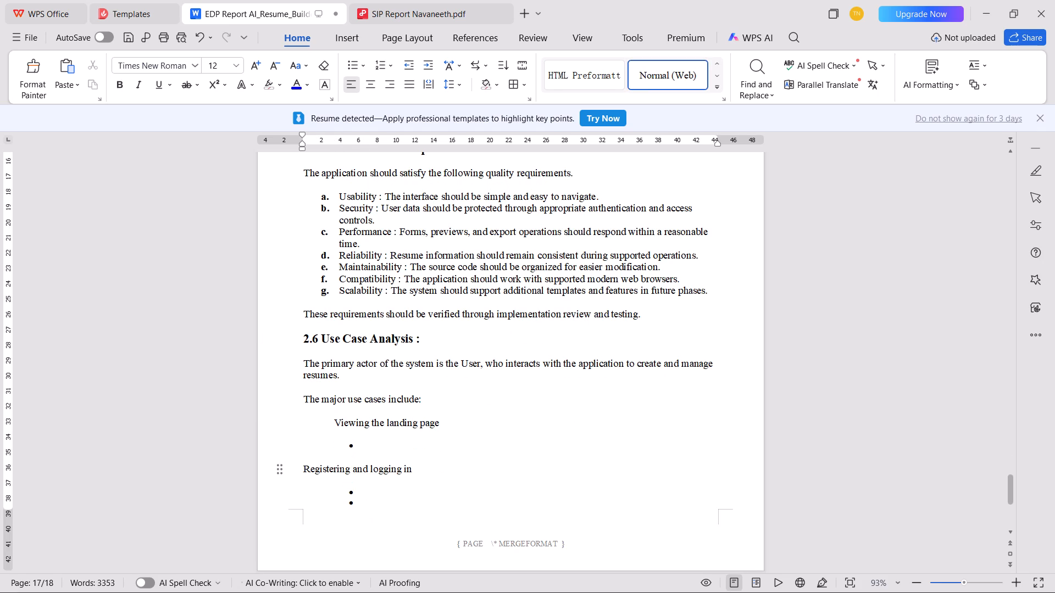
{"action": "key", "text": "ctrl+z"}
{"action": "left_click", "coordinate": [368, 450]}
{"action": "key", "text": "BackSpace"}
{"action": "key", "text": "BackSpace"}
{"action": "key", "text": "BackSpace"}
Delete the empty bullets between Registering and logging in, Accessing the dashboard, and Creating and editing resumes in section 2.6.
{"action": "key", "text": "Down"}
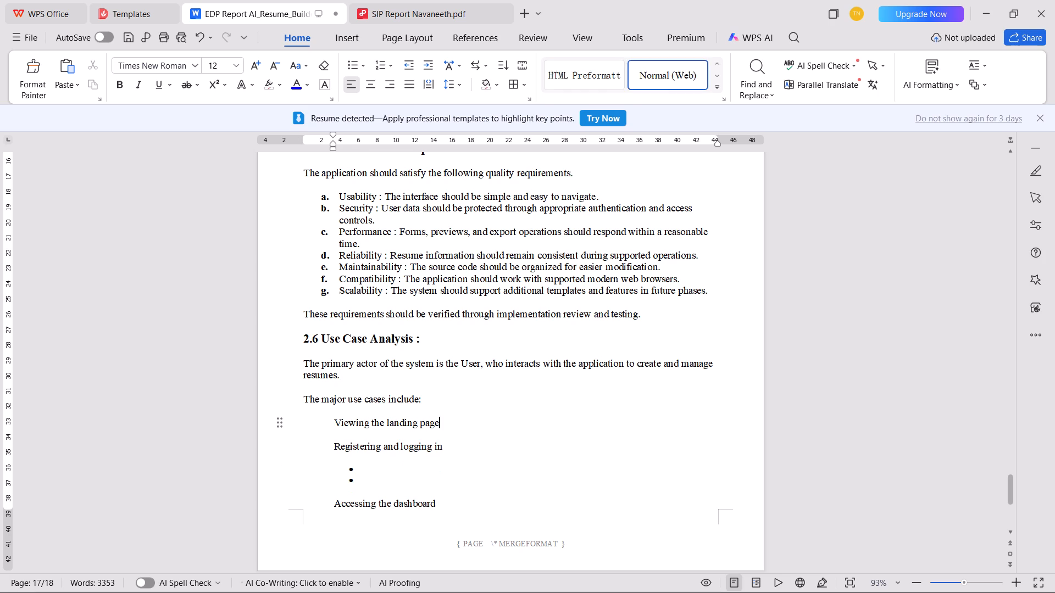
{"action": "key", "text": "Down"}
{"action": "key", "text": "Down"}
{"action": "key", "text": "BackSpace"}
{"action": "key", "text": "BackSpace"}
{"action": "key", "text": "BackSpace"}
{"action": "key", "text": "BackSpace"}
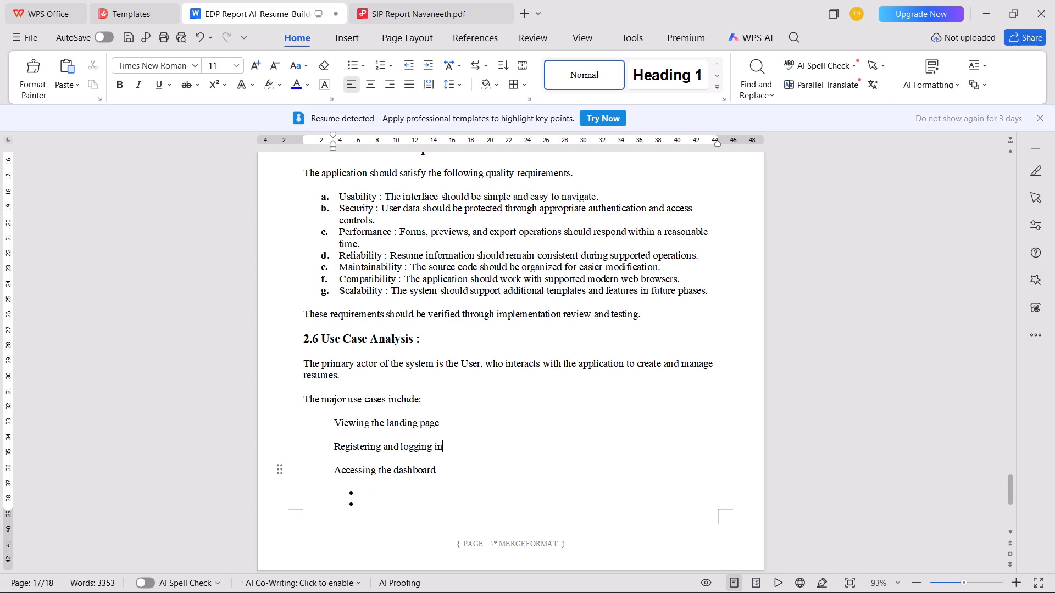
{"action": "scroll", "coordinate": [365, 450], "scroll_direction": "down", "scroll_amount": 4}
{"action": "left_click", "coordinate": [381, 344]}
{"action": "key", "text": "BackSpace"}
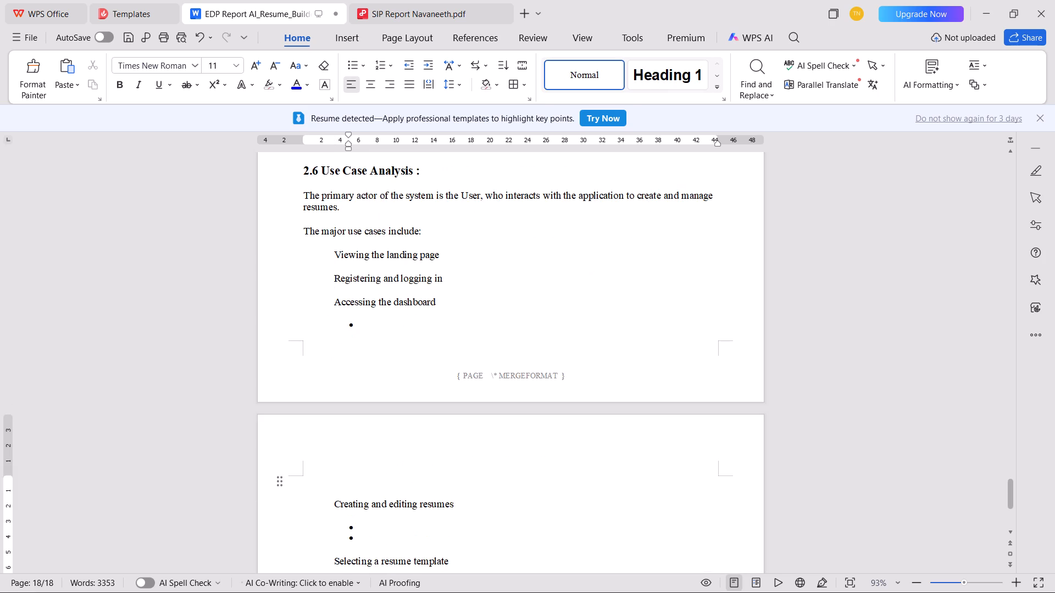
{"action": "key", "text": "BackSpace"}
{"action": "key", "text": "BackSpace"}
{"action": "key", "text": "BackSpace"}
Delete the empty bullets between Creating and editing resumes, Selecting a resume template, and Previewing the resume.
{"action": "left_click", "coordinate": [380, 495]}
{"action": "key", "text": "BackSpace"}
{"action": "key", "text": "BackSpace"}
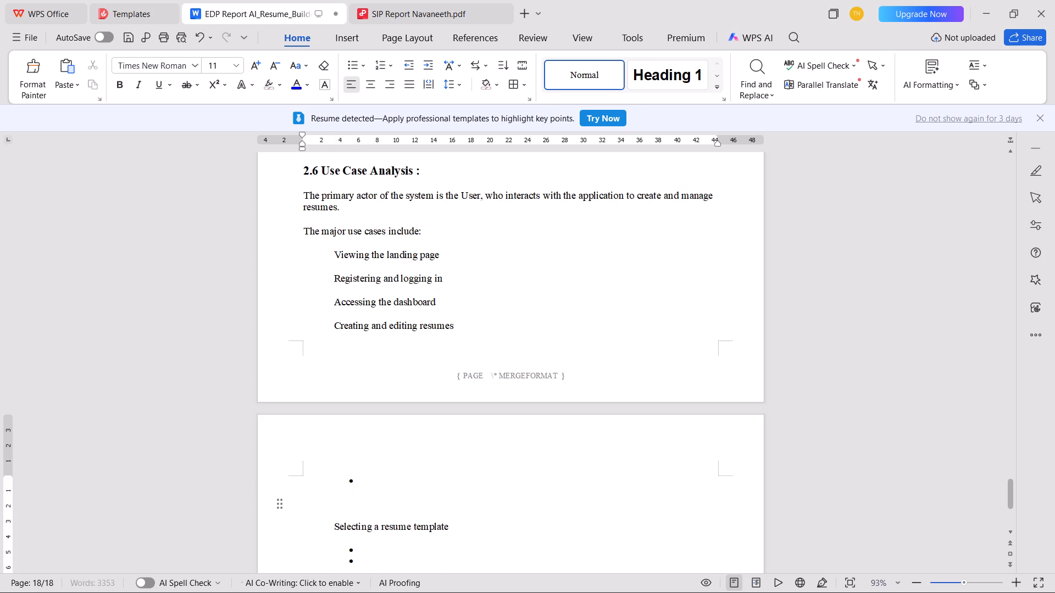
{"action": "key", "text": "BackSpace"}
{"action": "key", "text": "BackSpace"}
{"action": "left_click", "coordinate": [381, 511]}
{"action": "key", "text": "BackSpace"}
{"action": "key", "text": "BackSpace"}
{"action": "key", "text": "BackSpace"}
{"action": "scroll", "coordinate": [392, 473], "scroll_direction": "down", "scroll_amount": 3}
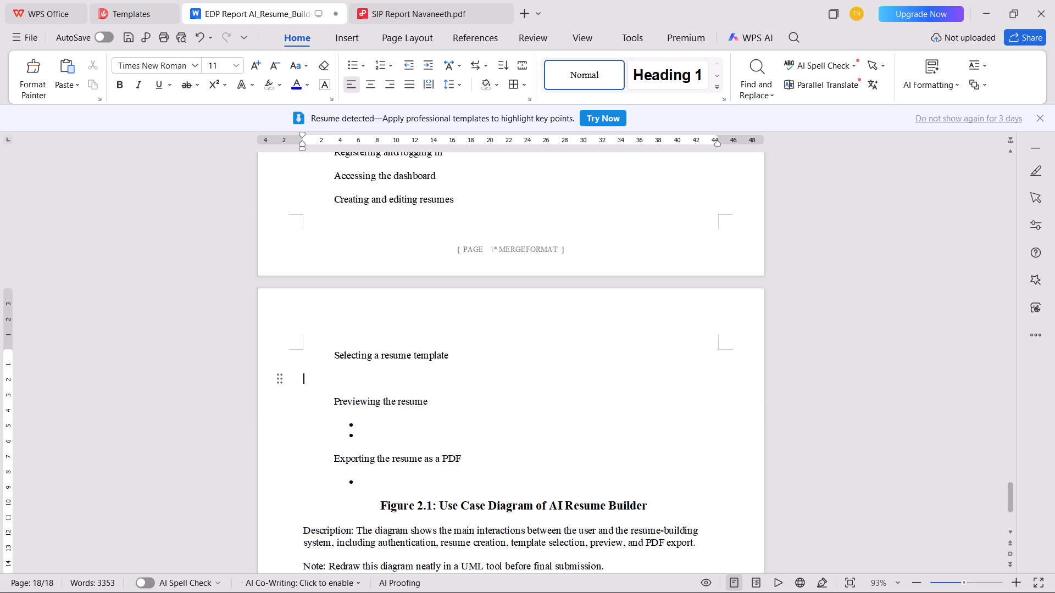
{"action": "key", "text": "BackSpace"}
Delete the empty bullets between Previewing the resume and Exporting the resume as a PDF, and the one above the Figure 2.1 caption.
{"action": "left_click", "coordinate": [372, 414]}
{"action": "key", "text": "BackSpace"}
{"action": "key", "text": "BackSpace"}
{"action": "key", "text": "BackSpace"}
{"action": "key", "text": "BackSpace"}
{"action": "left_click", "coordinate": [377, 428]}
{"action": "key", "text": "BackSpace"}
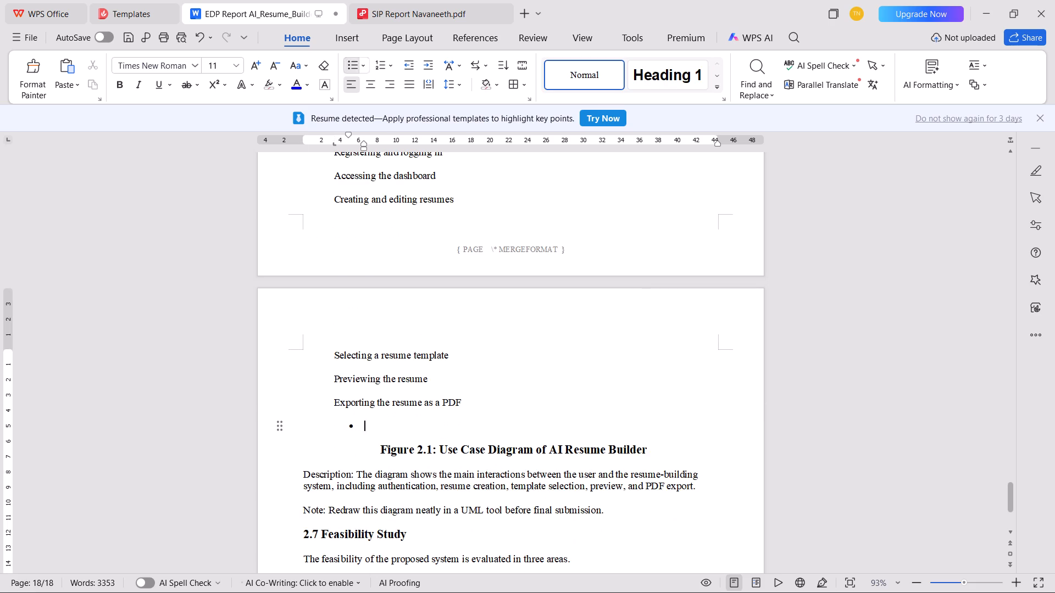
{"action": "key", "text": "BackSpace"}
{"action": "key", "text": "BackSpace"}
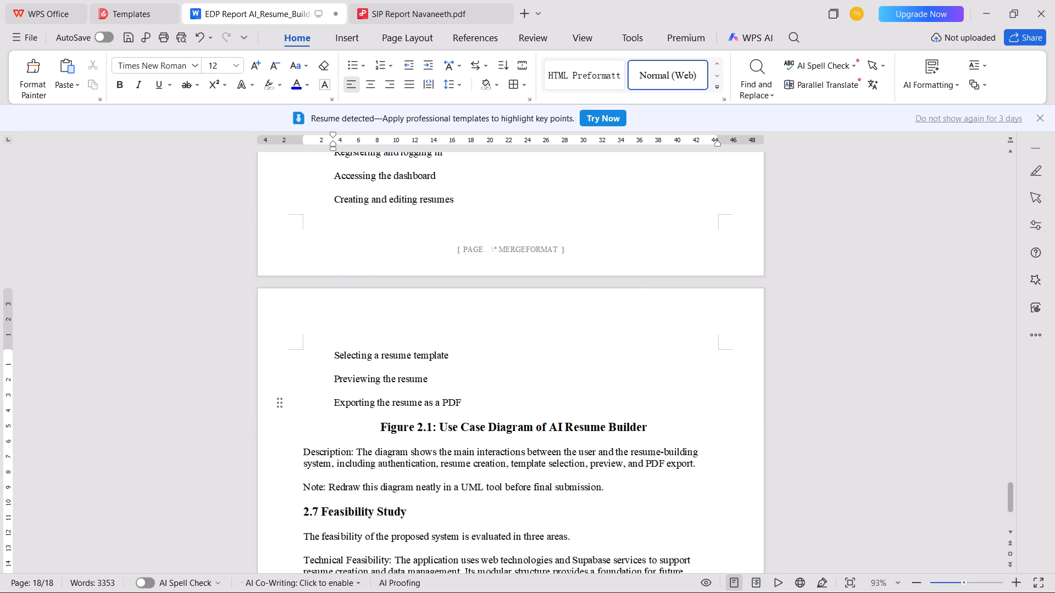
{"action": "left_click_drag", "start_coordinate": [436, 426], "coordinate": [652, 423]}
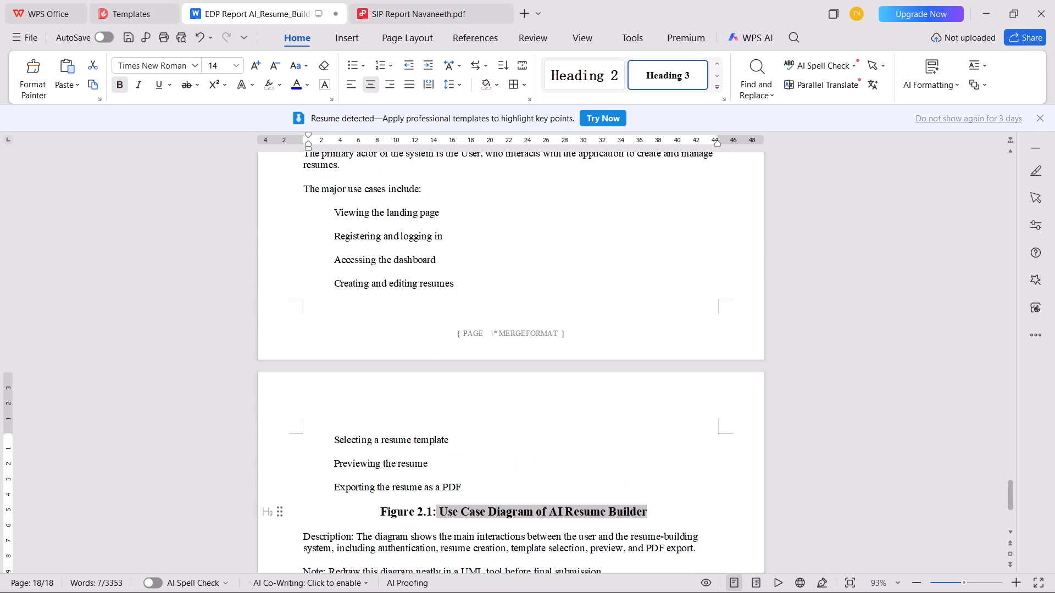
{"action": "left_click_drag", "start_coordinate": [470, 484], "coordinate": [331, 221]}
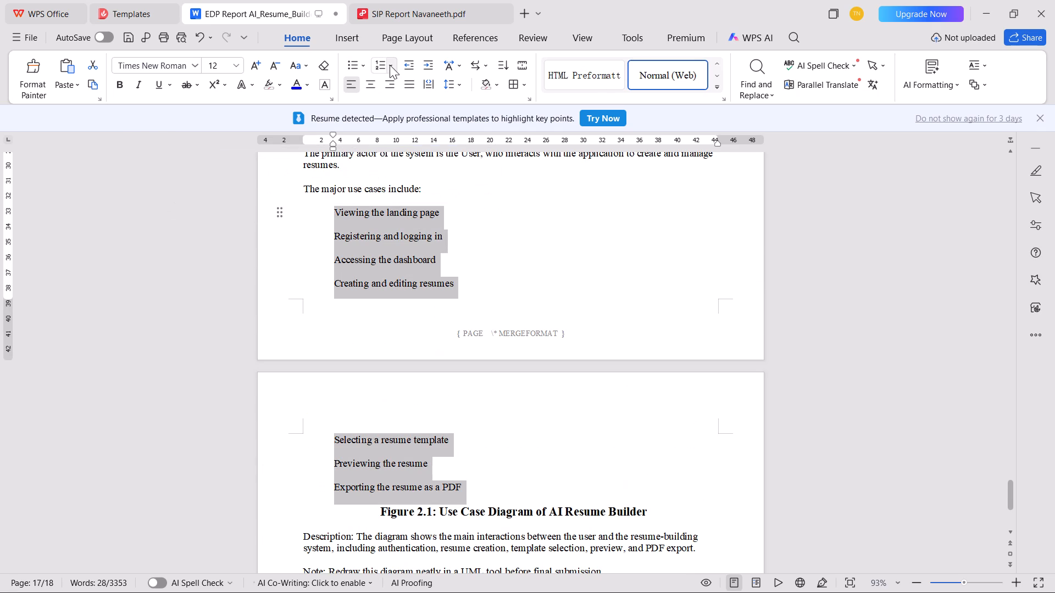
{"action": "left_click", "coordinate": [390, 65]}
{"action": "left_click", "coordinate": [495, 167]}
{"action": "key", "text": "Tab"}
{"action": "left_click", "coordinate": [324, 210]}
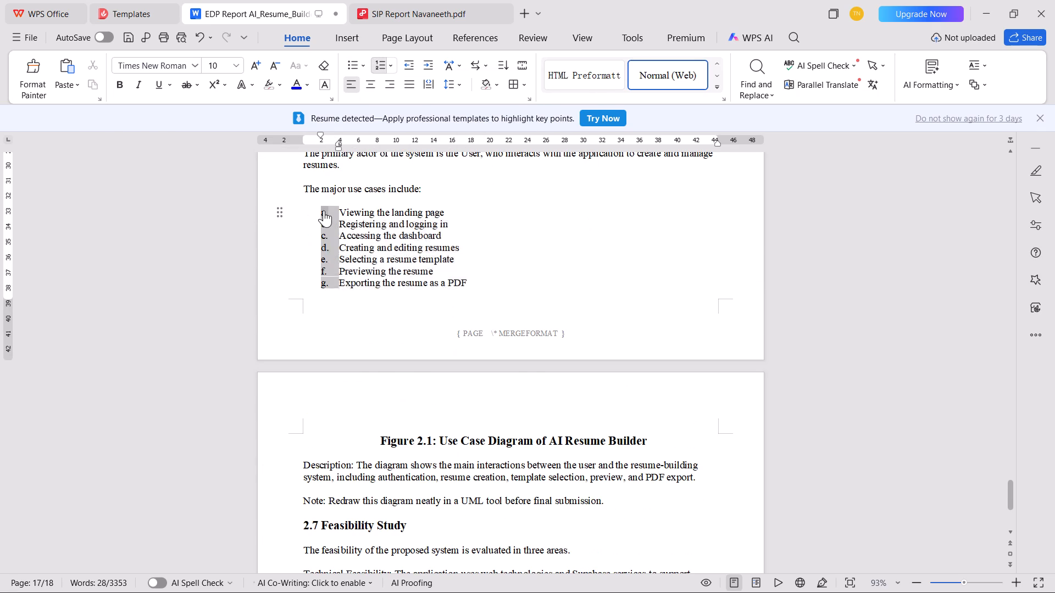
{"action": "key", "text": "ctrl+b"}
AutoFit the table under 2.2 Hardware Requirements to the window width.
{"action": "scroll", "coordinate": [389, 343], "scroll_direction": "up", "scroll_amount": 19}
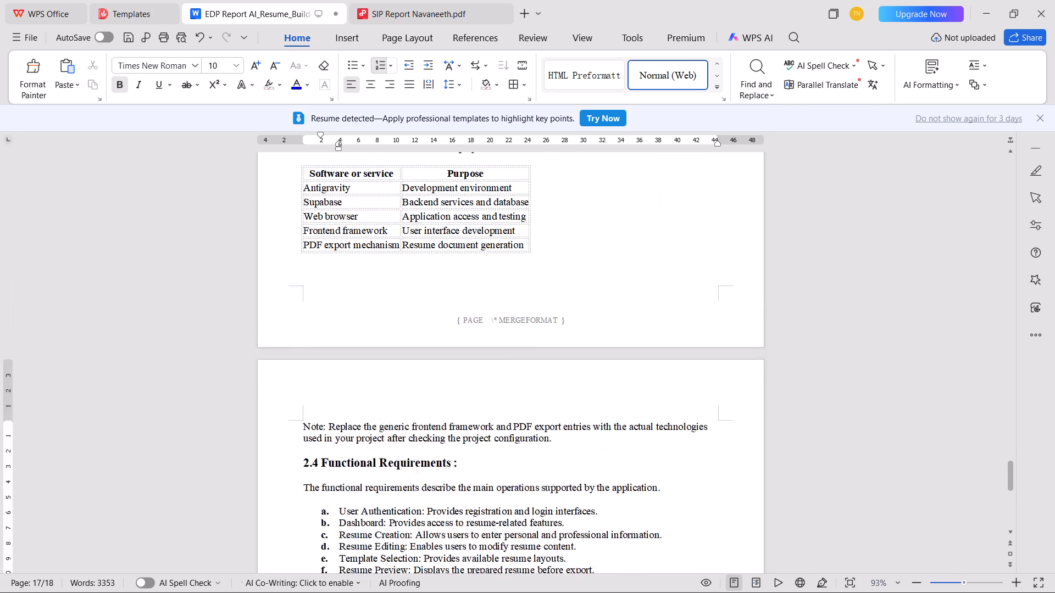
{"action": "scroll", "coordinate": [389, 344], "scroll_direction": "up", "scroll_amount": 12}
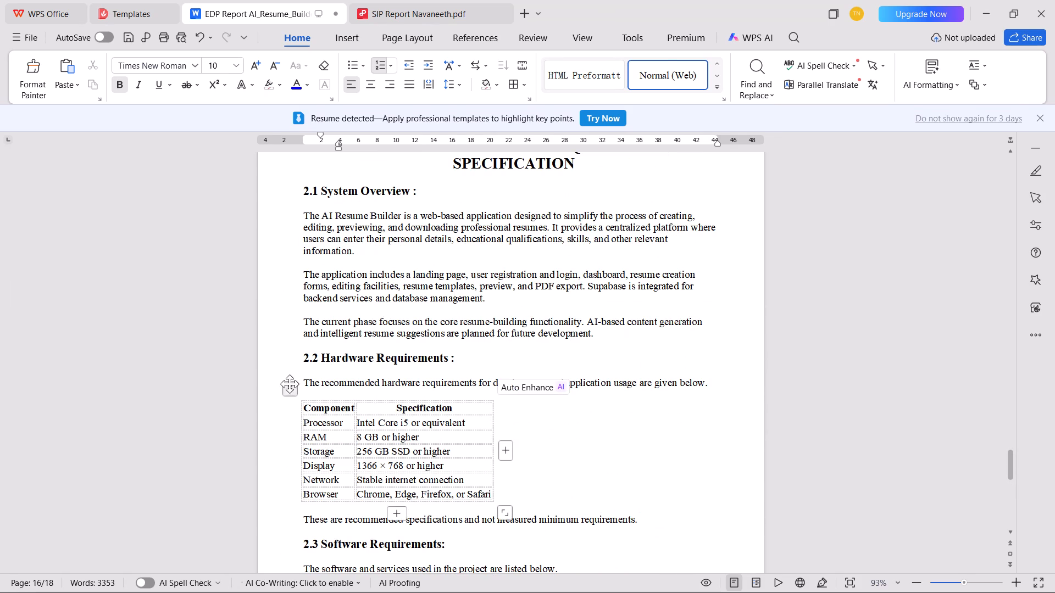
{"action": "left_click", "coordinate": [290, 384]}
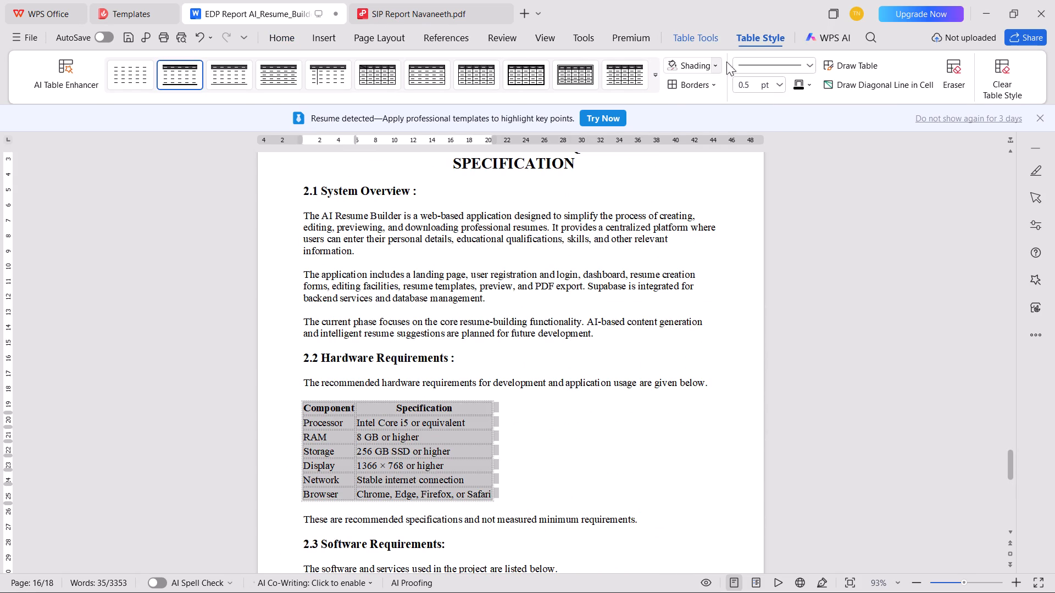
{"action": "left_click", "coordinate": [715, 41]}
{"action": "left_click", "coordinate": [406, 87]}
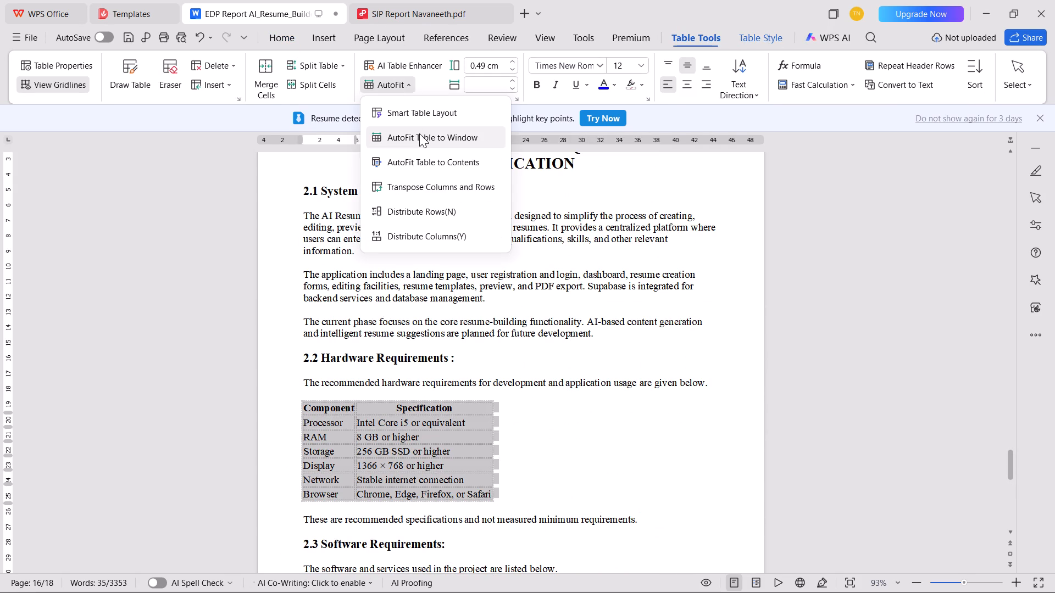
{"action": "left_click", "coordinate": [419, 133]}
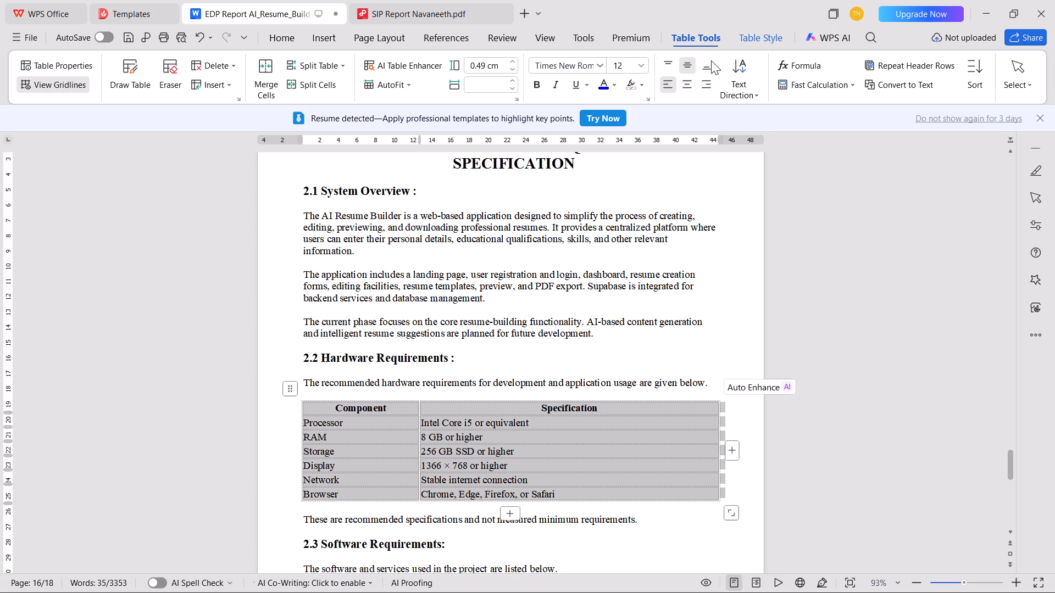
Apply the black-header, full-grid table style with a heavy outer border to the Hardware Requirements table and save the report.
{"action": "left_click", "coordinate": [745, 38]}
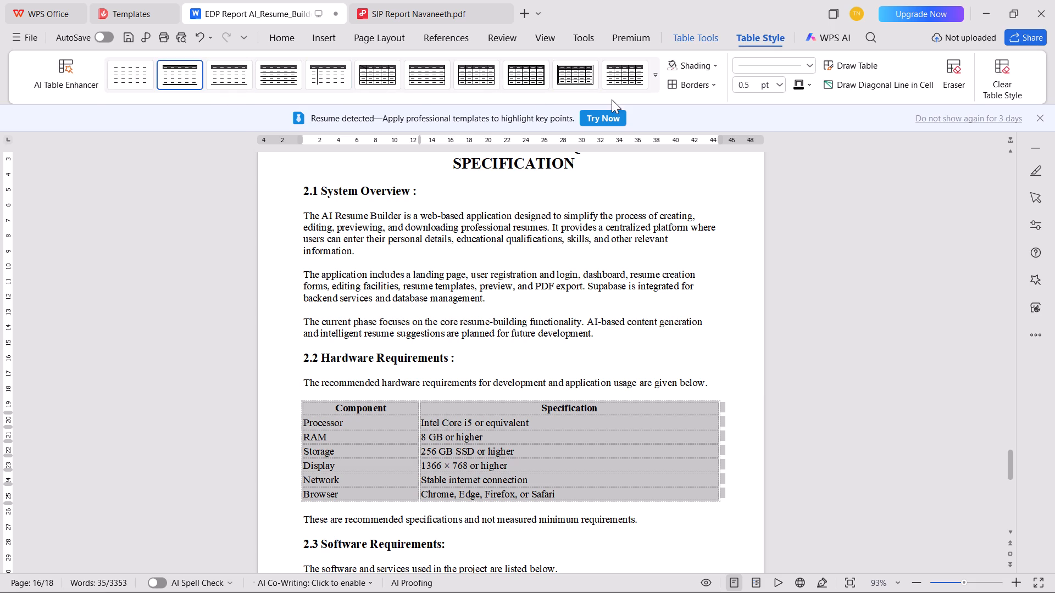
{"action": "left_click", "coordinate": [656, 79]}
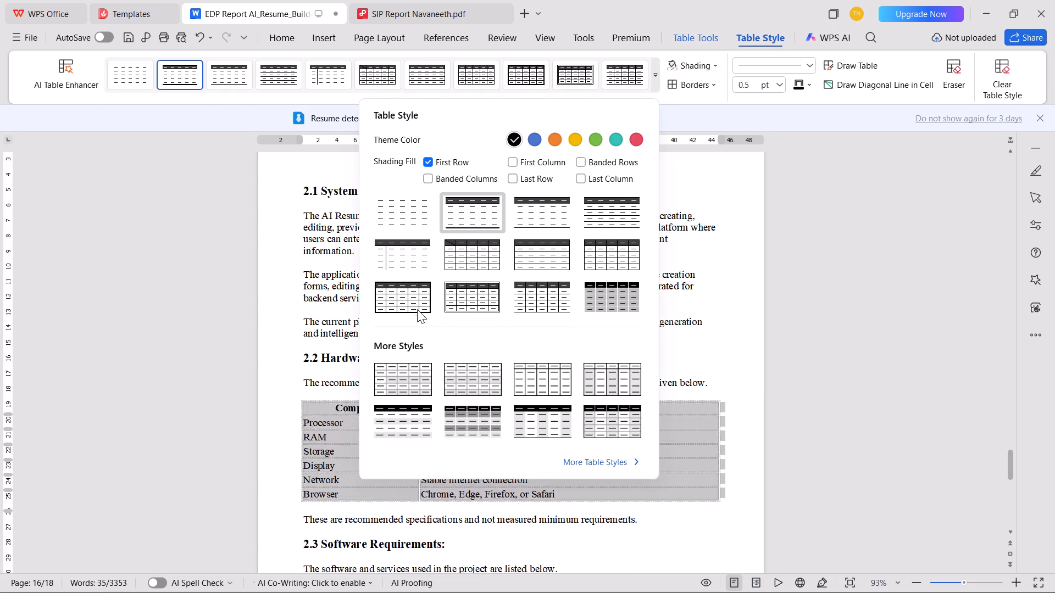
{"action": "left_click", "coordinate": [397, 307]}
{"action": "left_click", "coordinate": [811, 471]}
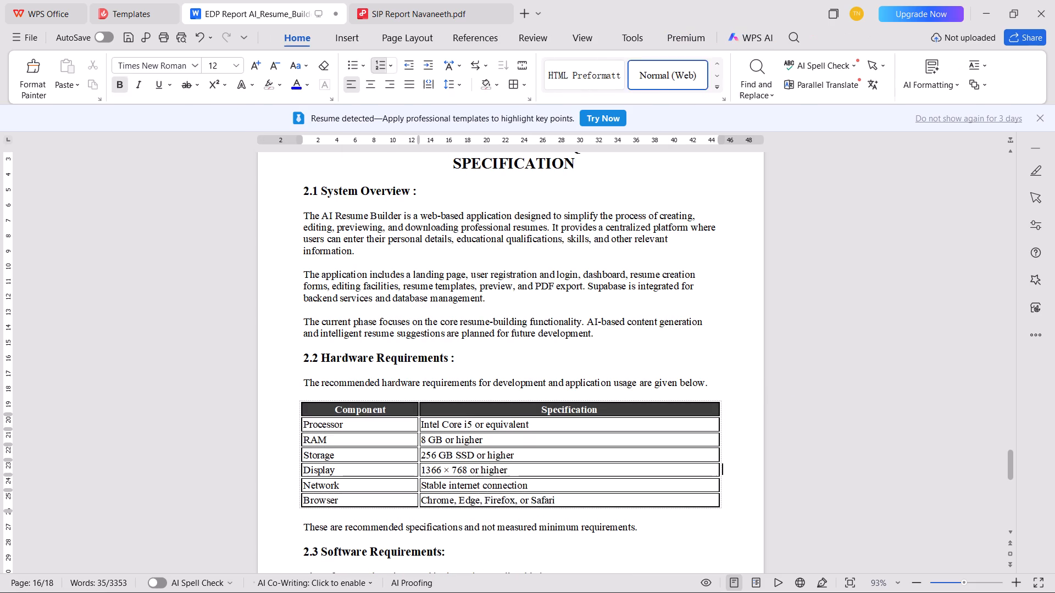
{"action": "key", "text": "ctrl+s"}
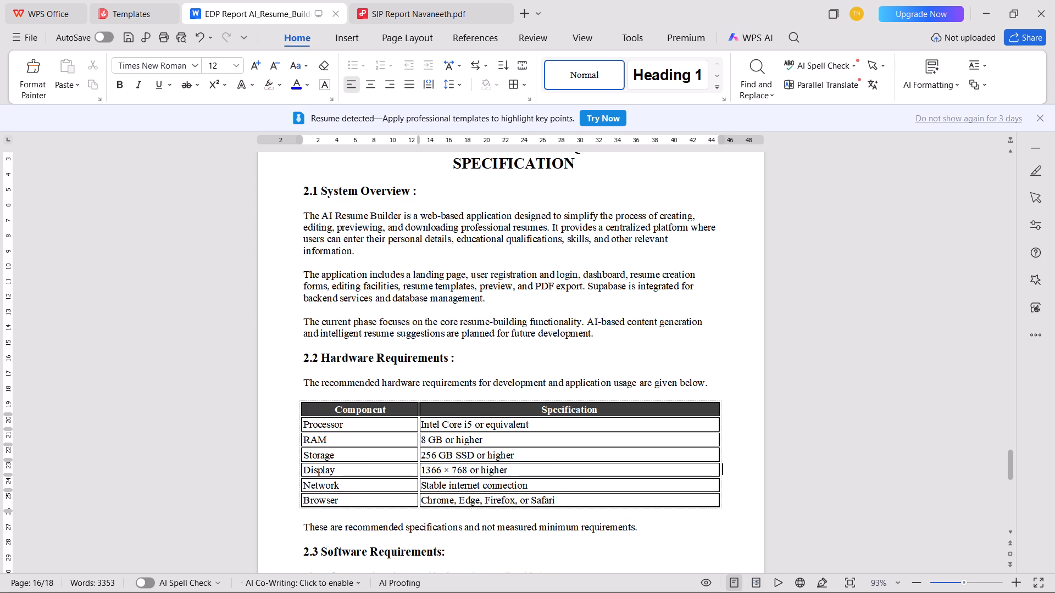
Give the 2.3 Software Requirements table the same black-header grid style and AutoFit it to the window.
{"action": "scroll", "coordinate": [345, 376], "scroll_direction": "down", "scroll_amount": 3}
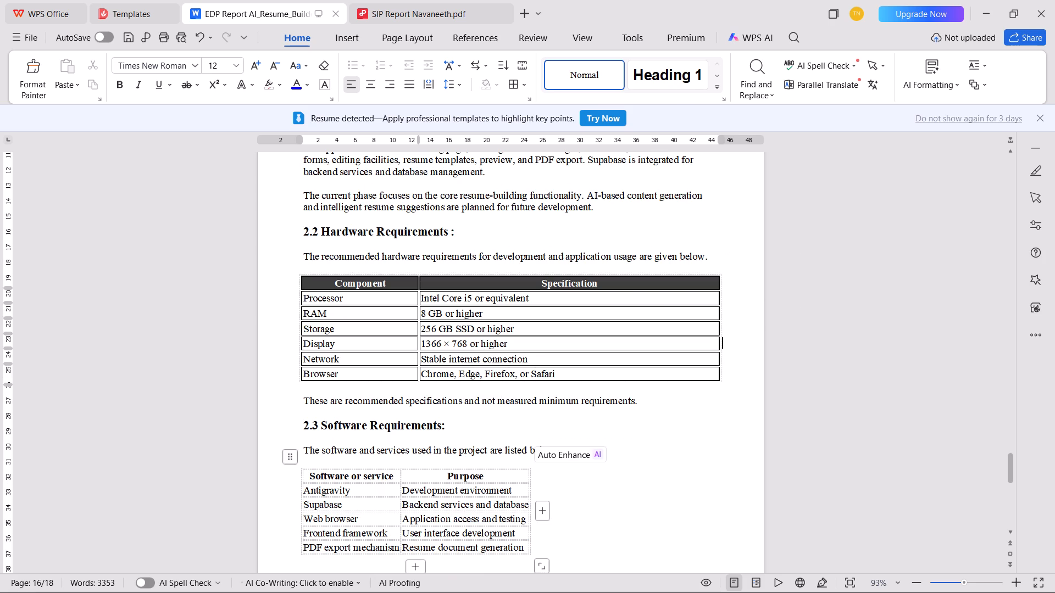
{"action": "left_click", "coordinate": [289, 461]}
{"action": "left_click", "coordinate": [526, 79]}
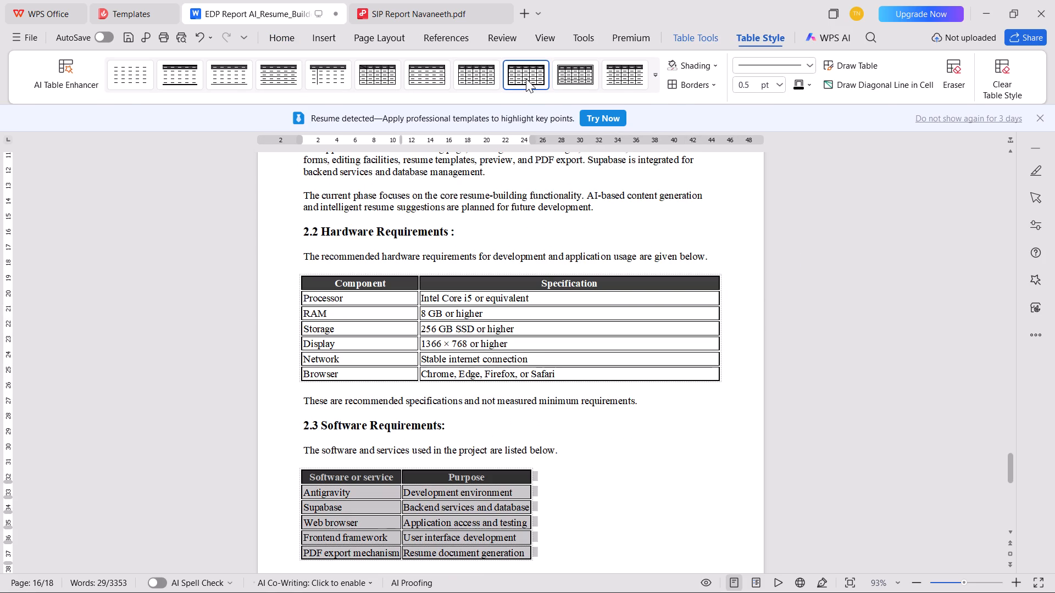
{"action": "left_click", "coordinate": [686, 37]}
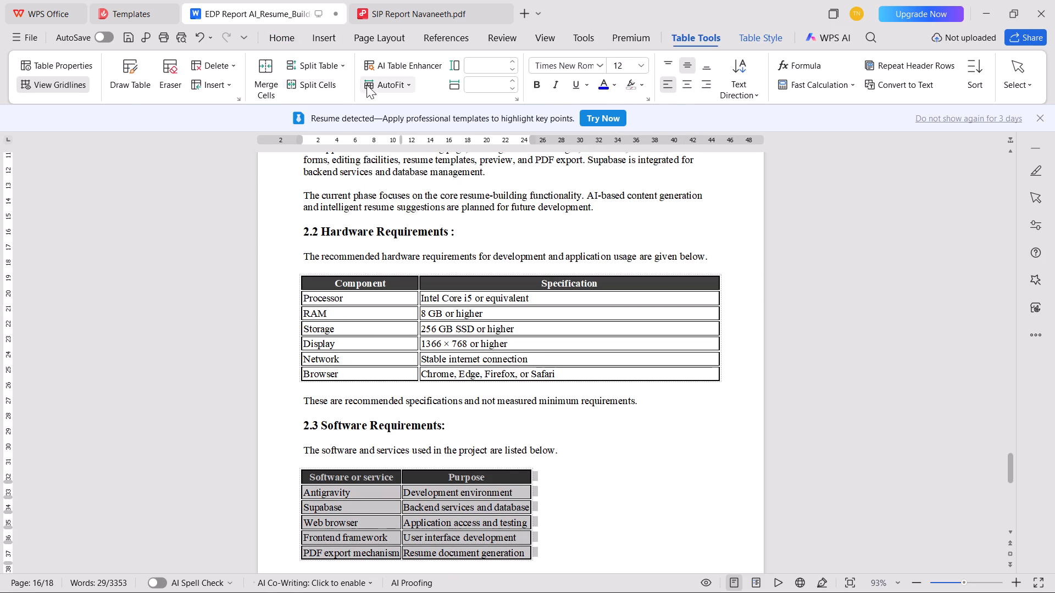
{"action": "left_click", "coordinate": [383, 85]}
{"action": "left_click", "coordinate": [426, 138]}
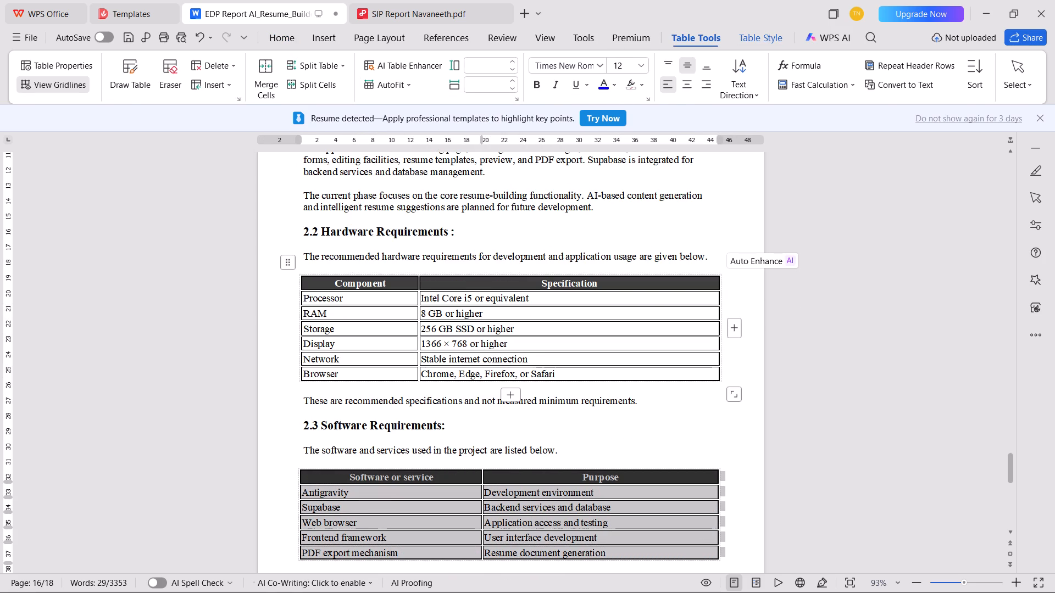
Select the Component column of the Hardware Requirements table and clear the number in its column width, leaving the cm unit.
{"action": "left_click", "coordinate": [359, 276]}
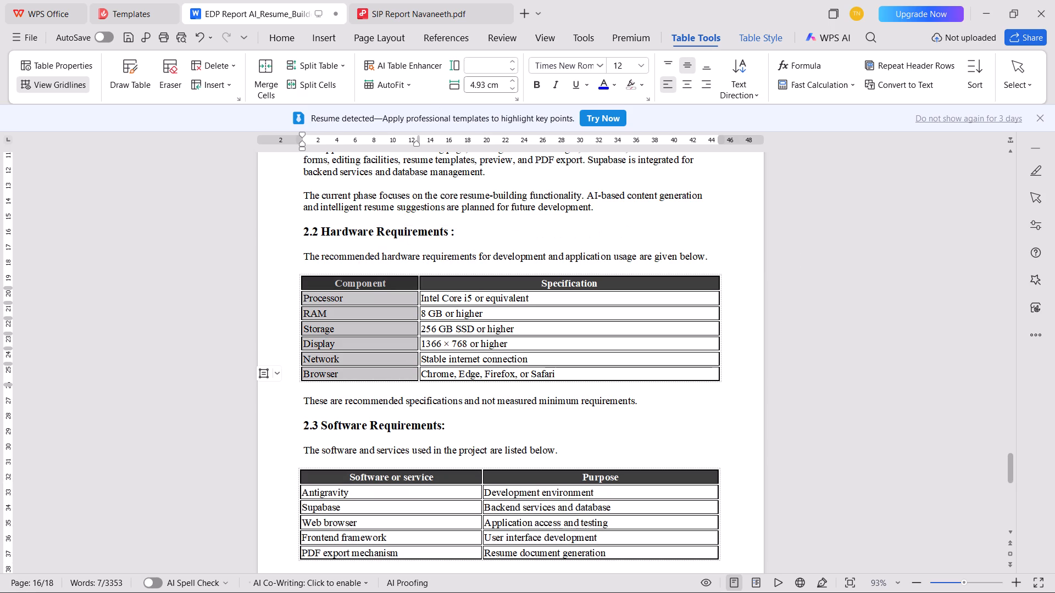
{"action": "left_click_drag", "start_coordinate": [482, 82], "coordinate": [421, 91]}
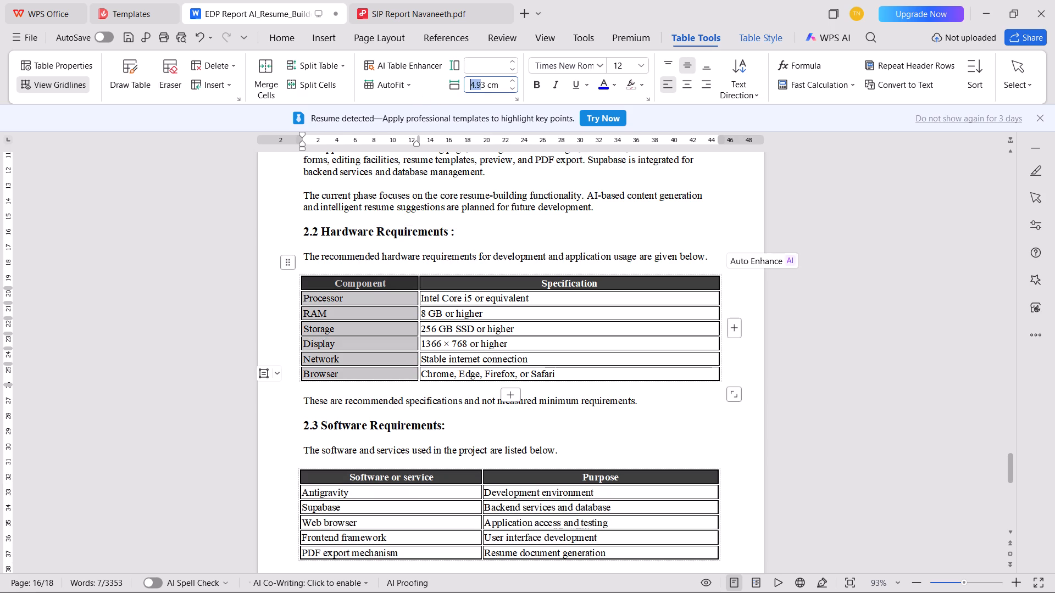
{"action": "left_click", "coordinate": [468, 275]}
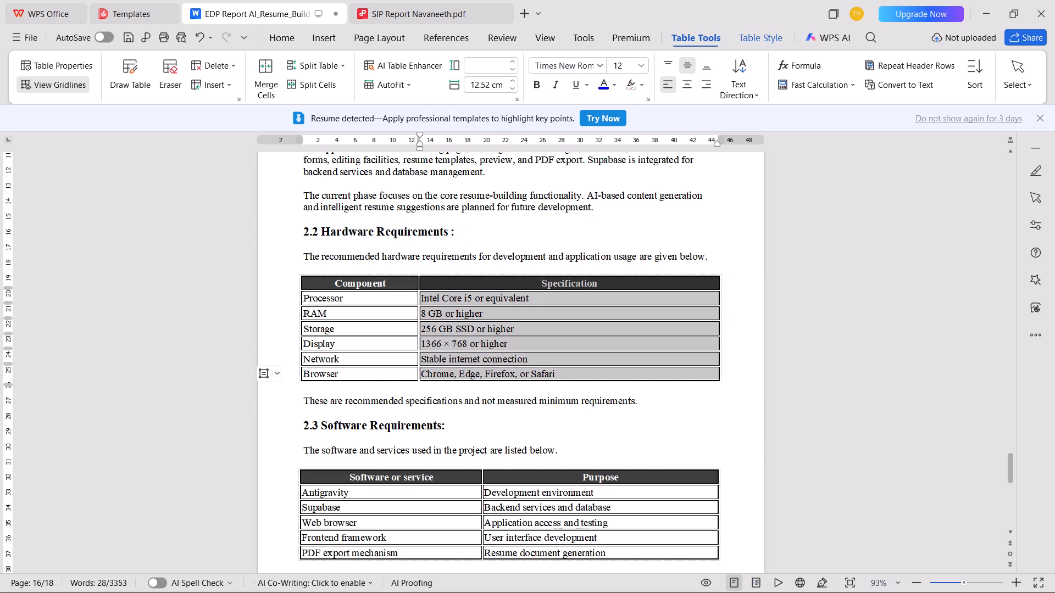
{"action": "left_click", "coordinate": [369, 275]}
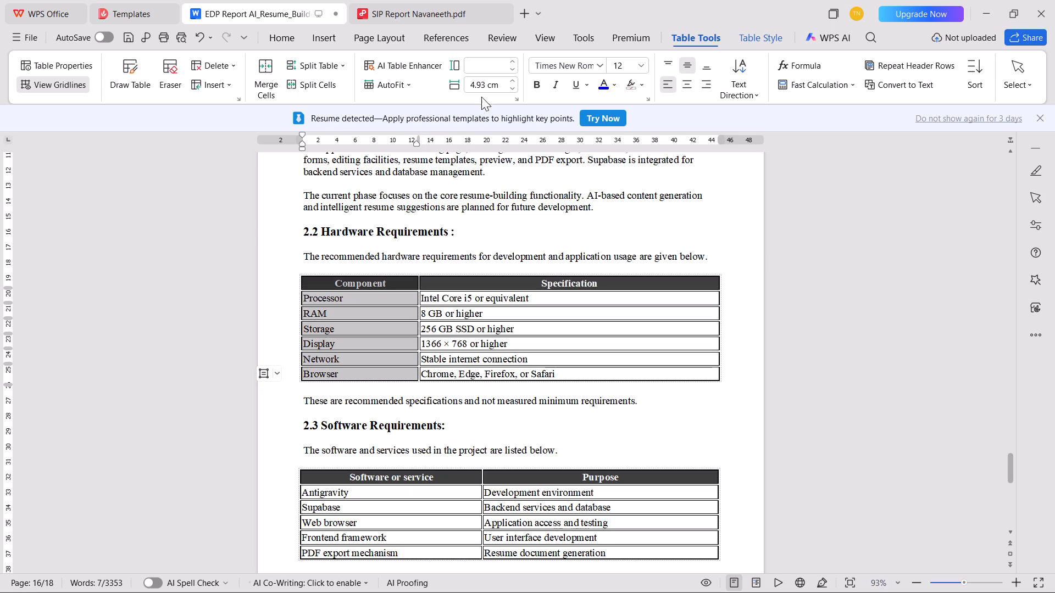
{"action": "triple_click", "coordinate": [475, 87]}
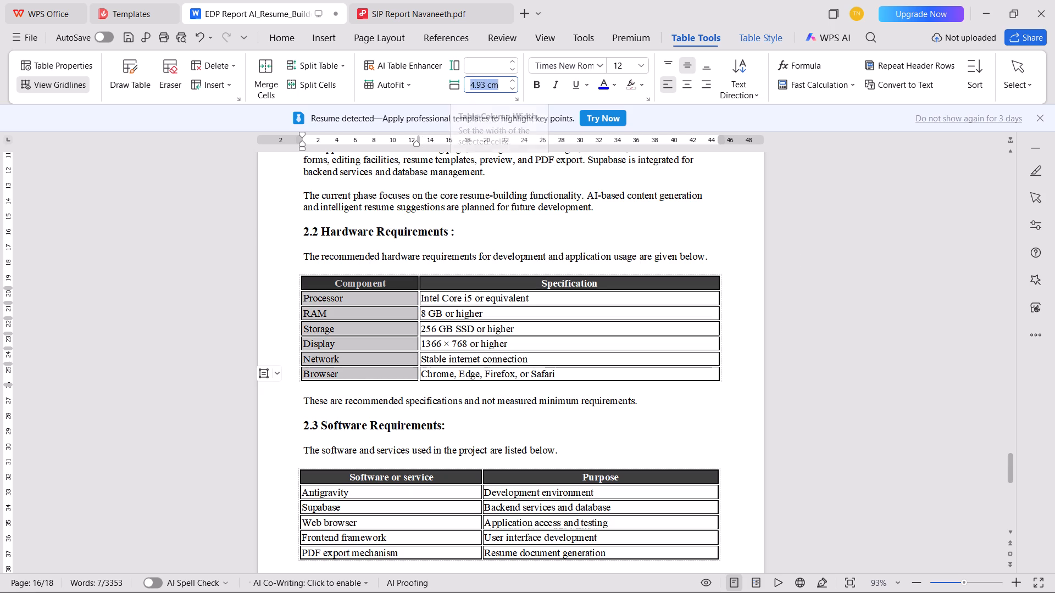
{"action": "key", "text": "Left"}
{"action": "key", "text": "Left"}
{"action": "key", "text": "Left"}
{"action": "key", "text": "BackSpace"}
{"action": "key", "text": "BackSpace"}
{"action": "key", "text": "BackSpace"}
{"action": "key", "text": "BackSpace"}
{"action": "key", "text": "BackSpace"}
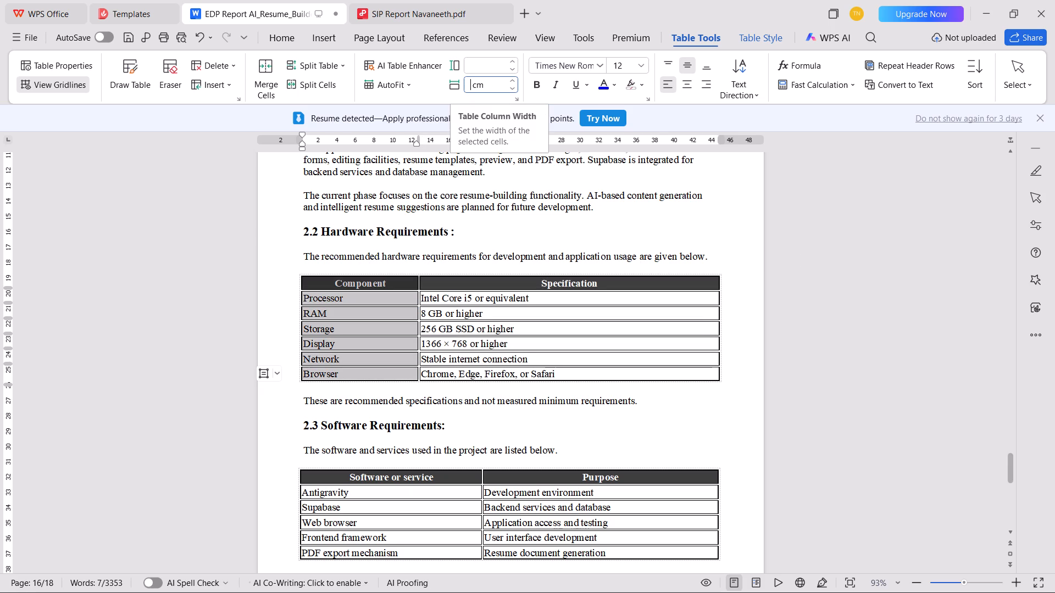
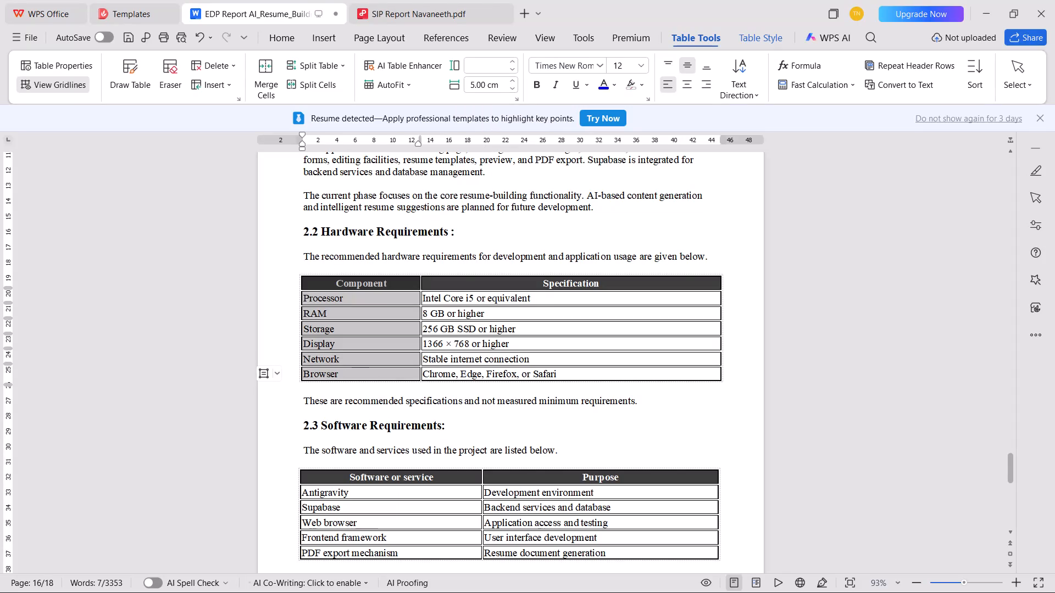
Set the Specification column of the Hardware Requirements table to a width of 12.50 cm.
{"action": "left_click", "coordinate": [519, 274]}
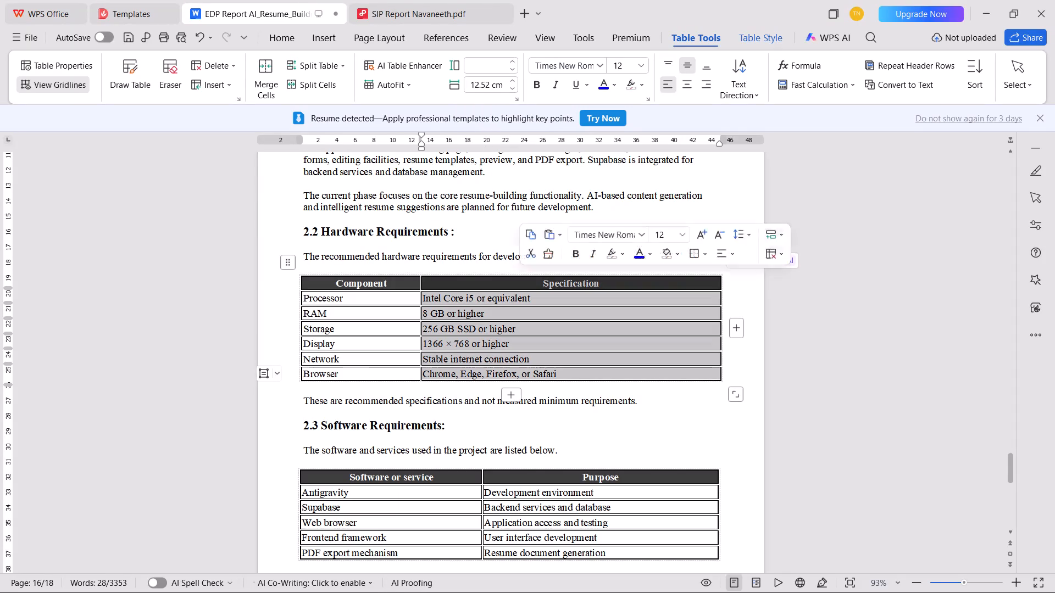
{"action": "left_click", "coordinate": [486, 84]}
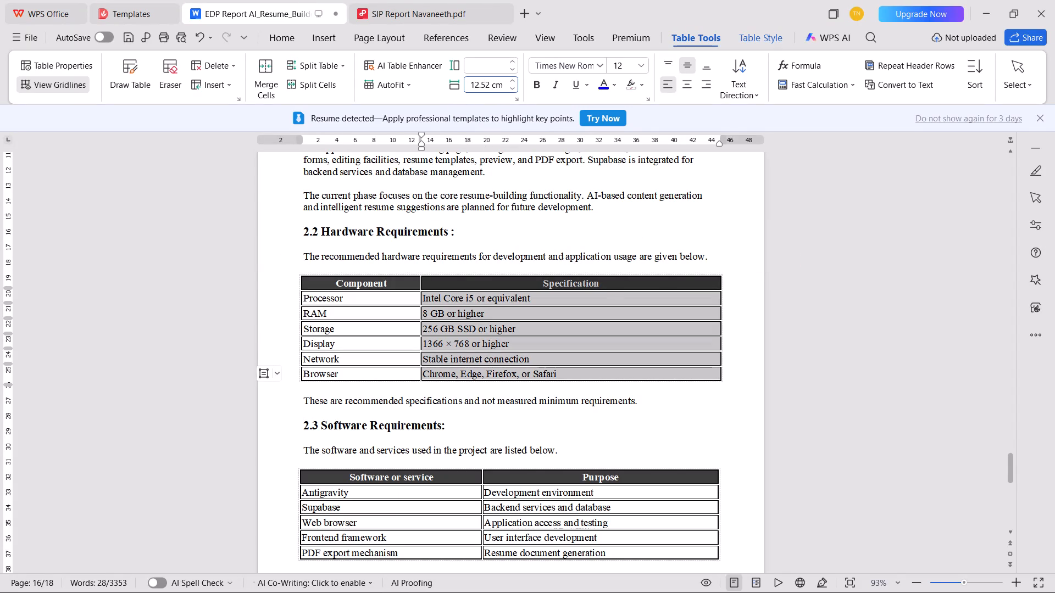
{"action": "key", "text": "Right"}
{"action": "key", "text": "BackSpace"}
{"action": "key", "text": "Return"}
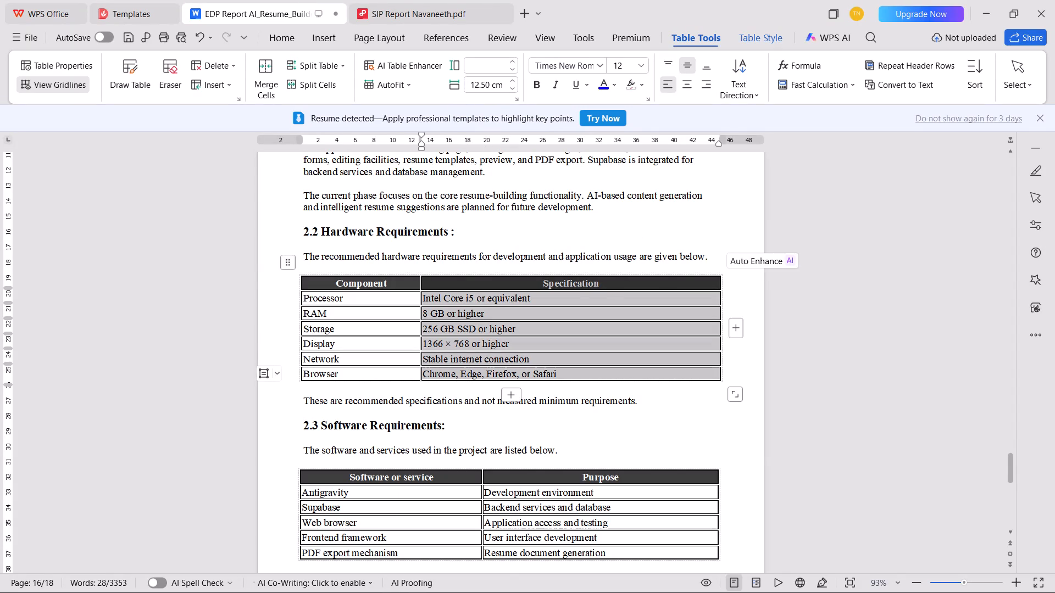
Set the Software or service column of the 2.3 table to a width of 5 cm, nudging it up to 5.10 cm.
{"action": "left_click", "coordinate": [366, 468]}
{"action": "left_click", "coordinate": [484, 86]}
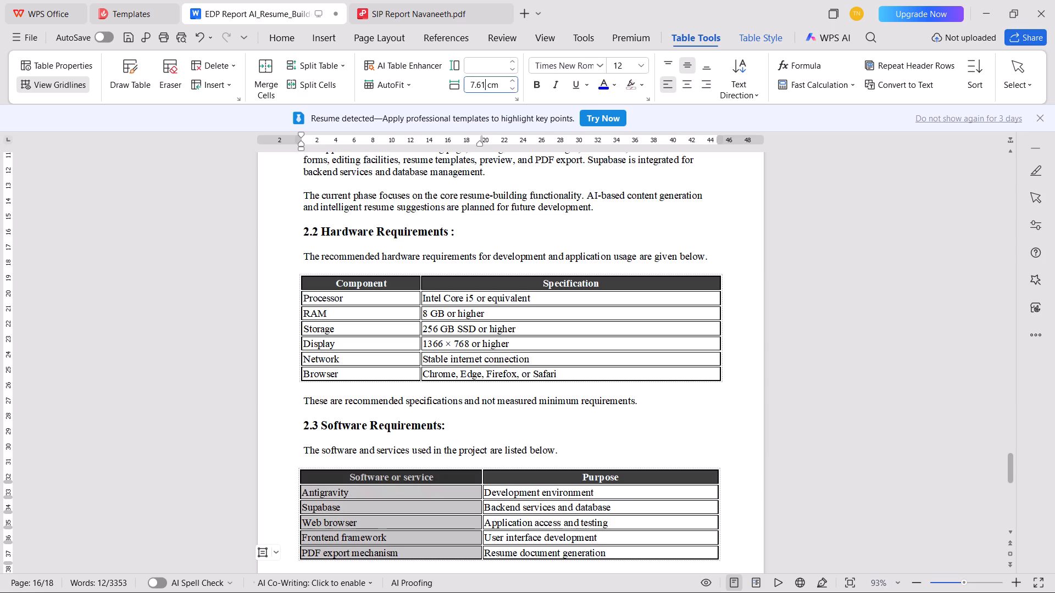
{"action": "key", "text": "BackSpace"}
{"action": "key", "text": "BackSpace"}
{"action": "key", "text": "BackSpace"}
{"action": "key", "text": "BackSpace"}
{"action": "key", "text": "BackSpace"}
{"action": "key", "text": "5"}
{"action": "key", "text": "Return"}
{"action": "scroll", "coordinate": [484, 86], "scroll_direction": "up", "scroll_amount": 1}
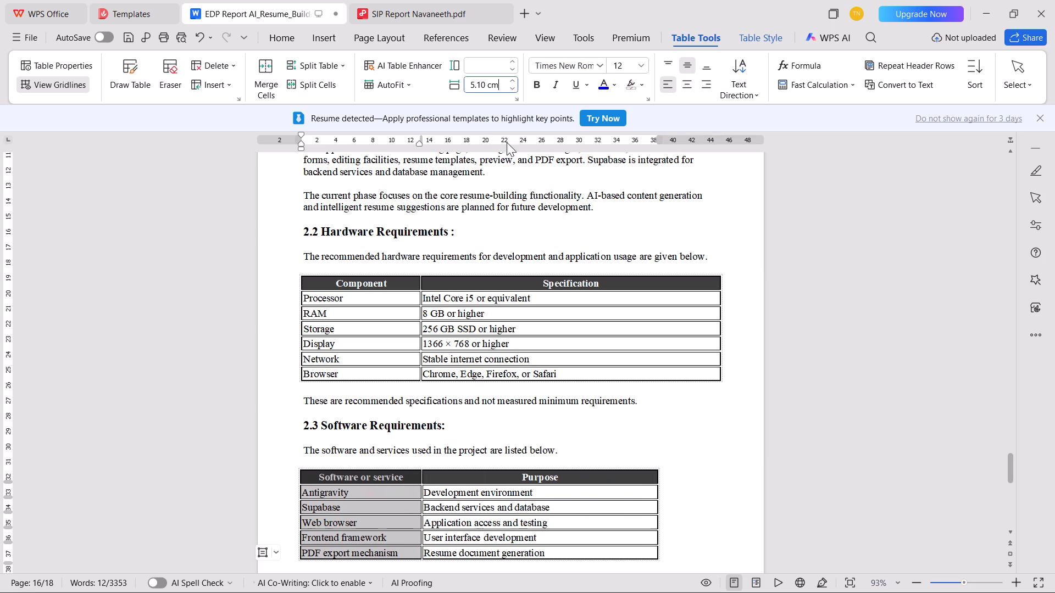
Set the Purpose column of the Software Requirements table to a width of 12.5 cm and save the report.
{"action": "left_click", "coordinate": [510, 469]}
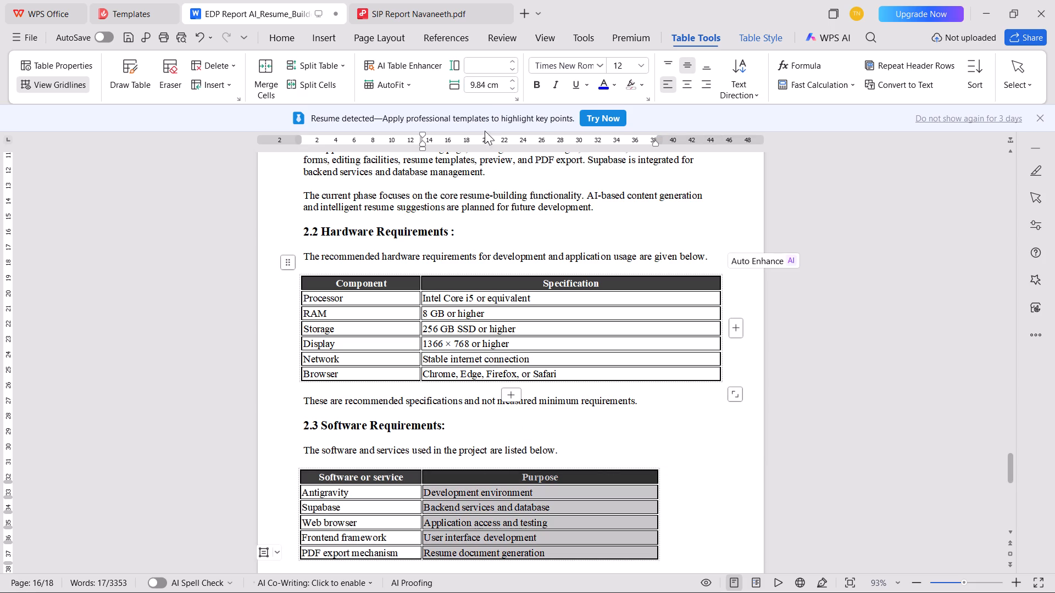
{"action": "double_click", "coordinate": [474, 89]}
{"action": "key", "text": "BackSpace"}
{"action": "key", "text": "Right"}
{"action": "key", "text": "BackSpace"}
{"action": "key", "text": "BackSpace"}
{"action": "key", "text": "BackSpace"}
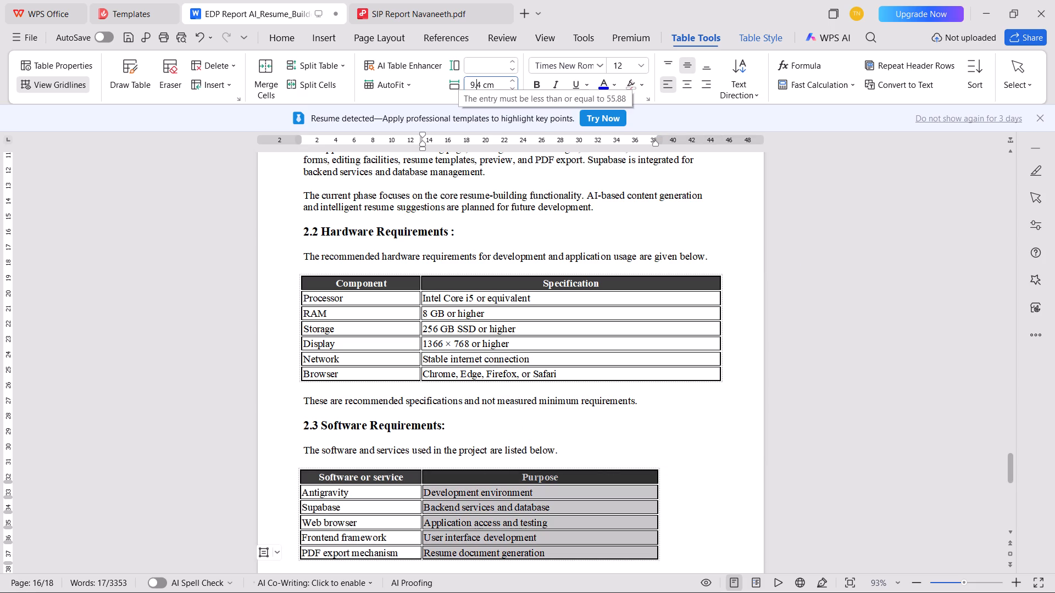
{"action": "key", "text": "BackSpace"}
{"action": "key", "text": "BackSpace"}
{"action": "key", "text": "Right"}
{"action": "key", "text": "BackSpace"}
{"action": "key", "text": "BackSpace"}
{"action": "key", "text": "BackSpace"}
{"action": "key", "text": "BackSpace"}
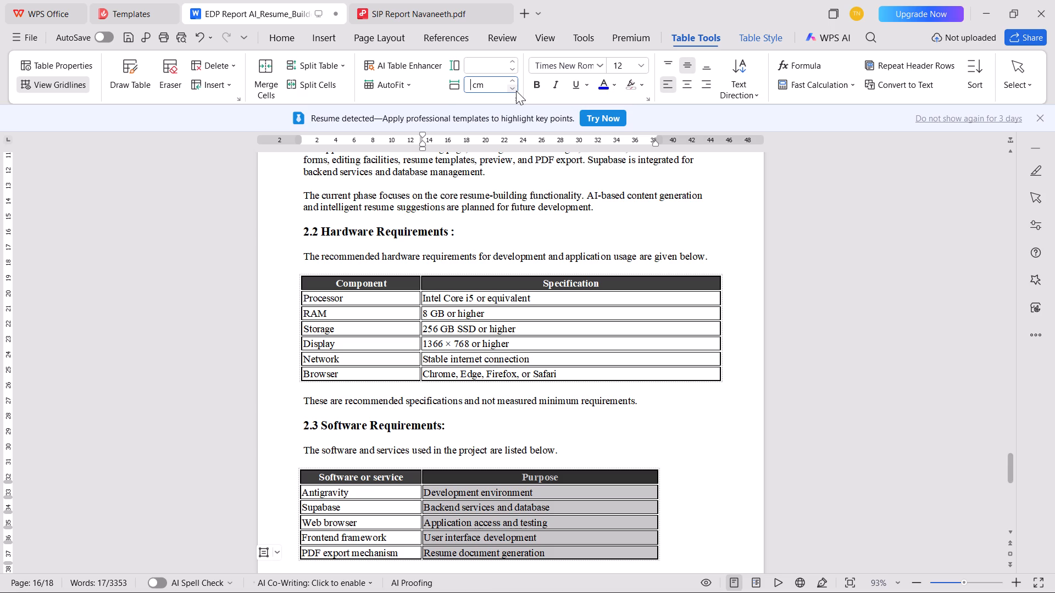
{"action": "type", "text": "12.5"}
{"action": "key", "text": "Return"}
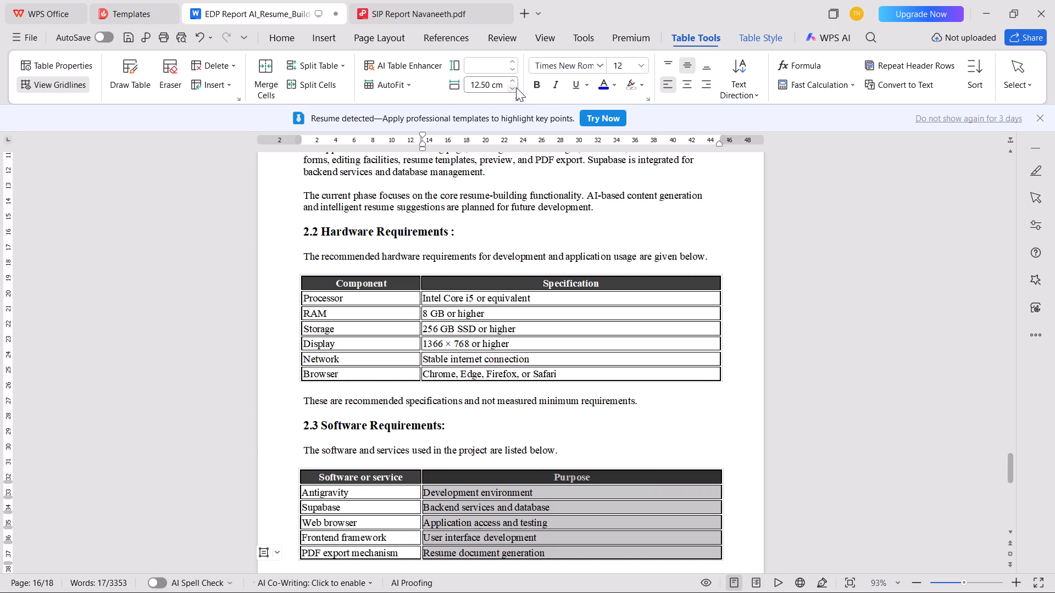
{"action": "key", "text": "ctrl+s"}
Delete the note about redrawing the diagram in a UML tool, below the Figure 2.1 description.
{"action": "scroll", "coordinate": [370, 428], "scroll_direction": "down", "scroll_amount": 3}
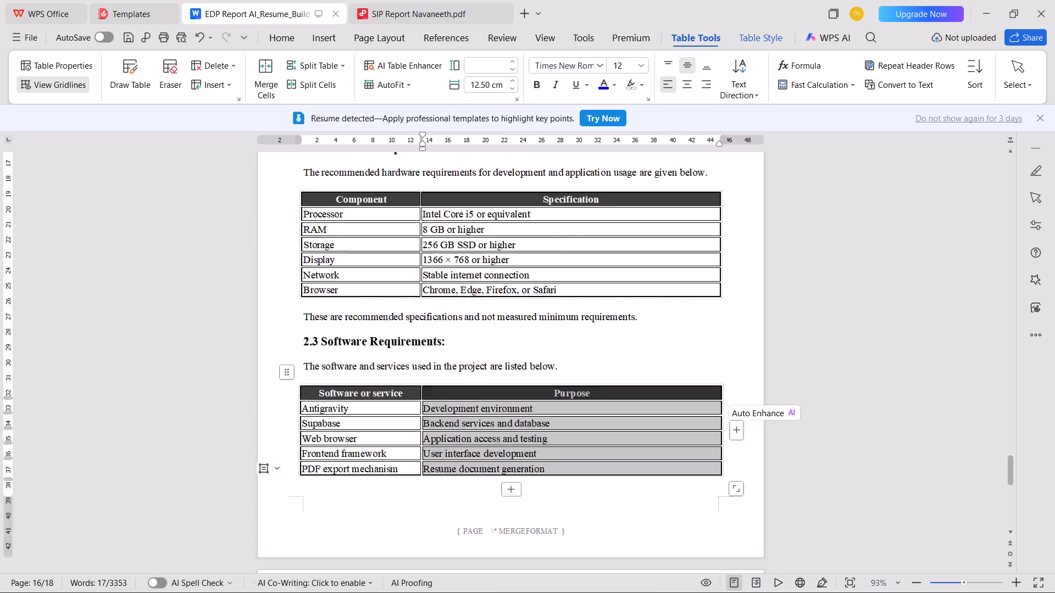
{"action": "scroll", "coordinate": [370, 425], "scroll_direction": "down", "scroll_amount": 10}
{"action": "scroll", "coordinate": [326, 352], "scroll_direction": "down", "scroll_amount": 5}
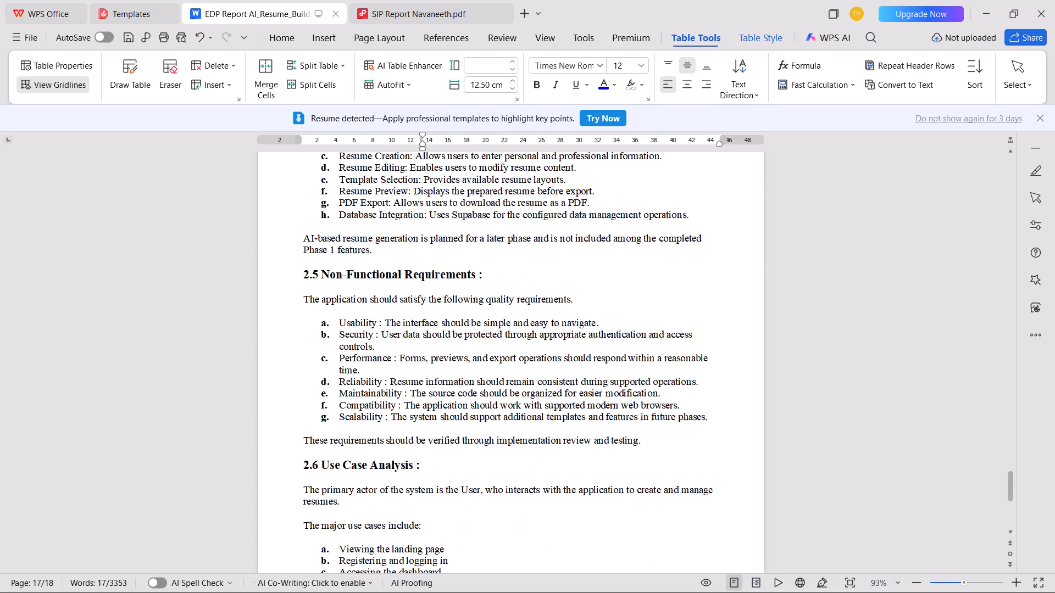
{"action": "scroll", "coordinate": [330, 355], "scroll_direction": "down", "scroll_amount": 8}
{"action": "scroll", "coordinate": [299, 253], "scroll_direction": "down", "scroll_amount": 6}
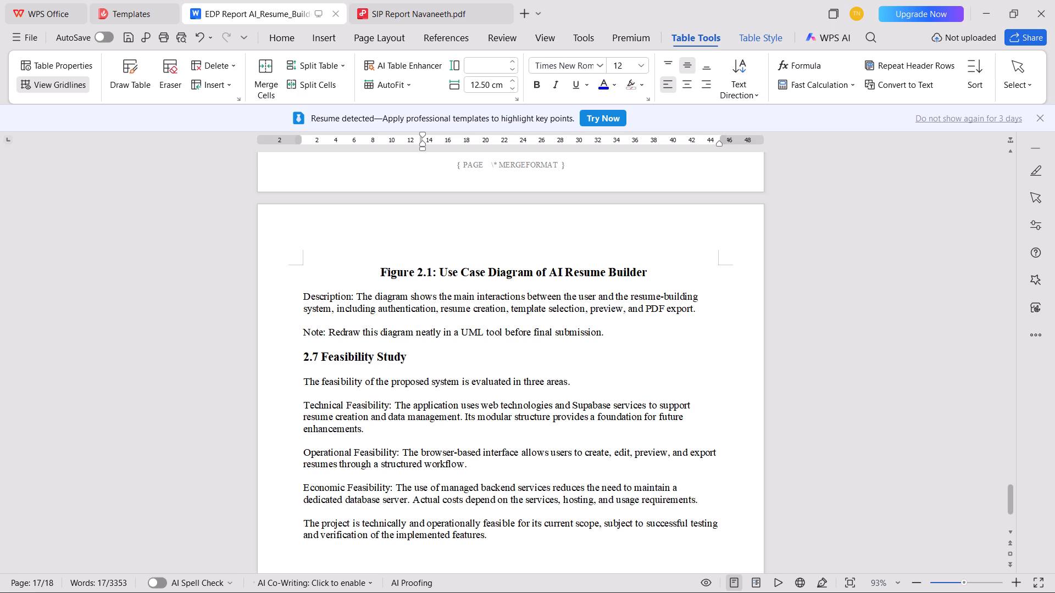
{"action": "left_click", "coordinate": [435, 357]}
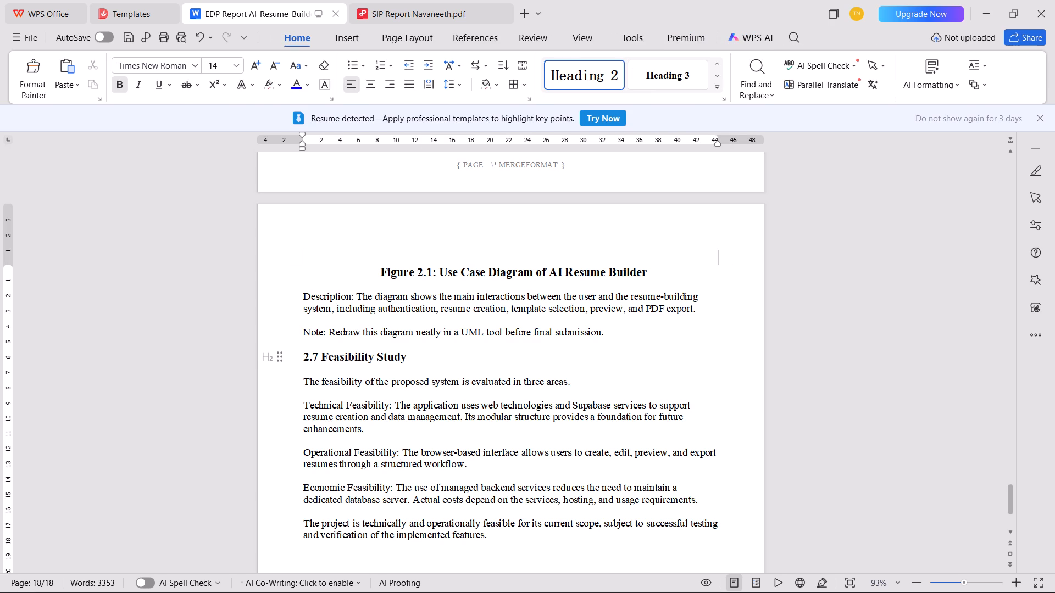
{"action": "left_click_drag", "start_coordinate": [612, 332], "coordinate": [163, 342]}
{"action": "key", "text": "BackSpace"}
Add a space and a colon to the end of the 2.7 Feasibility Study heading.
{"action": "key", "text": "Down"}
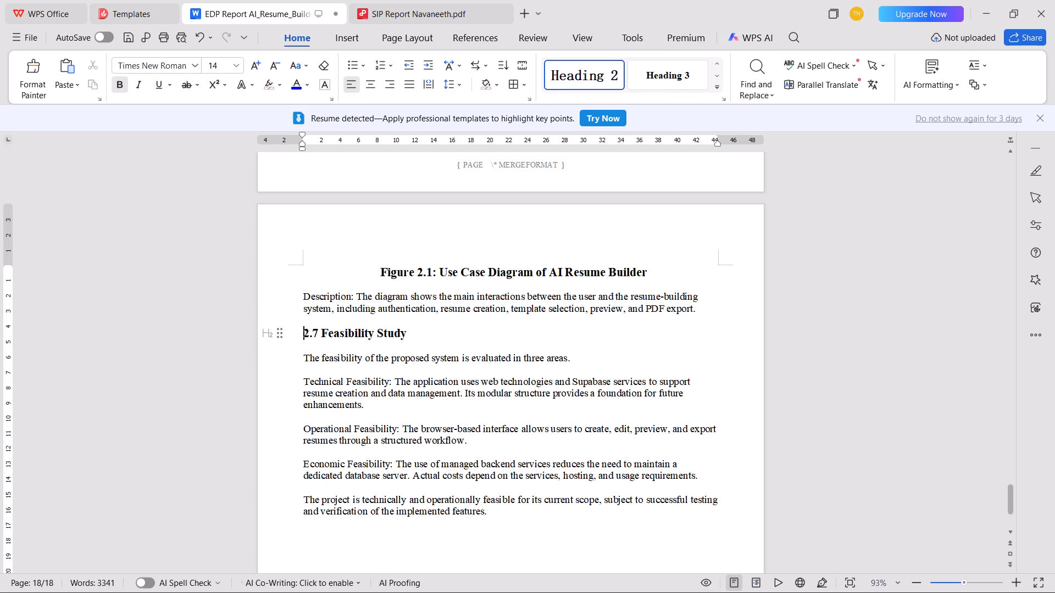
{"action": "key", "text": "Left"}
{"action": "key", "text": "space"}
{"action": "type", "text": ":"}
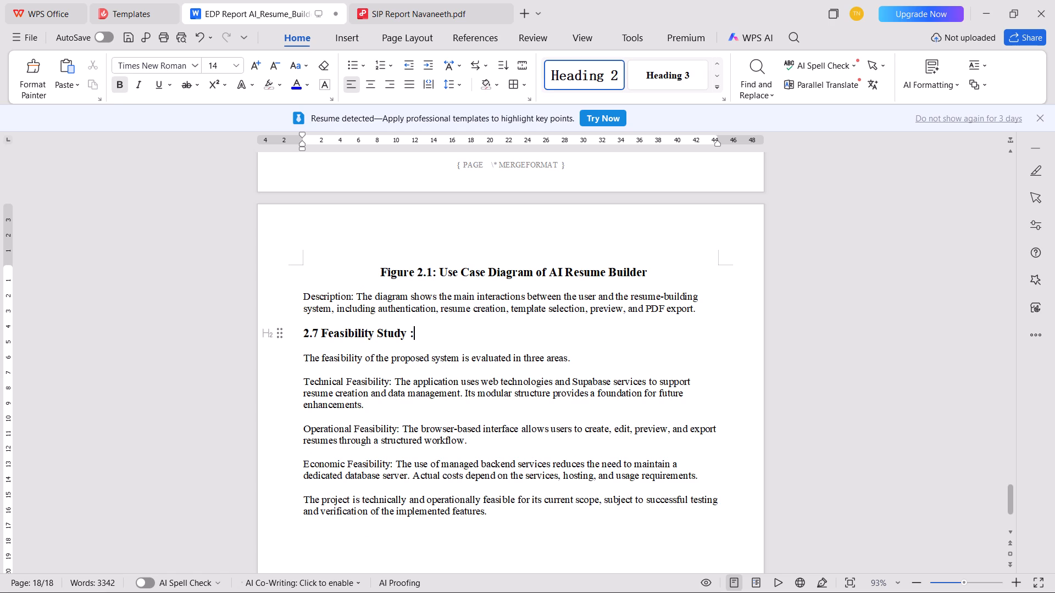
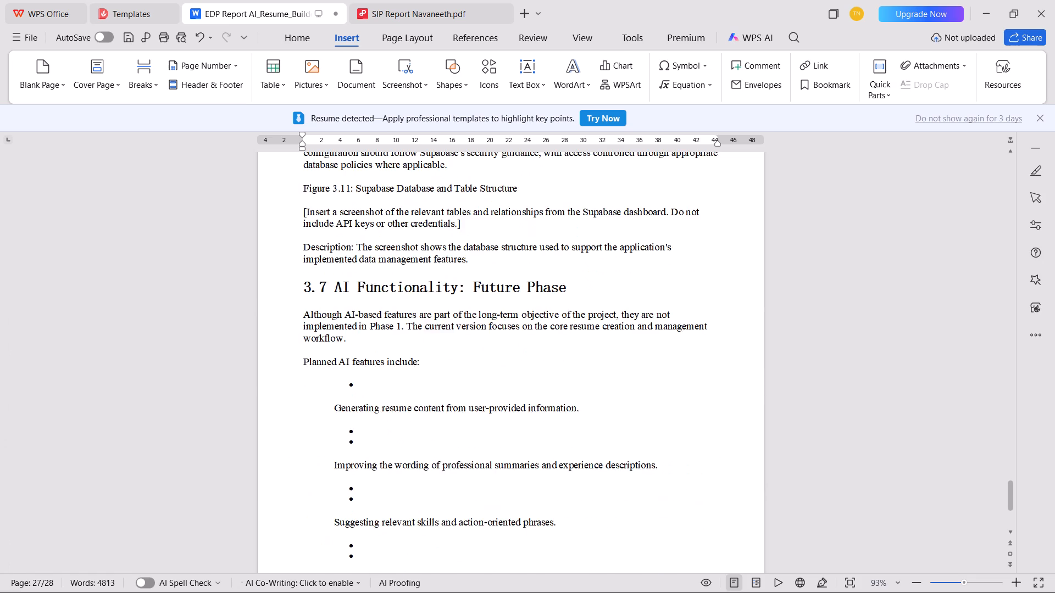
{"action": "scroll", "coordinate": [332, 282], "scroll_direction": "down", "scroll_amount": 1}
{"action": "scroll", "coordinate": [332, 282], "scroll_direction": "up", "scroll_amount": 2}
{"action": "scroll", "coordinate": [332, 282], "scroll_direction": "down", "scroll_amount": 2}
{"action": "scroll", "coordinate": [332, 282], "scroll_direction": "up", "scroll_amount": 6}
{"action": "scroll", "coordinate": [306, 264], "scroll_direction": "down", "scroll_amount": 1}
{"action": "scroll", "coordinate": [306, 264], "scroll_direction": "up", "scroll_amount": 12}
{"action": "scroll", "coordinate": [306, 264], "scroll_direction": "down", "scroll_amount": 4}
{"action": "scroll", "coordinate": [305, 264], "scroll_direction": "up", "scroll_amount": 1}
{"action": "scroll", "coordinate": [299, 256], "scroll_direction": "up", "scroll_amount": 20}
{"action": "scroll", "coordinate": [299, 256], "scroll_direction": "up", "scroll_amount": 2}
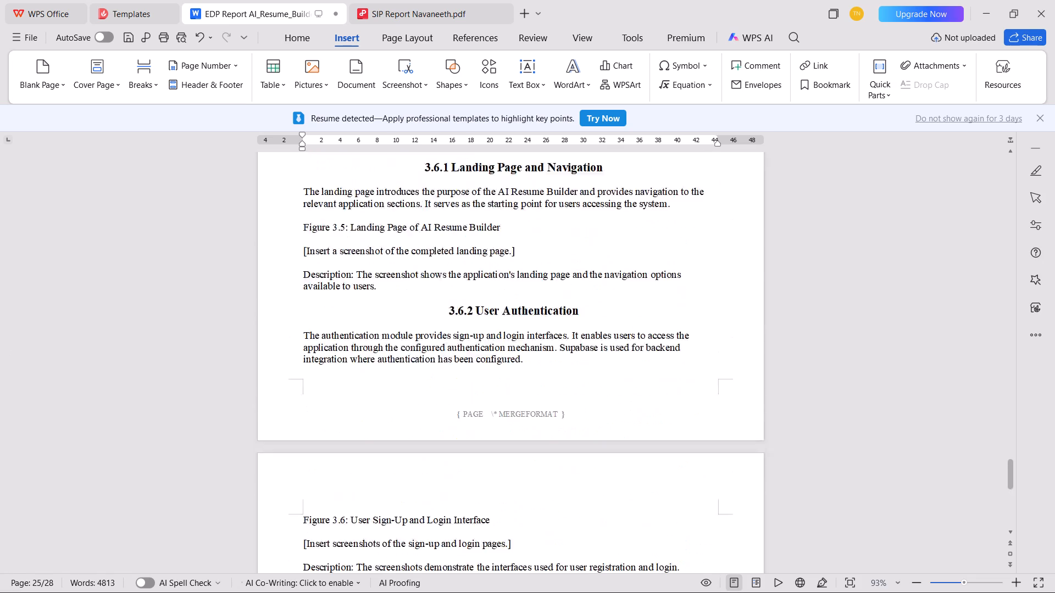
{"action": "scroll", "coordinate": [296, 257], "scroll_direction": "up", "scroll_amount": 20}
{"action": "scroll", "coordinate": [296, 257], "scroll_direction": "up", "scroll_amount": 5}
{"action": "scroll", "coordinate": [296, 257], "scroll_direction": "down", "scroll_amount": 1}
{"action": "scroll", "coordinate": [296, 257], "scroll_direction": "up", "scroll_amount": 20}
{"action": "scroll", "coordinate": [296, 257], "scroll_direction": "down", "scroll_amount": 1}
{"action": "scroll", "coordinate": [296, 257], "scroll_direction": "up", "scroll_amount": 2}
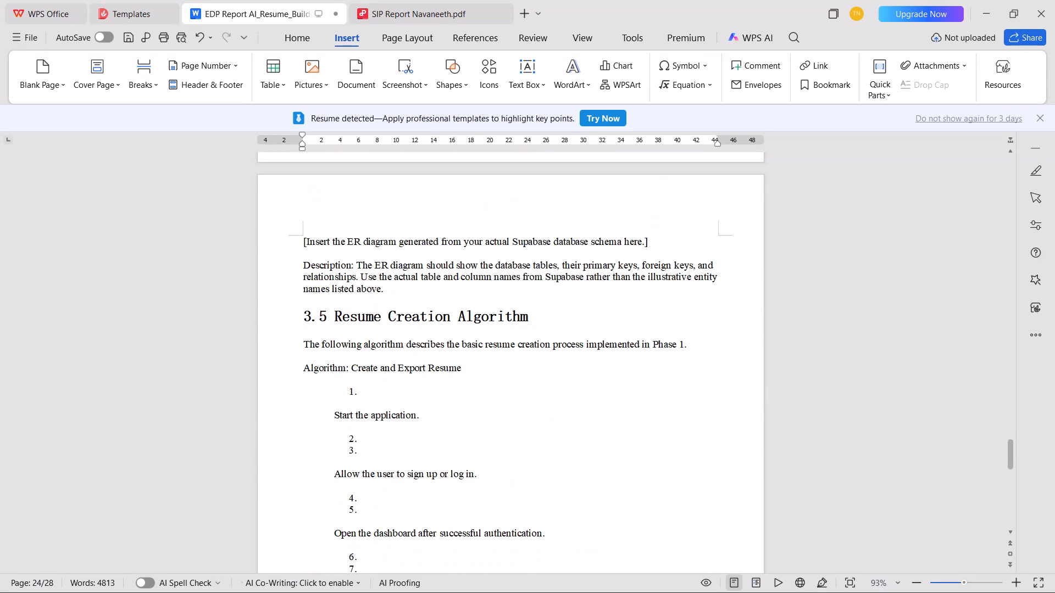
{"action": "scroll", "coordinate": [296, 257], "scroll_direction": "up", "scroll_amount": 8}
{"action": "scroll", "coordinate": [296, 257], "scroll_direction": "down", "scroll_amount": 3}
{"action": "scroll", "coordinate": [296, 257], "scroll_direction": "up", "scroll_amount": 20}
{"action": "scroll", "coordinate": [296, 257], "scroll_direction": "up", "scroll_amount": 1}
{"action": "scroll", "coordinate": [296, 258], "scroll_direction": "down", "scroll_amount": 4}
{"action": "scroll", "coordinate": [296, 258], "scroll_direction": "up", "scroll_amount": 4}
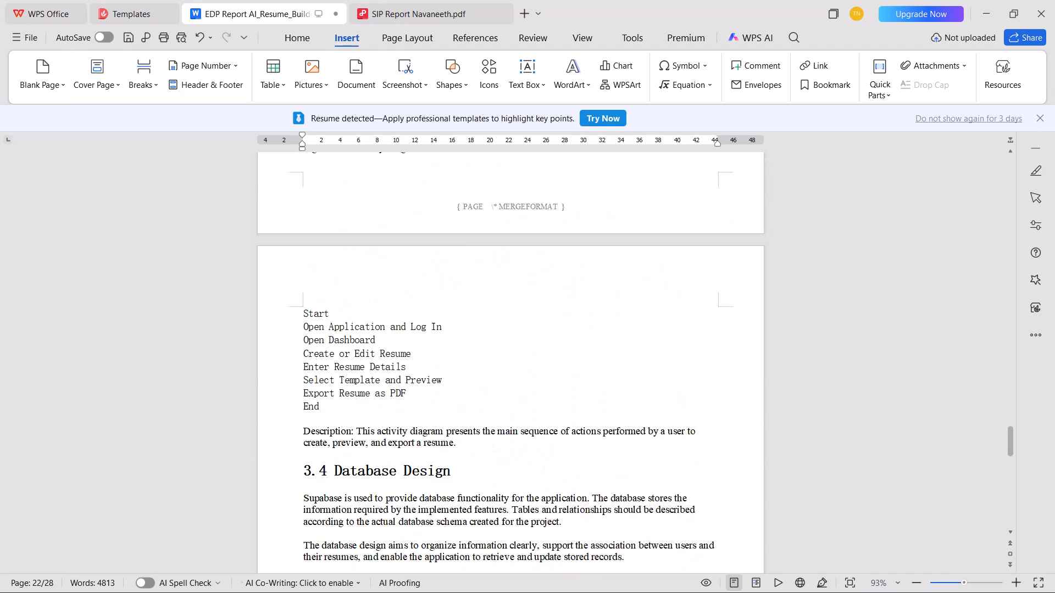
{"action": "scroll", "coordinate": [301, 276], "scroll_direction": "up", "scroll_amount": 20}
{"action": "scroll", "coordinate": [301, 276], "scroll_direction": "up", "scroll_amount": 15}
{"action": "scroll", "coordinate": [329, 310], "scroll_direction": "down", "scroll_amount": 1}
{"action": "scroll", "coordinate": [329, 310], "scroll_direction": "up", "scroll_amount": 2}
{"action": "scroll", "coordinate": [329, 310], "scroll_direction": "down", "scroll_amount": 1}
{"action": "scroll", "coordinate": [329, 310], "scroll_direction": "up", "scroll_amount": 6}
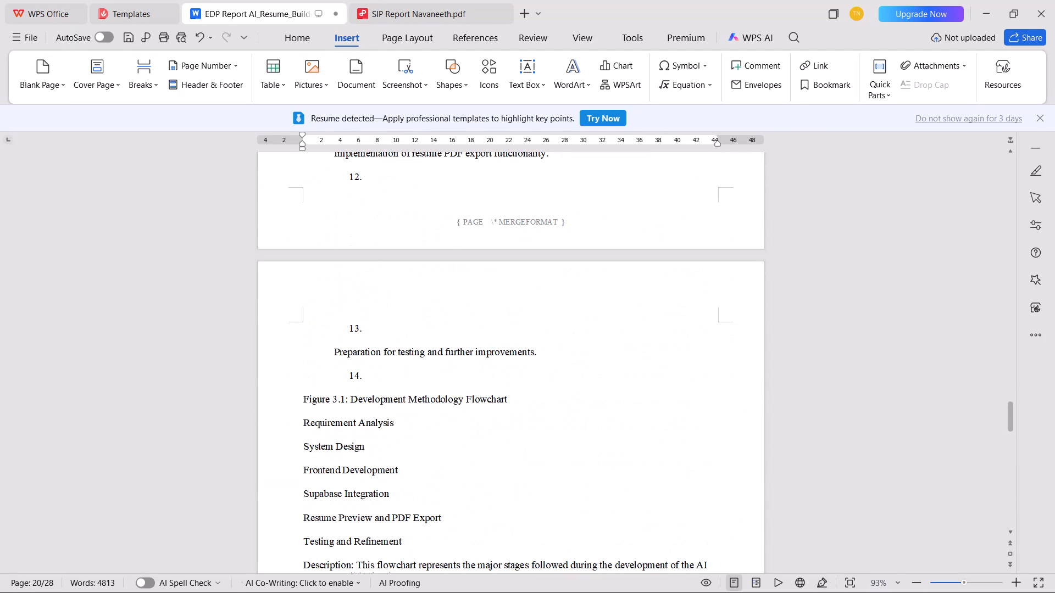
{"action": "scroll", "coordinate": [329, 310], "scroll_direction": "up", "scroll_amount": 4}
{"action": "scroll", "coordinate": [329, 310], "scroll_direction": "down", "scroll_amount": 1}
{"action": "scroll", "coordinate": [329, 310], "scroll_direction": "up", "scroll_amount": 1}
{"action": "scroll", "coordinate": [329, 310], "scroll_direction": "down", "scroll_amount": 1}
{"action": "scroll", "coordinate": [329, 310], "scroll_direction": "up", "scroll_amount": 4}
{"action": "scroll", "coordinate": [329, 310], "scroll_direction": "down", "scroll_amount": 1}
{"action": "scroll", "coordinate": [329, 310], "scroll_direction": "up", "scroll_amount": 14}
{"action": "scroll", "coordinate": [329, 310], "scroll_direction": "down", "scroll_amount": 1}
{"action": "scroll", "coordinate": [329, 310], "scroll_direction": "up", "scroll_amount": 5}
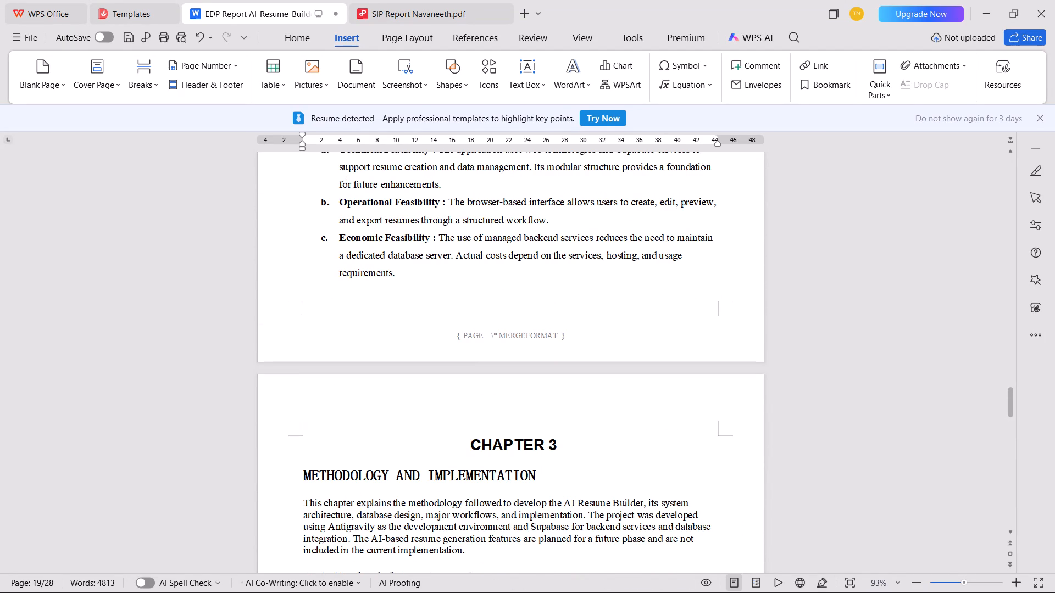
{"action": "left_click", "coordinate": [460, 446]}
{"action": "key", "text": "BackSpace"}
{"action": "key", "text": "BackSpace"}
{"action": "key", "text": "Down"}
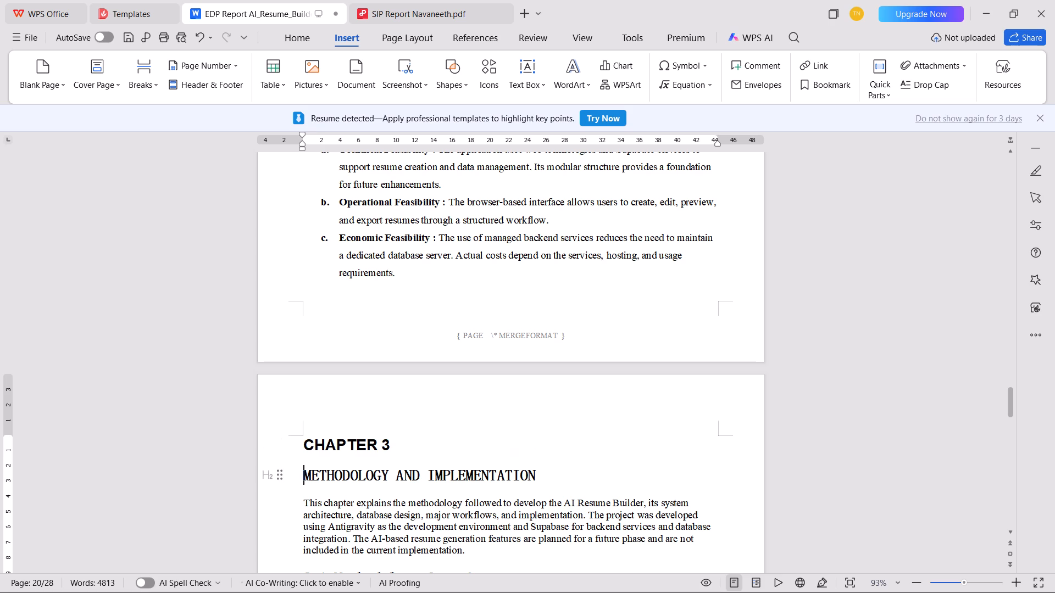
Set the CHAPTER 3, METHODOLOGY AND IMPLEMENTATION and main section headings 3.1 to 3.8 together to Times New Roman.
{"action": "left_click", "coordinate": [275, 443], "text": "ctrl"}
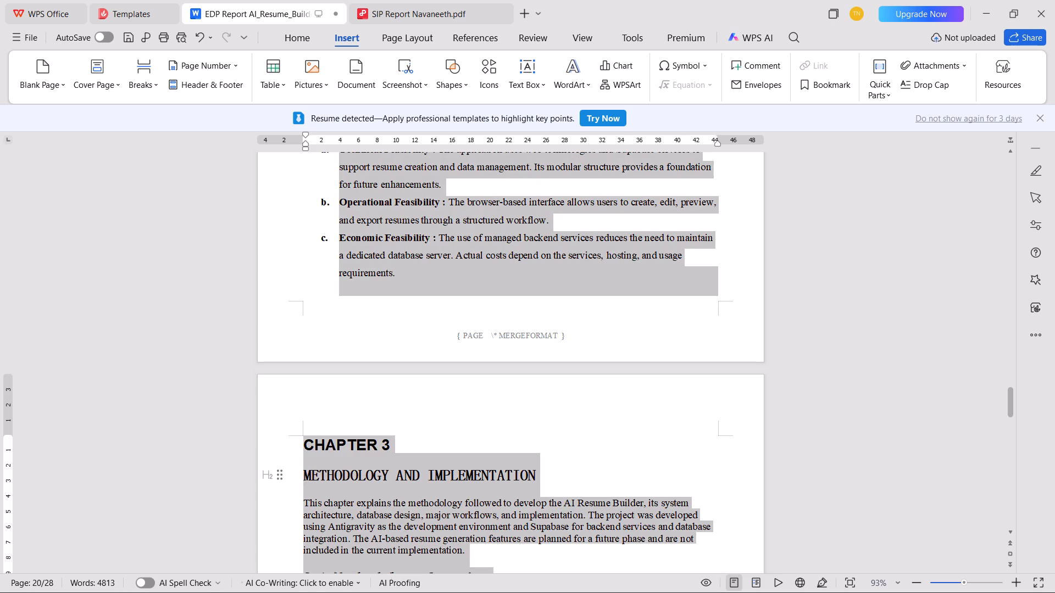
{"action": "left_click", "coordinate": [307, 461]}
{"action": "left_click", "coordinate": [280, 446]}
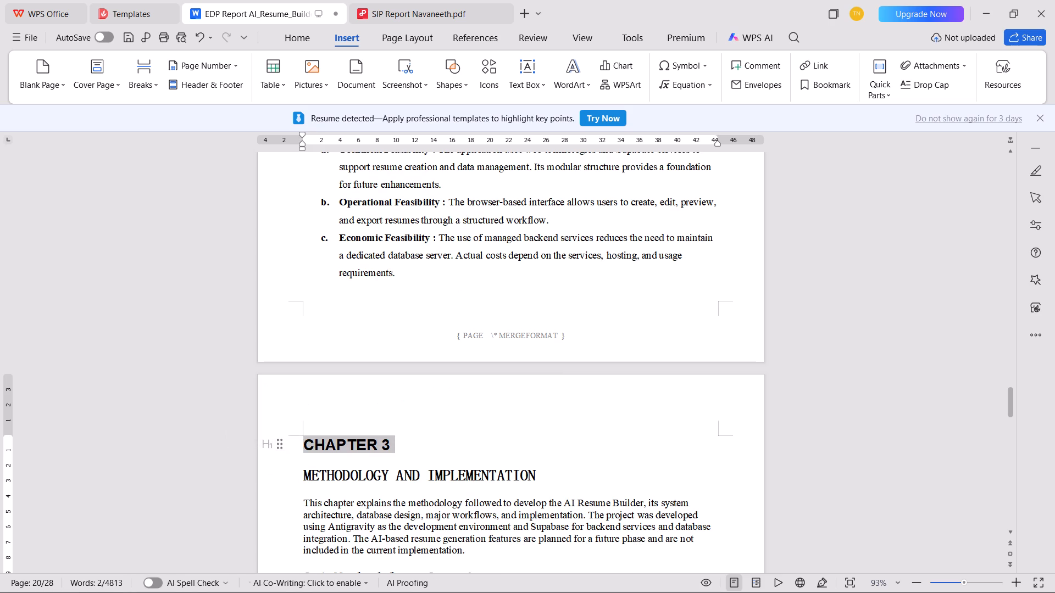
{"action": "left_click", "coordinate": [278, 474], "text": "ctrl"}
{"action": "scroll", "coordinate": [453, 370], "scroll_direction": "down", "scroll_amount": 7}
{"action": "left_click", "coordinate": [280, 322], "text": "ctrl"}
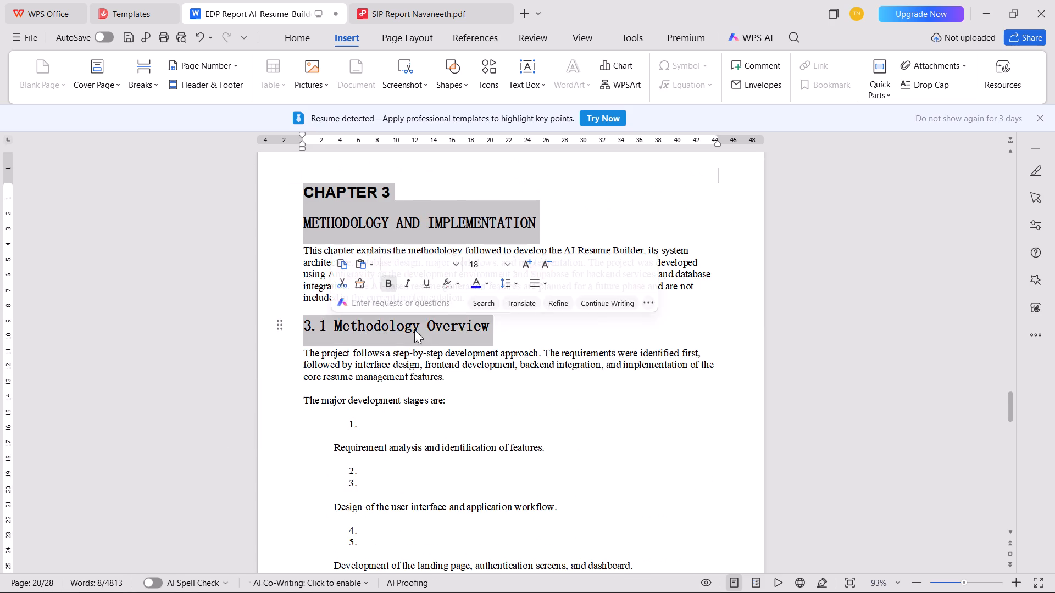
{"action": "scroll", "coordinate": [433, 338], "scroll_direction": "down", "scroll_amount": 6}
{"action": "scroll", "coordinate": [271, 466], "scroll_direction": "down", "scroll_amount": 6}
{"action": "scroll", "coordinate": [287, 419], "scroll_direction": "down", "scroll_amount": 9}
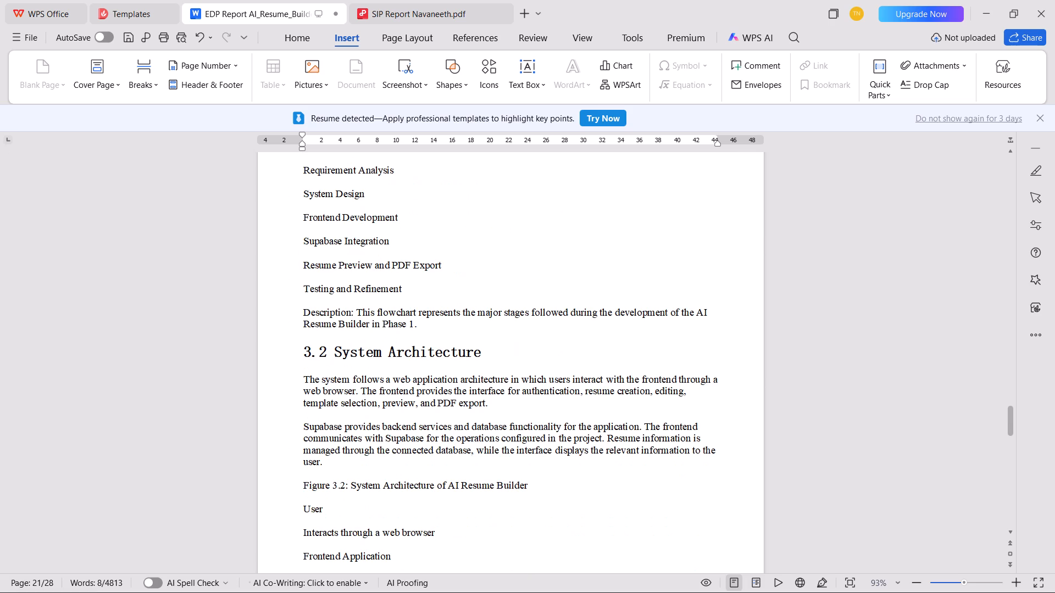
{"action": "left_click", "coordinate": [274, 354], "text": "ctrl"}
{"action": "scroll", "coordinate": [336, 360], "scroll_direction": "down", "scroll_amount": 5}
{"action": "scroll", "coordinate": [307, 401], "scroll_direction": "down", "scroll_amount": 6}
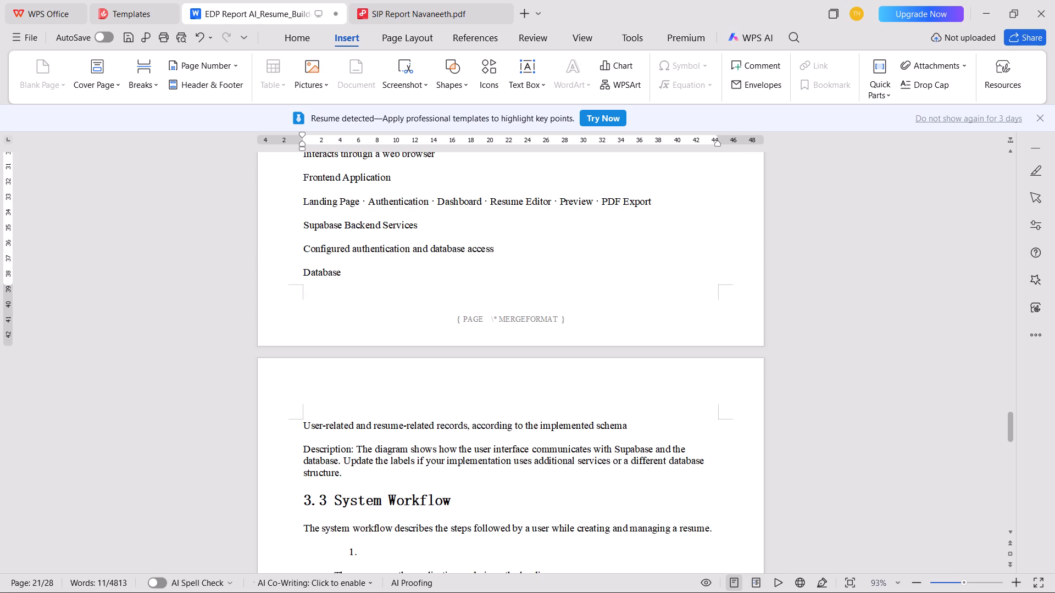
{"action": "left_click", "coordinate": [258, 504], "text": "ctrl"}
{"action": "scroll", "coordinate": [418, 408], "scroll_direction": "down", "scroll_amount": 16}
{"action": "scroll", "coordinate": [409, 404], "scroll_direction": "down", "scroll_amount": 6}
{"action": "scroll", "coordinate": [353, 402], "scroll_direction": "down", "scroll_amount": 5}
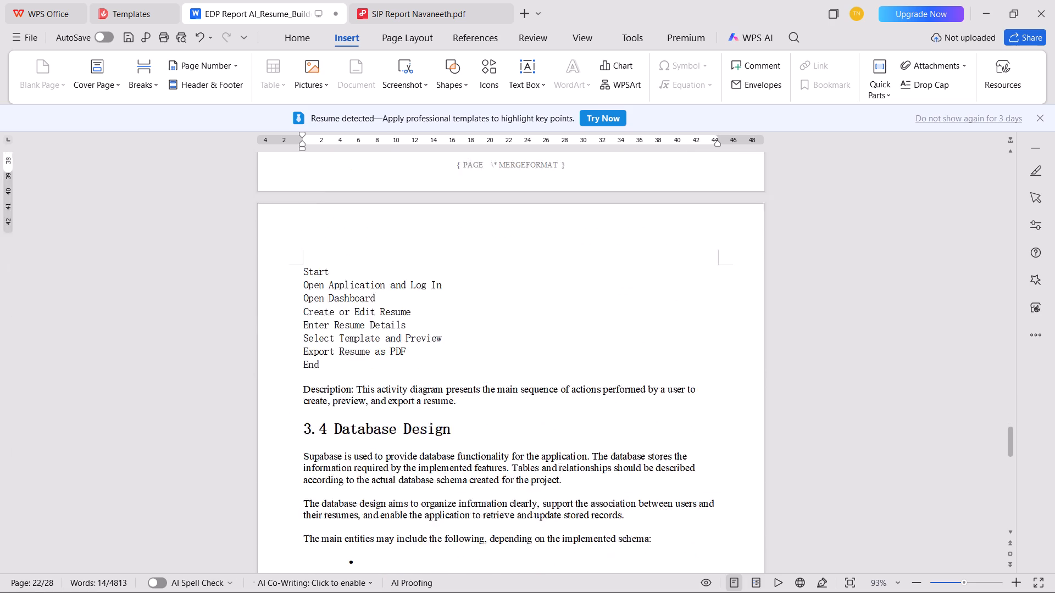
{"action": "scroll", "coordinate": [349, 405], "scroll_direction": "down", "scroll_amount": 2}
{"action": "left_click", "coordinate": [271, 302], "text": "ctrl"}
{"action": "scroll", "coordinate": [417, 342], "scroll_direction": "down", "scroll_amount": 15}
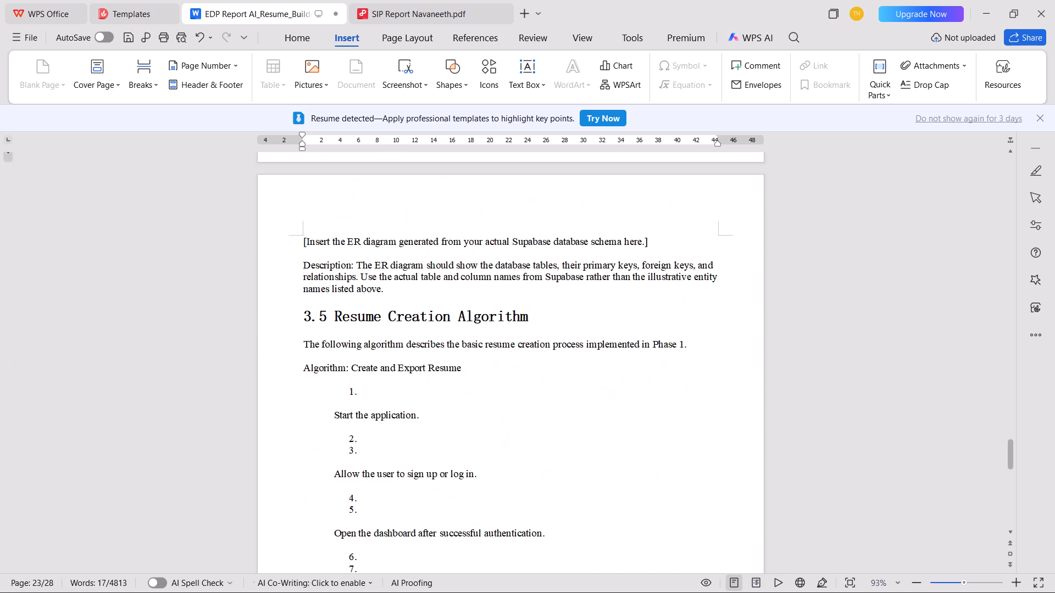
{"action": "left_click", "coordinate": [263, 313], "text": "ctrl"}
{"action": "scroll", "coordinate": [479, 330], "scroll_direction": "down", "scroll_amount": 15}
{"action": "scroll", "coordinate": [370, 379], "scroll_direction": "down", "scroll_amount": 2}
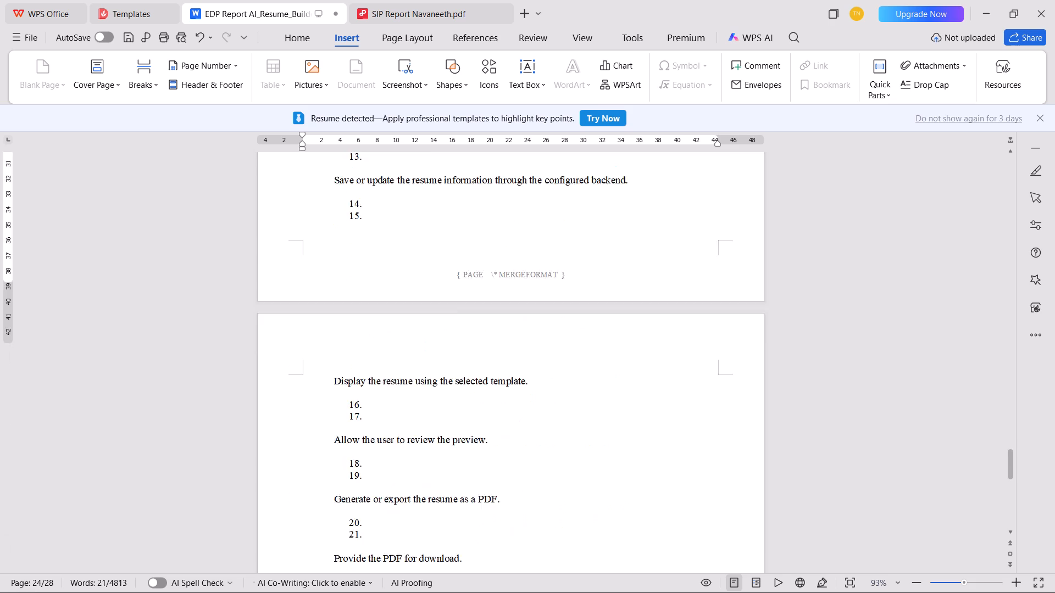
{"action": "scroll", "coordinate": [370, 379], "scroll_direction": "down", "scroll_amount": 10}
{"action": "left_click", "coordinate": [286, 282], "text": "ctrl"}
{"action": "scroll", "coordinate": [295, 347], "scroll_direction": "down", "scroll_amount": 7}
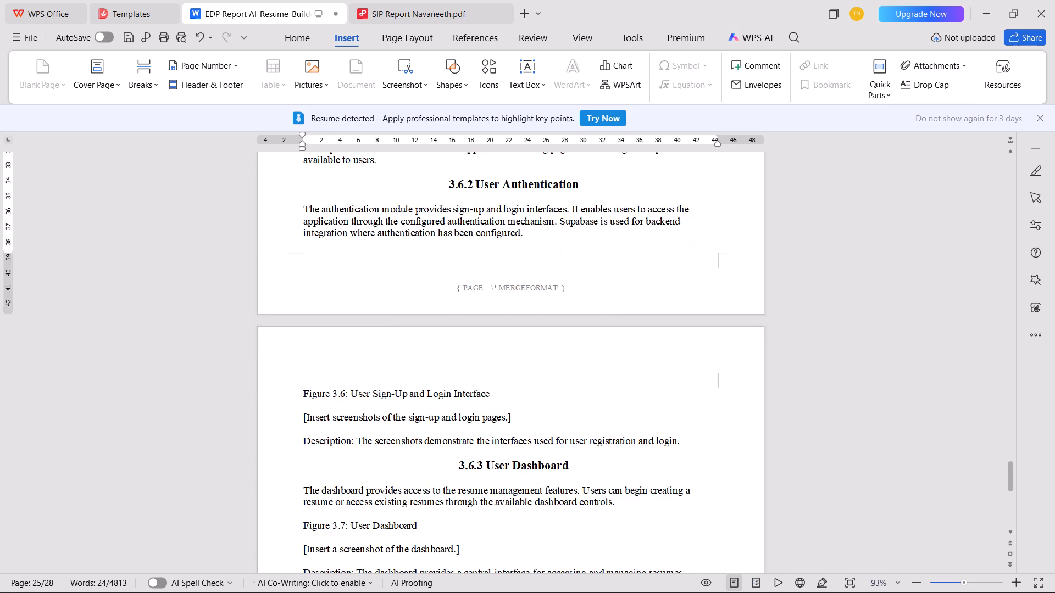
{"action": "scroll", "coordinate": [358, 350], "scroll_direction": "down", "scroll_amount": 6}
{"action": "scroll", "coordinate": [304, 365], "scroll_direction": "down", "scroll_amount": 15}
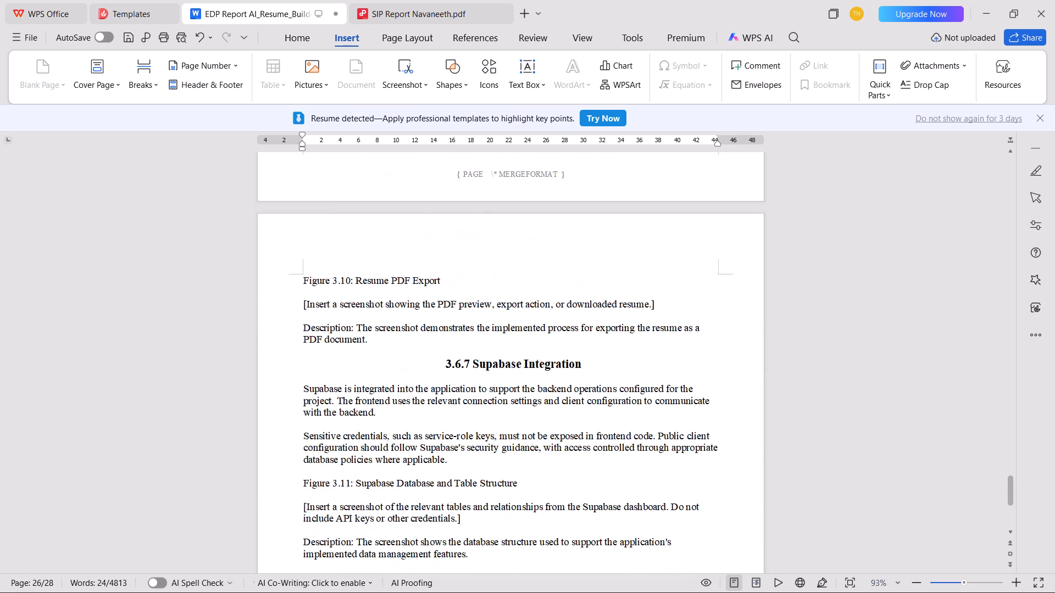
{"action": "scroll", "coordinate": [259, 367], "scroll_direction": "down", "scroll_amount": 8}
{"action": "left_click", "coordinate": [273, 284], "text": "ctrl"}
{"action": "scroll", "coordinate": [341, 321], "scroll_direction": "down", "scroll_amount": 7}
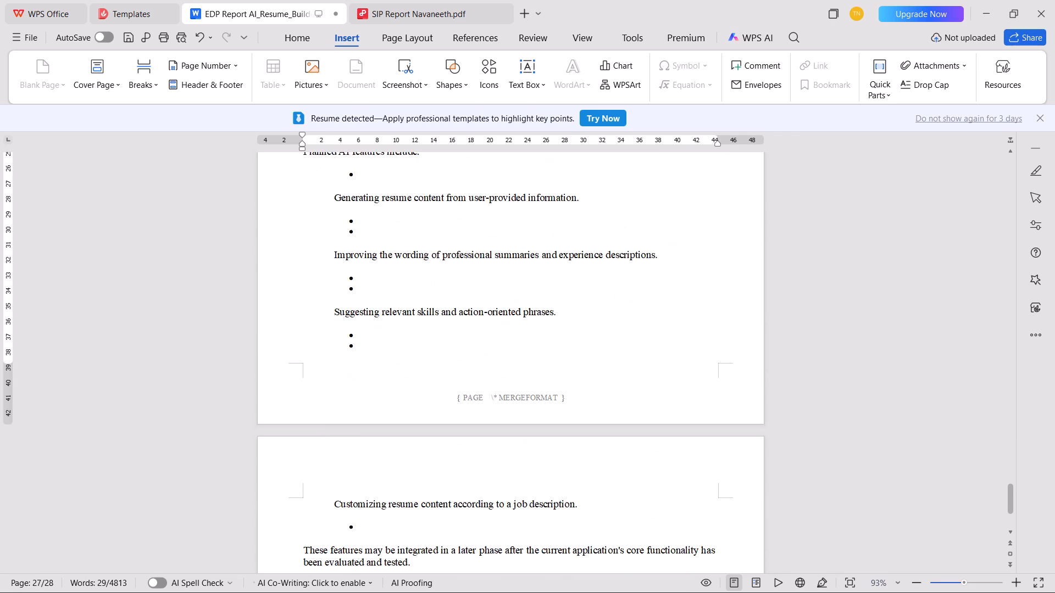
{"action": "scroll", "coordinate": [345, 324], "scroll_direction": "down", "scroll_amount": 5}
{"action": "left_click", "coordinate": [271, 342], "text": "ctrl"}
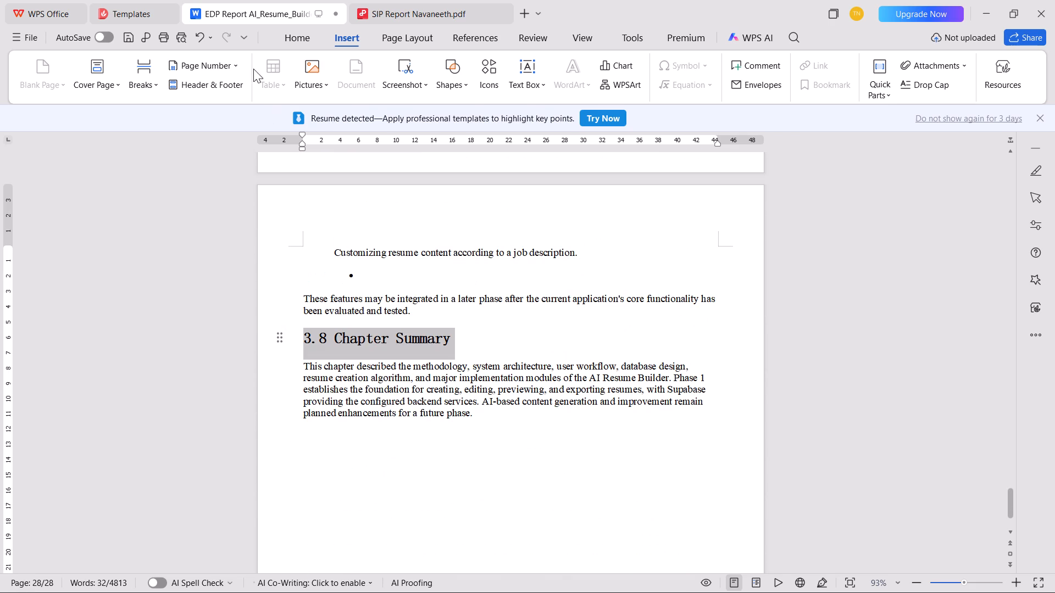
{"action": "left_click", "coordinate": [289, 38]}
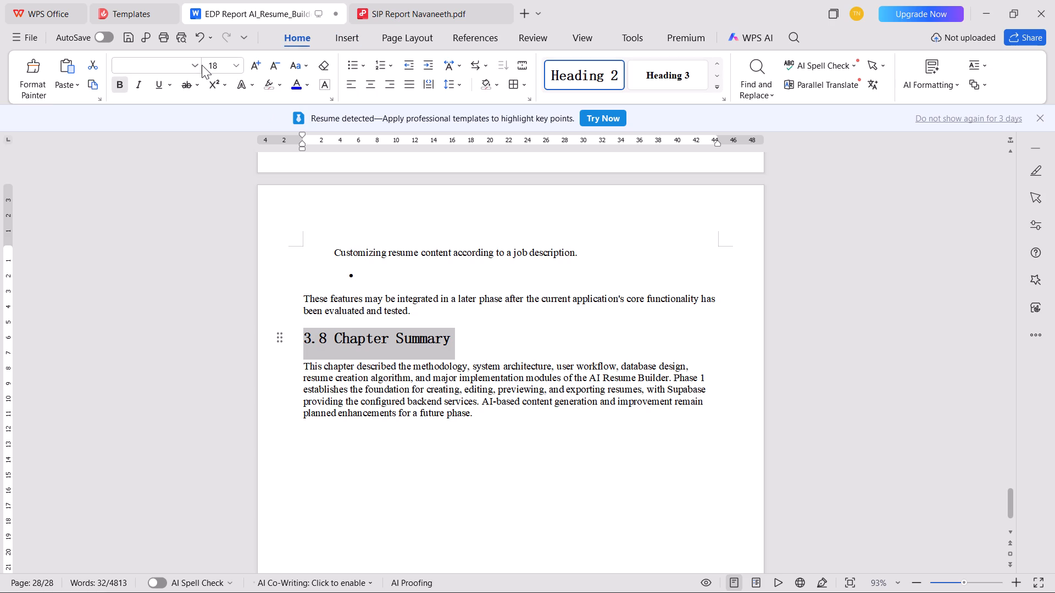
{"action": "left_click", "coordinate": [190, 66]}
{"action": "left_click", "coordinate": [161, 126]}
Set the font size of the selected Chapter 3 title and section headings to 14.
{"action": "left_click", "coordinate": [218, 63]}
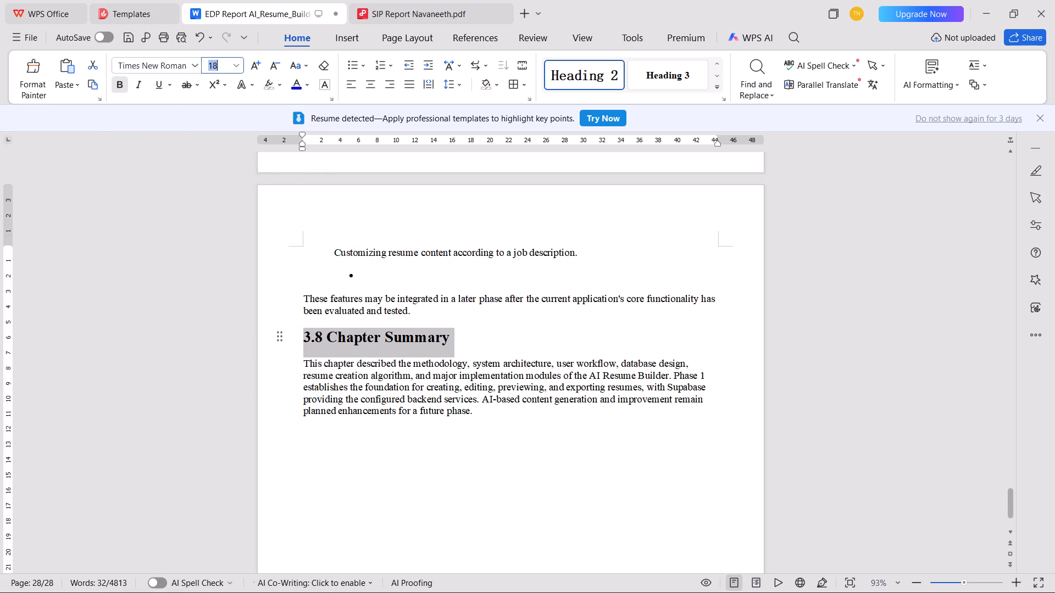
{"action": "type", "text": "14+"}
{"action": "key", "text": "equal"}
{"action": "key", "text": "BackSpace"}
{"action": "key", "text": "BackSpace"}
{"action": "key", "text": "BackSpace"}
{"action": "key", "text": "BackSpace"}
{"action": "type", "text": "14"}
{"action": "key", "text": "Return"}
Review the heading formatting throughout Chapter 3, from the 3.8 Chapter Summary back to the chapter title.
{"action": "scroll", "coordinate": [541, 267], "scroll_direction": "up", "scroll_amount": 3}
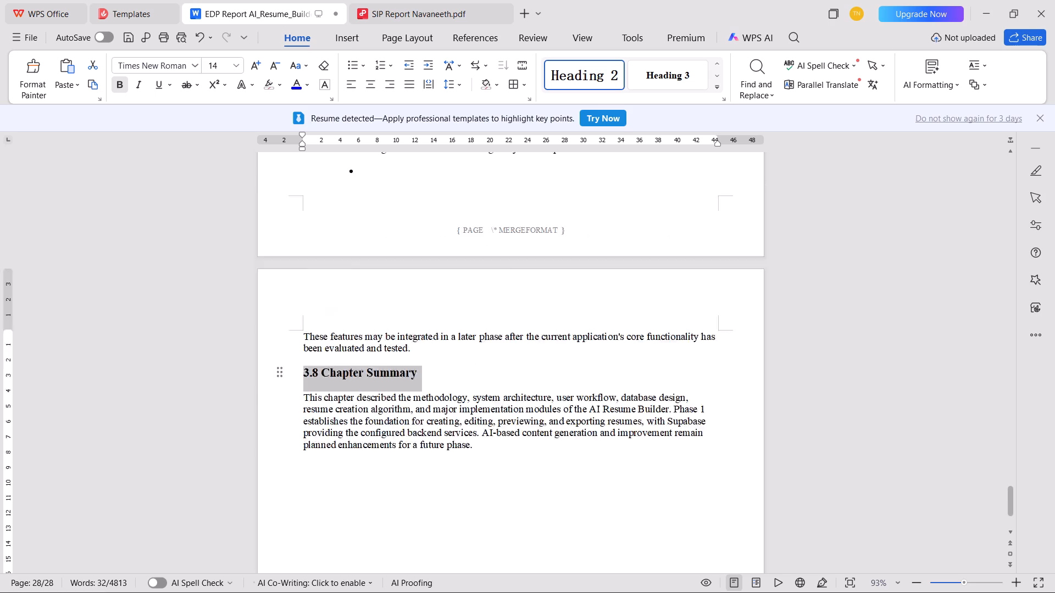
{"action": "scroll", "coordinate": [541, 267], "scroll_direction": "up", "scroll_amount": 20}
{"action": "scroll", "coordinate": [541, 267], "scroll_direction": "up", "scroll_amount": 9}
{"action": "scroll", "coordinate": [516, 267], "scroll_direction": "down", "scroll_amount": 1}
{"action": "scroll", "coordinate": [515, 266], "scroll_direction": "up", "scroll_amount": 18}
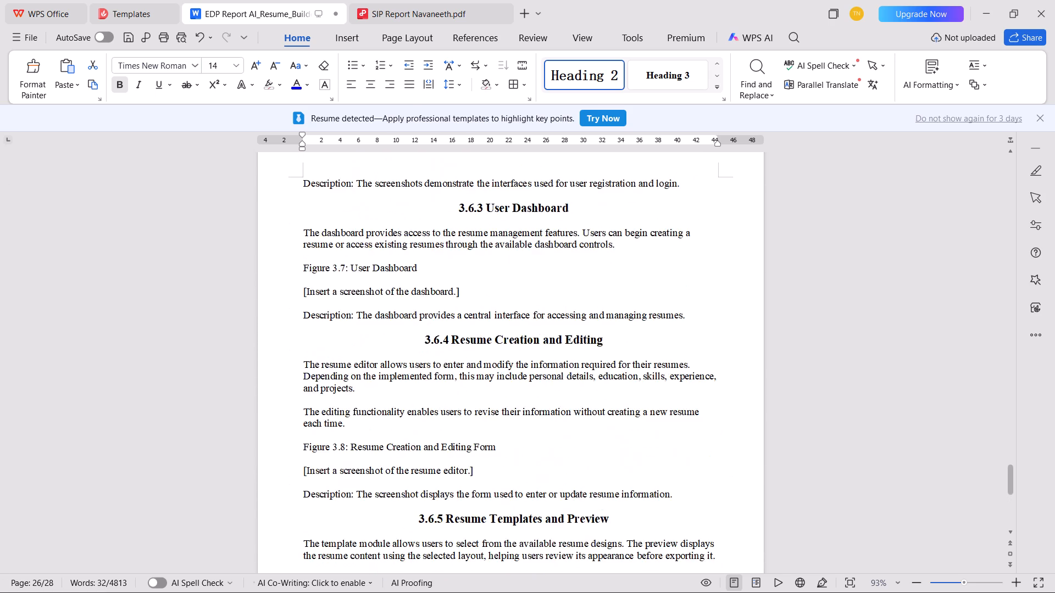
{"action": "scroll", "coordinate": [664, 328], "scroll_direction": "up", "scroll_amount": 6}
{"action": "scroll", "coordinate": [664, 328], "scroll_direction": "down", "scroll_amount": 1}
{"action": "scroll", "coordinate": [664, 326], "scroll_direction": "up", "scroll_amount": 14}
{"action": "scroll", "coordinate": [597, 333], "scroll_direction": "down", "scroll_amount": 1}
{"action": "scroll", "coordinate": [597, 333], "scroll_direction": "up", "scroll_amount": 12}
{"action": "scroll", "coordinate": [597, 333], "scroll_direction": "down", "scroll_amount": 1}
{"action": "scroll", "coordinate": [597, 333], "scroll_direction": "up", "scroll_amount": 8}
{"action": "scroll", "coordinate": [597, 333], "scroll_direction": "down", "scroll_amount": 1}
{"action": "scroll", "coordinate": [597, 333], "scroll_direction": "up", "scroll_amount": 9}
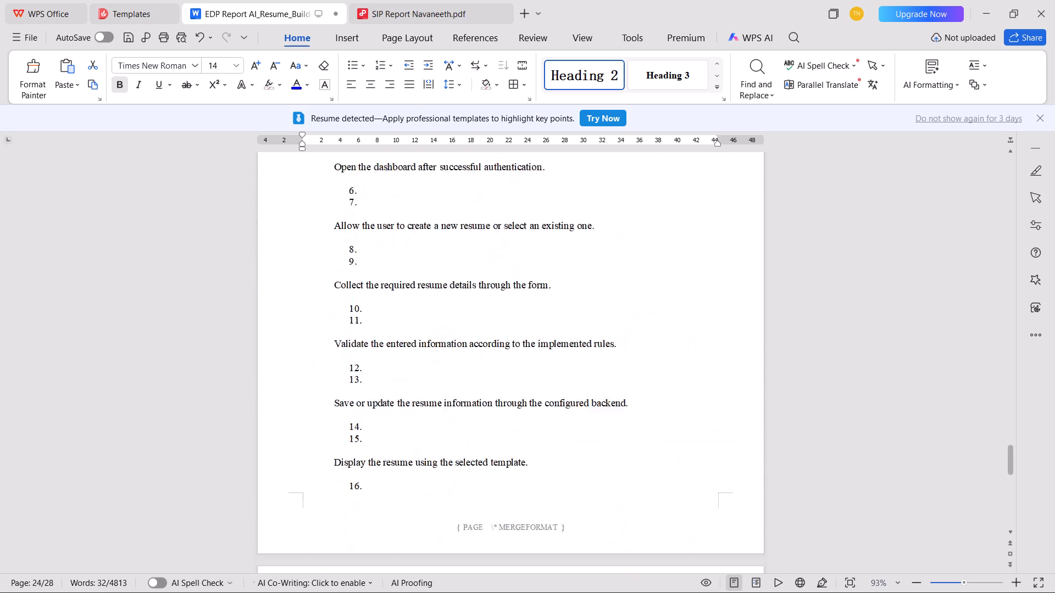
{"action": "scroll", "coordinate": [597, 333], "scroll_direction": "up", "scroll_amount": 6}
{"action": "scroll", "coordinate": [597, 333], "scroll_direction": "down", "scroll_amount": 1}
{"action": "scroll", "coordinate": [597, 333], "scroll_direction": "up", "scroll_amount": 5}
{"action": "scroll", "coordinate": [597, 333], "scroll_direction": "down", "scroll_amount": 1}
{"action": "scroll", "coordinate": [597, 333], "scroll_direction": "up", "scroll_amount": 20}
{"action": "scroll", "coordinate": [597, 333], "scroll_direction": "up", "scroll_amount": 8}
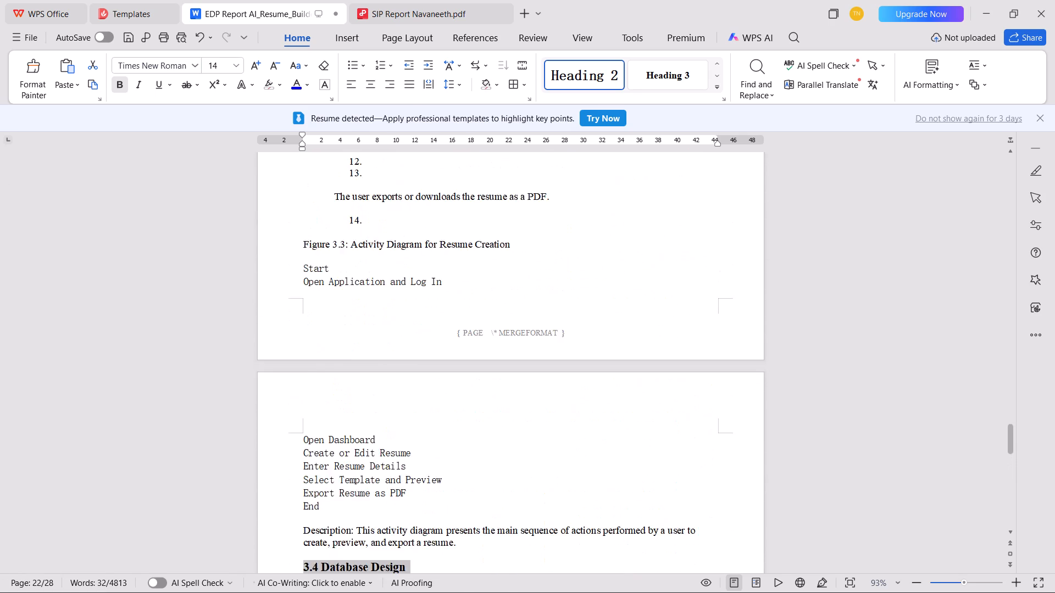
{"action": "scroll", "coordinate": [593, 323], "scroll_direction": "up", "scroll_amount": 3}
{"action": "scroll", "coordinate": [593, 323], "scroll_direction": "down", "scroll_amount": 1}
{"action": "scroll", "coordinate": [593, 323], "scroll_direction": "up", "scroll_amount": 7}
{"action": "scroll", "coordinate": [593, 323], "scroll_direction": "down", "scroll_amount": 1}
{"action": "scroll", "coordinate": [593, 323], "scroll_direction": "up", "scroll_amount": 13}
{"action": "scroll", "coordinate": [593, 323], "scroll_direction": "down", "scroll_amount": 1}
{"action": "scroll", "coordinate": [593, 323], "scroll_direction": "up", "scroll_amount": 5}
{"action": "scroll", "coordinate": [592, 322], "scroll_direction": "down", "scroll_amount": 3}
{"action": "scroll", "coordinate": [592, 322], "scroll_direction": "up", "scroll_amount": 1}
{"action": "left_click", "coordinate": [591, 321]}
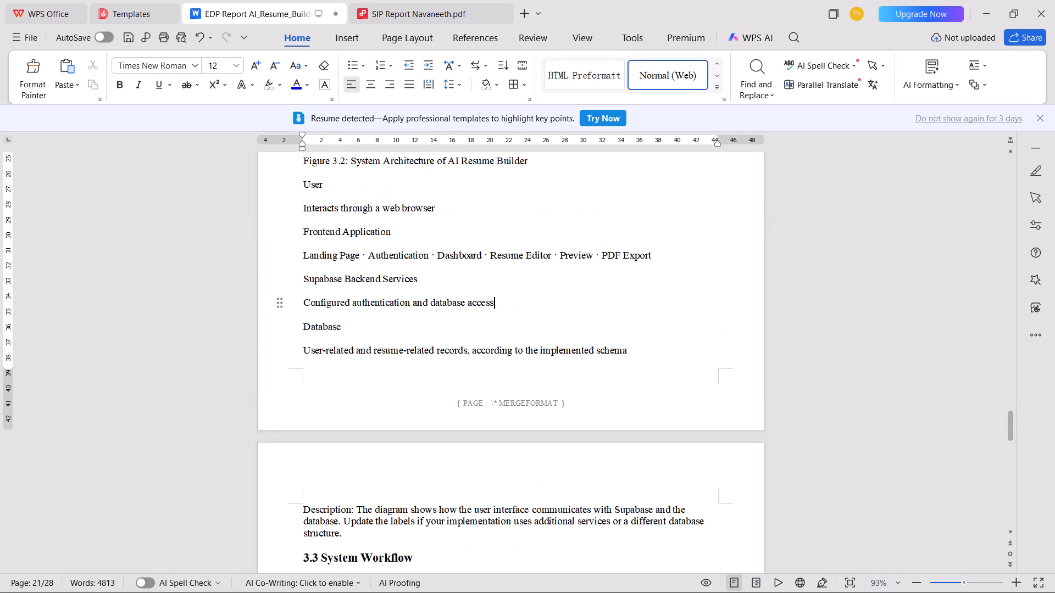
{"action": "scroll", "coordinate": [591, 321], "scroll_direction": "up", "scroll_amount": 3}
{"action": "scroll", "coordinate": [591, 321], "scroll_direction": "down", "scroll_amount": 1}
{"action": "scroll", "coordinate": [591, 321], "scroll_direction": "up", "scroll_amount": 8}
{"action": "scroll", "coordinate": [537, 346], "scroll_direction": "up", "scroll_amount": 1}
{"action": "scroll", "coordinate": [384, 303], "scroll_direction": "up", "scroll_amount": 2}
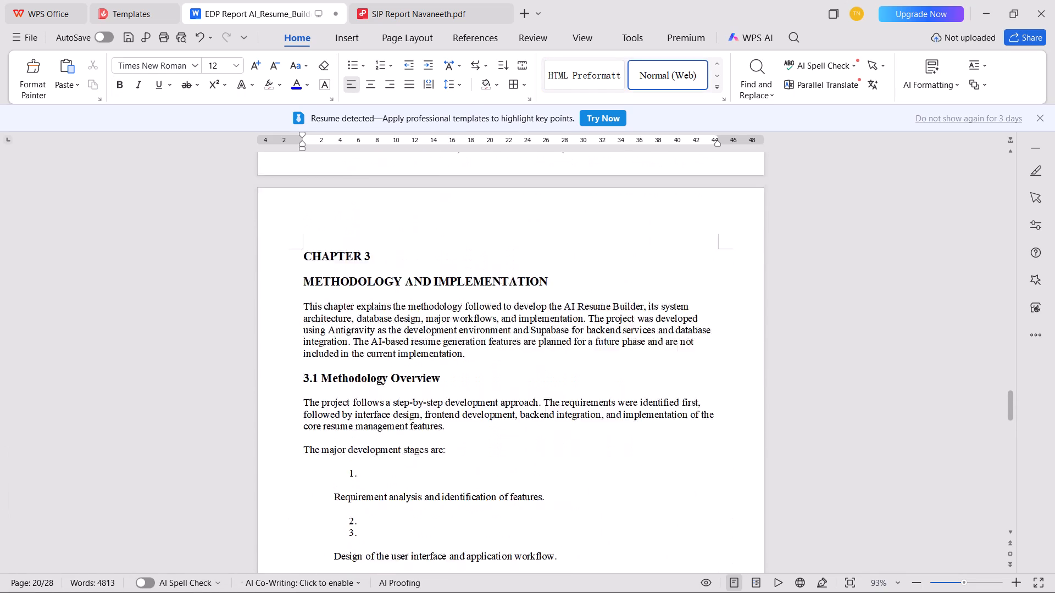
Set the CHAPTER 3 and METHODOLOGY AND IMPLEMENTATION title lines to font size 18 and centre them.
{"action": "scroll", "coordinate": [384, 303], "scroll_direction": "up", "scroll_amount": 1}
{"action": "scroll", "coordinate": [384, 303], "scroll_direction": "down", "scroll_amount": 5}
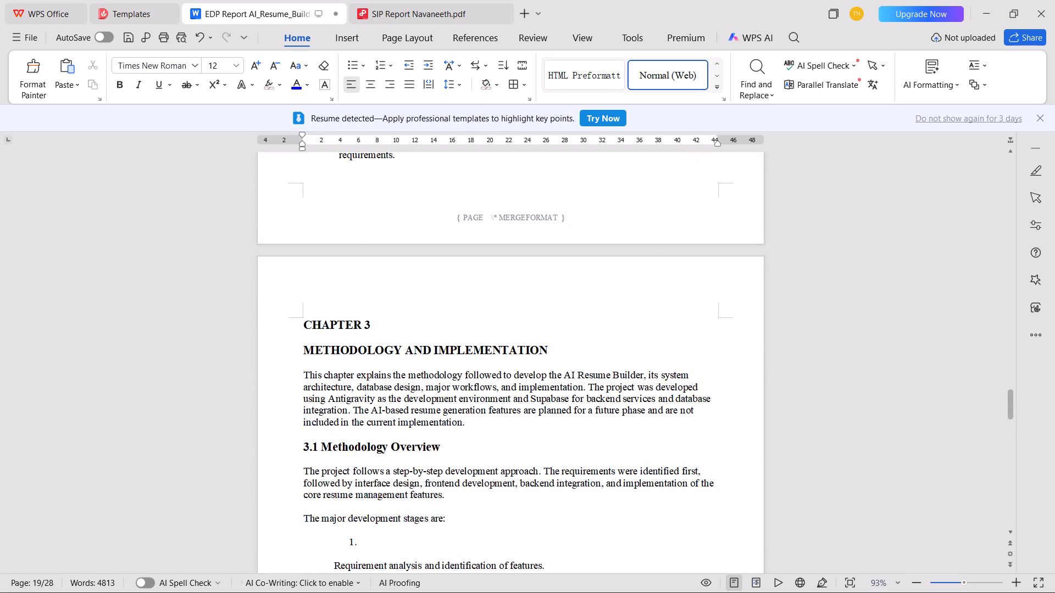
{"action": "left_click_drag", "start_coordinate": [282, 322], "coordinate": [280, 346]}
{"action": "left_click", "coordinate": [216, 66]}
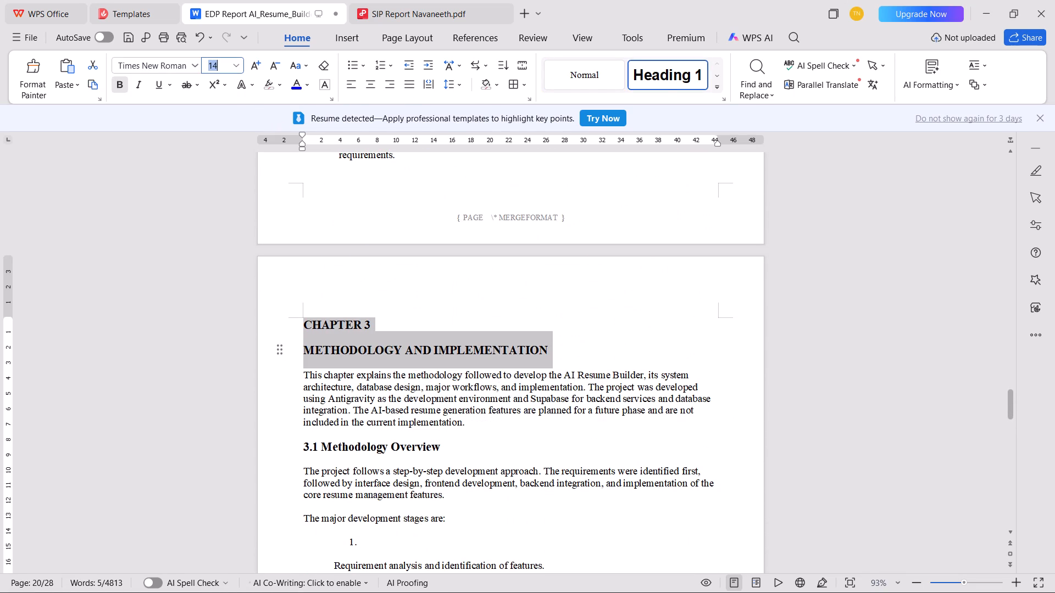
{"action": "type", "text": "18"}
{"action": "key", "text": "Return"}
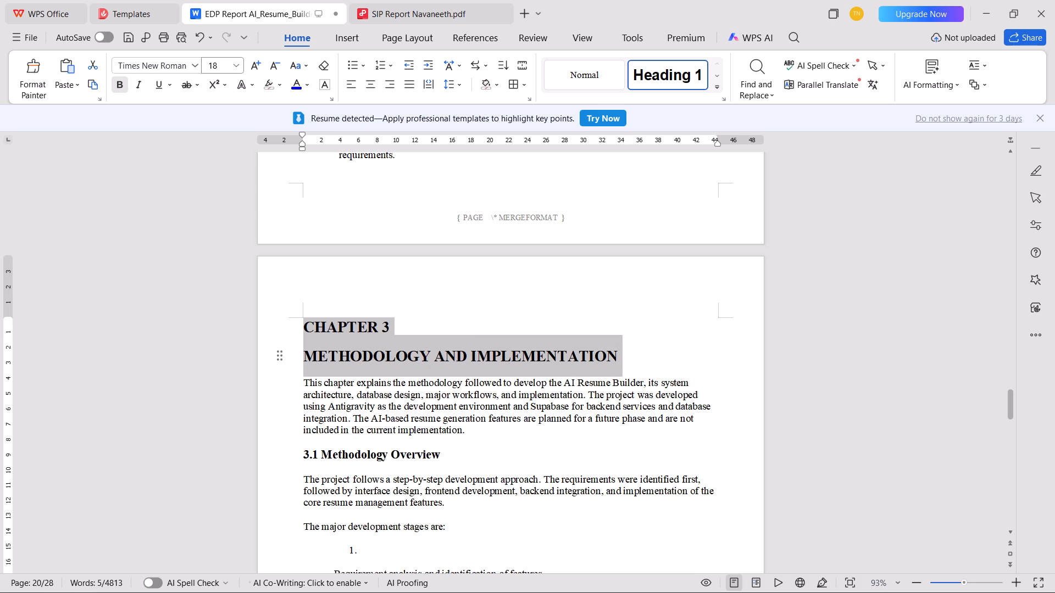
{"action": "key", "text": "ctrl+e"}
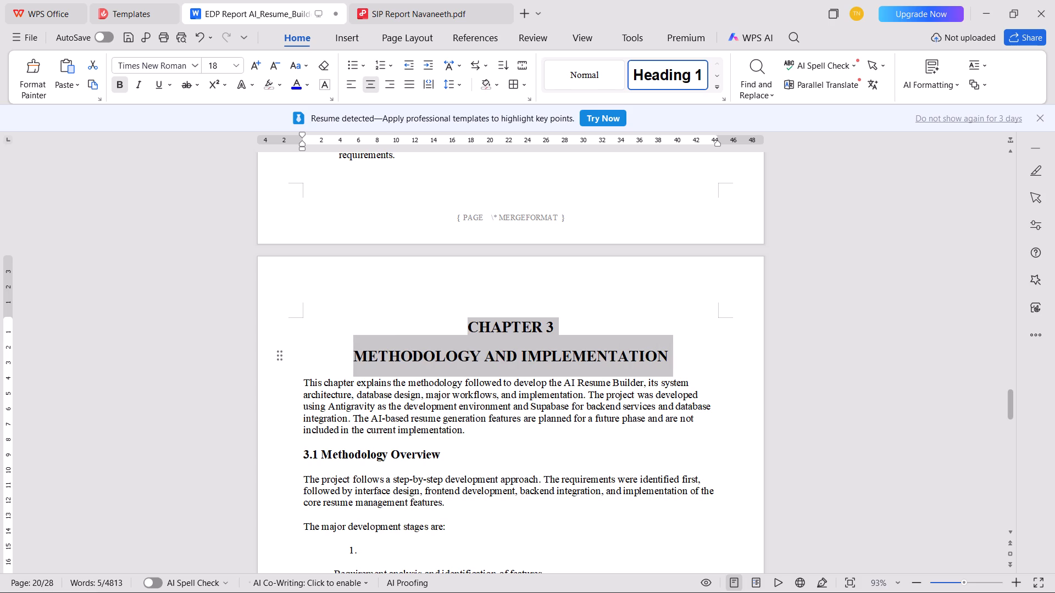
Delete the introductory paragraph between the Chapter 3 title and the 3.1 heading.
{"action": "left_click", "coordinate": [461, 428]}
{"action": "left_click_drag", "start_coordinate": [467, 427], "coordinate": [255, 387]}
{"action": "key", "text": "BackSpace"}
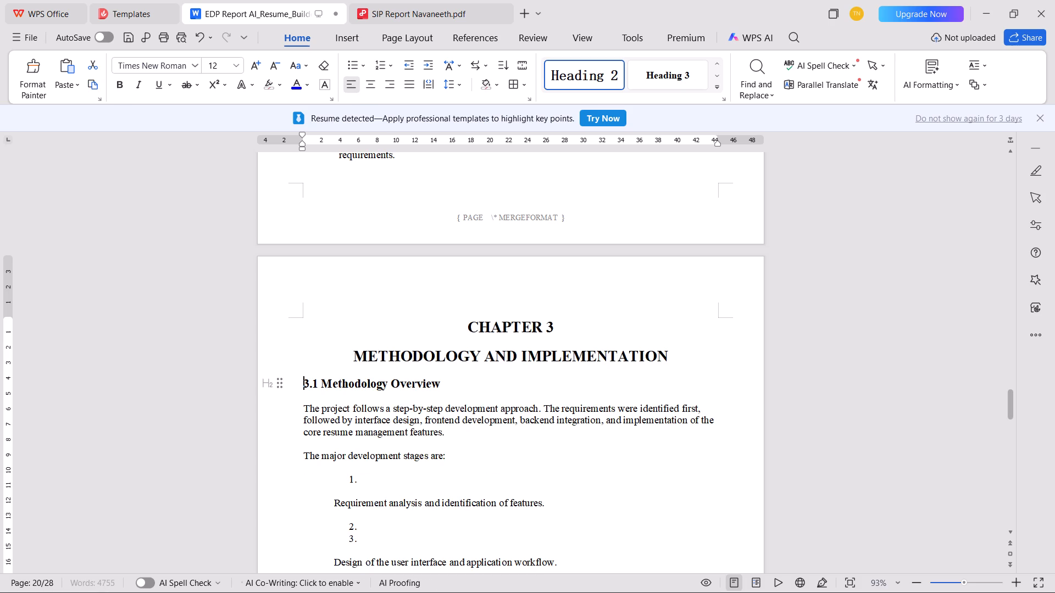
Add a space and a colon at the end of the 3.1 Methodology Overview heading.
{"action": "left_click", "coordinate": [459, 388]}
{"action": "key", "text": "space"}
{"action": "type", "text": ":"}
Remove the empty numbered lines before and after the "Requirement analysis and identification of features." stage in section 3.1.
{"action": "scroll", "coordinate": [467, 381], "scroll_direction": "down", "scroll_amount": 3}
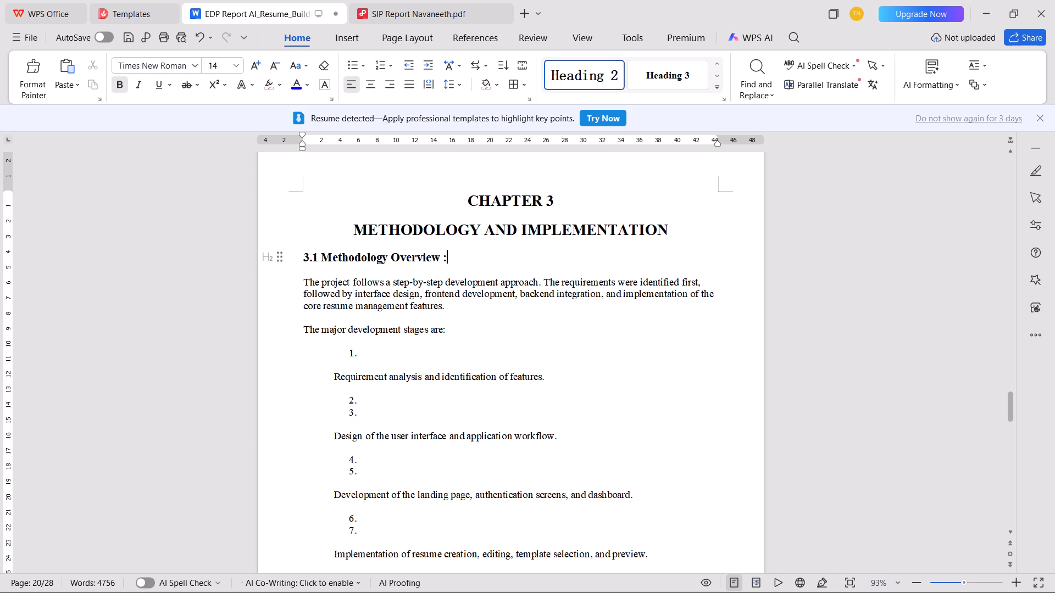
{"action": "left_click", "coordinate": [413, 358]}
{"action": "key", "text": "BackSpace"}
{"action": "key", "text": "BackSpace"}
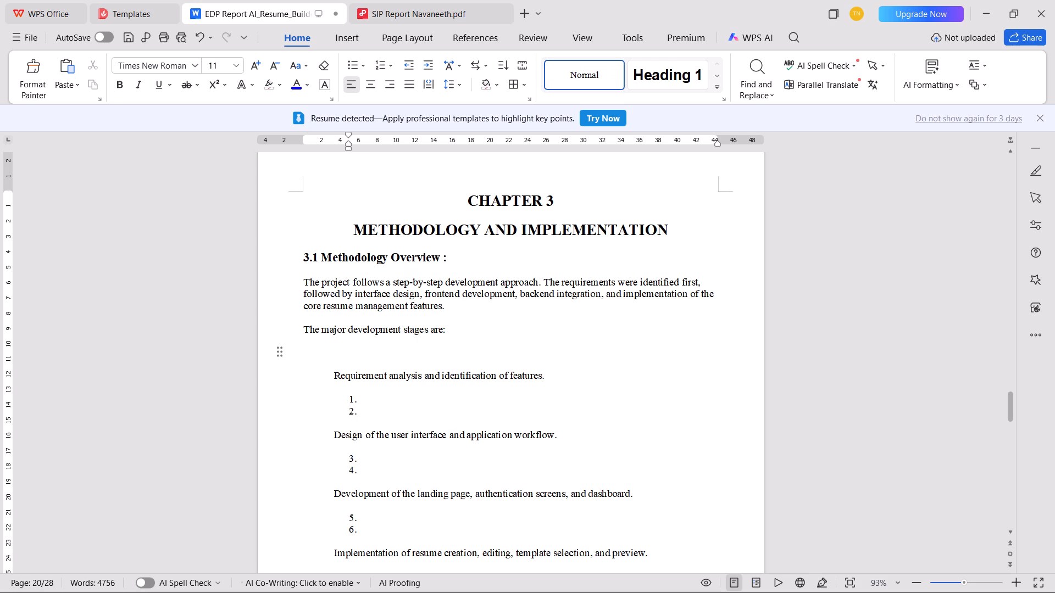
{"action": "key", "text": "BackSpace"}
{"action": "left_click", "coordinate": [362, 379]}
{"action": "left_click", "coordinate": [367, 389]}
{"action": "key", "text": "BackSpace"}
{"action": "key", "text": "BackSpace"}
{"action": "key", "text": "BackSpace"}
{"action": "key", "text": "BackSpace"}
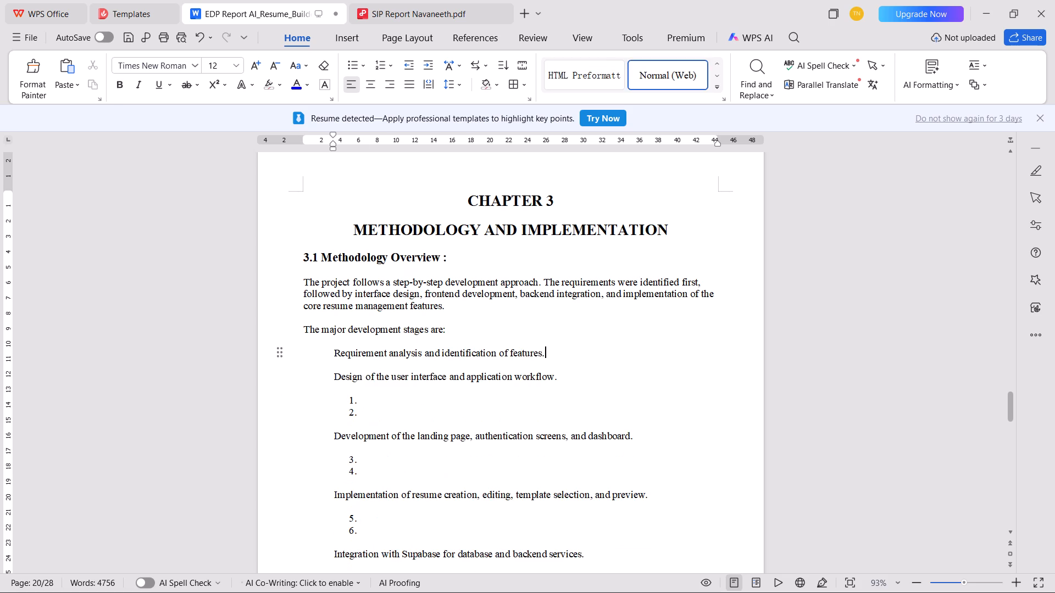
Remove the empty numbered lines after the interface design, landing page development and resume creation stages in section 3.1.
{"action": "left_click", "coordinate": [373, 410]}
{"action": "key", "text": "BackSpace"}
{"action": "key", "text": "BackSpace"}
{"action": "key", "text": "BackSpace"}
{"action": "key", "text": "BackSpace"}
{"action": "left_click", "coordinate": [372, 436]}
{"action": "key", "text": "BackSpace"}
{"action": "key", "text": "BackSpace"}
{"action": "key", "text": "BackSpace"}
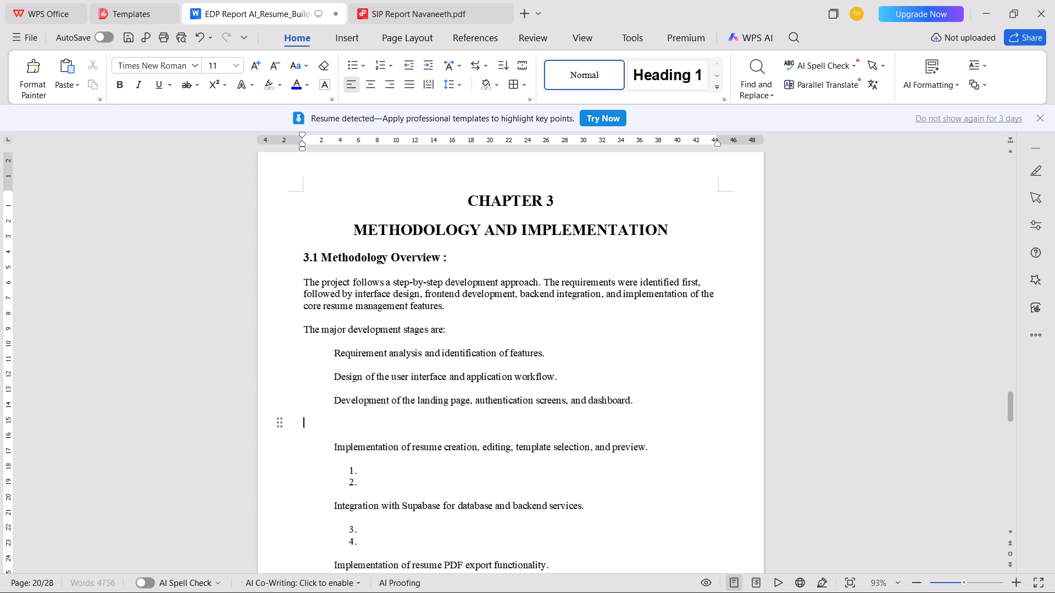
{"action": "key", "text": "BackSpace"}
{"action": "left_click", "coordinate": [376, 455]}
{"action": "key", "text": "BackSpace"}
{"action": "key", "text": "BackSpace"}
{"action": "key", "text": "BackSpace"}
{"action": "key", "text": "BackSpace"}
Remove the remaining empty numbered lines after the Supabase integration, PDF export and testing preparation stages in section 3.1.
{"action": "left_click", "coordinate": [385, 483]}
{"action": "key", "text": "BackSpace"}
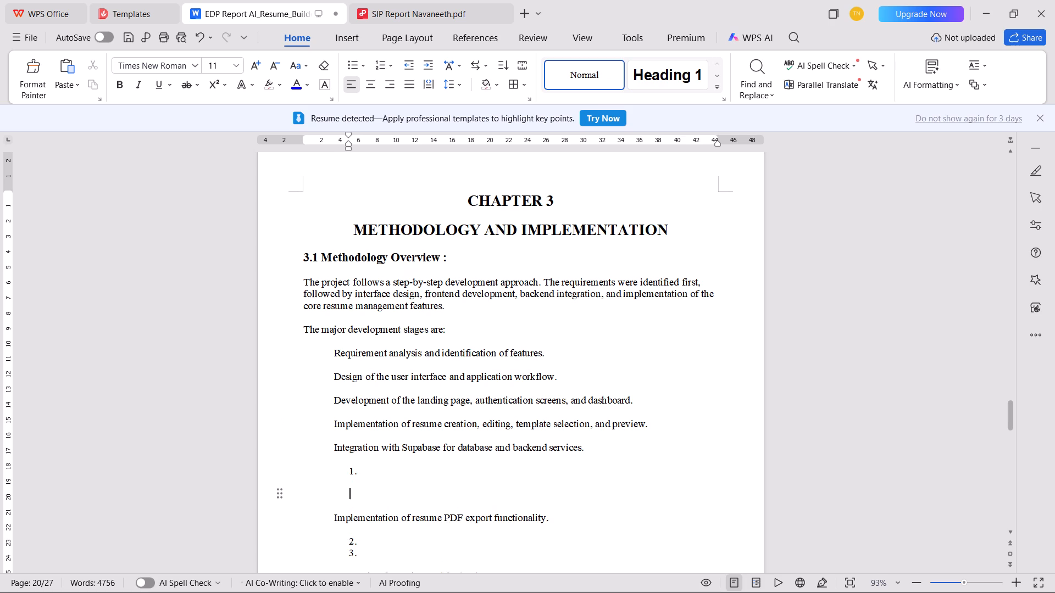
{"action": "key", "text": "BackSpace"}
{"action": "key", "text": "BackSpace"}
{"action": "key", "text": "BackSpace"}
{"action": "left_click", "coordinate": [374, 508]}
{"action": "key", "text": "BackSpace"}
{"action": "key", "text": "BackSpace"}
{"action": "key", "text": "BackSpace"}
{"action": "key", "text": "BackSpace"}
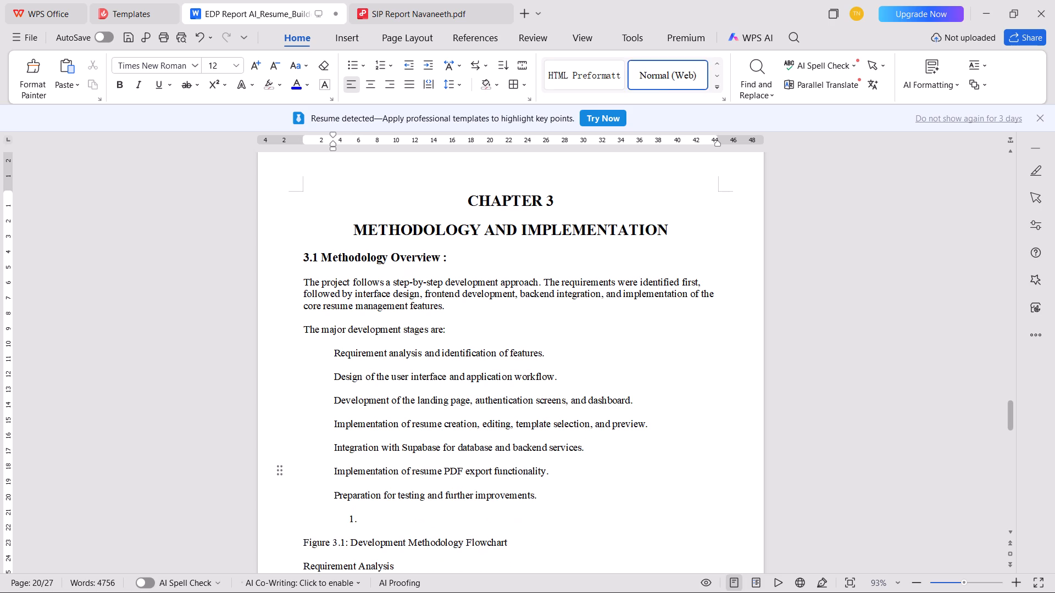
{"action": "left_click", "coordinate": [381, 516]}
{"action": "key", "text": "BackSpace"}
{"action": "key", "text": "BackSpace"}
{"action": "key", "text": "BackSpace"}
Copy the caption "Figure 3.1: Development Methodology Flowchart" below the development stages.
{"action": "scroll", "coordinate": [451, 480], "scroll_direction": "down", "scroll_amount": 2}
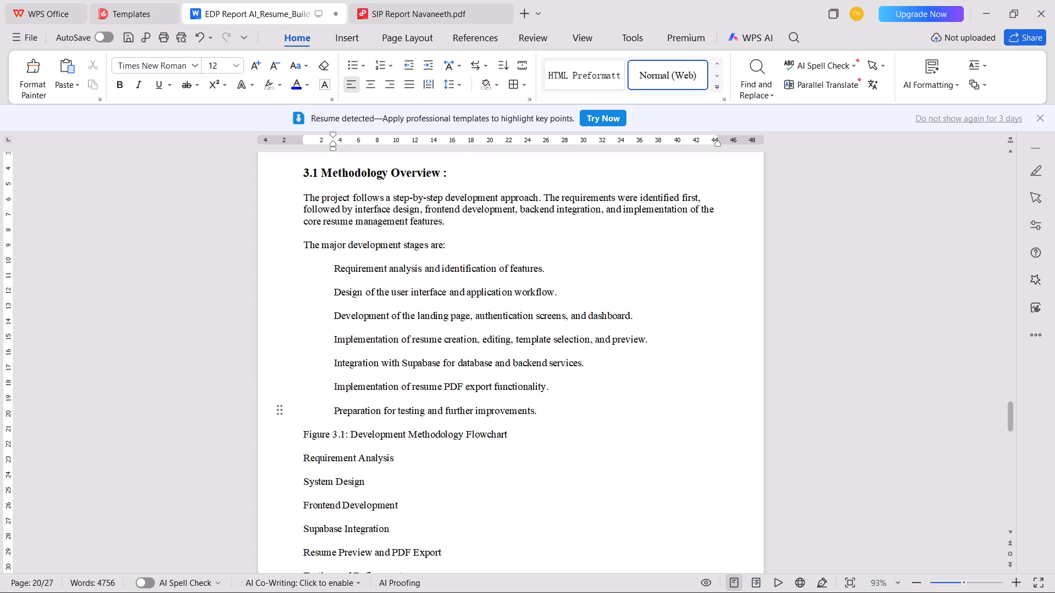
{"action": "left_click_drag", "start_coordinate": [299, 435], "coordinate": [518, 437]}
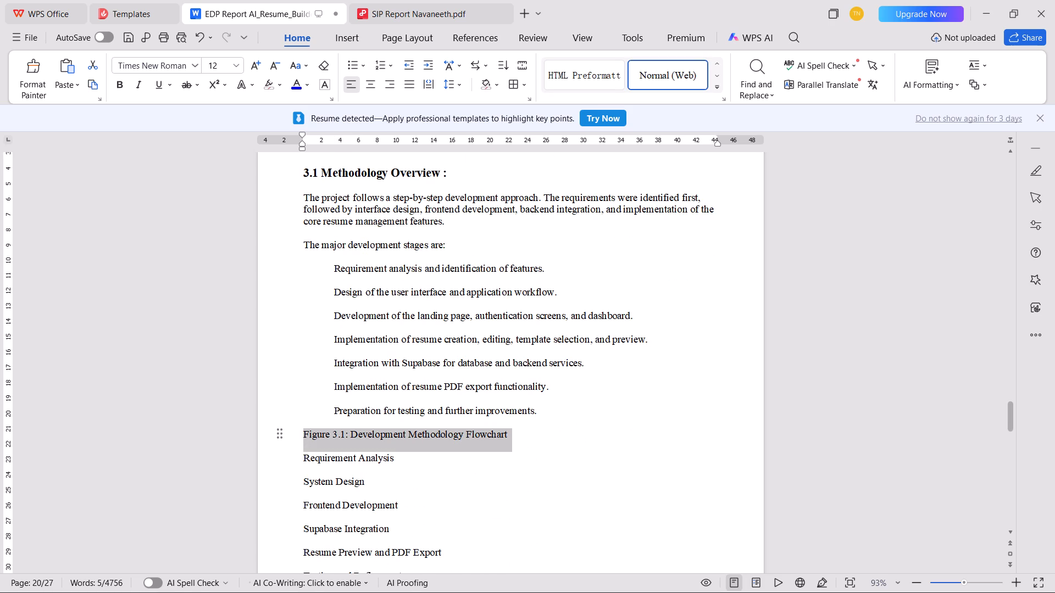
{"action": "left_click_drag", "start_coordinate": [518, 437], "coordinate": [508, 433]}
{"action": "key", "text": "ctrl+c"}
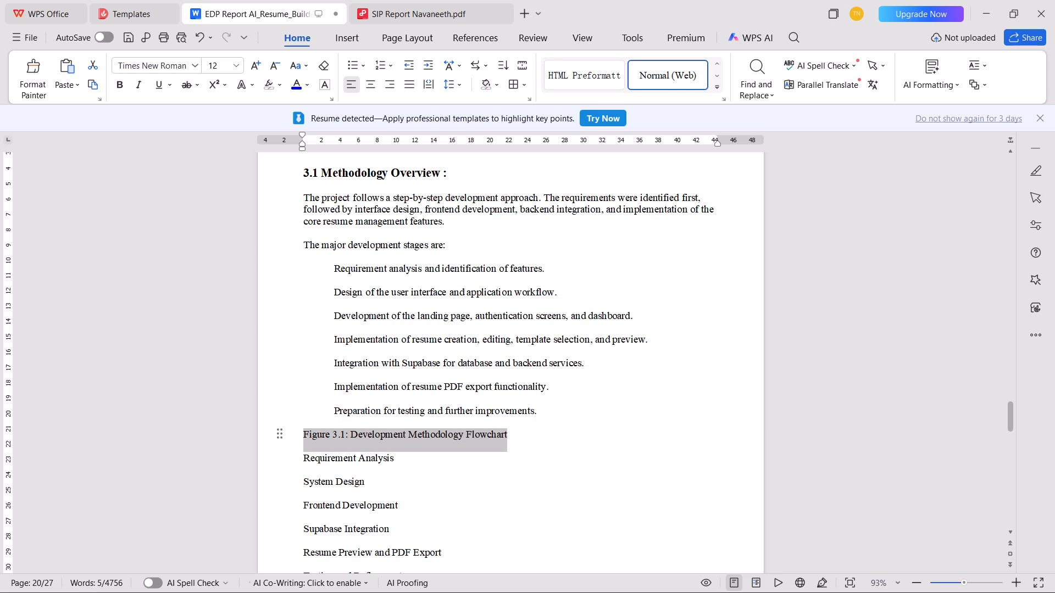
{"action": "scroll", "coordinate": [528, 450], "scroll_direction": "down", "scroll_amount": 2}
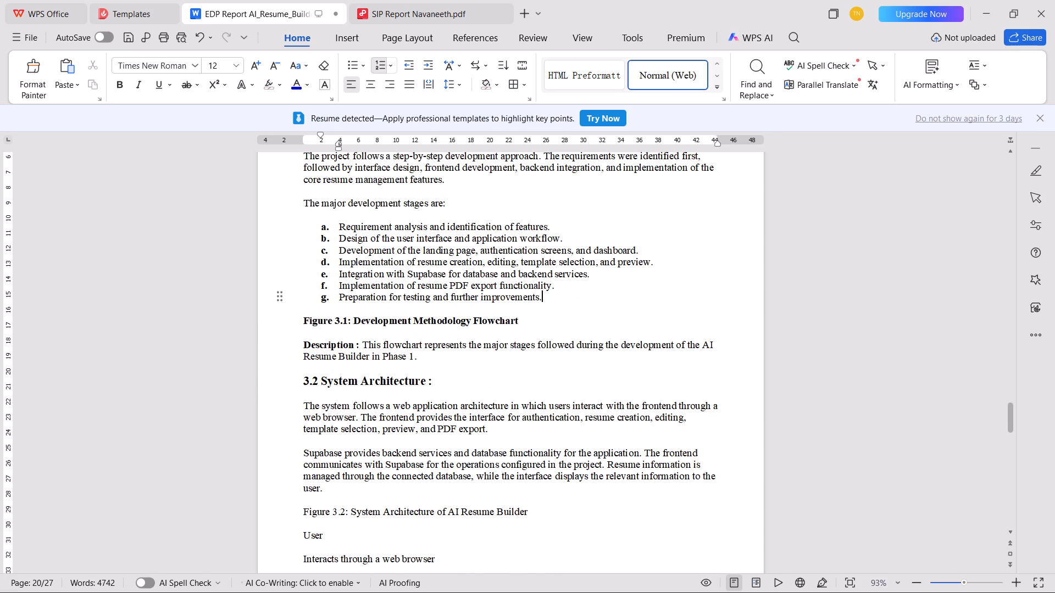
{"action": "left_click", "coordinate": [348, 41]}
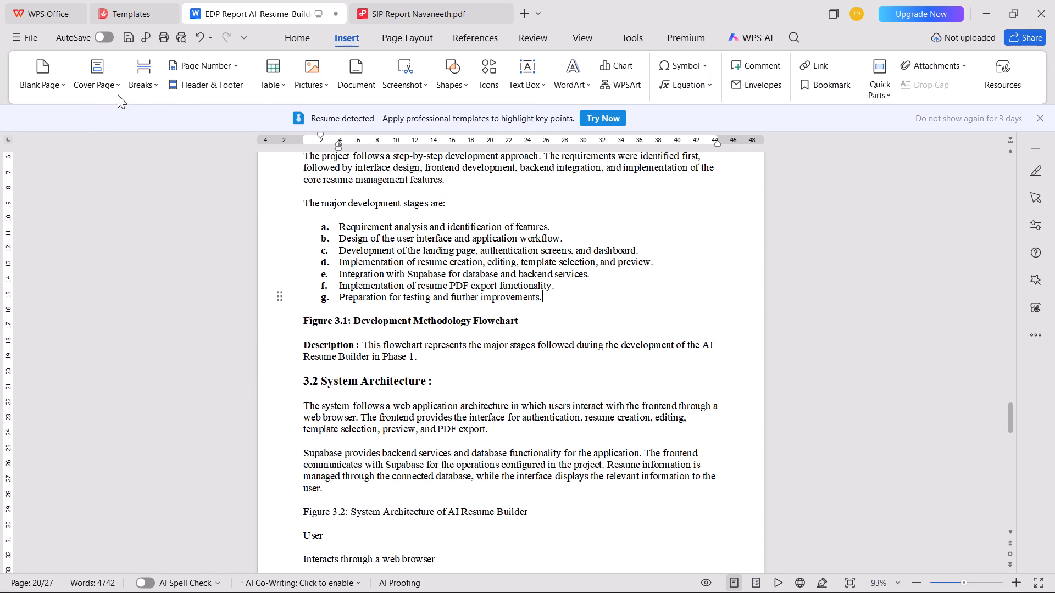
{"action": "left_click", "coordinate": [298, 88]}
{"action": "left_click", "coordinate": [319, 116]}
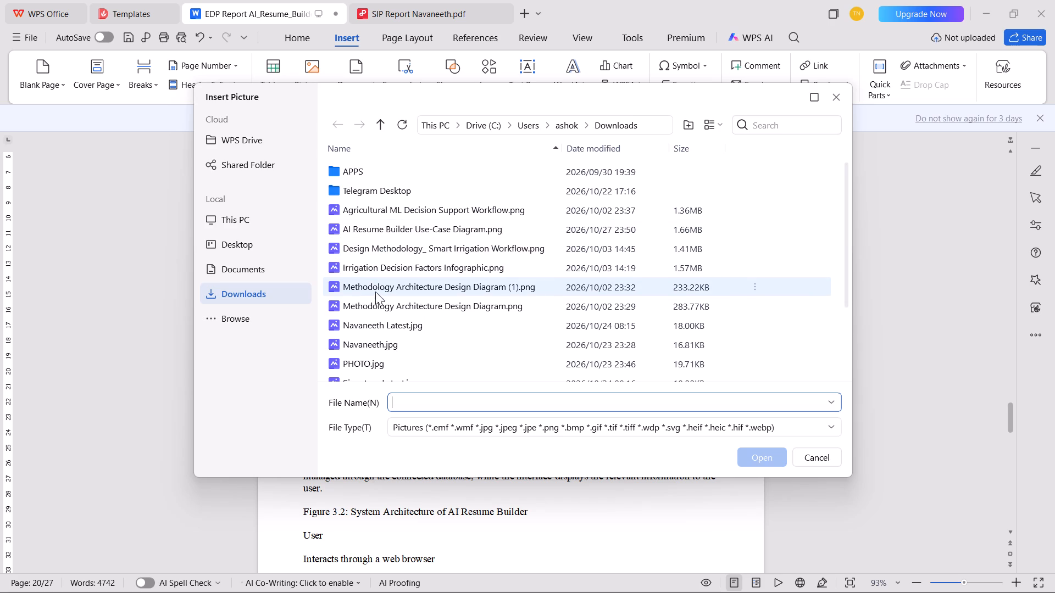
{"action": "scroll", "coordinate": [373, 302], "scroll_direction": "down", "scroll_amount": 11}
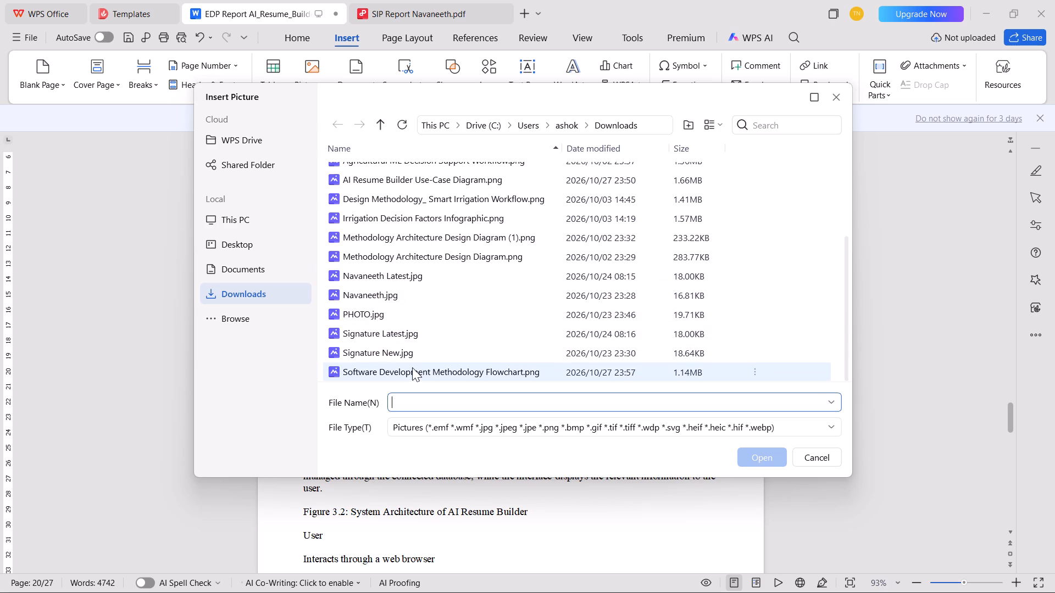
{"action": "left_click", "coordinate": [412, 368]}
{"action": "key", "text": "Return"}
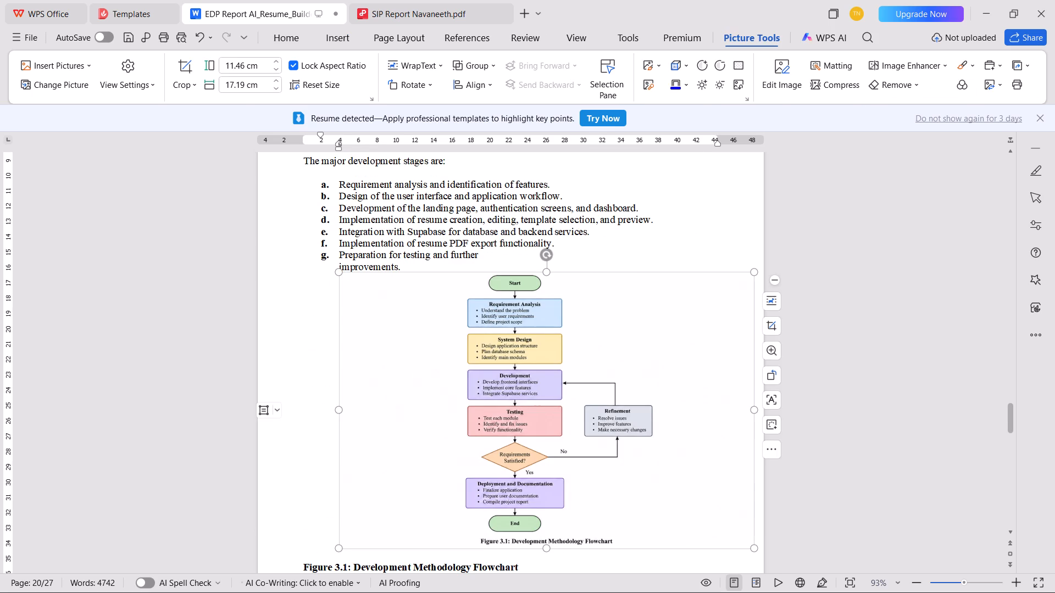
Crop the flowchart picture to about 10.83 cm high by 9.04 cm wide, trimming its blank sides and built-in caption.
{"action": "left_click", "coordinate": [765, 331]}
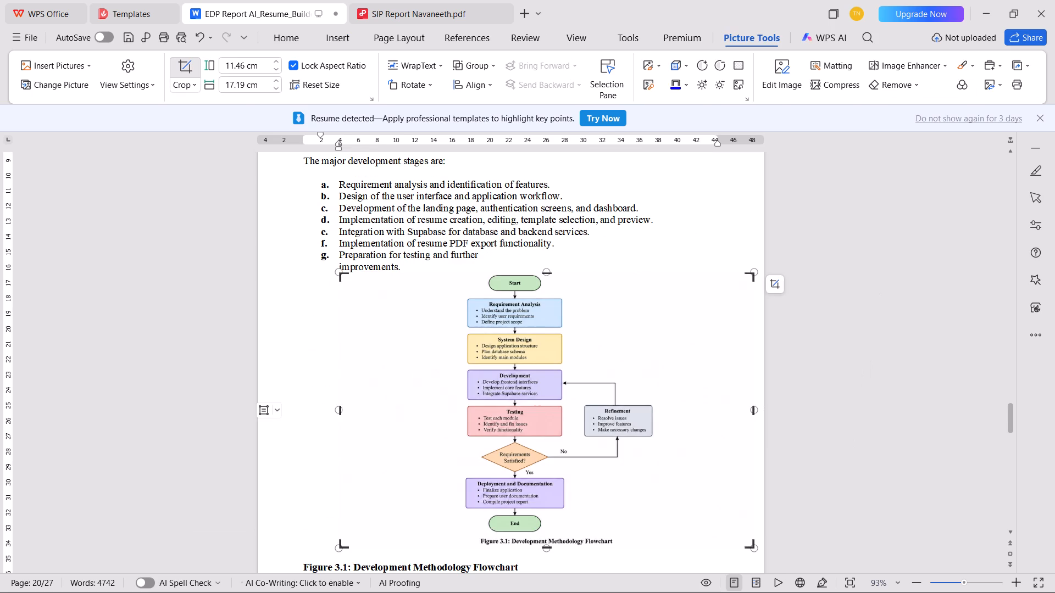
{"action": "left_click_drag", "start_coordinate": [754, 414], "coordinate": [663, 417]}
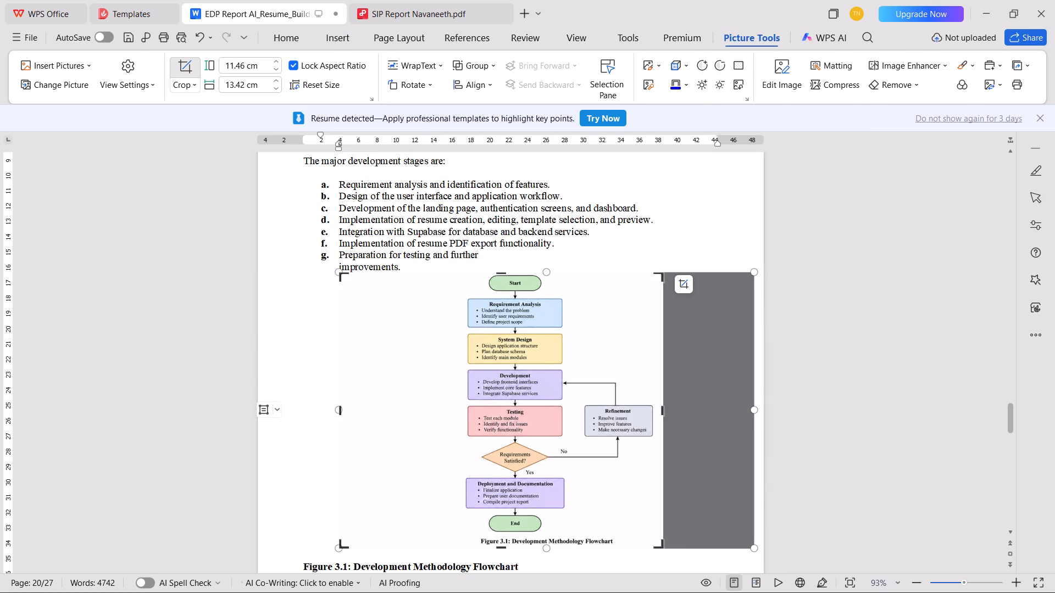
{"action": "left_click_drag", "start_coordinate": [504, 548], "coordinate": [503, 533]}
{"action": "left_click_drag", "start_coordinate": [337, 402], "coordinate": [413, 405]}
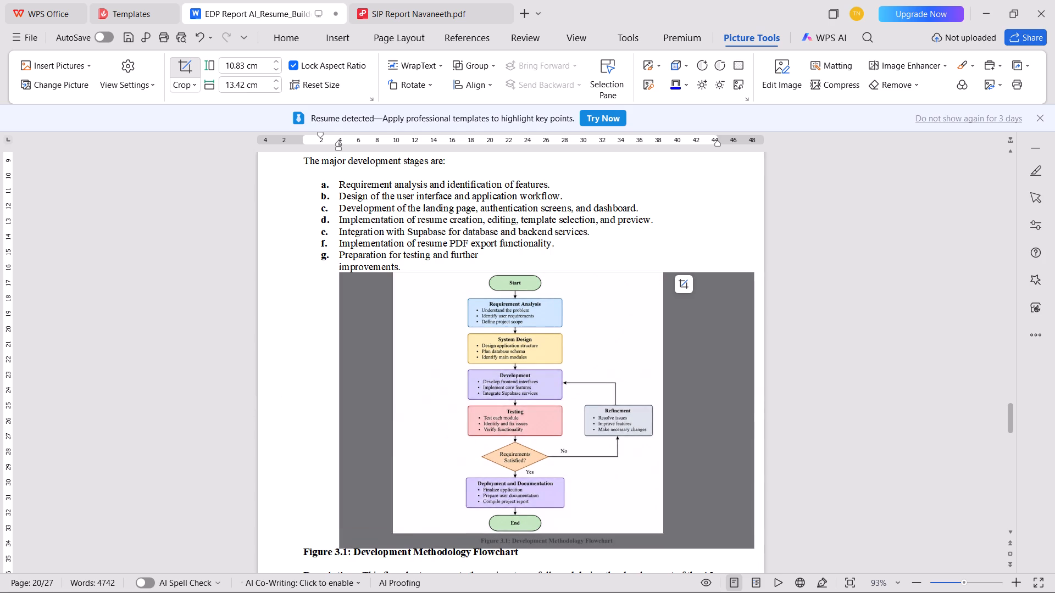
{"action": "left_click_drag", "start_coordinate": [413, 405], "coordinate": [445, 416]}
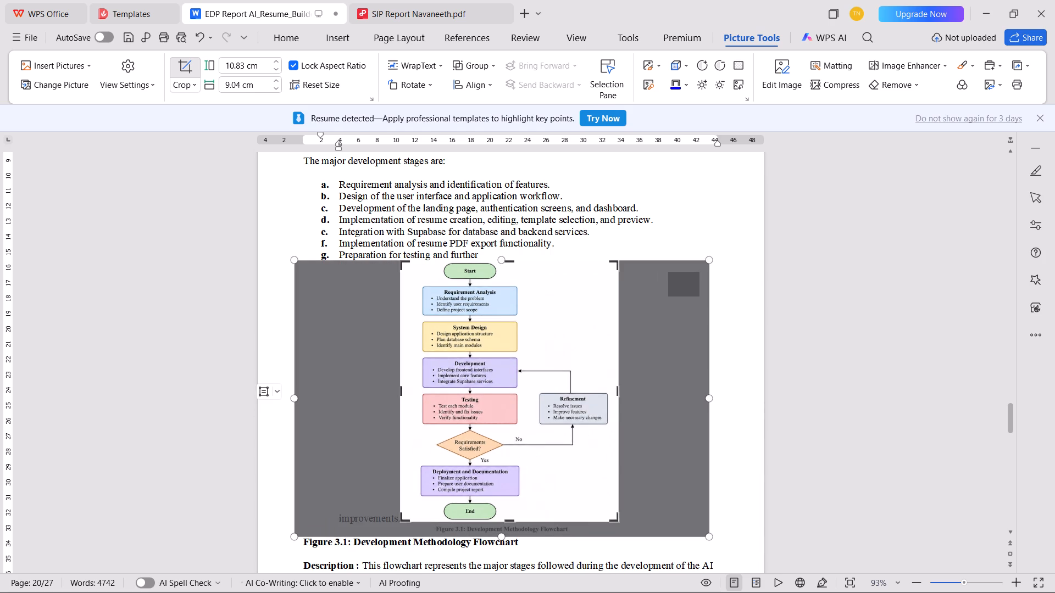
{"action": "left_click", "coordinate": [854, 314]}
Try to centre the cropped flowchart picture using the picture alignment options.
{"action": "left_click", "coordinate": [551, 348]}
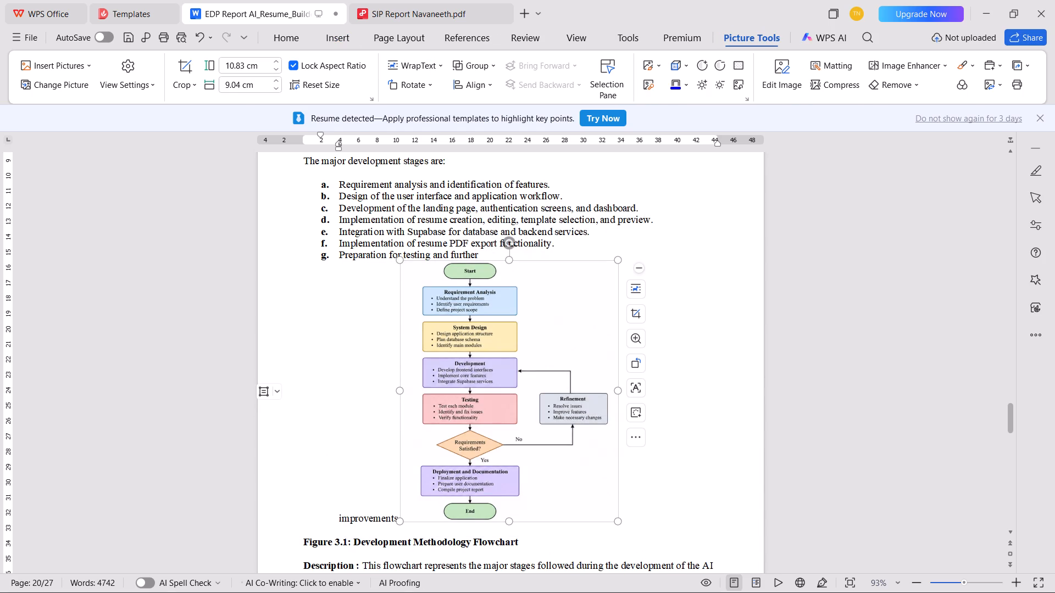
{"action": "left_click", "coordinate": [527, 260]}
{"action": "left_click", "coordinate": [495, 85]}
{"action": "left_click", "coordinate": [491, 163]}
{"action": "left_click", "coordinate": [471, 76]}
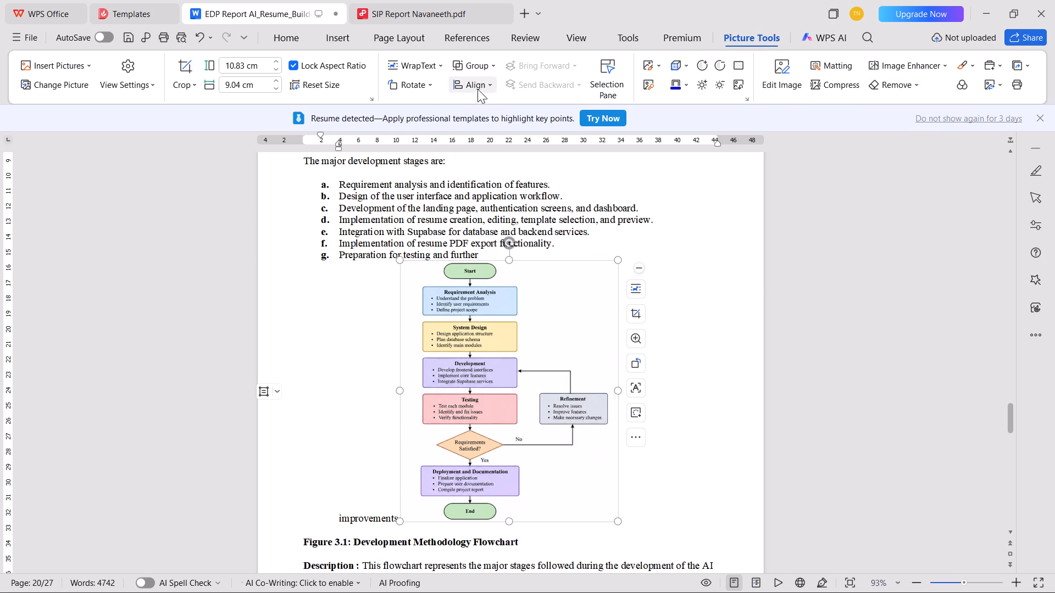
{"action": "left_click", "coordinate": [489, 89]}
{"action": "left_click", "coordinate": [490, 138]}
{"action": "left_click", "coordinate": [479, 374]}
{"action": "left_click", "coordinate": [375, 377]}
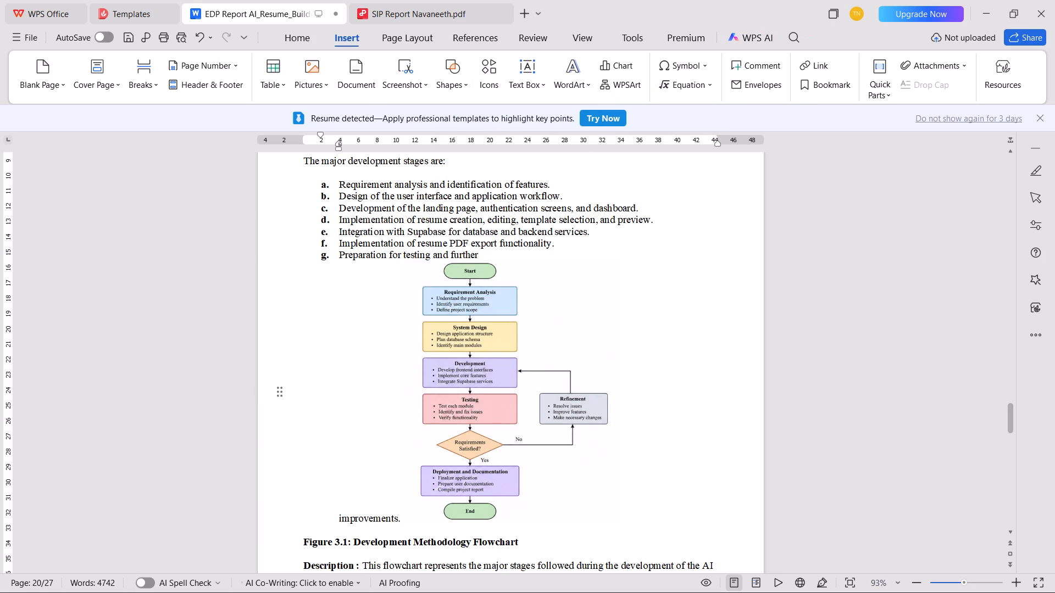
Move the flowchart picture out of list item g into its own unnumbered paragraph above the Figure 3.1 caption.
{"action": "left_click", "coordinate": [461, 383]}
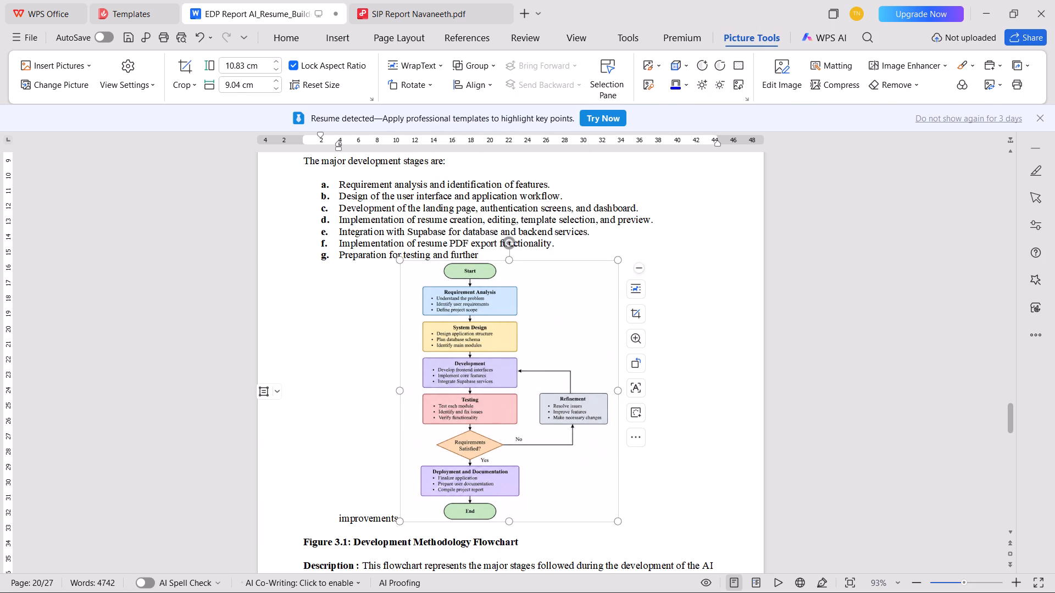
{"action": "key", "text": "ctrl+x"}
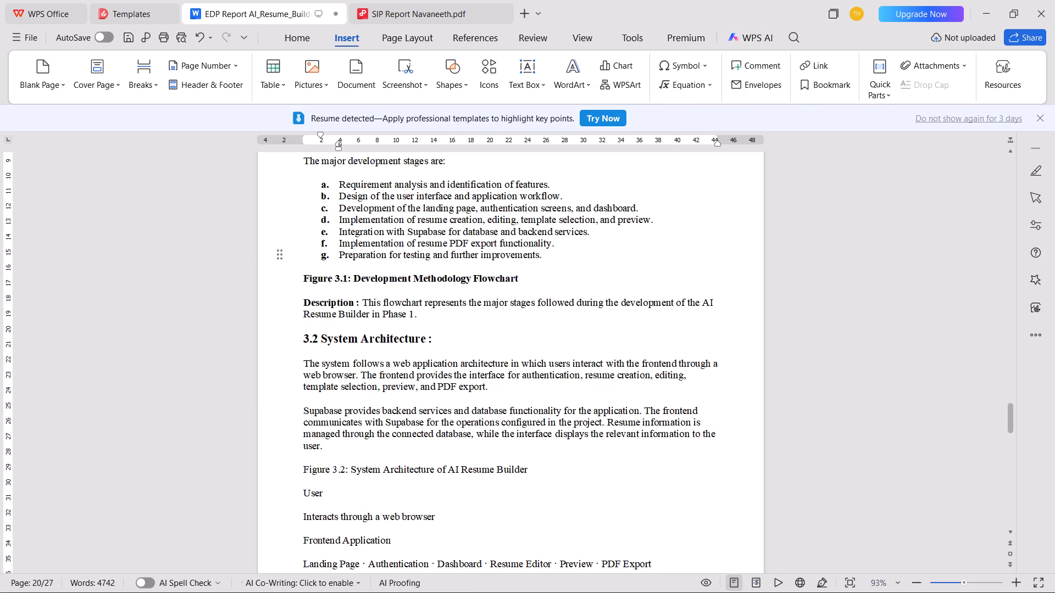
{"action": "key", "text": "Return"}
{"action": "key", "text": "BackSpace"}
{"action": "key", "text": "BackSpace"}
{"action": "key", "text": "ctrl+v"}
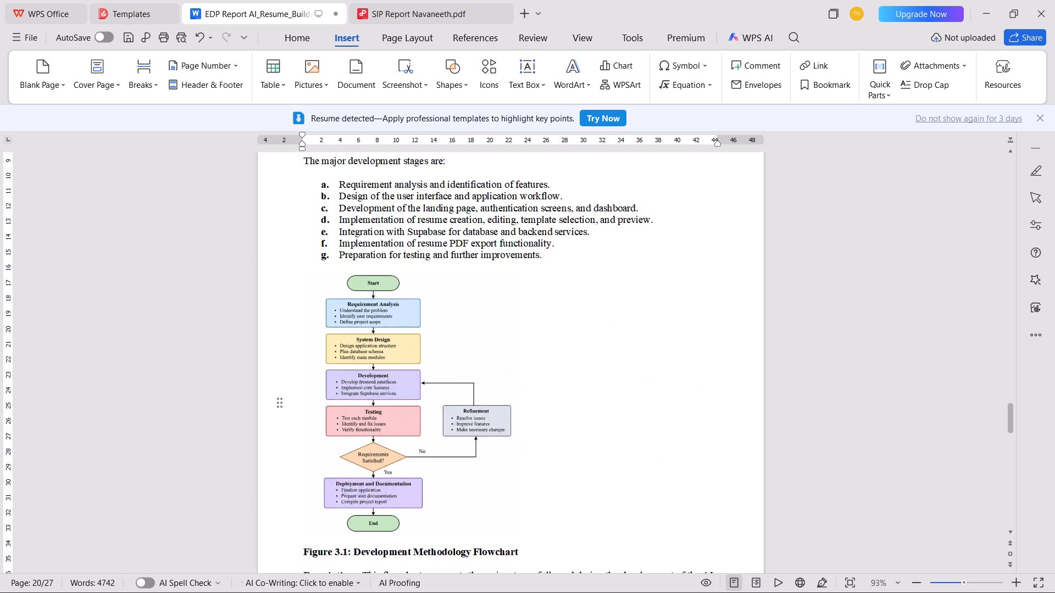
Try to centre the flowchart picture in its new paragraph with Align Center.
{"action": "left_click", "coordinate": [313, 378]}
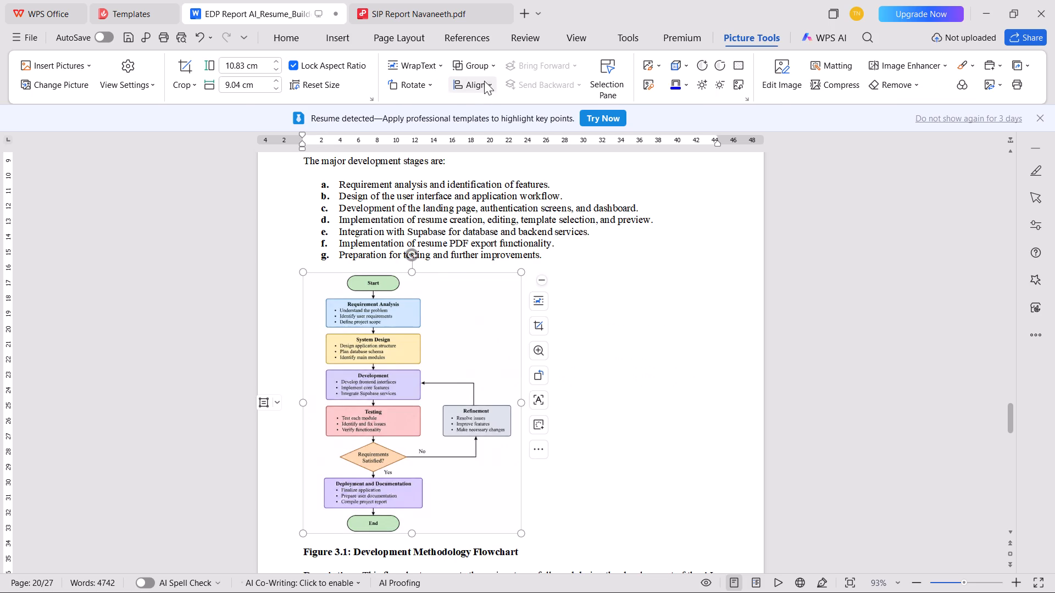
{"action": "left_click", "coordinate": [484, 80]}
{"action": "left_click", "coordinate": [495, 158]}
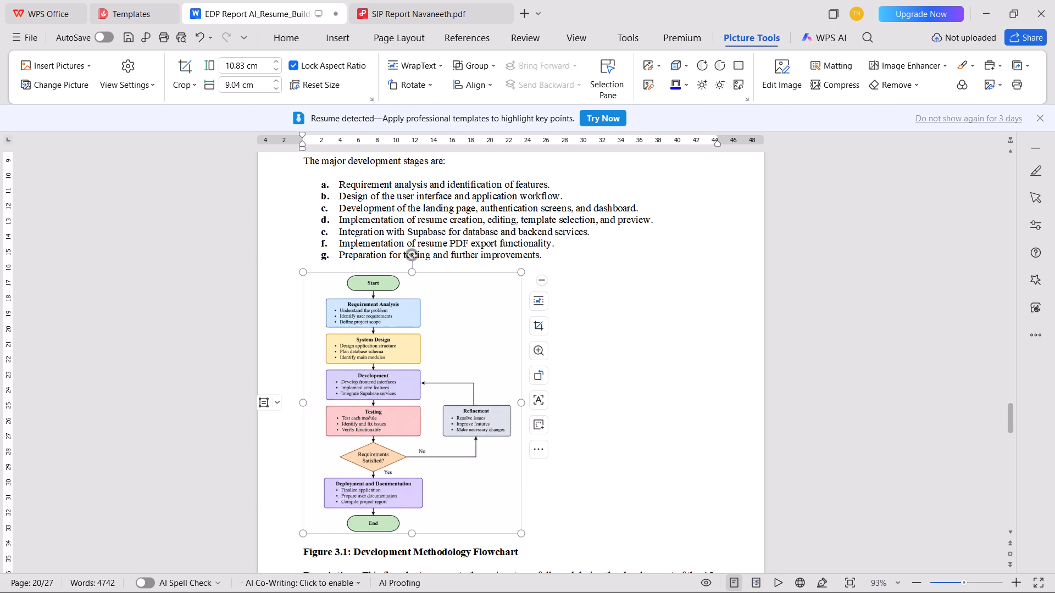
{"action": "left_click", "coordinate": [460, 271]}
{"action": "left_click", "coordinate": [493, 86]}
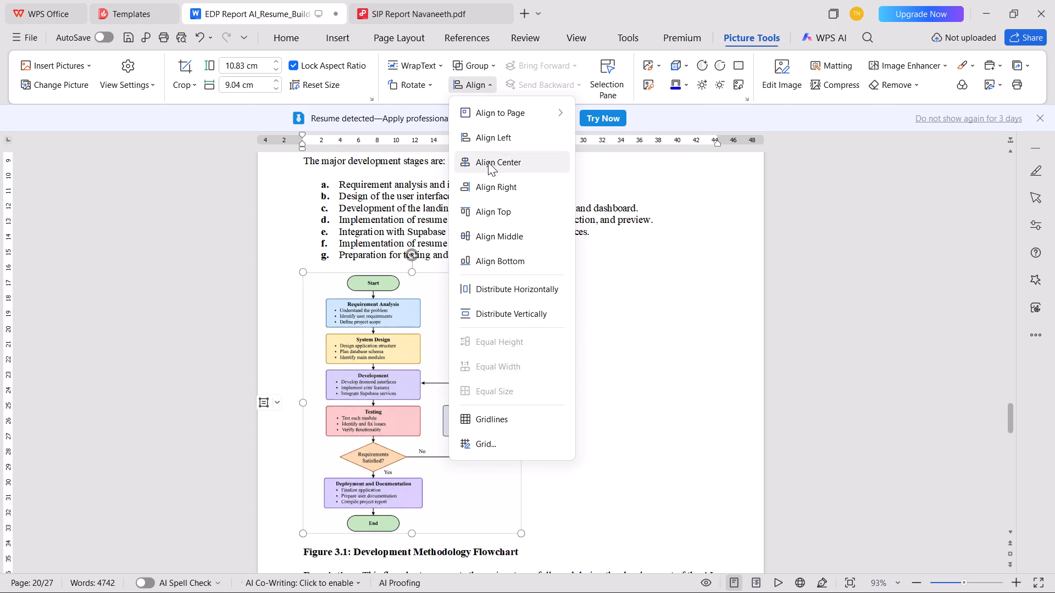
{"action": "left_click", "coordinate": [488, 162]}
Centre the paragraph containing the flowchart picture above the Figure 3.1 caption.
{"action": "left_click", "coordinate": [290, 353]}
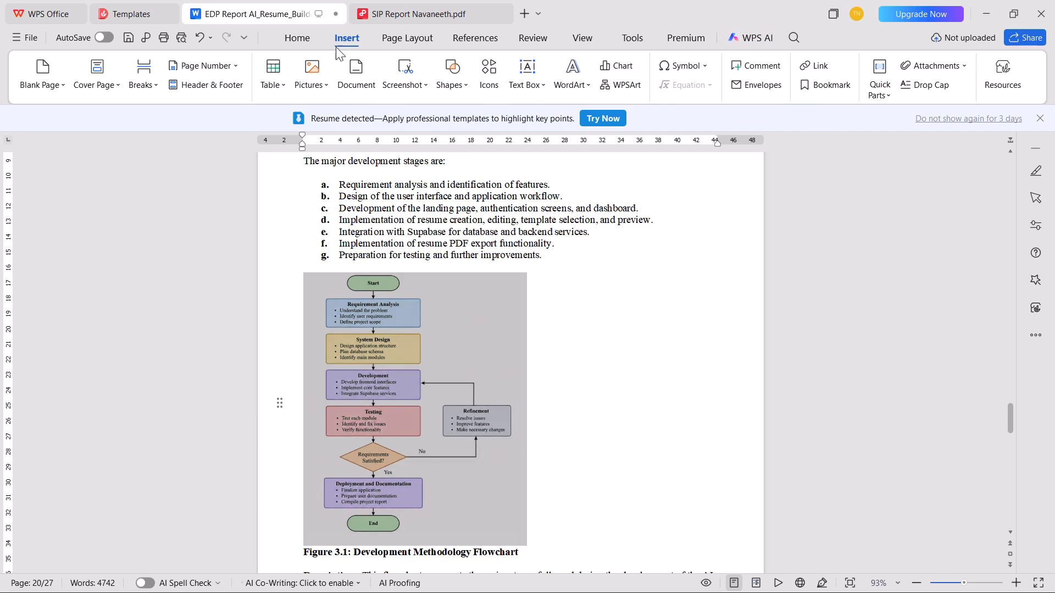
{"action": "left_click", "coordinate": [307, 46]}
{"action": "left_click", "coordinate": [374, 87]}
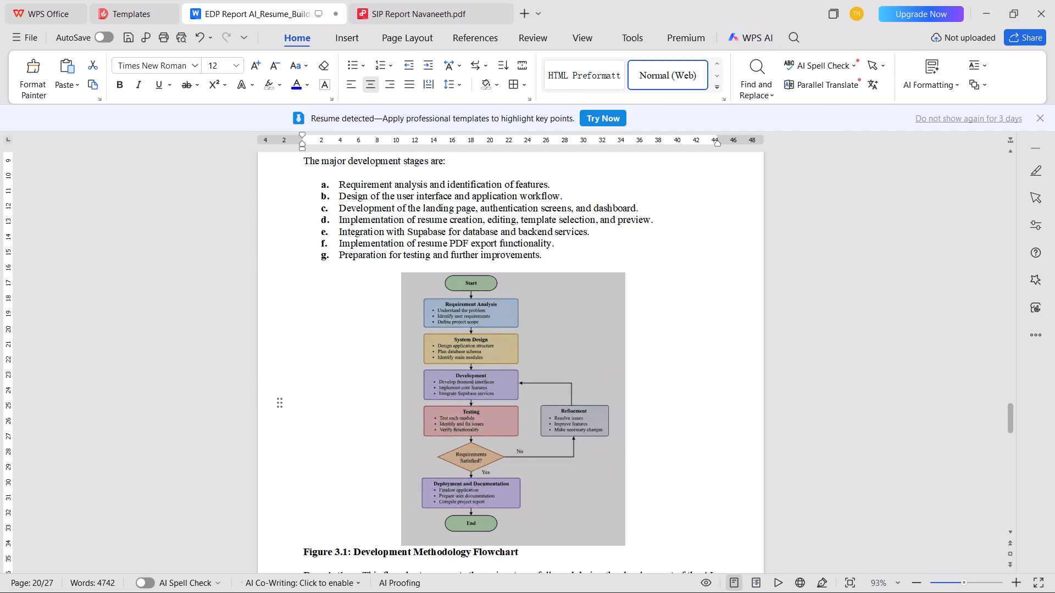
{"action": "left_click", "coordinate": [795, 370]}
{"action": "scroll", "coordinate": [402, 321], "scroll_direction": "down", "scroll_amount": 3}
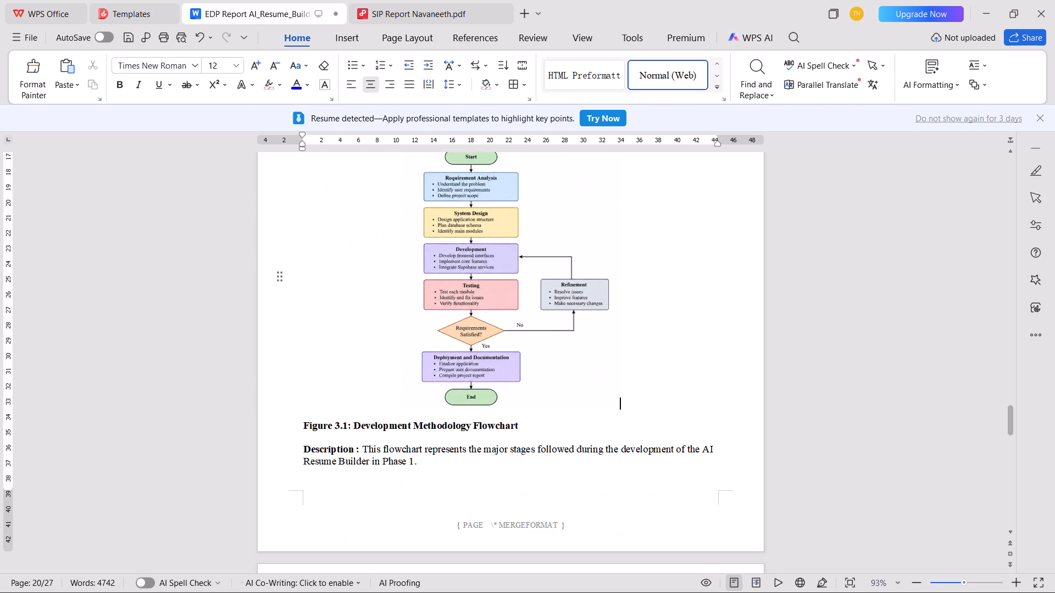
Centre the Figure 3.1: Development Methodology Flowchart caption under its picture and save the report.
{"action": "left_click", "coordinate": [285, 426]}
{"action": "key", "text": "ctrl+e"}
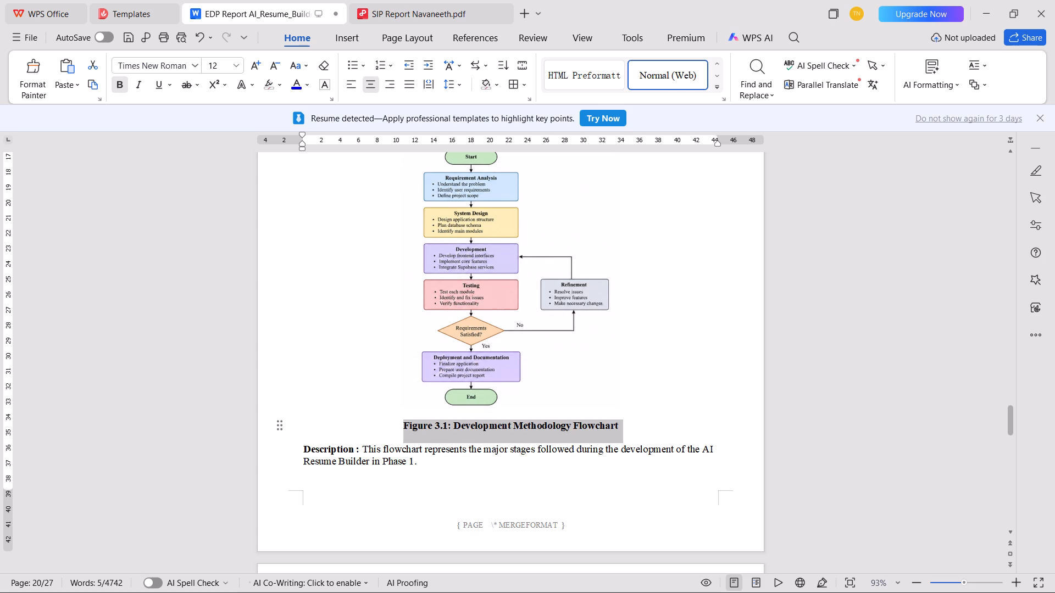
{"action": "left_click", "coordinate": [803, 376]}
{"action": "key", "text": "ctrl+s"}
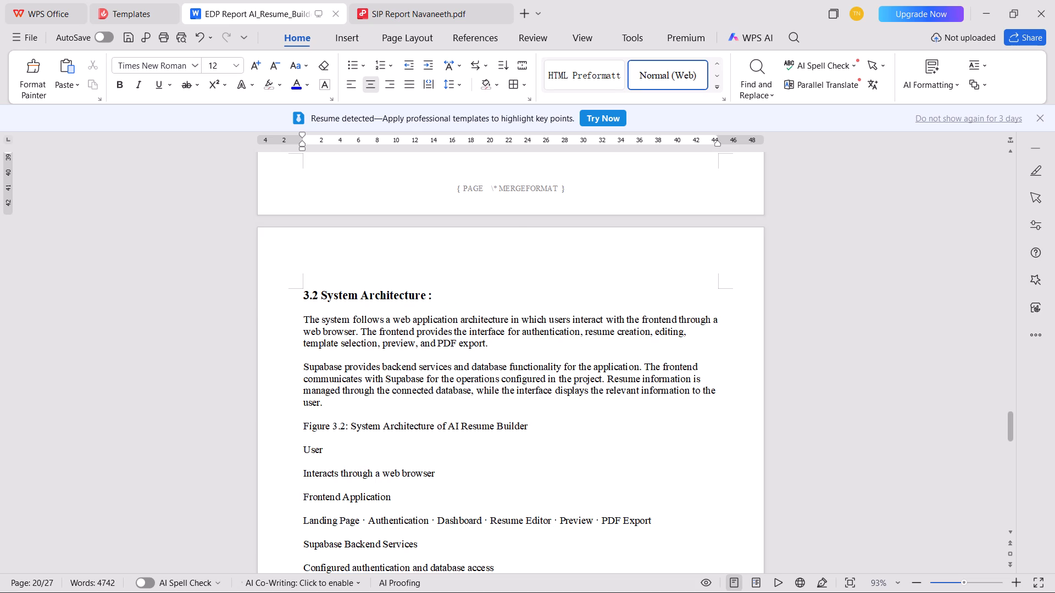
{"action": "scroll", "coordinate": [465, 493], "scroll_direction": "down", "scroll_amount": 4}
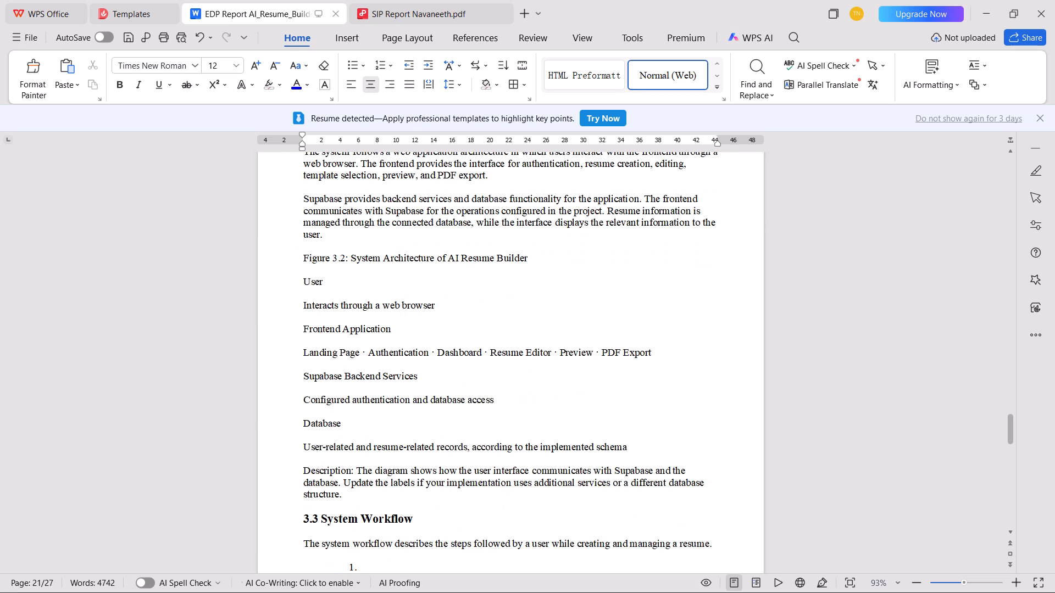
{"action": "left_click_drag", "start_coordinate": [636, 445], "coordinate": [269, 283]}
{"action": "key", "text": "BackSpace"}
Insert AI Resume Builder System Architecture.png from Downloads after the section 3.2 paragraph ending in "user.", above the Figure 3.2 caption.
{"action": "left_click", "coordinate": [354, 238]}
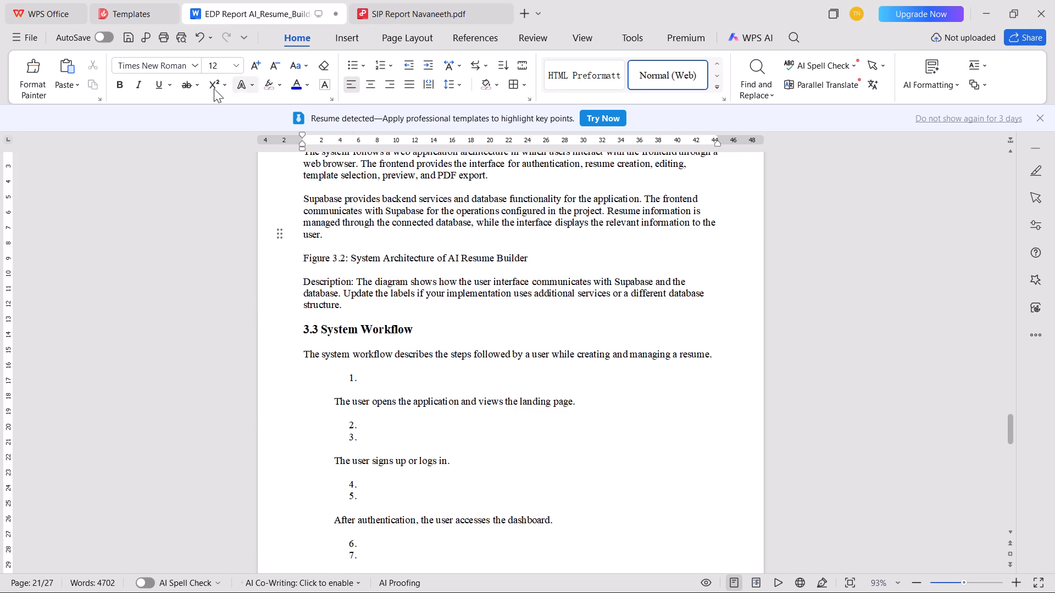
{"action": "left_click", "coordinate": [340, 43]}
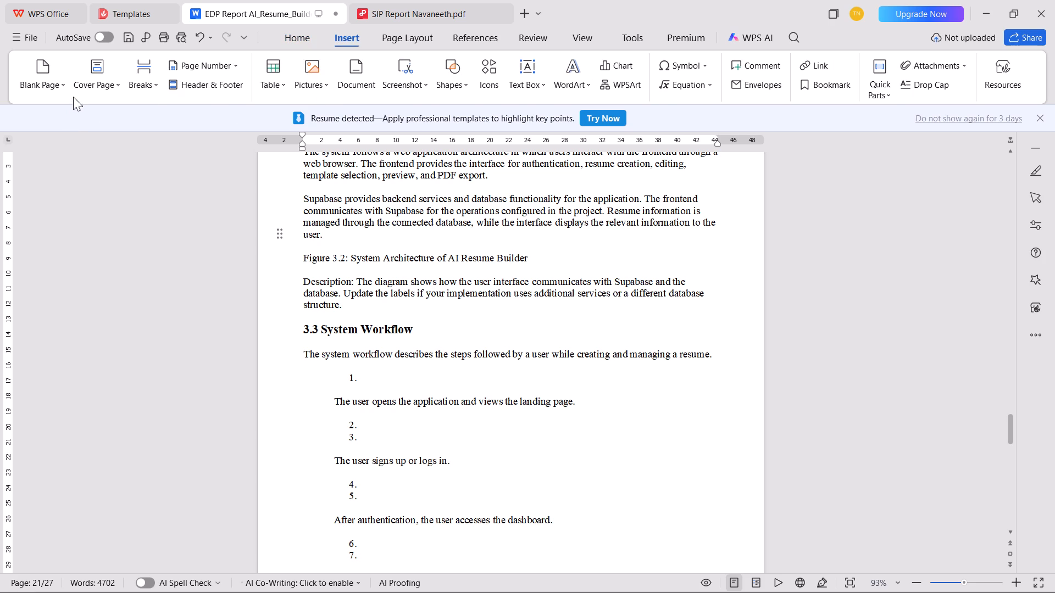
{"action": "left_click", "coordinate": [308, 88]}
{"action": "left_click", "coordinate": [337, 116]}
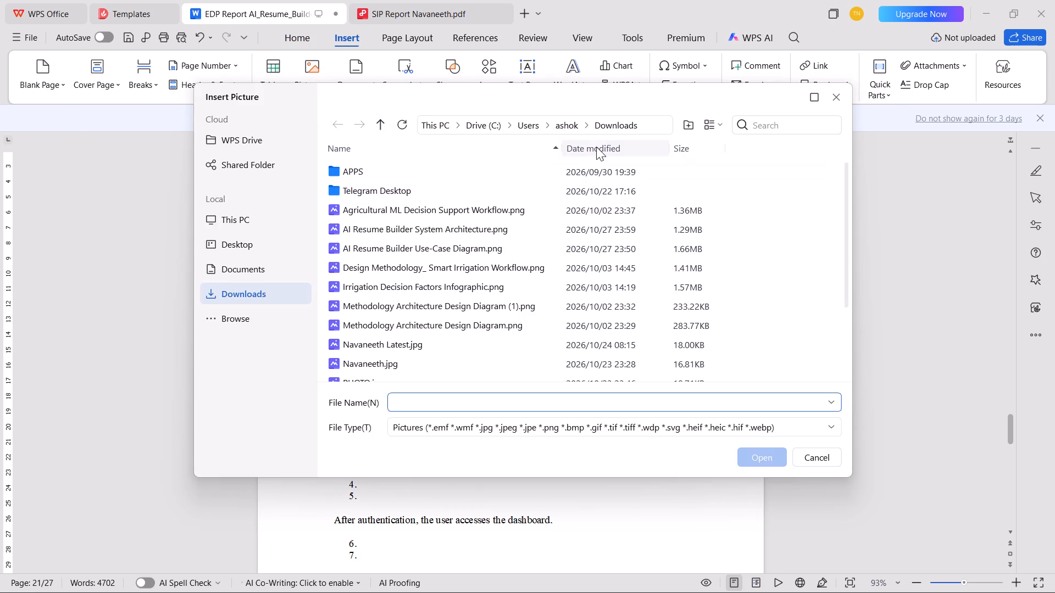
{"action": "left_click", "coordinate": [597, 147]}
{"action": "scroll", "coordinate": [497, 310], "scroll_direction": "down", "scroll_amount": 13}
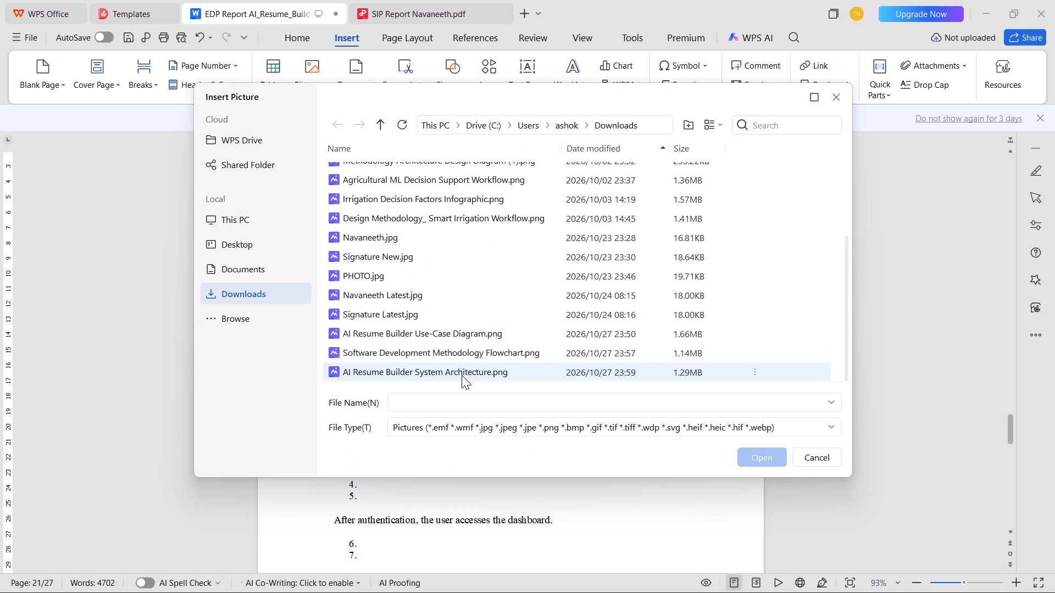
{"action": "left_click", "coordinate": [462, 376]}
{"action": "key", "text": "Return"}
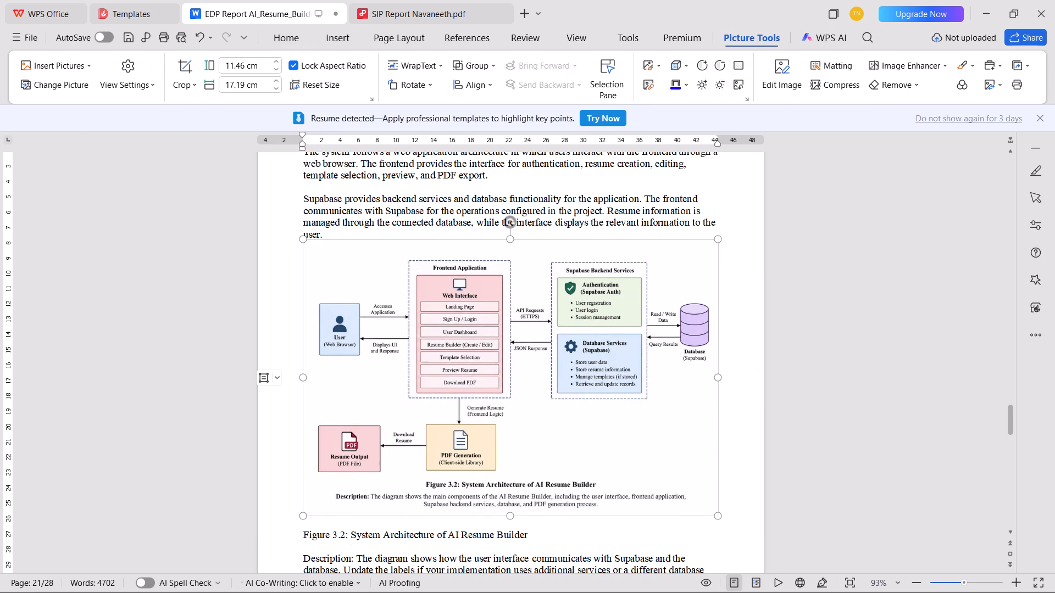
Crop the architecture picture's blank top strip and its built-in caption and description, leaving it 9.10 cm high.
{"action": "left_click", "coordinate": [746, 301]}
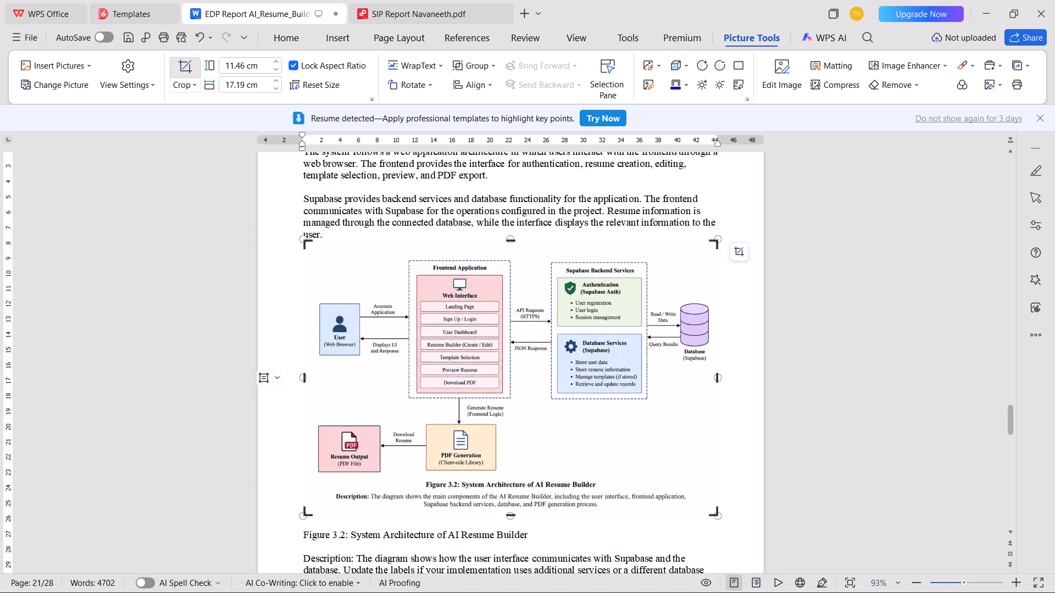
{"action": "left_click_drag", "start_coordinate": [510, 242], "coordinate": [510, 256]}
{"action": "left_click_drag", "start_coordinate": [510, 496], "coordinate": [523, 466]}
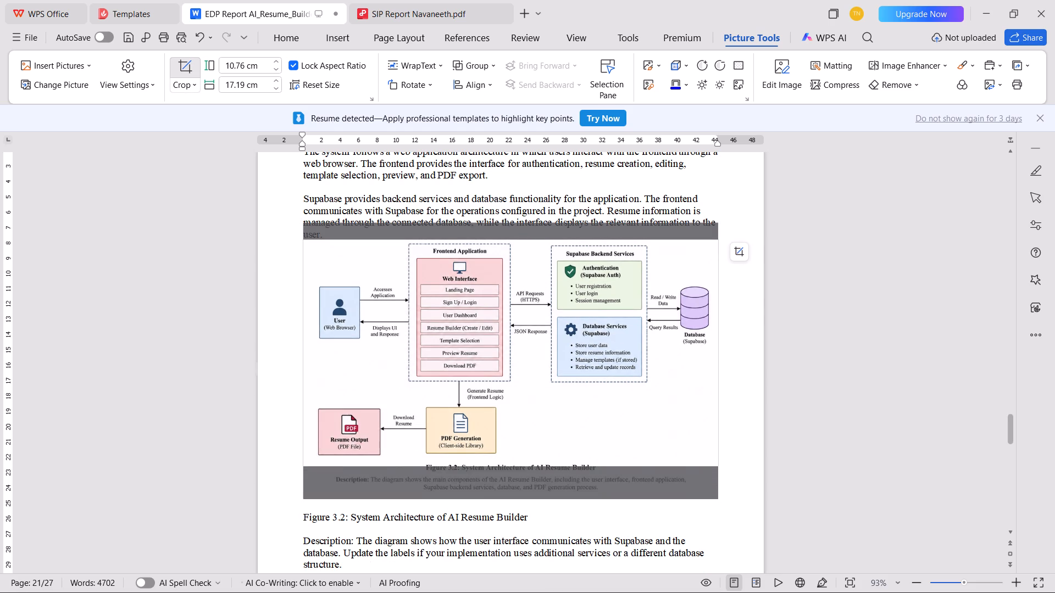
{"action": "left_click_drag", "start_coordinate": [523, 466], "coordinate": [524, 459]}
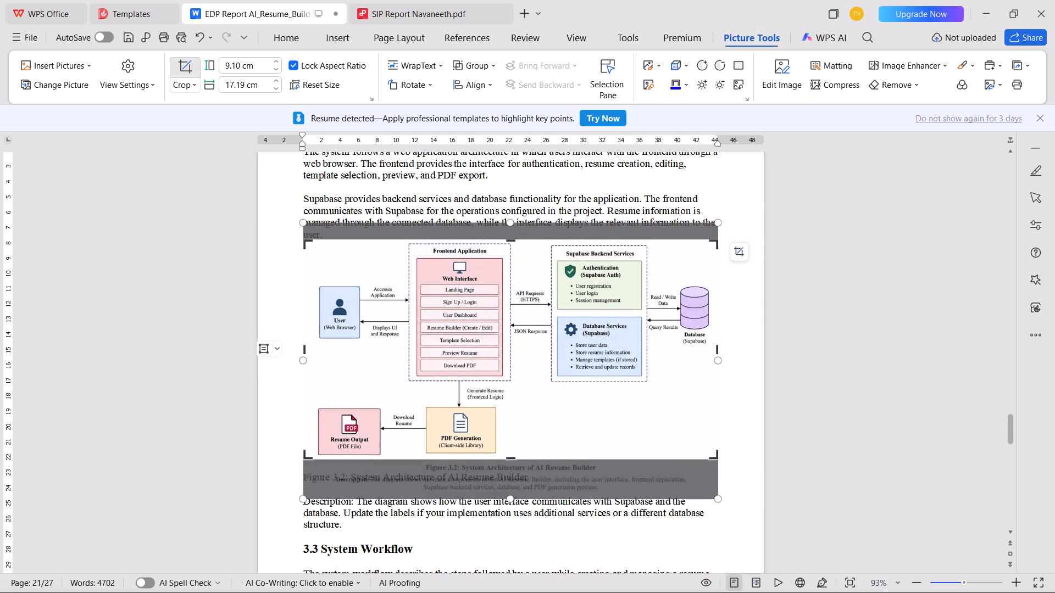
{"action": "left_click", "coordinate": [779, 366]}
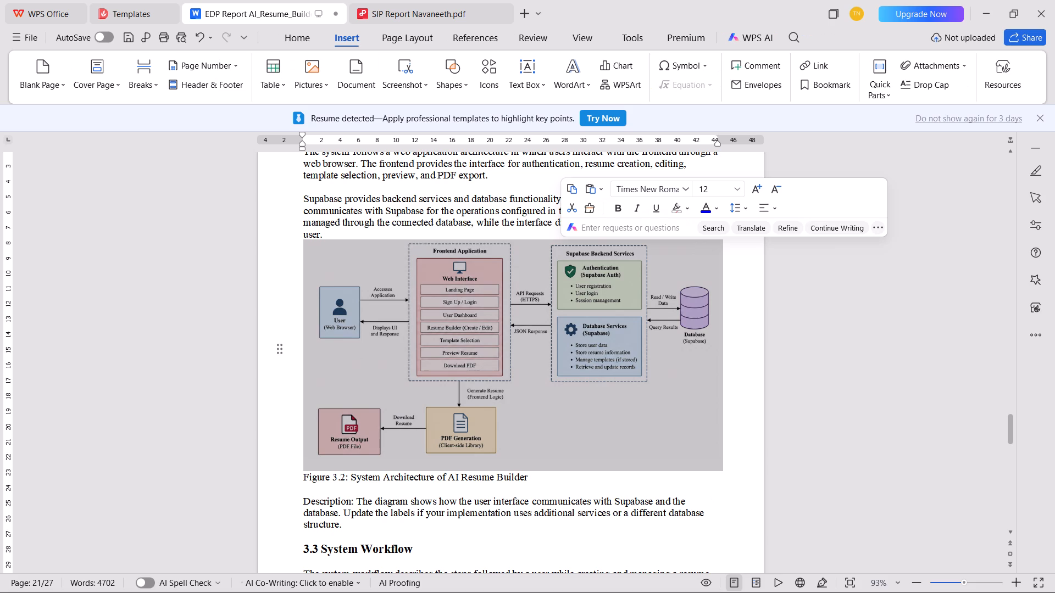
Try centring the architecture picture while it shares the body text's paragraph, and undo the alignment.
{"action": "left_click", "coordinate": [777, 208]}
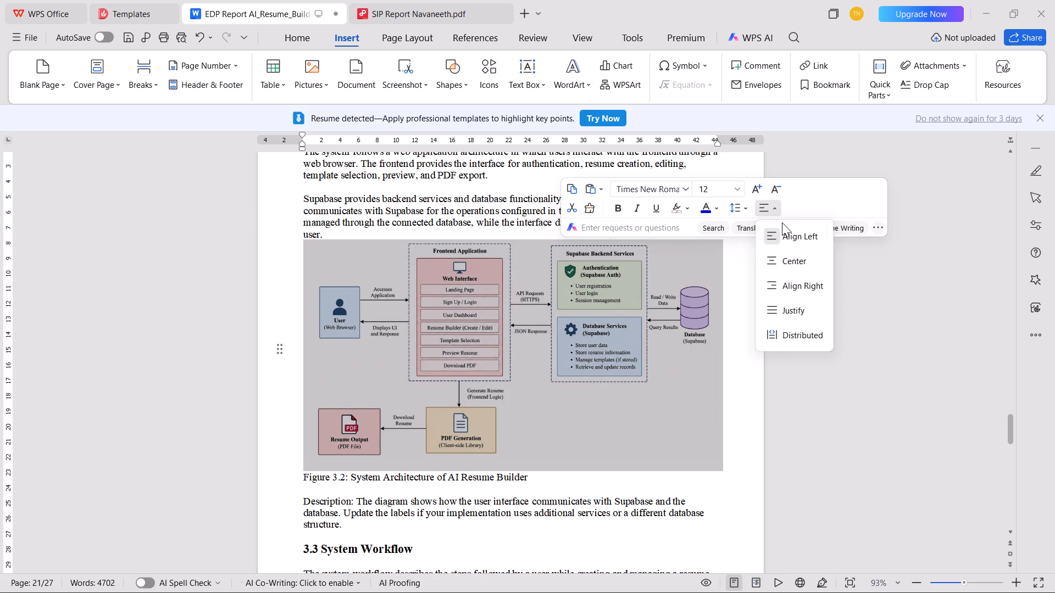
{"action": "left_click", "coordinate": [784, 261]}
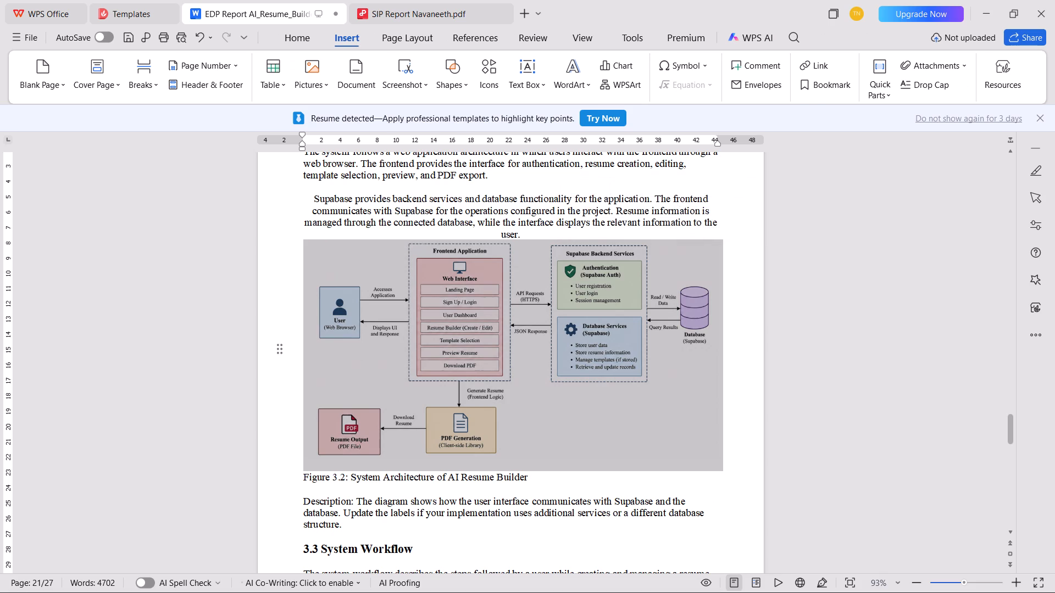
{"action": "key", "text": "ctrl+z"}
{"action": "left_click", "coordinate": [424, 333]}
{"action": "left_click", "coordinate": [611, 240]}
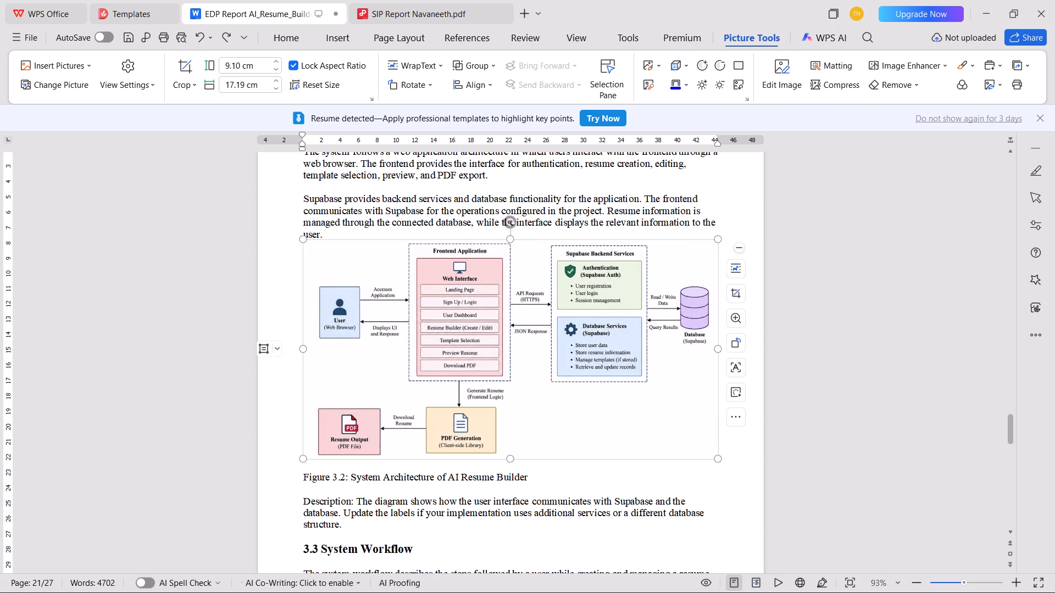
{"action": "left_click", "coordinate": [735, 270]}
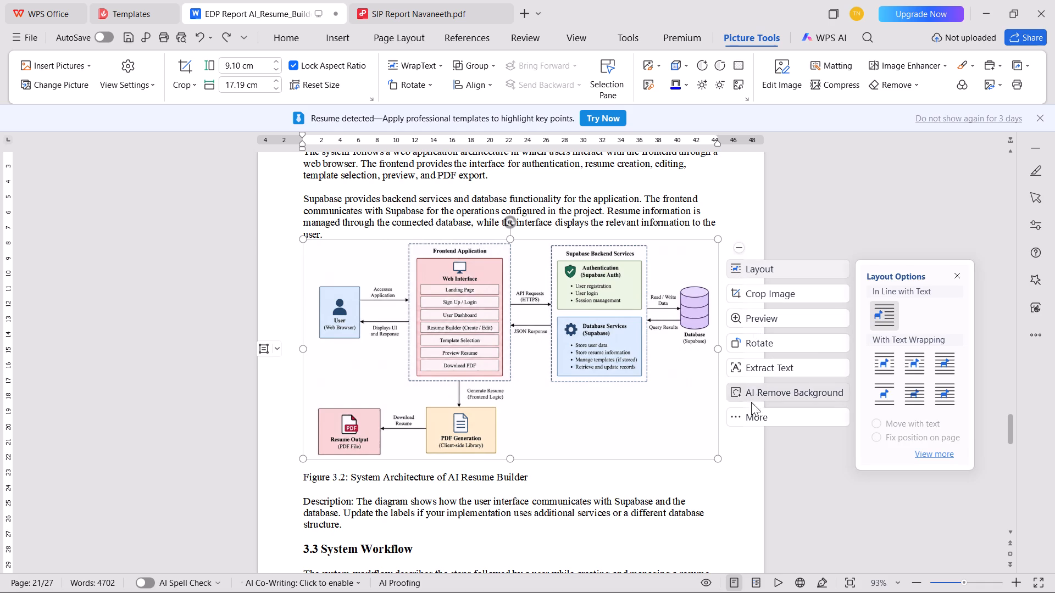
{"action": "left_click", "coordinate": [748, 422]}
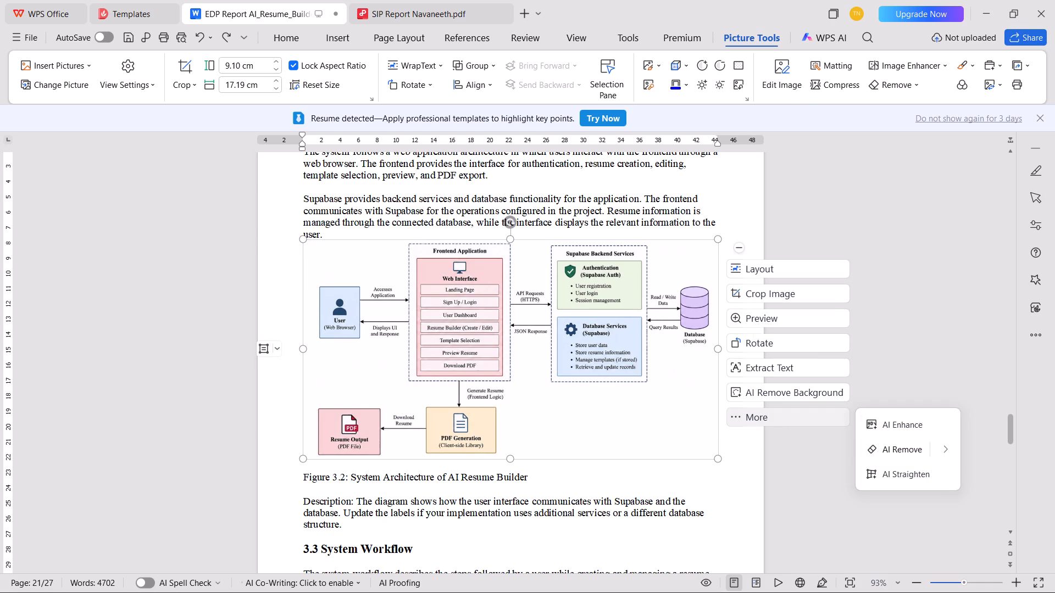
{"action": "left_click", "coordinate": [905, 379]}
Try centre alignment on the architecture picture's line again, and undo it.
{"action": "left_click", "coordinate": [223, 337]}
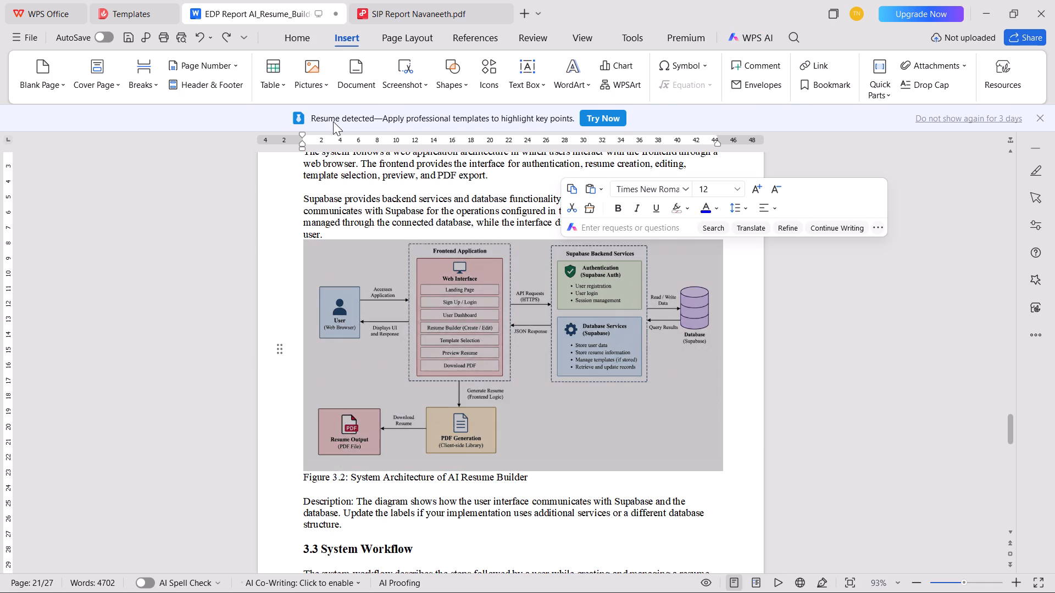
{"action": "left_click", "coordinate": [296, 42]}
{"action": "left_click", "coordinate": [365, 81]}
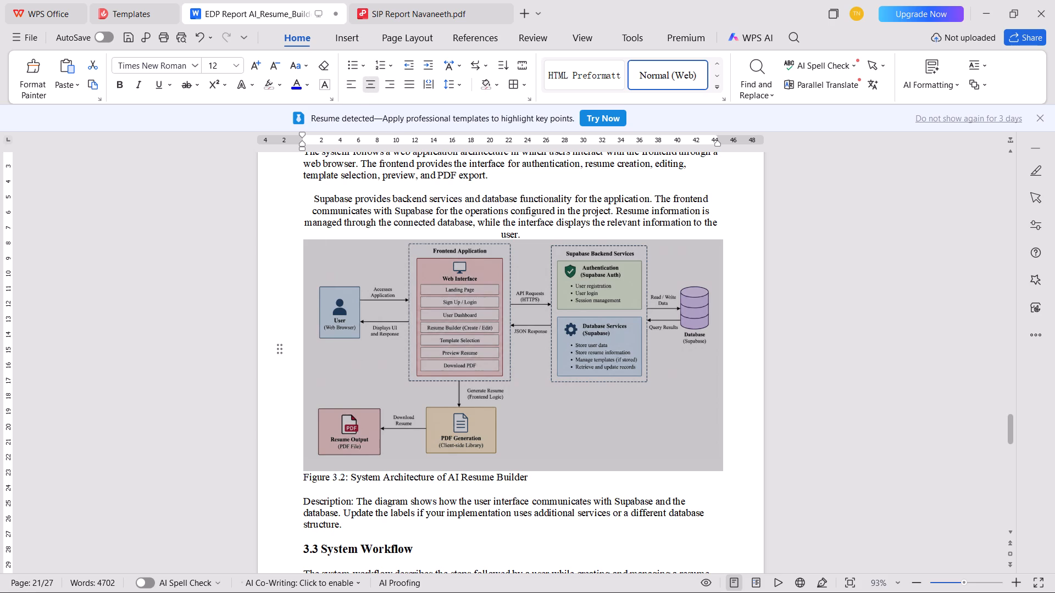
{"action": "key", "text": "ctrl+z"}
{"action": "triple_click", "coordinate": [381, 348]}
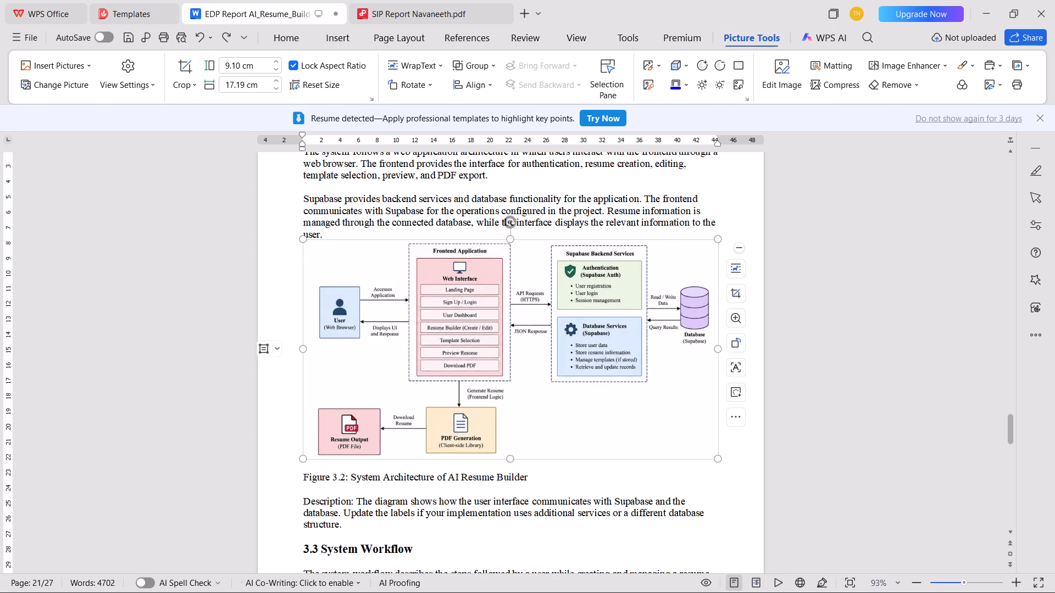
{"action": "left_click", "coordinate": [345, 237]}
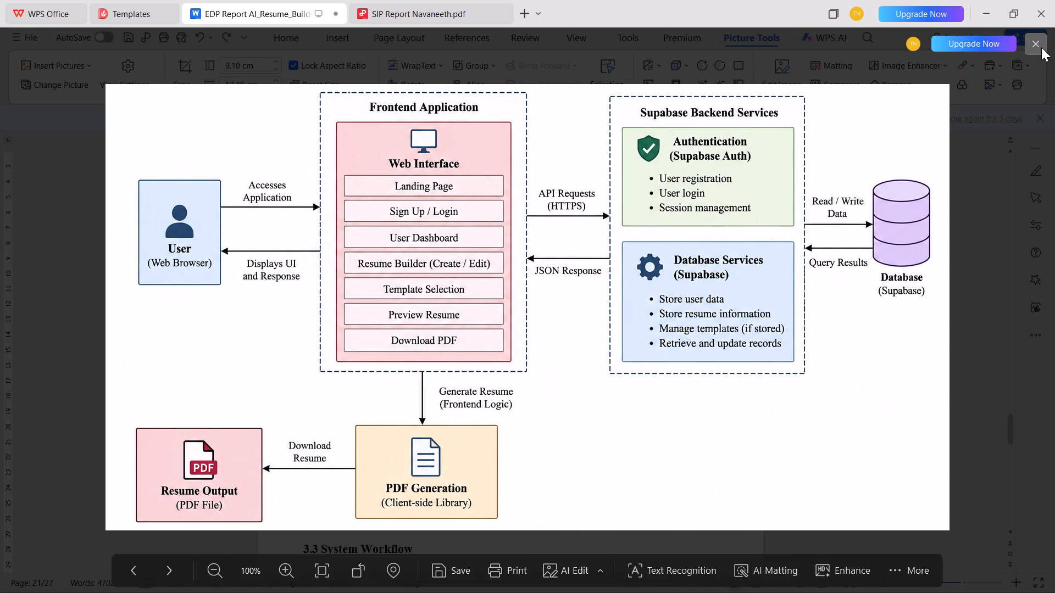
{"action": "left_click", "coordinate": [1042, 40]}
Move the architecture picture out of the section 3.2 body text into its own paragraph above the Figure 3.2 caption.
{"action": "left_click", "coordinate": [345, 237]}
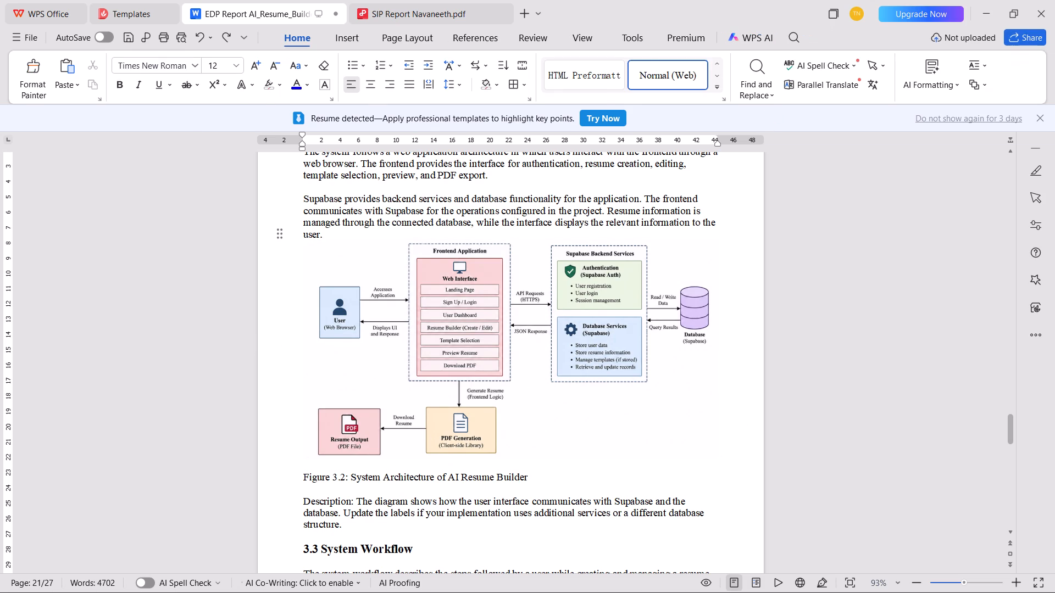
{"action": "left_click", "coordinate": [322, 321]}
{"action": "key", "text": "ctrl+x"}
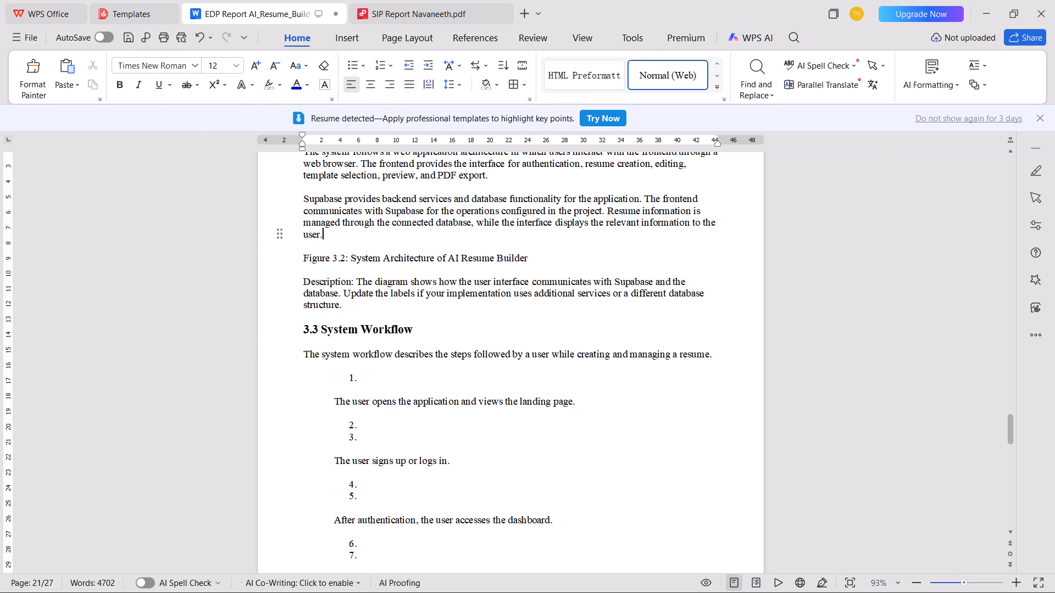
{"action": "key", "text": "Return"}
{"action": "key", "text": "ctrl+v"}
Centre the paragraph containing the architecture picture.
{"action": "left_click", "coordinate": [338, 289]}
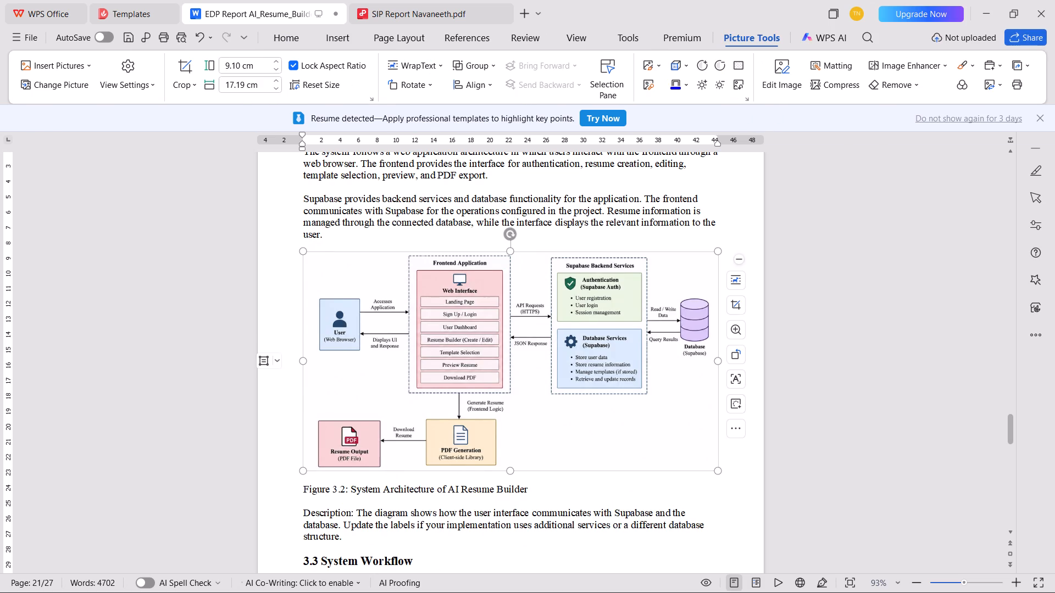
{"action": "left_click", "coordinate": [227, 328]}
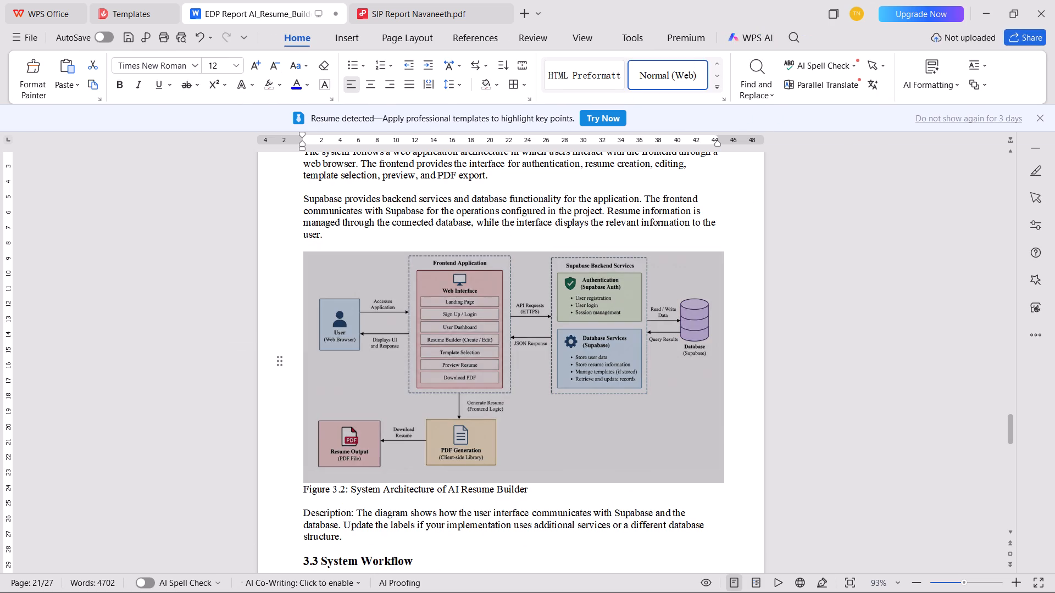
{"action": "key", "text": "ctrl+e"}
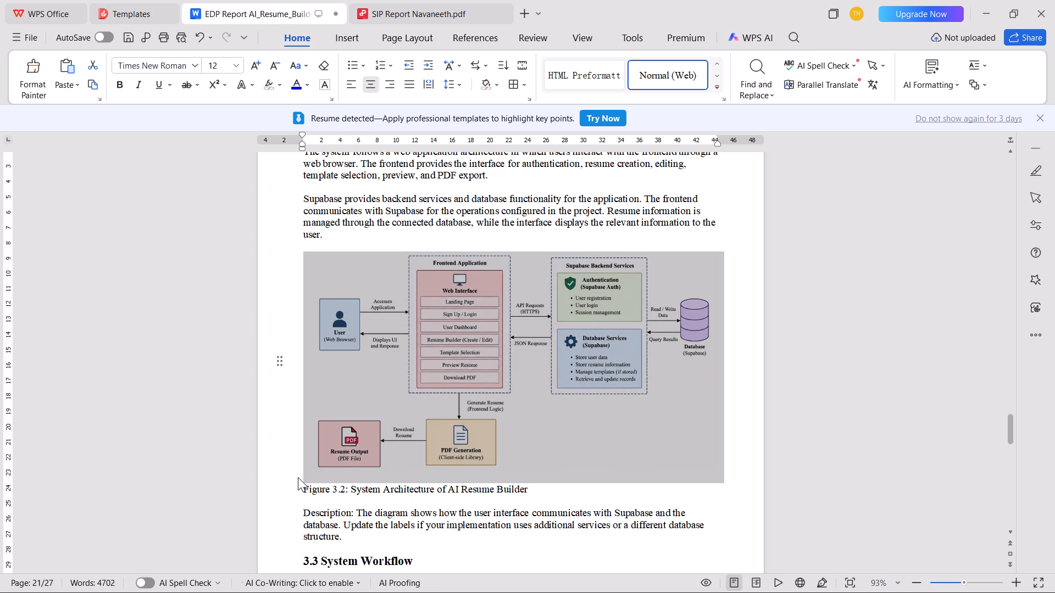
Centre and bold the Figure 3.2: System Architecture of AI Resume Builder caption.
{"action": "left_click", "coordinate": [292, 489]}
{"action": "key", "text": "ctrl+e"}
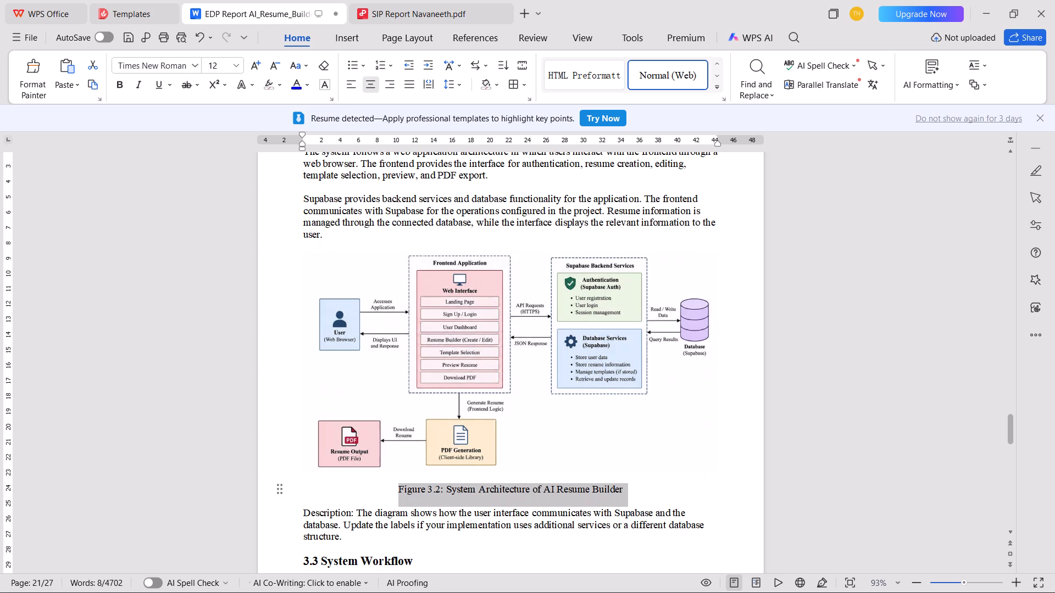
{"action": "key", "text": "ctrl+b"}
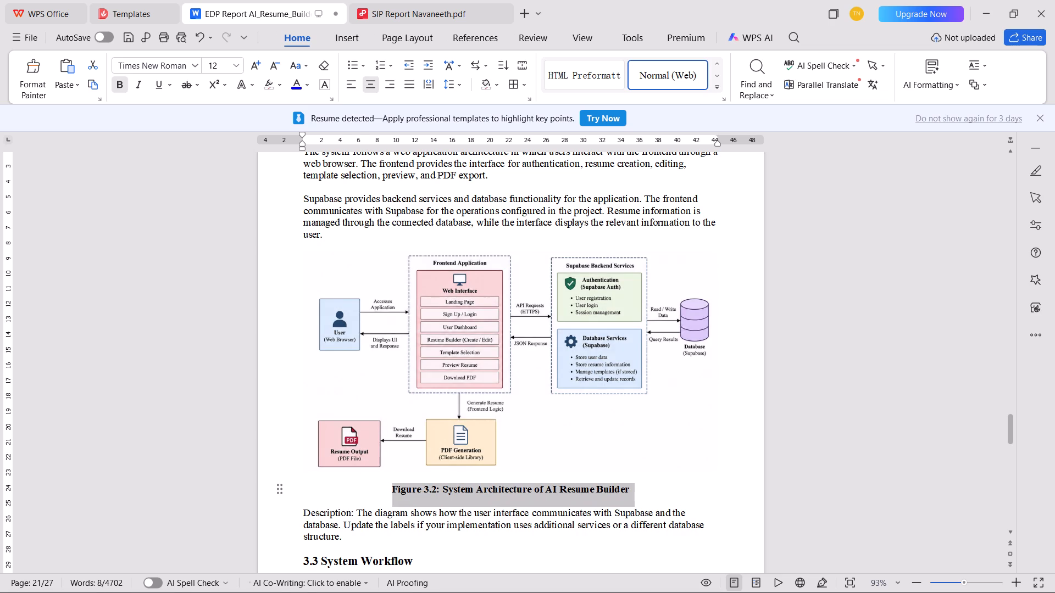
Add a space before the colon of the Description label under Figure 3.2 and make the label bold.
{"action": "left_click", "coordinate": [350, 513]}
{"action": "key", "text": "space"}
{"action": "key", "text": "Right"}
{"action": "key", "text": "ctrl+shift+Left"}
{"action": "key", "text": "ctrl+shift+Left"}
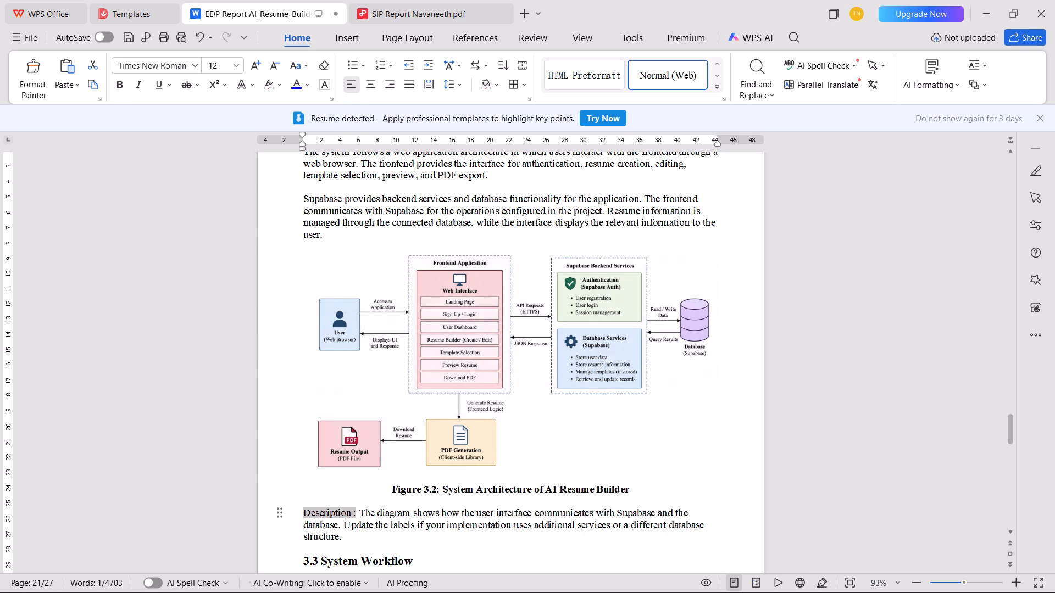
{"action": "key", "text": "ctrl+b"}
{"action": "scroll", "coordinate": [598, 415], "scroll_direction": "up", "scroll_amount": 2}
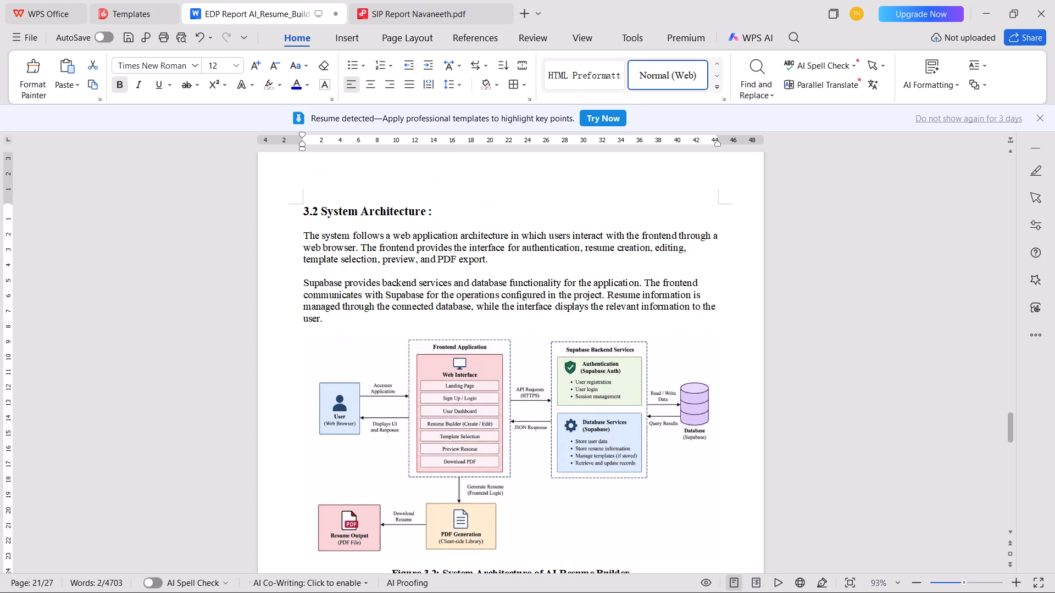
{"action": "scroll", "coordinate": [790, 418], "scroll_direction": "up", "scroll_amount": 1}
{"action": "left_click", "coordinate": [896, 397]}
Remove the empty numbered line above "The user opens the application and views the landing page." in section 3.3.
{"action": "scroll", "coordinate": [296, 306], "scroll_direction": "down", "scroll_amount": 7}
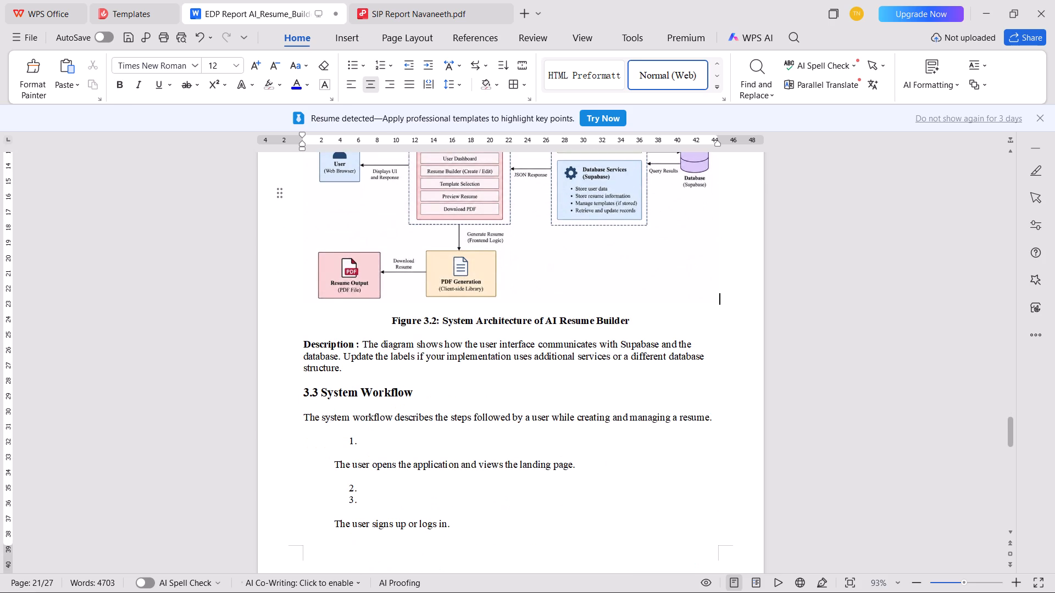
{"action": "left_click", "coordinate": [367, 447]}
{"action": "key", "text": "BackSpace"}
{"action": "key", "text": "BackSpace"}
{"action": "key", "text": "BackSpace"}
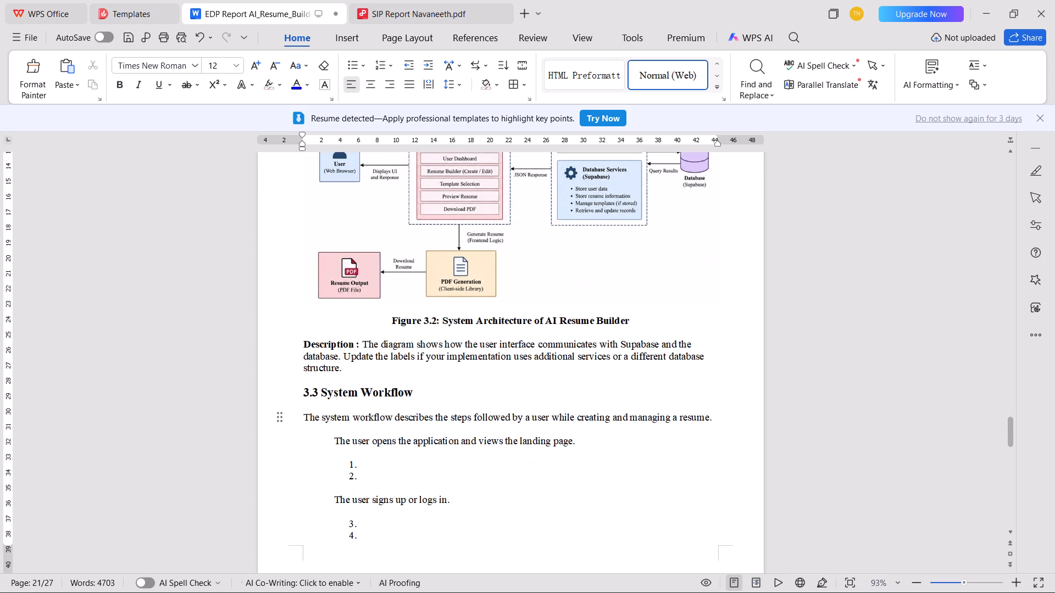
Add a space and colon to the end of the 3.3 System Workflow heading.
{"action": "scroll", "coordinate": [424, 446], "scroll_direction": "up", "scroll_amount": 9}
{"action": "scroll", "coordinate": [432, 335], "scroll_direction": "down", "scroll_amount": 14}
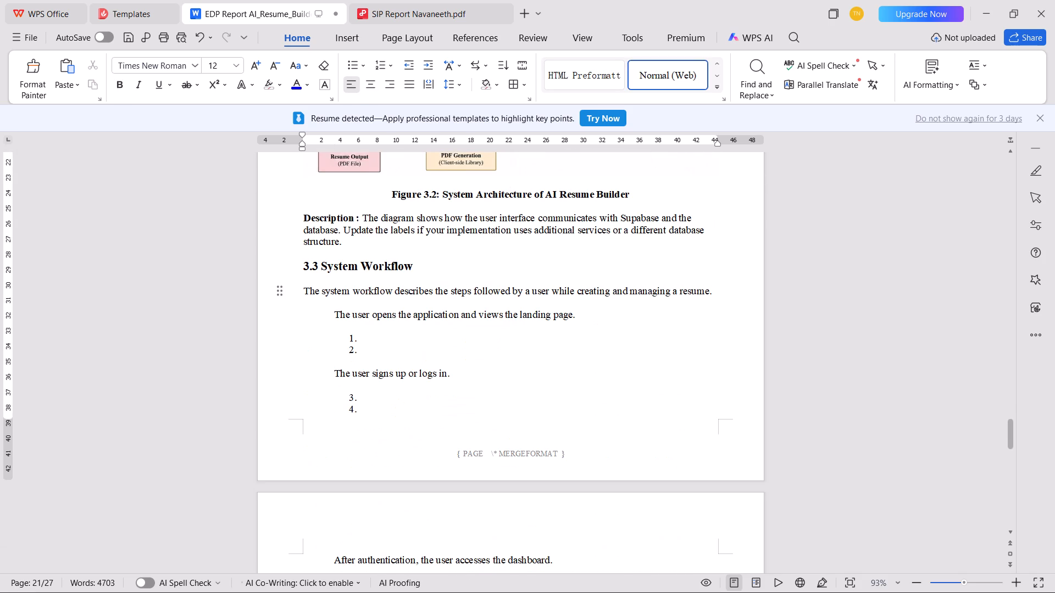
{"action": "left_click", "coordinate": [440, 273]}
{"action": "key", "text": "space"}
{"action": "type", "text": ":"}
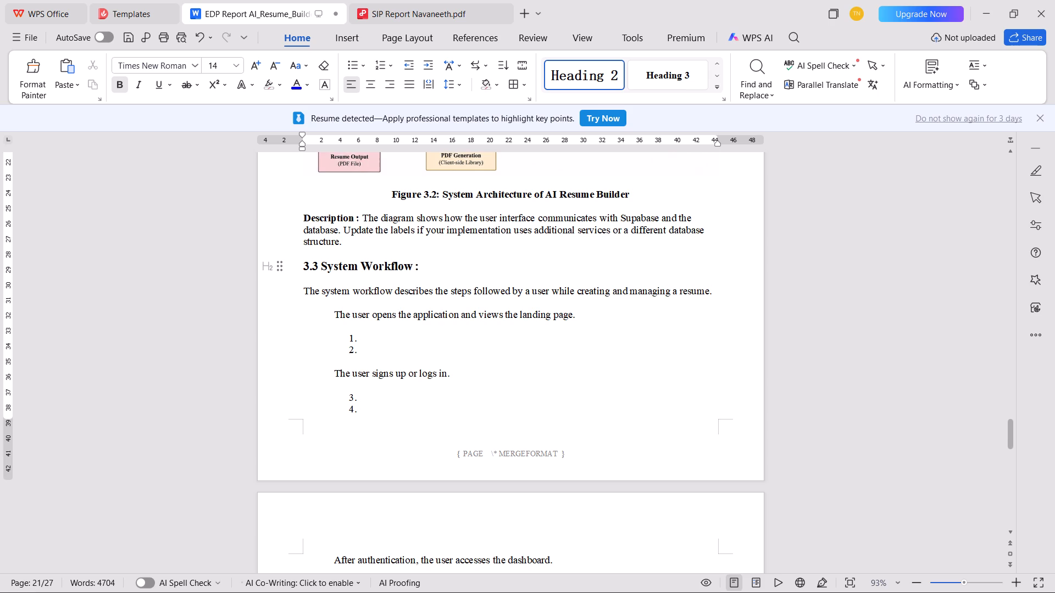
Remove the empty numbered lines after the landing page statement and after "The user signs up or logs in.".
{"action": "left_click", "coordinate": [388, 347]}
{"action": "key", "text": "BackSpace"}
{"action": "key", "text": "BackSpace"}
{"action": "key", "text": "BackSpace"}
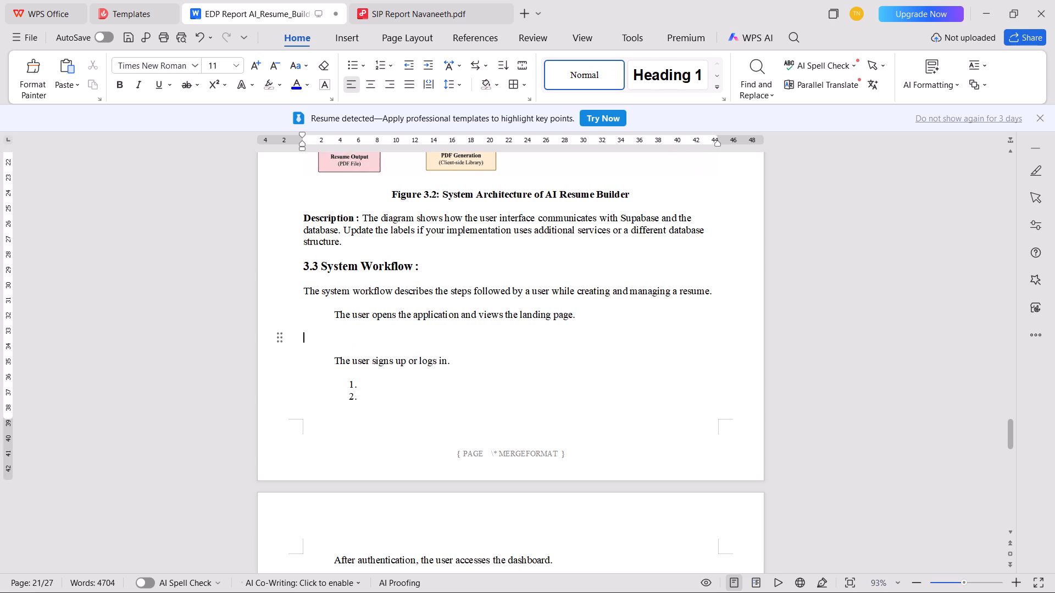
{"action": "key", "text": "BackSpace"}
{"action": "left_click", "coordinate": [383, 374]}
{"action": "key", "text": "BackSpace"}
{"action": "key", "text": "BackSpace"}
{"action": "key", "text": "BackSpace"}
{"action": "key", "text": "BackSpace"}
Remove the empty numbered lines after the dashboard statement and after "The user creates a new resume or opens an existing resume.".
{"action": "left_click", "coordinate": [382, 394]}
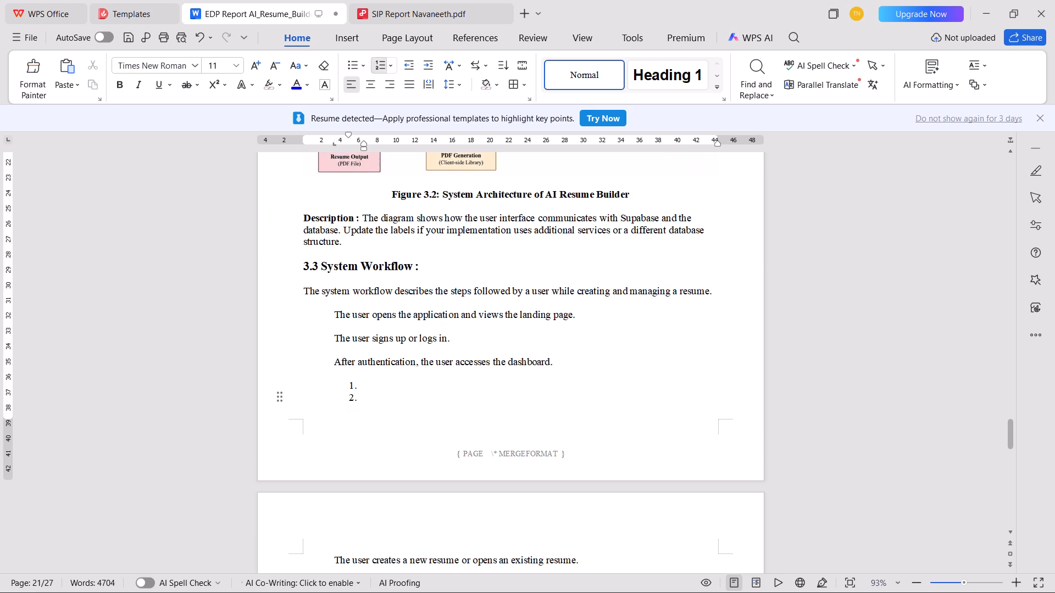
{"action": "key", "text": "BackSpace"}
{"action": "key", "text": "BackSpace"}
{"action": "key", "text": "BackSpace"}
{"action": "key", "text": "BackSpace"}
{"action": "left_click", "coordinate": [382, 413]}
{"action": "key", "text": "BackSpace"}
{"action": "key", "text": "BackSpace"}
{"action": "key", "text": "BackSpace"}
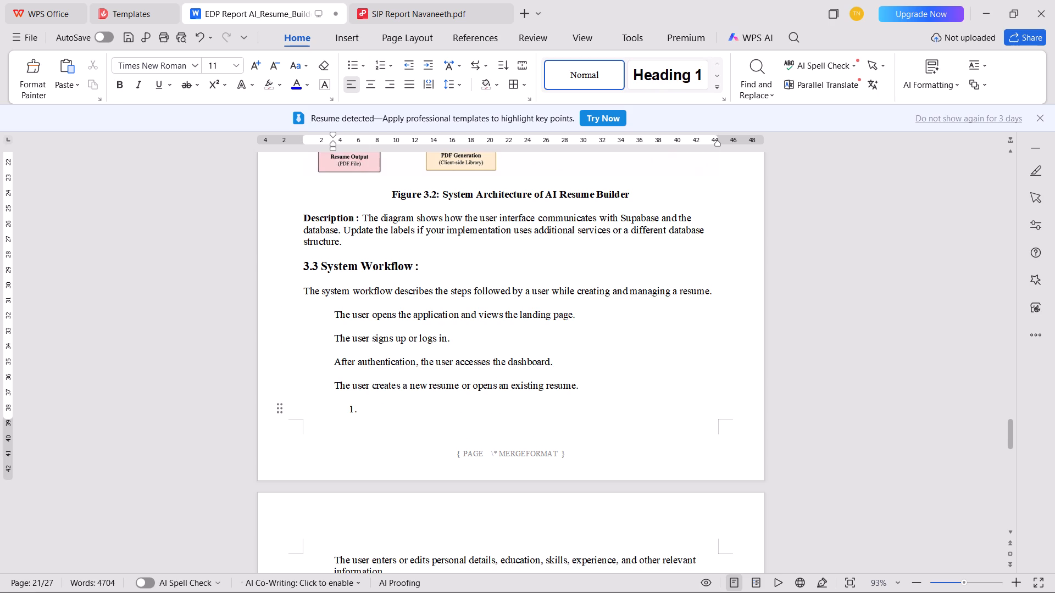
{"action": "left_click", "coordinate": [376, 416]}
{"action": "key", "text": "BackSpace"}
{"action": "key", "text": "BackSpace"}
{"action": "key", "text": "BackSpace"}
Remove the two empty numbered lines after the statement about entering or editing personal details and other information.
{"action": "scroll", "coordinate": [386, 440], "scroll_direction": "down", "scroll_amount": 5}
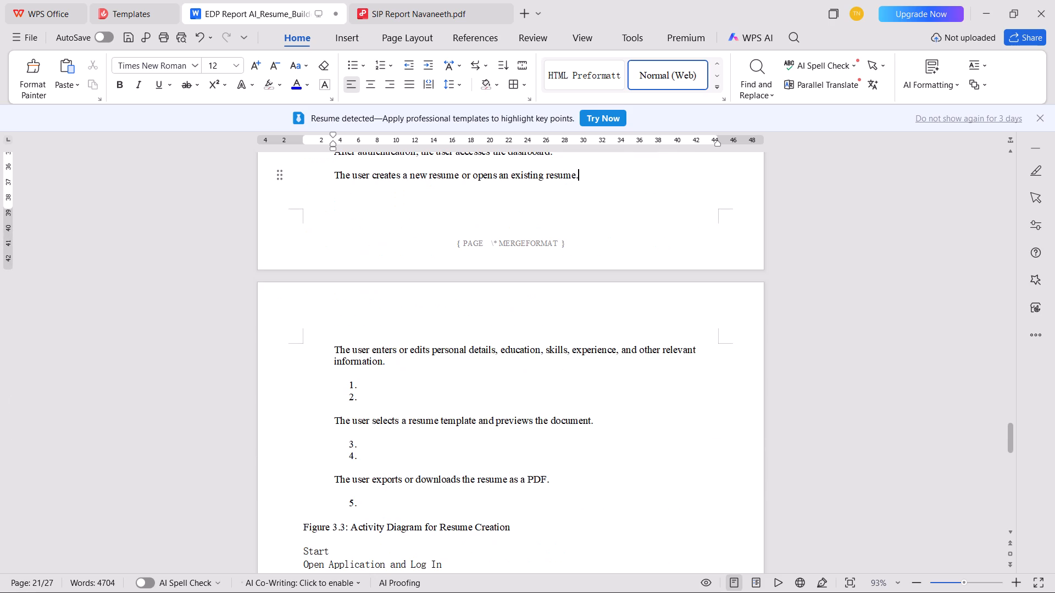
{"action": "left_click", "coordinate": [380, 385]}
{"action": "key", "text": "BackSpace"}
{"action": "key", "text": "BackSpace"}
{"action": "key", "text": "BackSpace"}
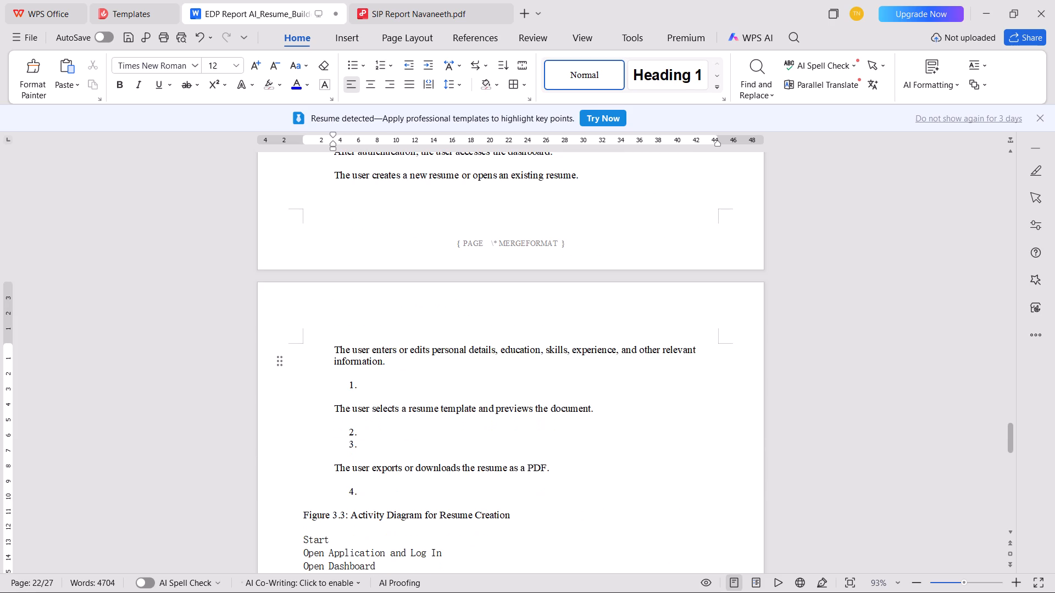
{"action": "left_click", "coordinate": [380, 389]}
{"action": "key", "text": "BackSpace"}
{"action": "key", "text": "BackSpace"}
{"action": "key", "text": "BackSpace"}
Remove the empty numbered lines after the template preview statement and after "The user exports or downloads the resume as a PDF.".
{"action": "left_click", "coordinate": [376, 420]}
{"action": "key", "text": "BackSpace"}
{"action": "key", "text": "BackSpace"}
{"action": "key", "text": "BackSpace"}
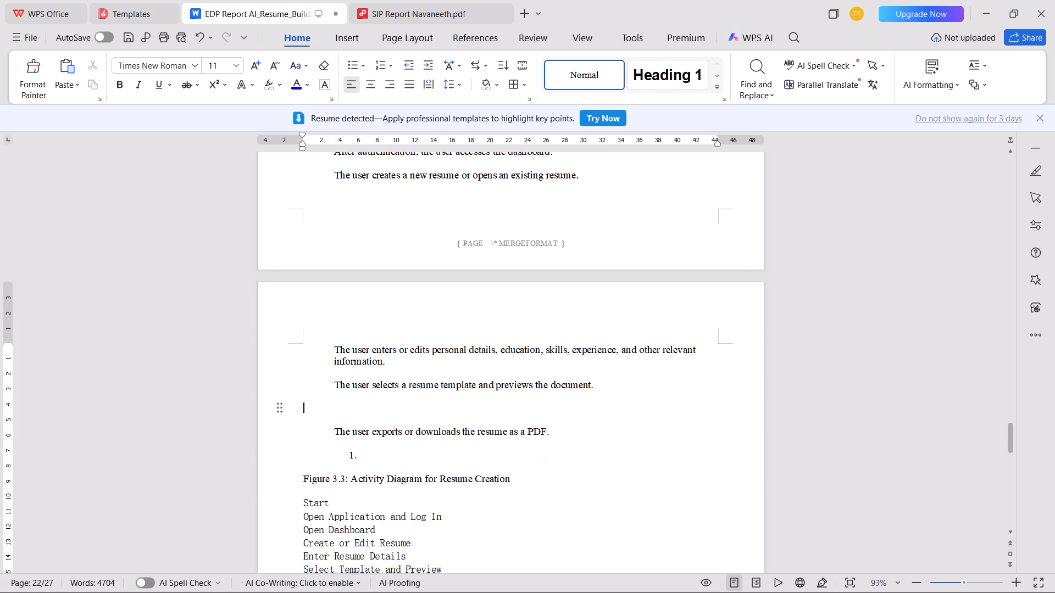
{"action": "key", "text": "BackSpace"}
{"action": "left_click", "coordinate": [381, 433]}
{"action": "key", "text": "BackSpace"}
{"action": "key", "text": "BackSpace"}
{"action": "key", "text": "BackSpace"}
Apply a. b. c. lettered numbering to the seven workflow statements in section 3.3 and indent the list.
{"action": "scroll", "coordinate": [533, 402], "scroll_direction": "up", "scroll_amount": 3}
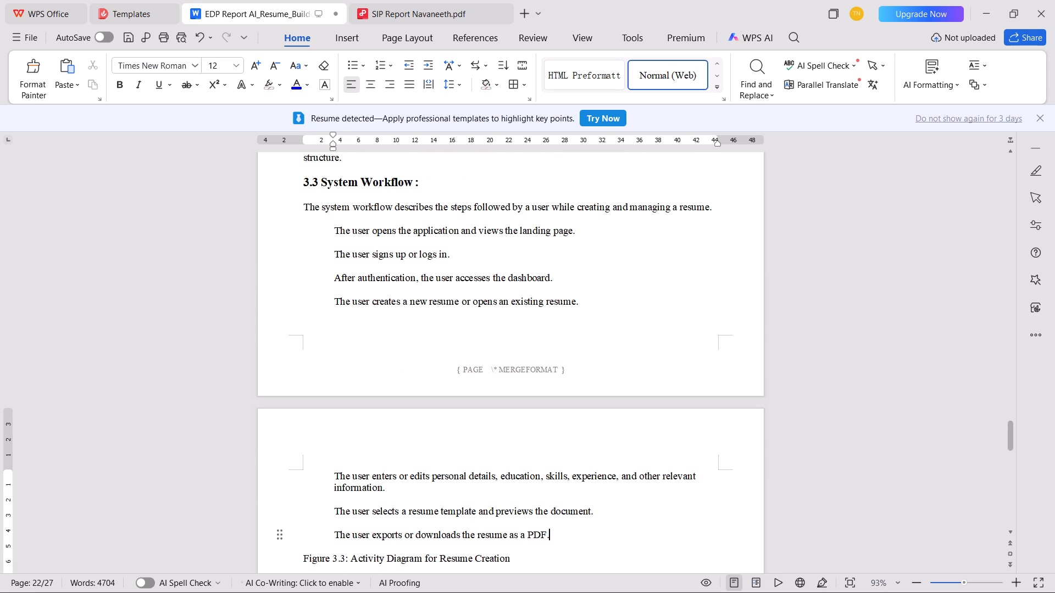
{"action": "left_click_drag", "start_coordinate": [560, 537], "coordinate": [302, 233]}
{"action": "left_click", "coordinate": [399, 68]}
{"action": "left_click", "coordinate": [393, 69]}
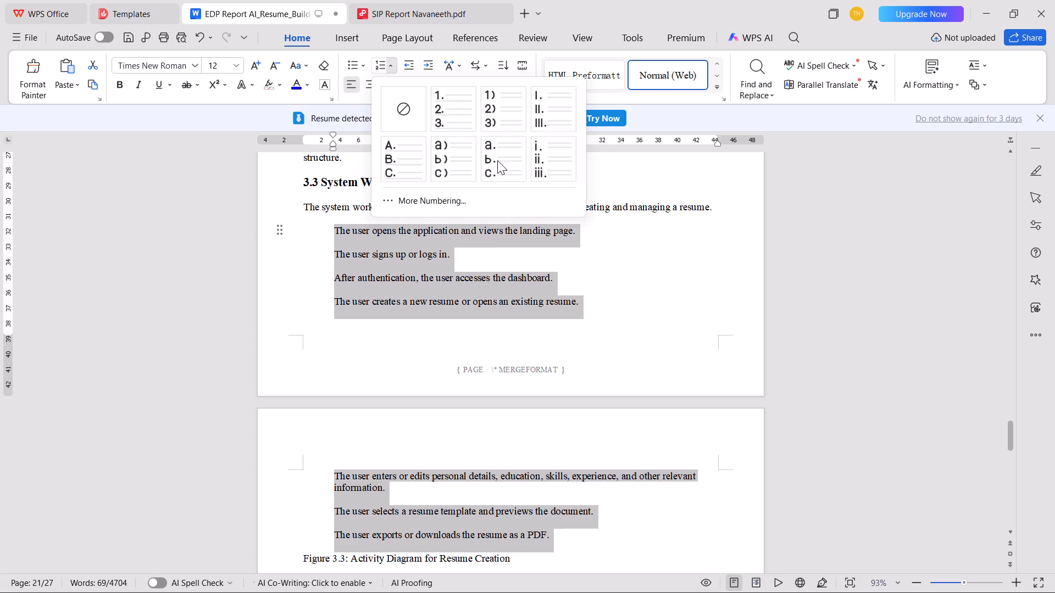
{"action": "left_click", "coordinate": [497, 160]}
{"action": "key", "text": "Tab"}
Make the list letters of the workflow statements bold.
{"action": "left_click", "coordinate": [324, 231]}
{"action": "key", "text": "ctrl+b"}
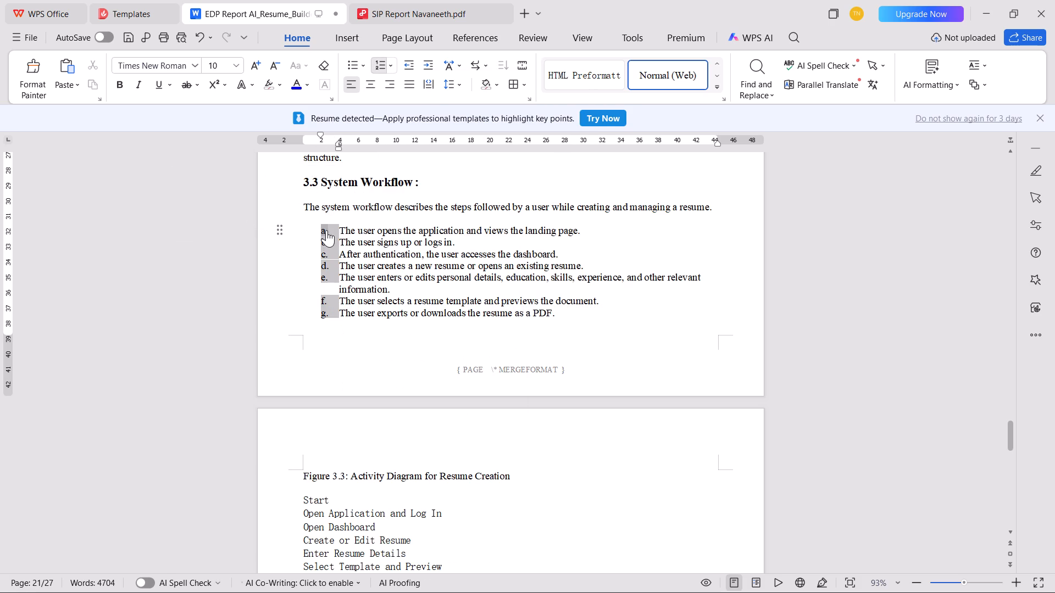
Add an unnumbered empty paragraph after the last workflow item, above the Figure 3.3 caption.
{"action": "left_click", "coordinate": [598, 316]}
{"action": "key", "text": "Return"}
{"action": "key", "text": "Return"}
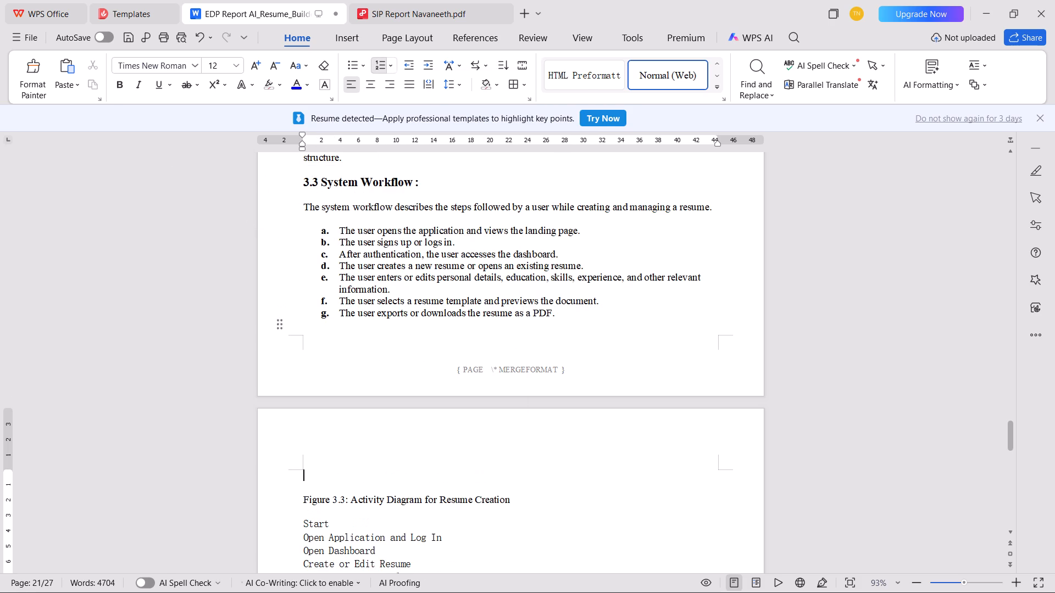
{"action": "left_click", "coordinate": [282, 499]}
{"action": "key", "text": "ctrl+c"}
{"action": "key", "text": "alt+Tab"}
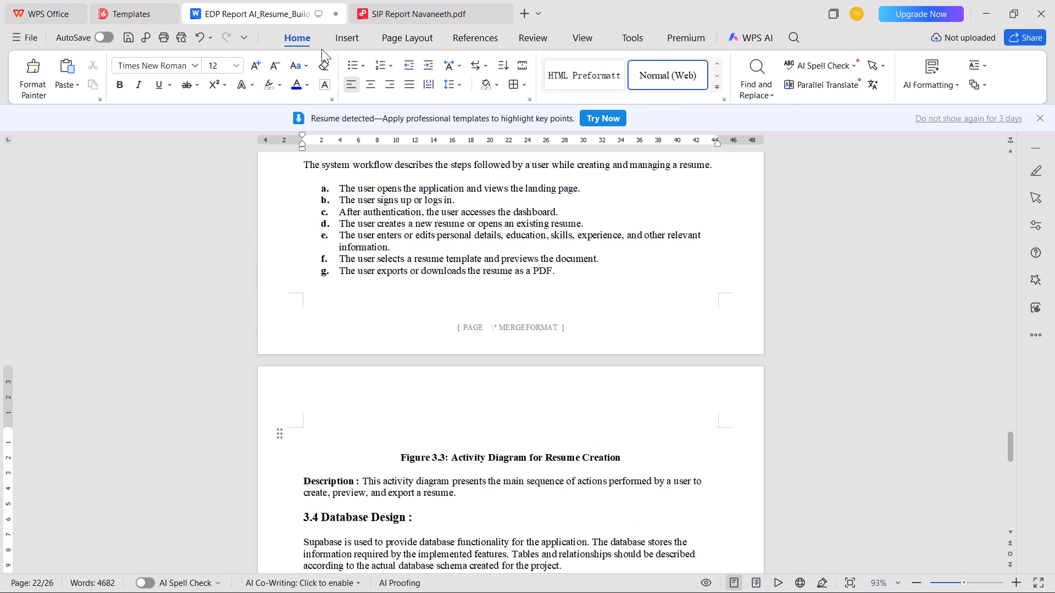
{"action": "left_click", "coordinate": [357, 42]}
{"action": "left_click", "coordinate": [310, 82]}
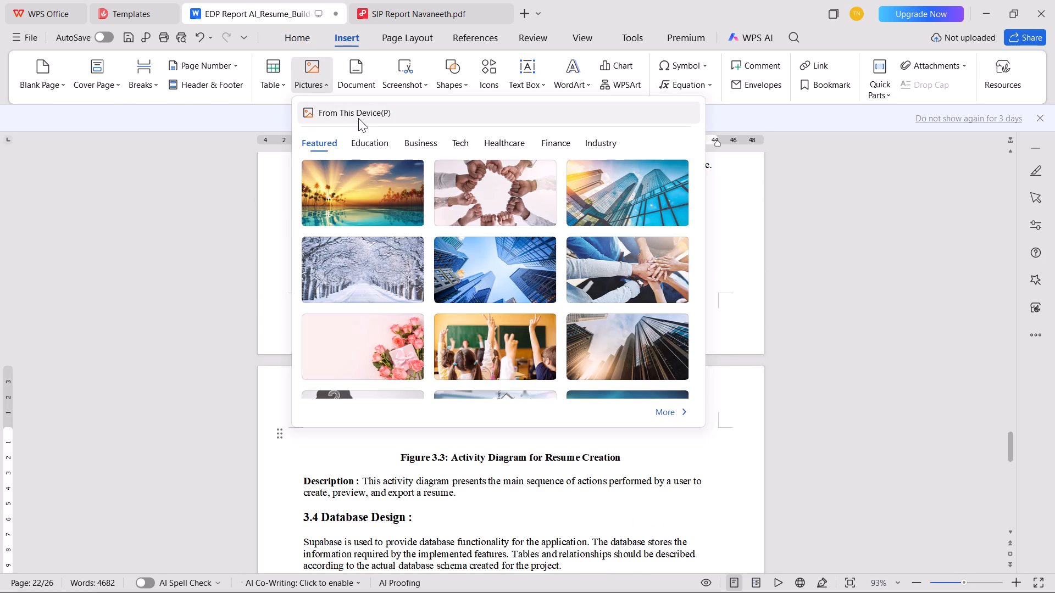
{"action": "left_click", "coordinate": [358, 118]}
{"action": "scroll", "coordinate": [385, 271], "scroll_direction": "down", "scroll_amount": 7}
{"action": "left_click", "coordinate": [610, 144]}
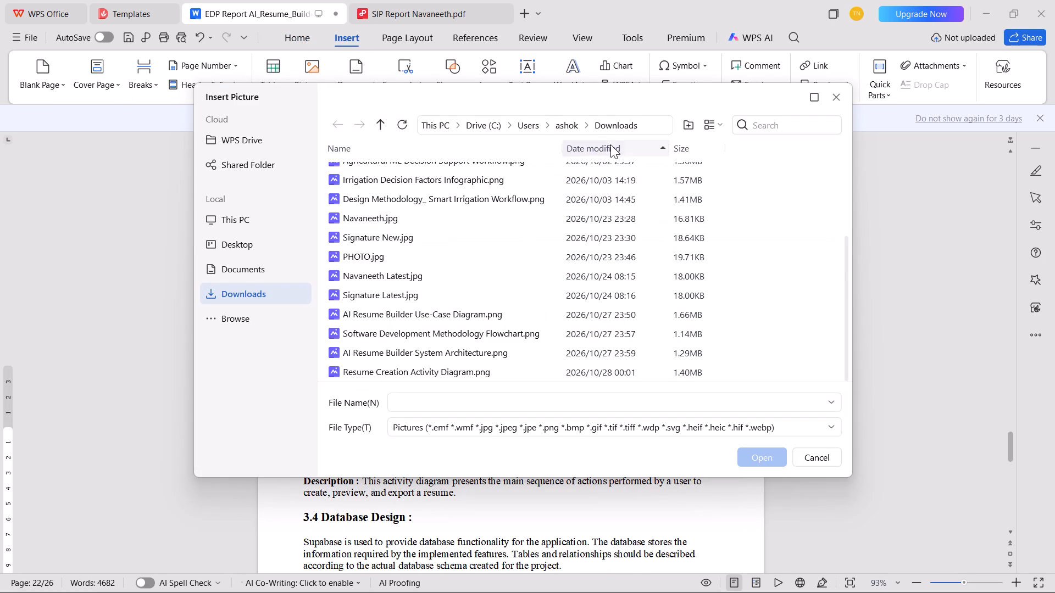
{"action": "scroll", "coordinate": [627, 183], "scroll_direction": "down", "scroll_amount": 3}
{"action": "scroll", "coordinate": [628, 211], "scroll_direction": "up", "scroll_amount": 1}
{"action": "scroll", "coordinate": [628, 217], "scroll_direction": "down", "scroll_amount": 1}
{"action": "left_click", "coordinate": [482, 373]}
{"action": "left_click", "coordinate": [744, 454]}
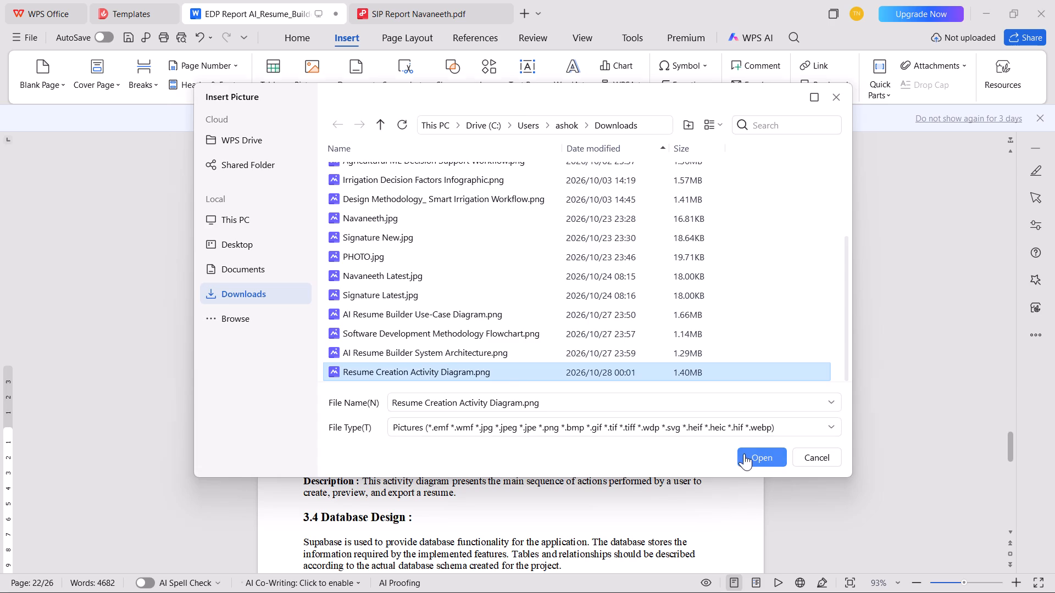
Crop the embedded caption off the bottom of the Figure 3.3 picture, to a height of about 23.50 cm.
{"action": "scroll", "coordinate": [607, 340], "scroll_direction": "down", "scroll_amount": 3}
{"action": "scroll", "coordinate": [690, 264], "scroll_direction": "down", "scroll_amount": 2}
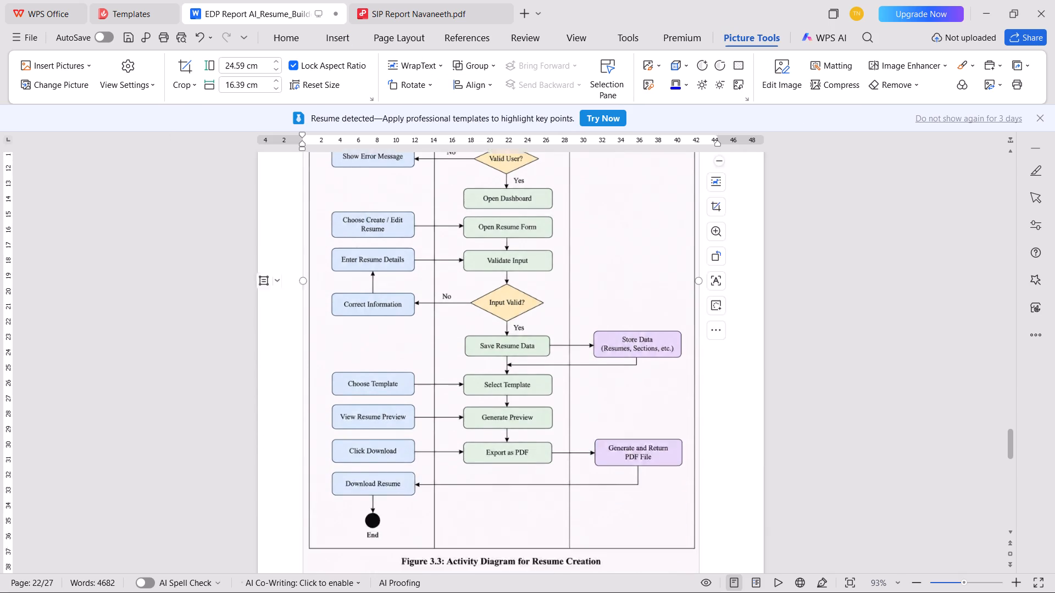
{"action": "scroll", "coordinate": [687, 271], "scroll_direction": "down", "scroll_amount": 2}
{"action": "scroll", "coordinate": [633, 344], "scroll_direction": "up", "scroll_amount": 8}
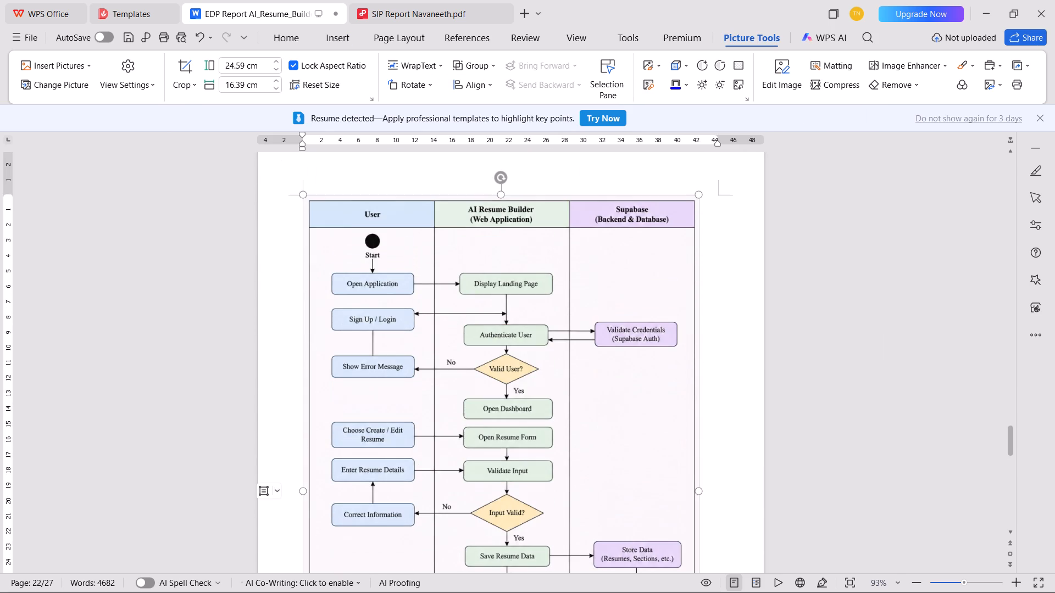
{"action": "left_click", "coordinate": [716, 245]}
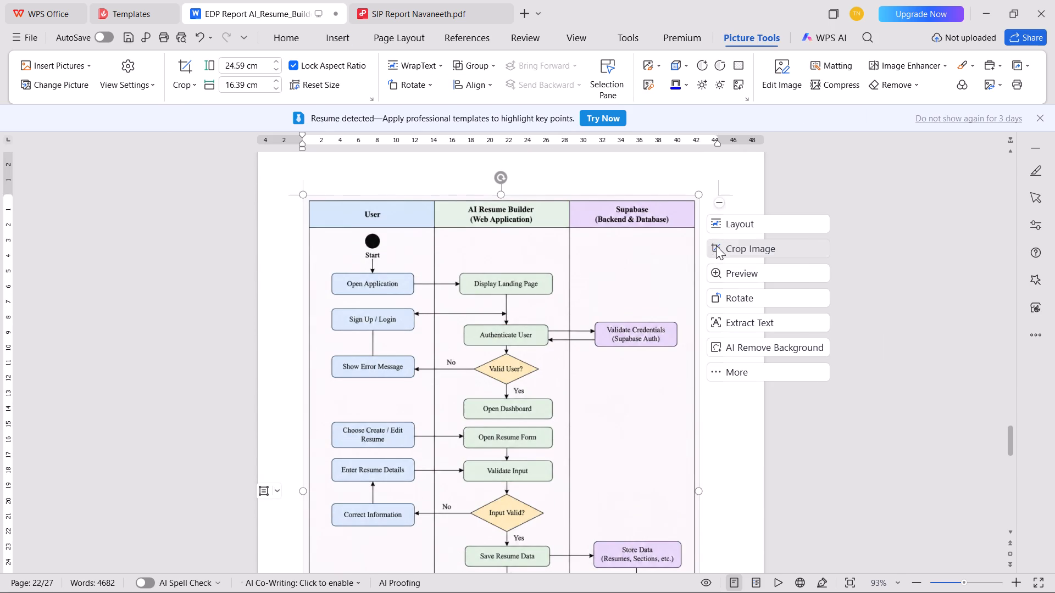
{"action": "scroll", "coordinate": [623, 319], "scroll_direction": "down", "scroll_amount": 6}
{"action": "left_click_drag", "start_coordinate": [498, 535], "coordinate": [501, 508]}
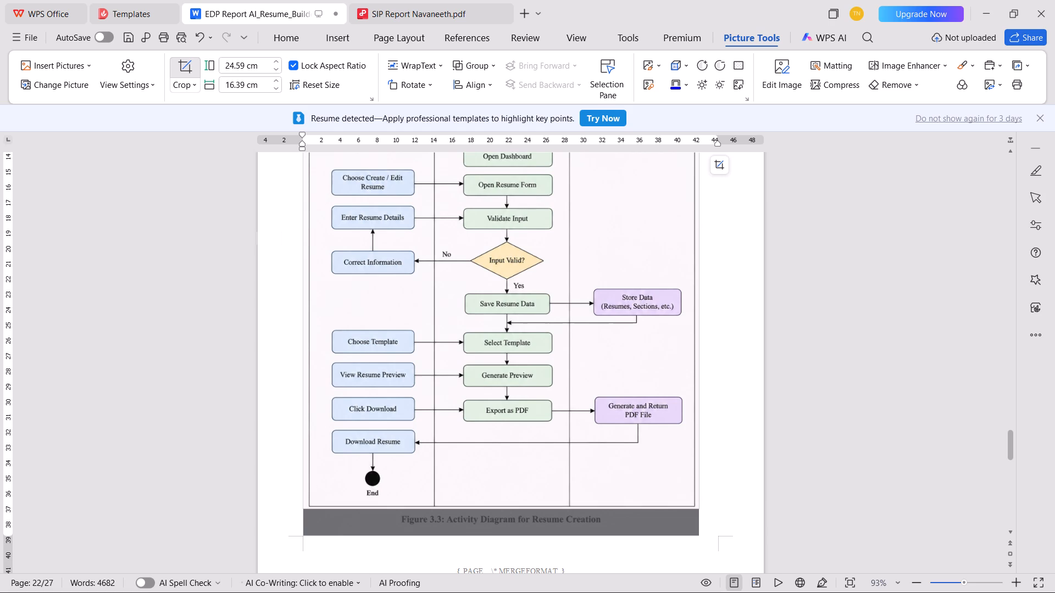
{"action": "left_click_drag", "start_coordinate": [501, 508], "coordinate": [501, 509]}
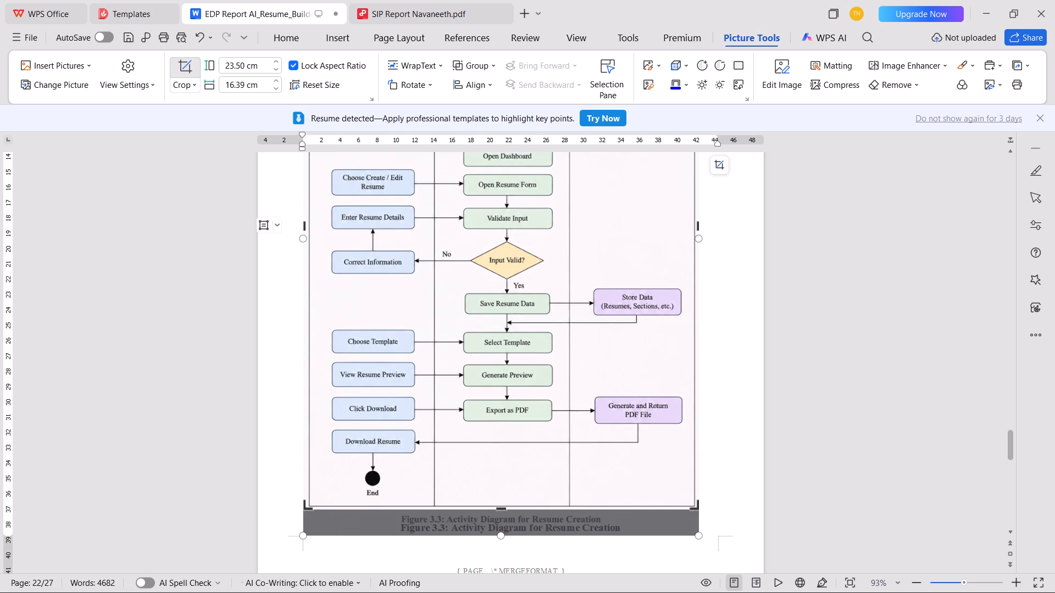
{"action": "left_click", "coordinate": [805, 400]}
{"action": "scroll", "coordinate": [778, 407], "scroll_direction": "down", "scroll_amount": 6}
{"action": "scroll", "coordinate": [734, 410], "scroll_direction": "up", "scroll_amount": 2}
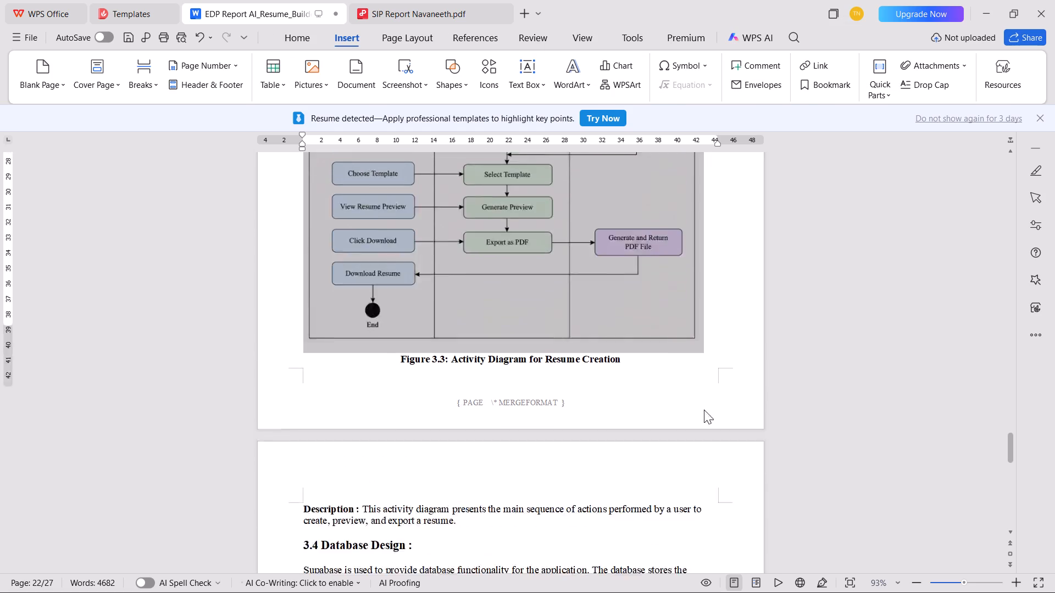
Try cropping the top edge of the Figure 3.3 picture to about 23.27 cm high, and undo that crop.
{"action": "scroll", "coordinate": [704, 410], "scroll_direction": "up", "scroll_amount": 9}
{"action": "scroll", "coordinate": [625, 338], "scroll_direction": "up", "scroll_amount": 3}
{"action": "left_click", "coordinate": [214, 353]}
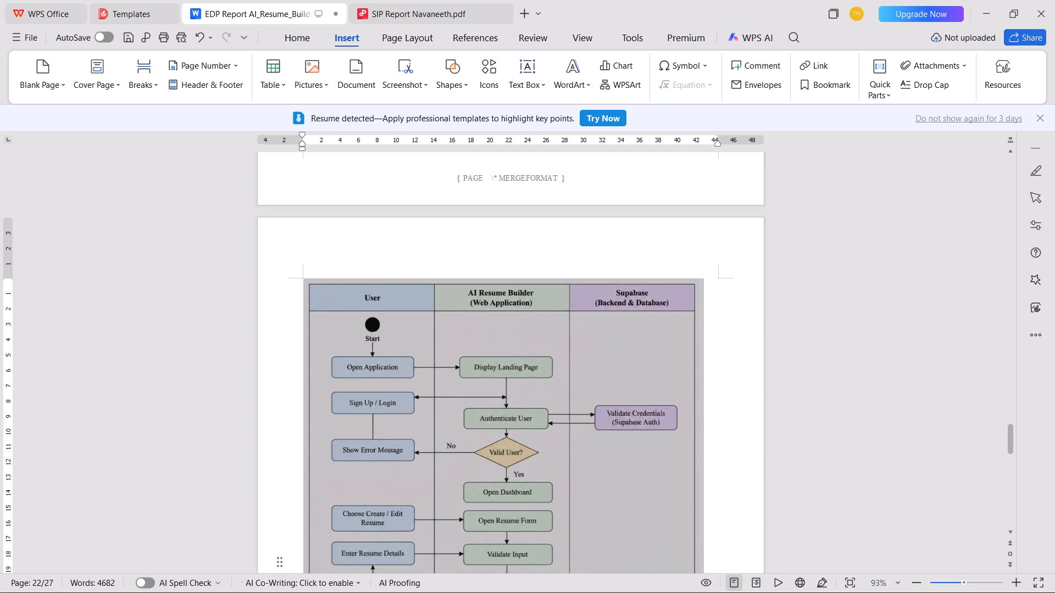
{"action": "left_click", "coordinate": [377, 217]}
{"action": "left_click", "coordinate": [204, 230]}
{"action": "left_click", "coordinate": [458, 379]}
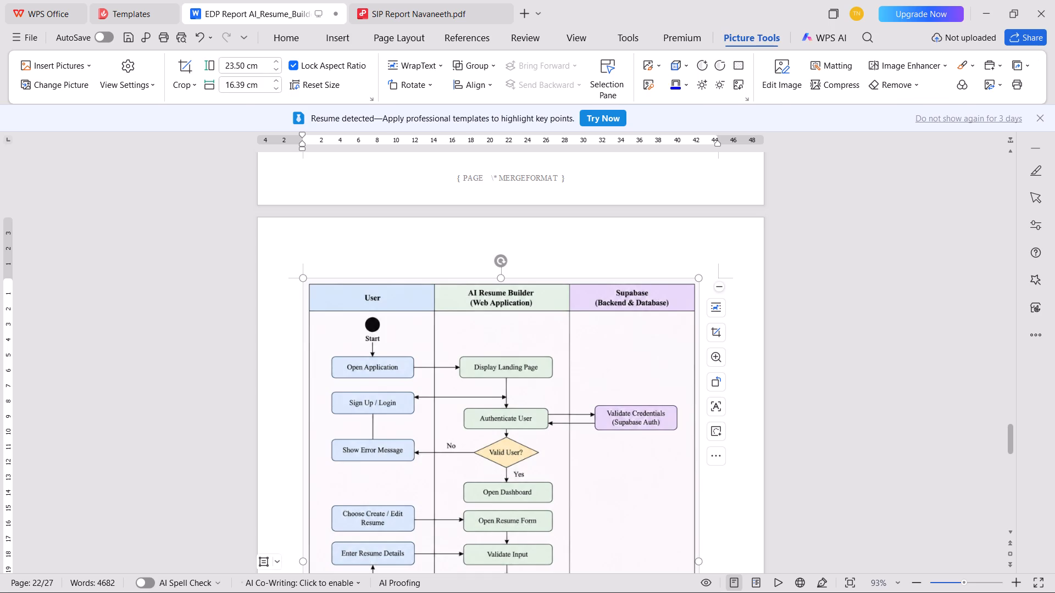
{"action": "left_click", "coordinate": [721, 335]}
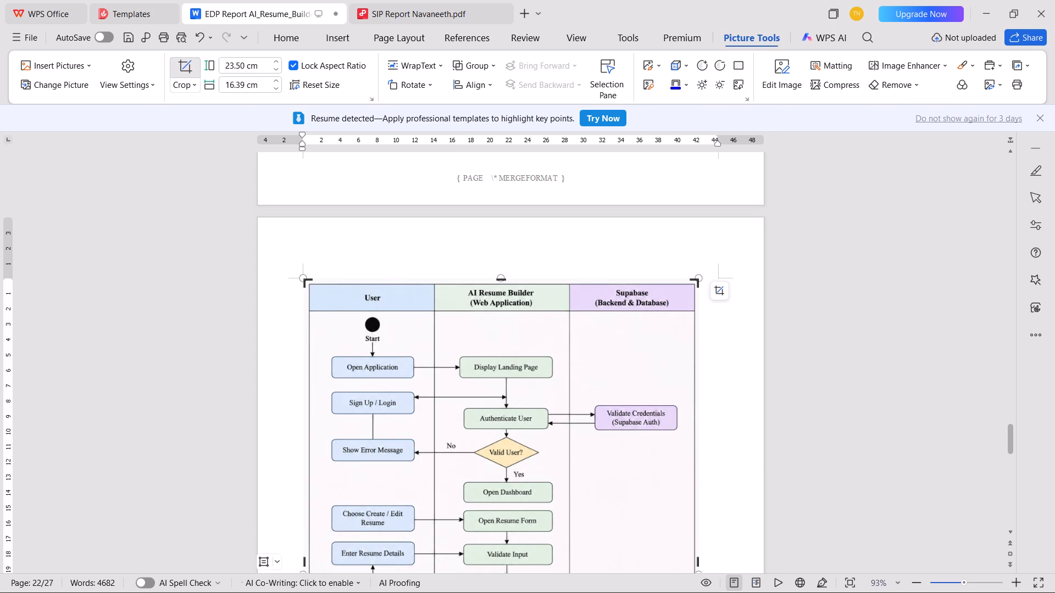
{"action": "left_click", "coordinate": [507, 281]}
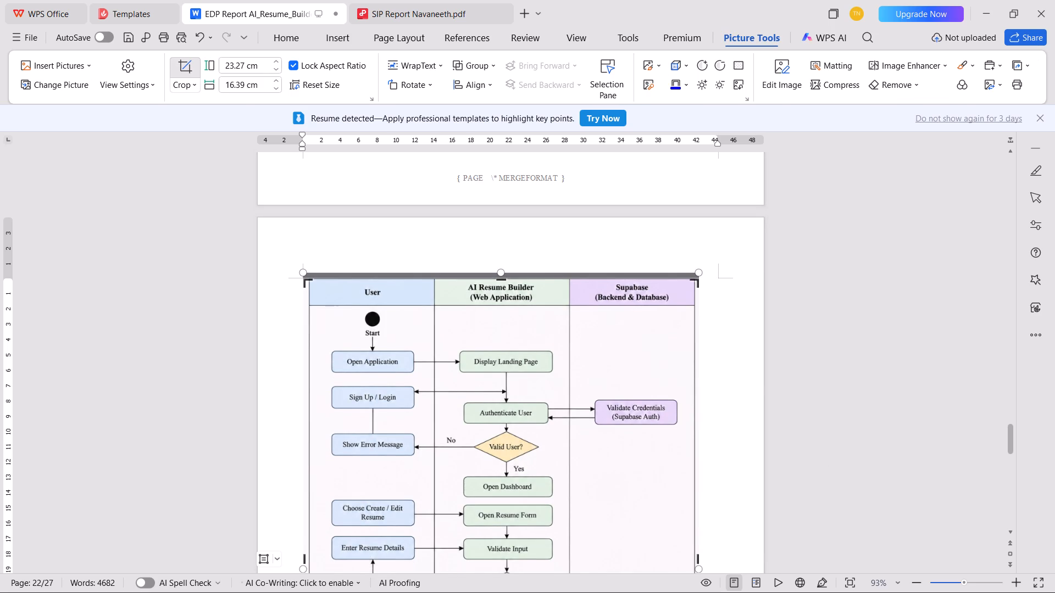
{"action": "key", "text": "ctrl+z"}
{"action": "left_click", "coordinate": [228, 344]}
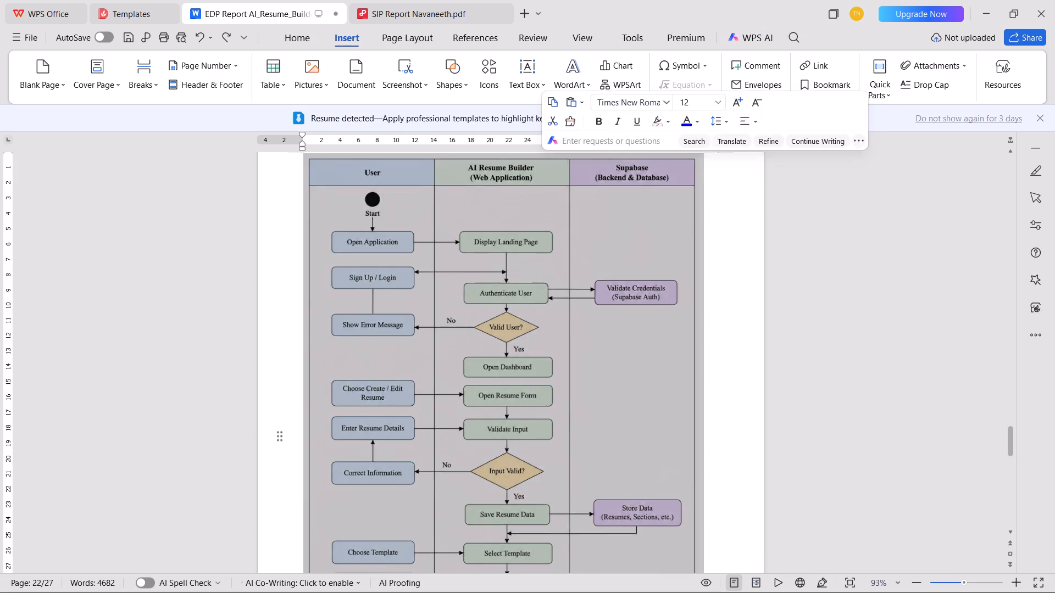
Check the cropped Figure 3.3 picture with its caption and save the report.
{"action": "scroll", "coordinate": [297, 334], "scroll_direction": "up", "scroll_amount": 1}
{"action": "scroll", "coordinate": [298, 334], "scroll_direction": "down", "scroll_amount": 13}
{"action": "left_click", "coordinate": [480, 315]}
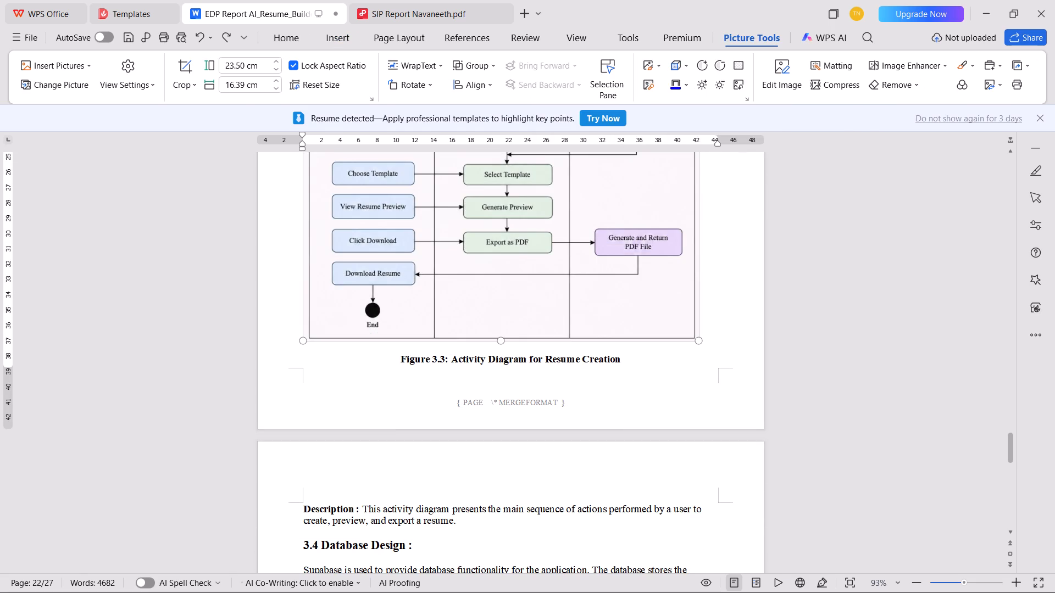
{"action": "left_click", "coordinate": [818, 335]}
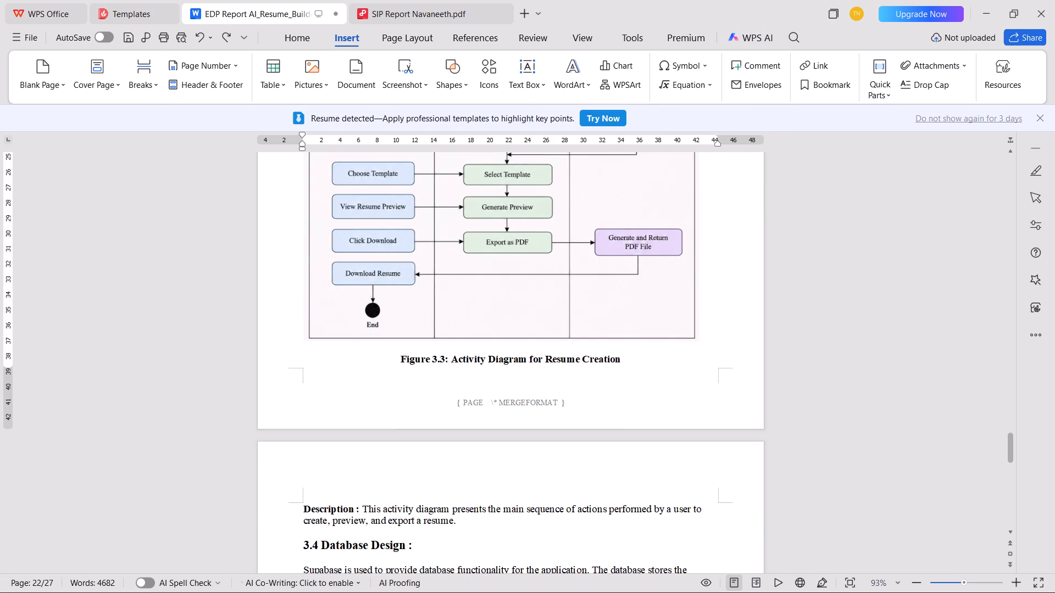
{"action": "key", "text": "ctrl+s"}
Insert a space before the colon after User, Resume, Resume Sections and Template in section 3.4's entity list.
{"action": "scroll", "coordinate": [521, 428], "scroll_direction": "down", "scroll_amount": 4}
{"action": "scroll", "coordinate": [431, 392], "scroll_direction": "down", "scroll_amount": 5}
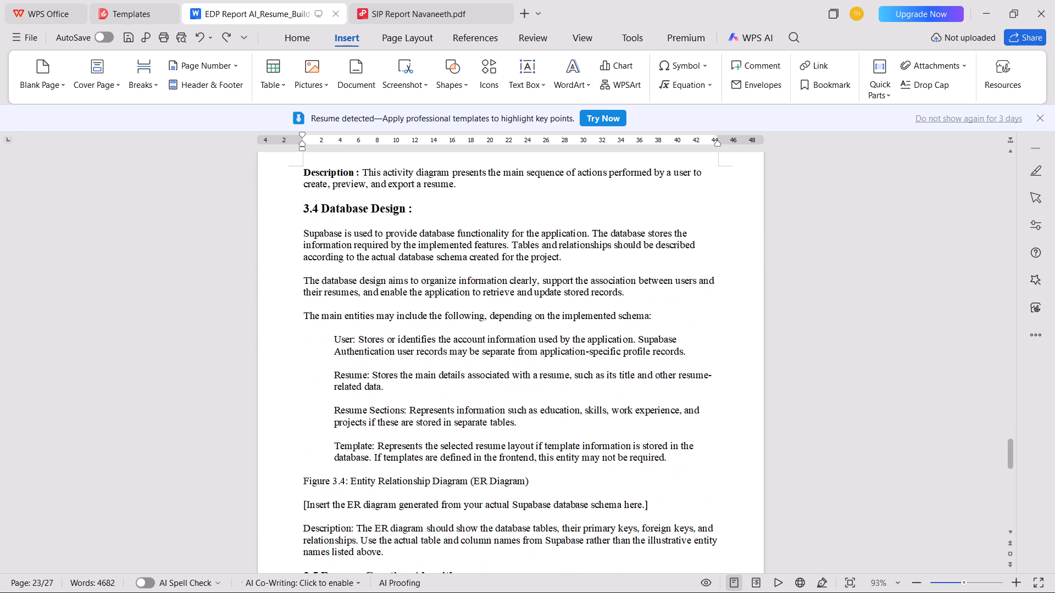
{"action": "left_click", "coordinate": [348, 298]}
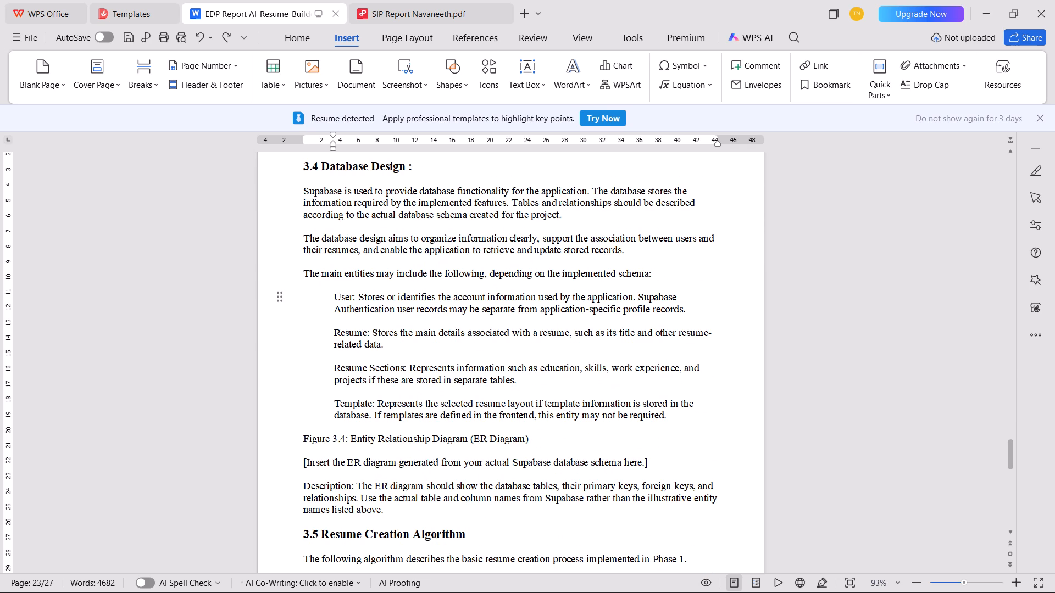
{"action": "key", "text": "Right"}
{"action": "key", "text": "space"}
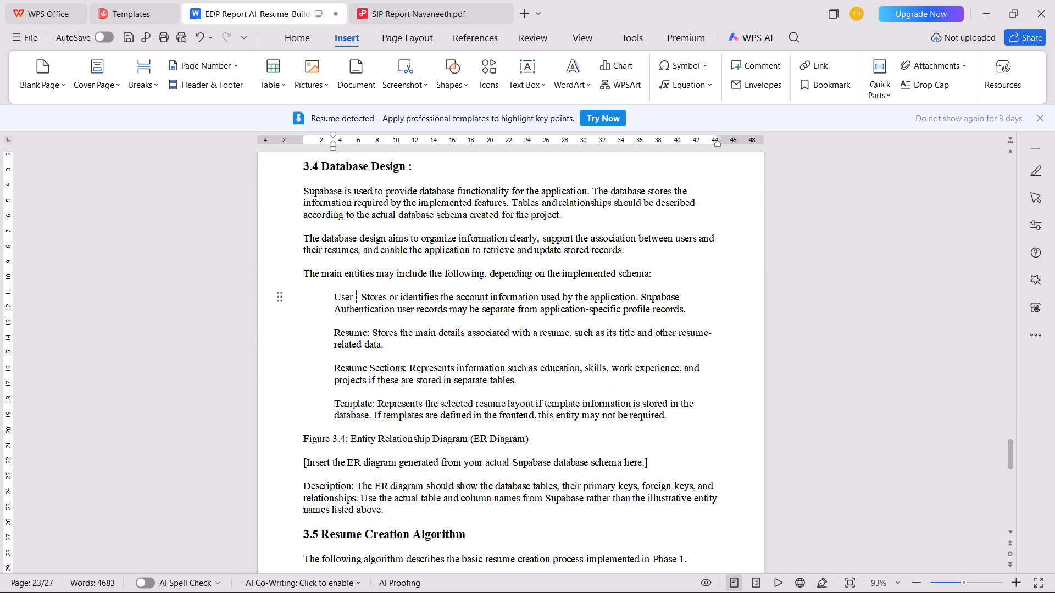
{"action": "left_click", "coordinate": [365, 334]}
{"action": "key", "text": "space"}
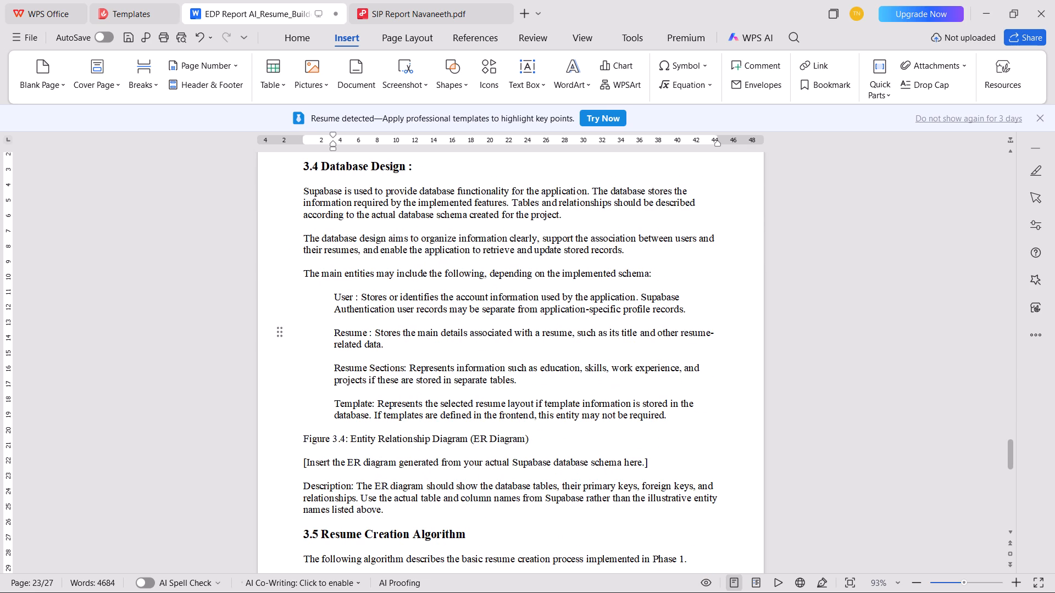
{"action": "left_click", "coordinate": [405, 371]}
{"action": "key", "text": "space"}
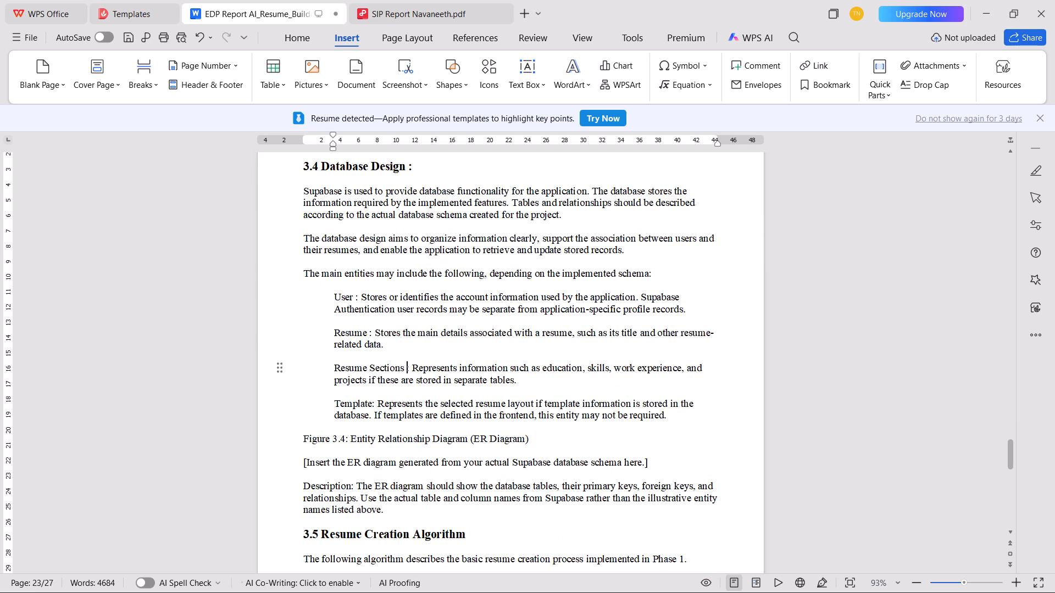
{"action": "left_click", "coordinate": [371, 404]}
{"action": "key", "text": "space"}
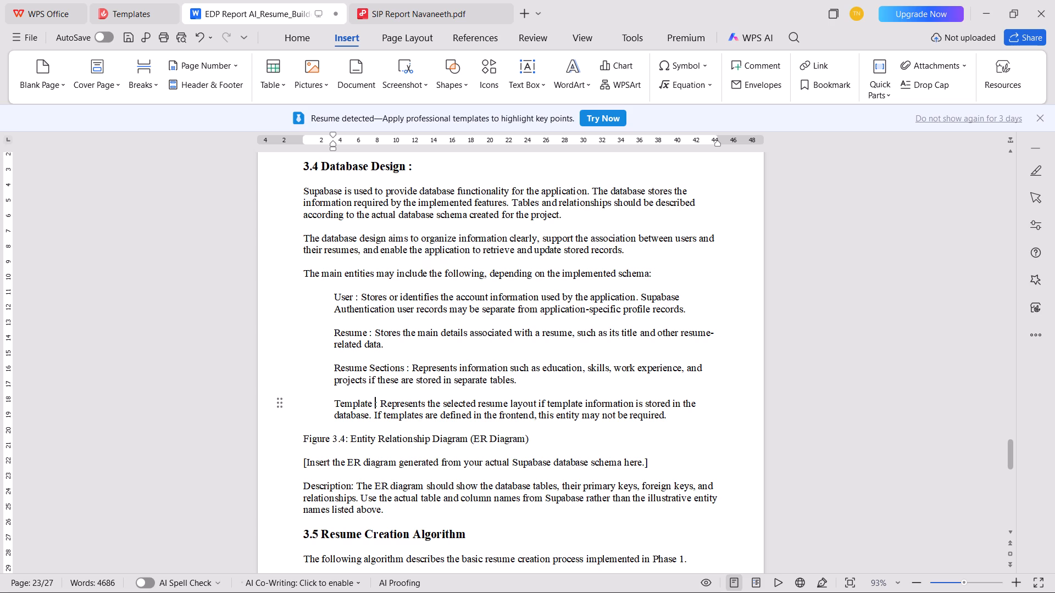
Format the four entity entries in section 3.4 as an a., b., c., d. list with bold letters.
{"action": "left_click_drag", "start_coordinate": [685, 412], "coordinate": [298, 295]}
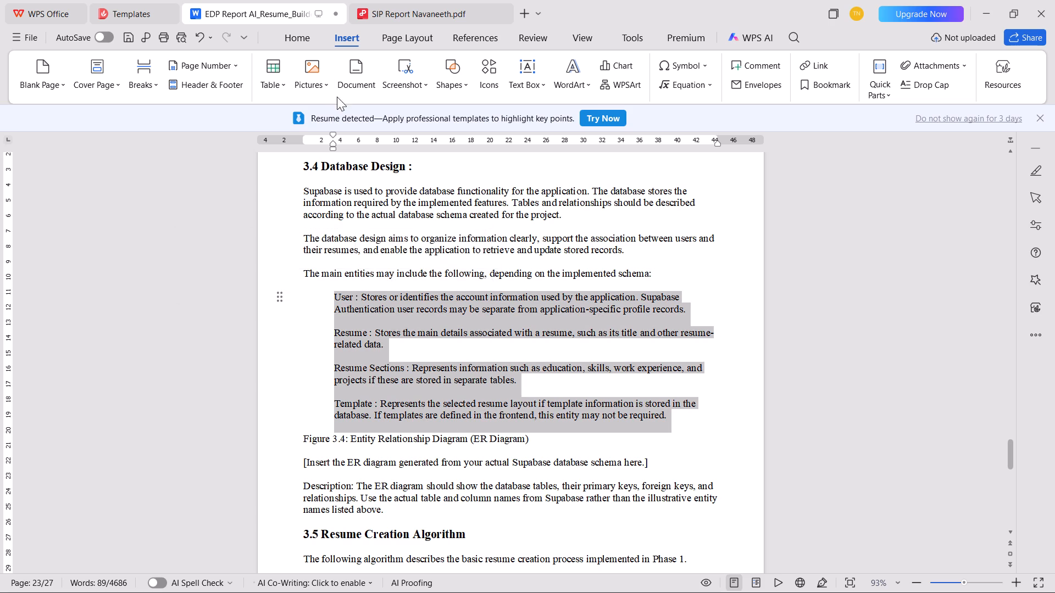
{"action": "left_click", "coordinate": [304, 40]}
{"action": "left_click", "coordinate": [391, 69]}
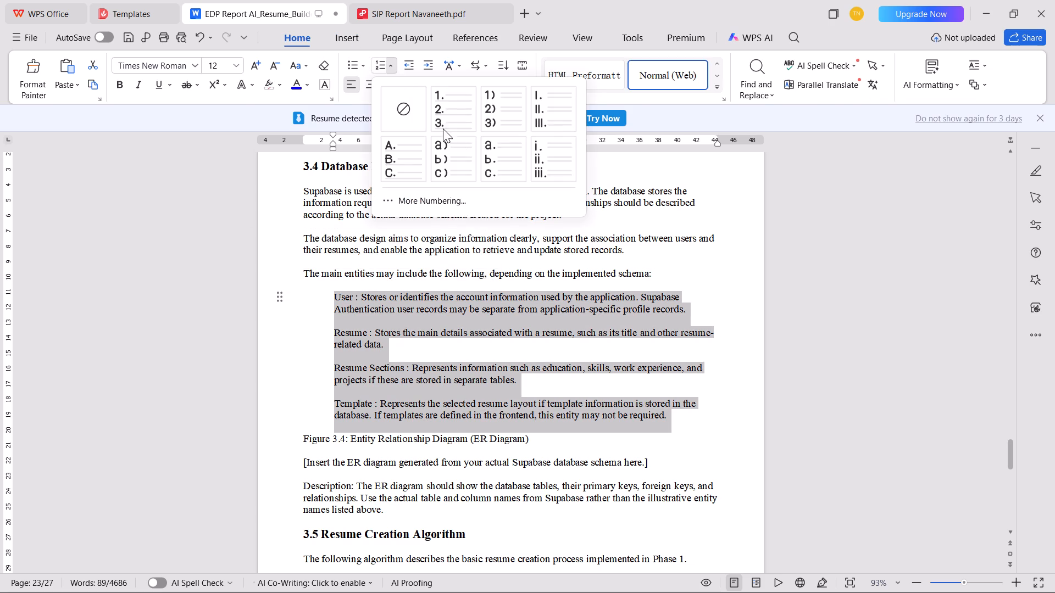
{"action": "left_click", "coordinate": [494, 162]}
{"action": "key", "text": "Tab"}
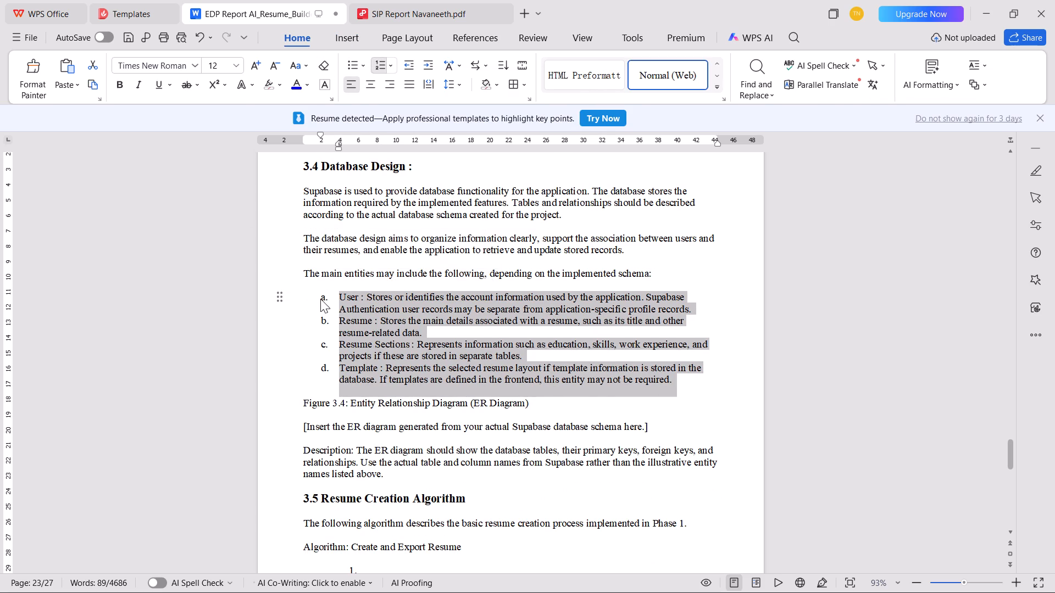
{"action": "left_click", "coordinate": [325, 297]}
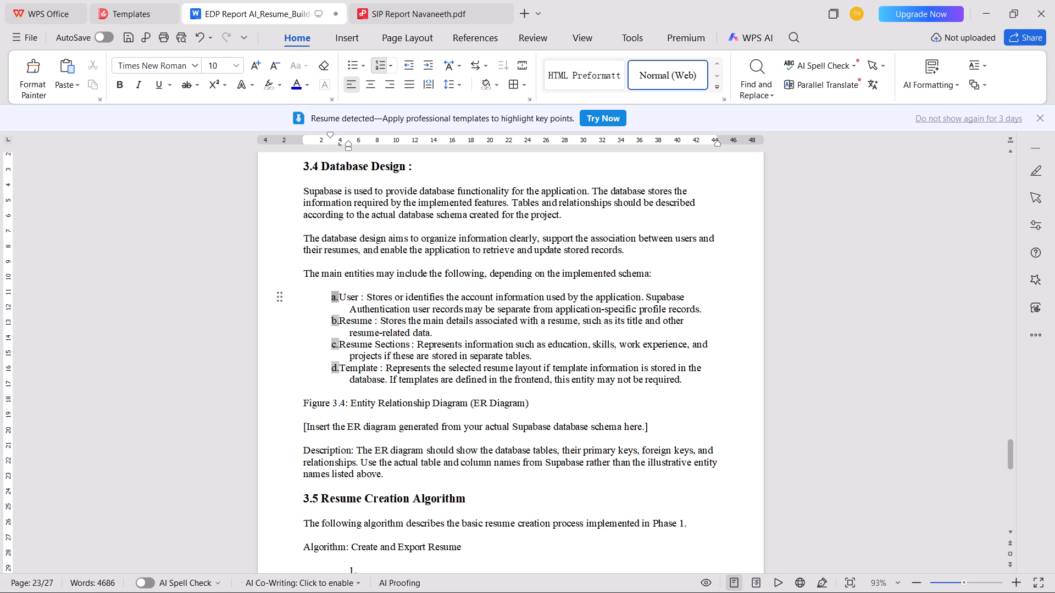
{"action": "key", "text": "ctrl+z"}
{"action": "key", "text": "ctrl+b"}
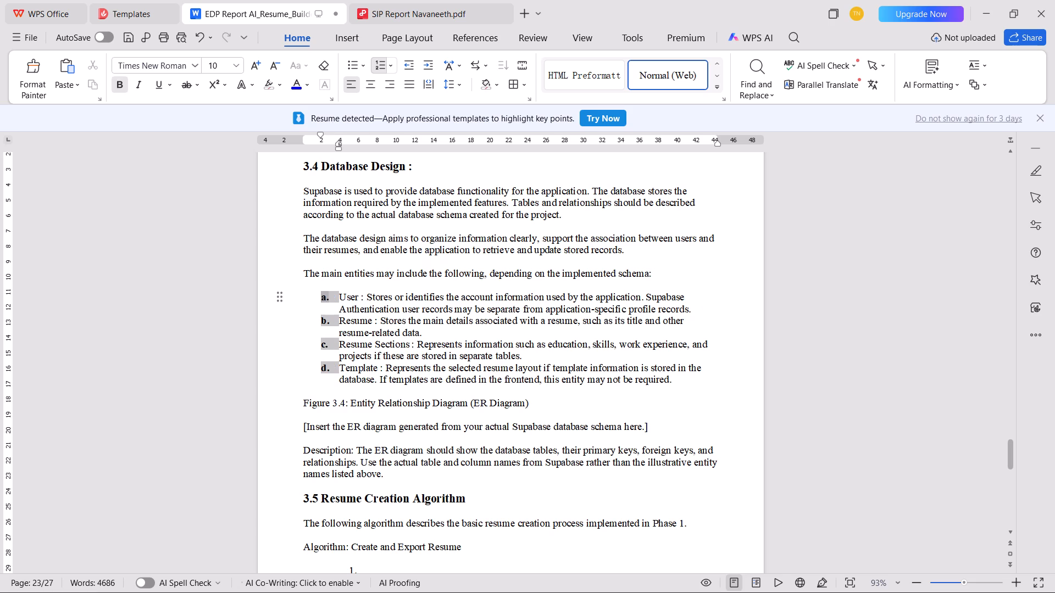
Bold the entity labels User :, Resume :, Resume Sections : and Template : in the lettered list.
{"action": "left_click", "coordinate": [360, 298]}
{"action": "left_click_drag", "start_coordinate": [339, 294], "coordinate": [368, 295]}
{"action": "left_click_drag", "start_coordinate": [338, 322], "coordinate": [359, 320], "text": "ctrl"}
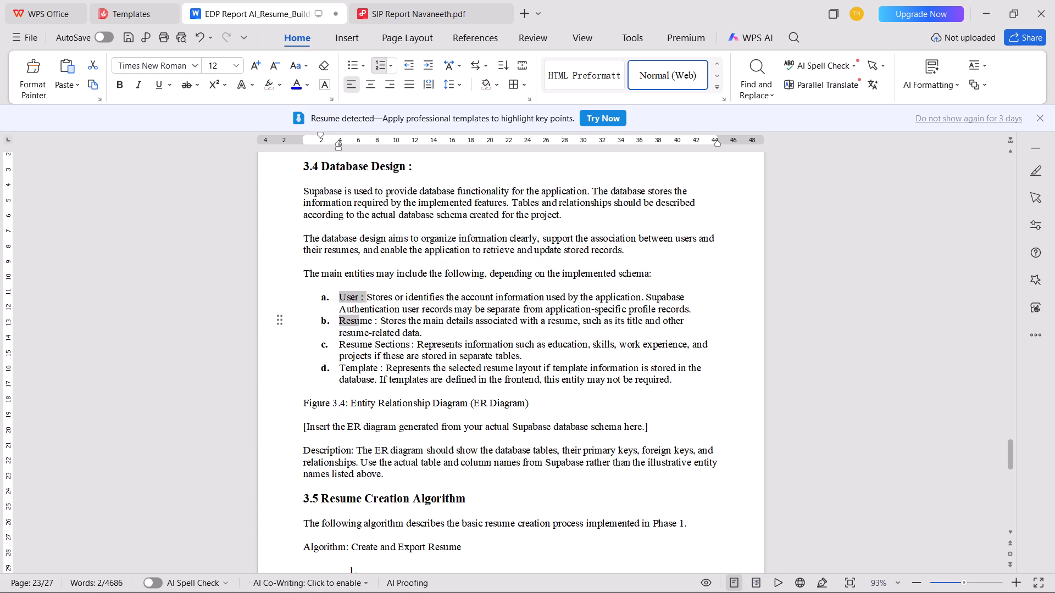
{"action": "left_click_drag", "start_coordinate": [359, 320], "coordinate": [376, 321], "text": "ctrl"}
{"action": "left_click_drag", "start_coordinate": [339, 346], "coordinate": [384, 348], "text": "ctrl"}
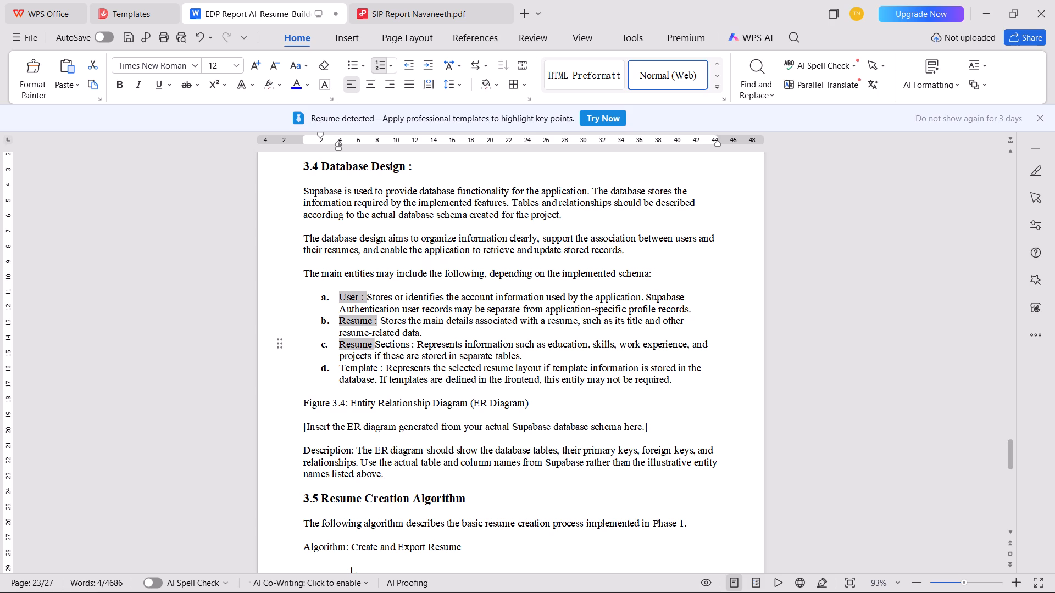
{"action": "left_click_drag", "start_coordinate": [384, 348], "coordinate": [413, 348], "text": "ctrl"}
{"action": "left_click_drag", "start_coordinate": [338, 368], "coordinate": [365, 368], "text": "ctrl"}
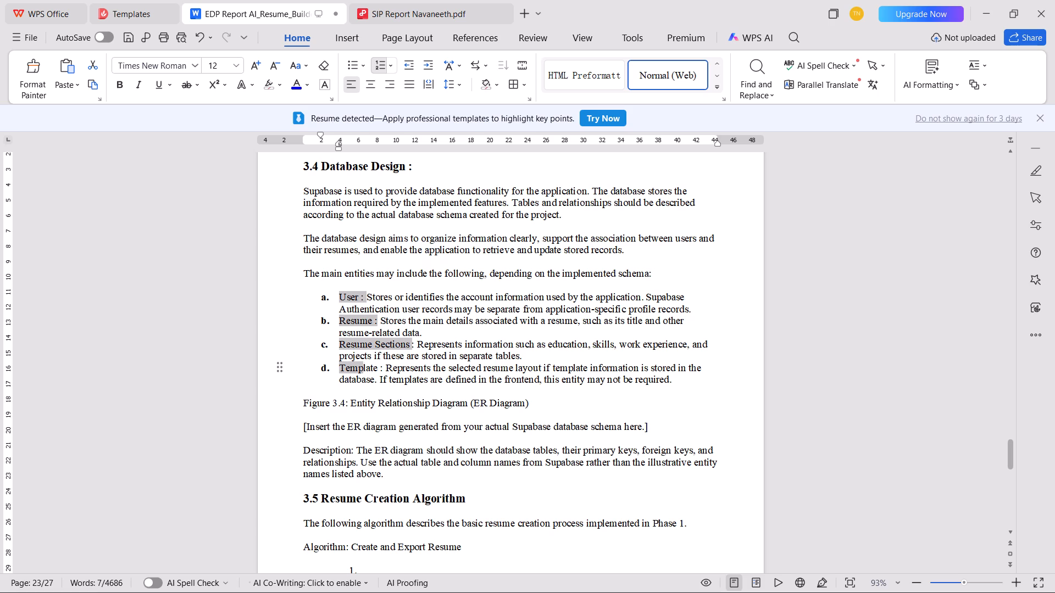
{"action": "left_click_drag", "start_coordinate": [365, 368], "coordinate": [385, 370], "text": "ctrl"}
{"action": "left_click_drag", "start_coordinate": [415, 346], "coordinate": [338, 345], "text": "ctrl"}
{"action": "key", "text": "ctrl+b"}
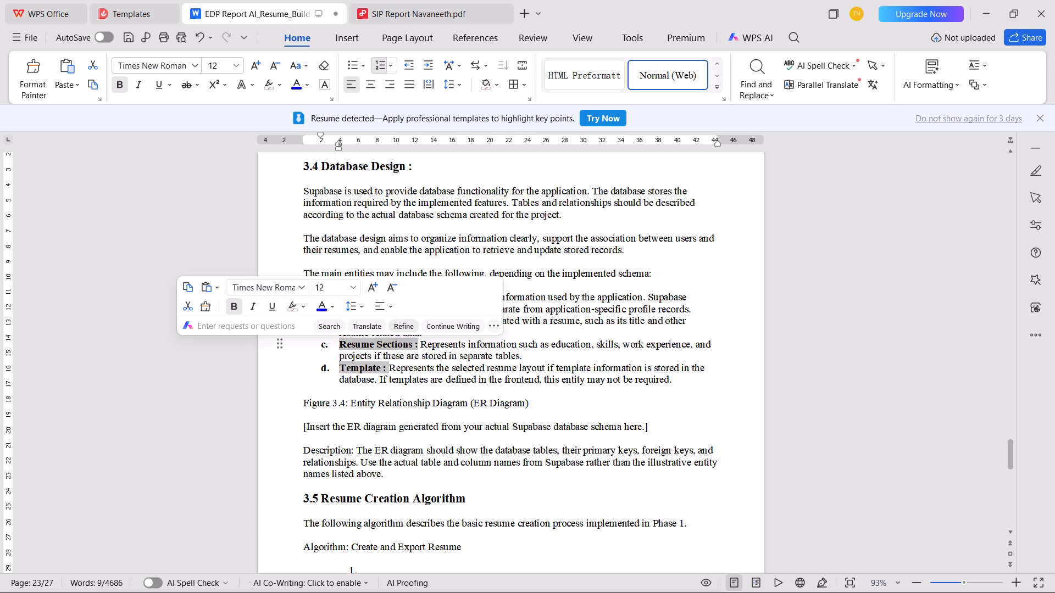
{"action": "left_click", "coordinate": [249, 427]}
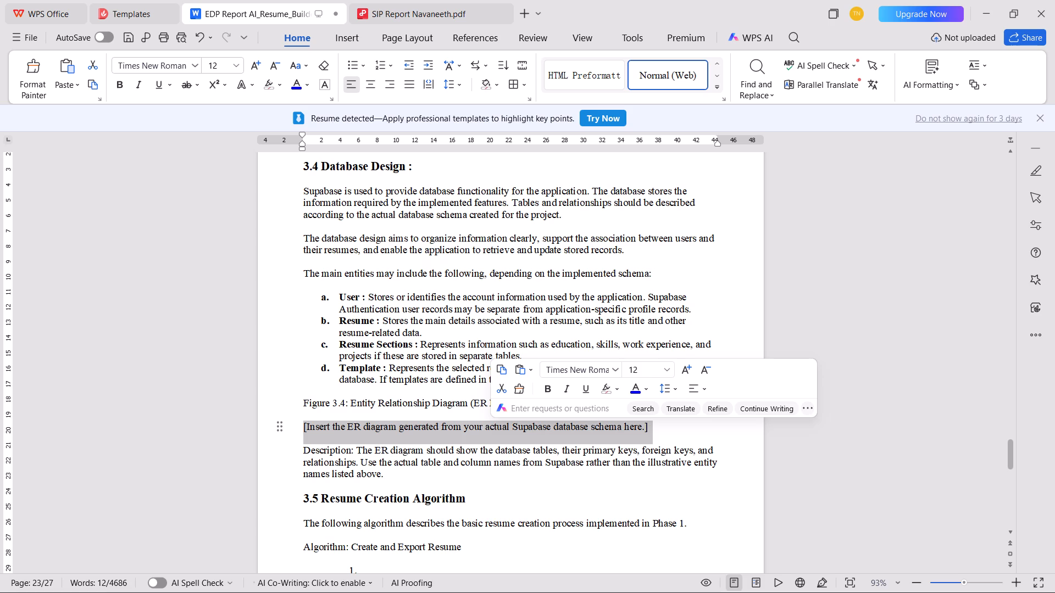
{"action": "key", "text": "BackSpace"}
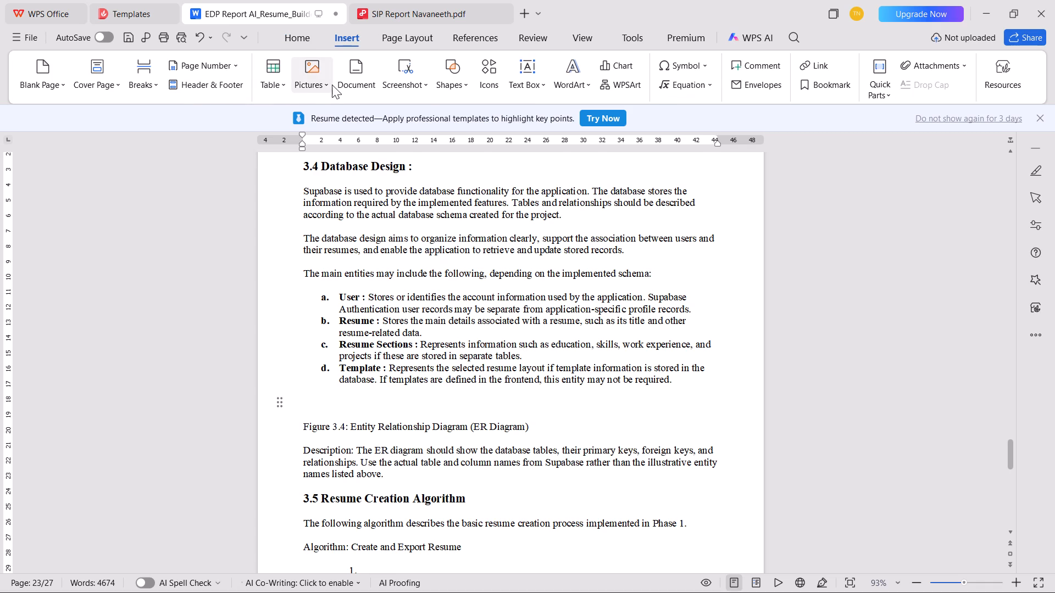
{"action": "left_click", "coordinate": [332, 85]}
{"action": "left_click", "coordinate": [340, 115]}
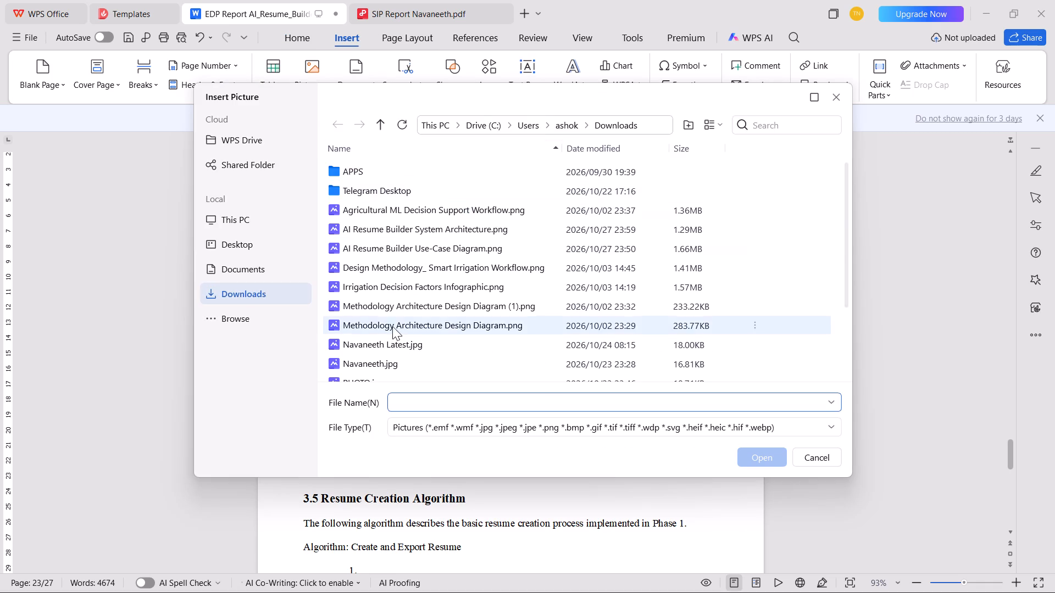
{"action": "scroll", "coordinate": [396, 326], "scroll_direction": "down", "scroll_amount": 5}
{"action": "left_click", "coordinate": [616, 148]}
{"action": "scroll", "coordinate": [590, 232], "scroll_direction": "down", "scroll_amount": 5}
{"action": "left_click", "coordinate": [445, 372]}
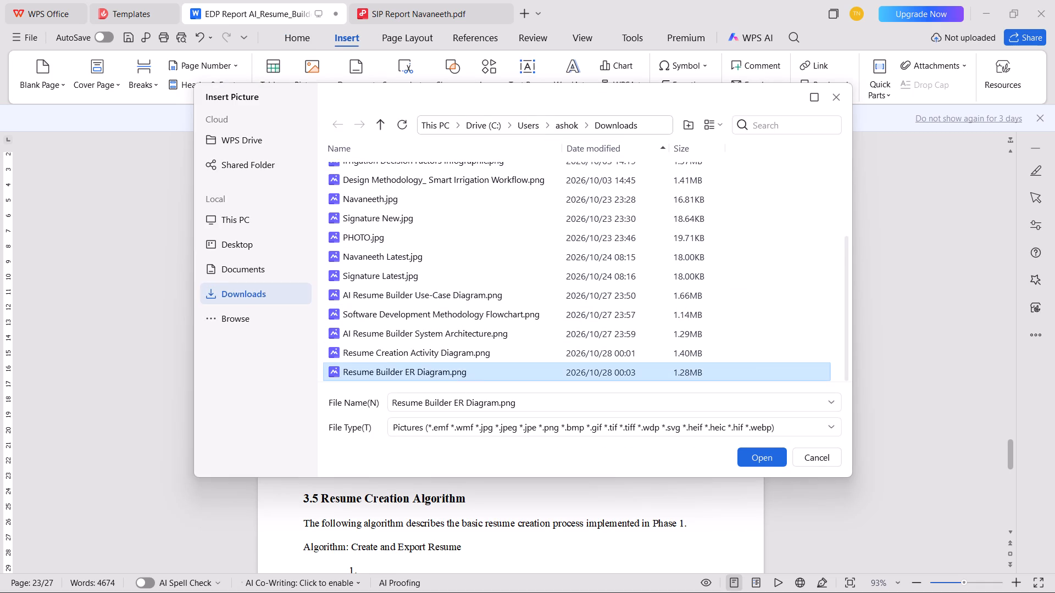
{"action": "left_click", "coordinate": [764, 465]}
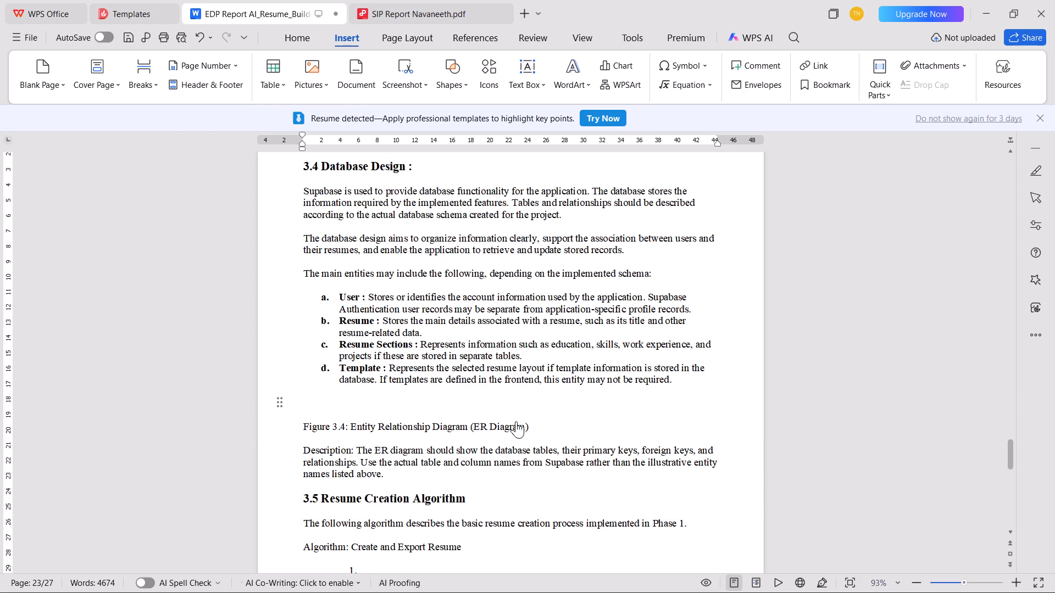
Crop the embedded caption off the bottom of the Figure 3.4 picture, to a height of about 10.52 cm.
{"action": "scroll", "coordinate": [570, 426], "scroll_direction": "down", "scroll_amount": 3}
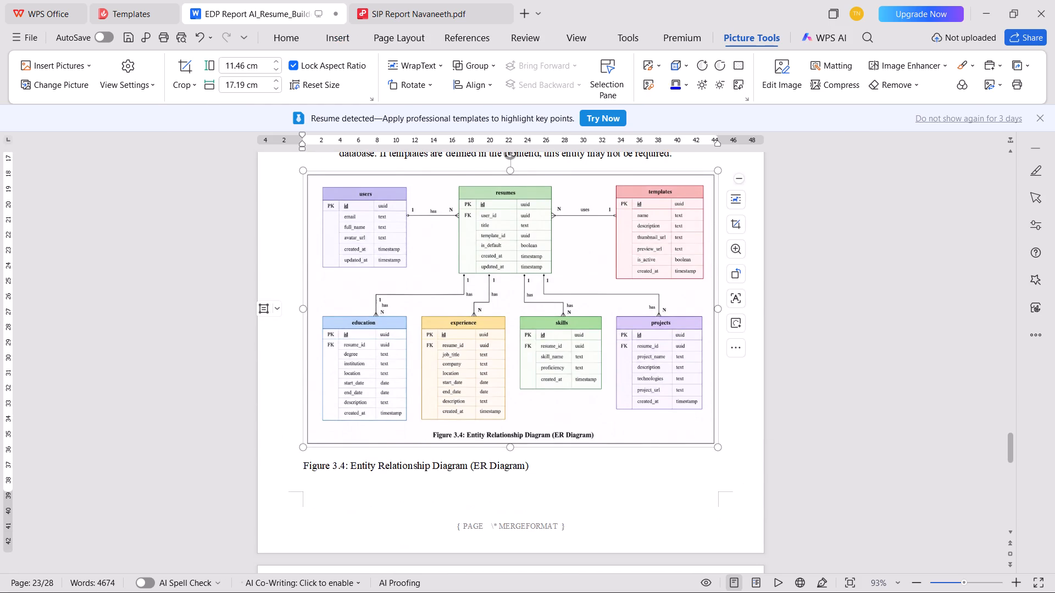
{"action": "left_click", "coordinate": [740, 224]}
{"action": "left_click_drag", "start_coordinate": [507, 446], "coordinate": [506, 428]}
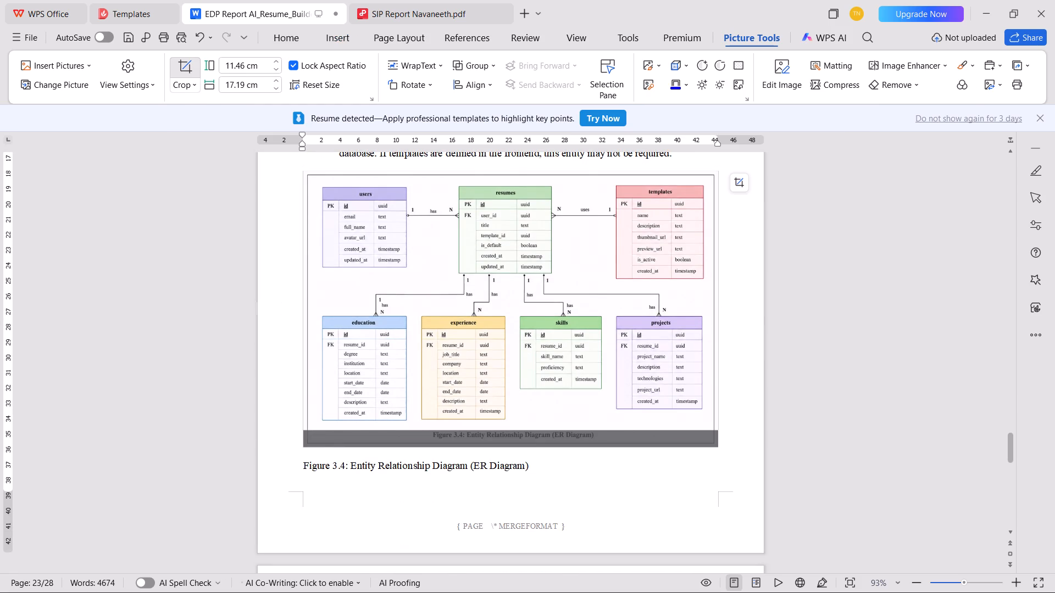
{"action": "left_click_drag", "start_coordinate": [506, 428], "coordinate": [506, 424]}
{"action": "left_click", "coordinate": [846, 364]}
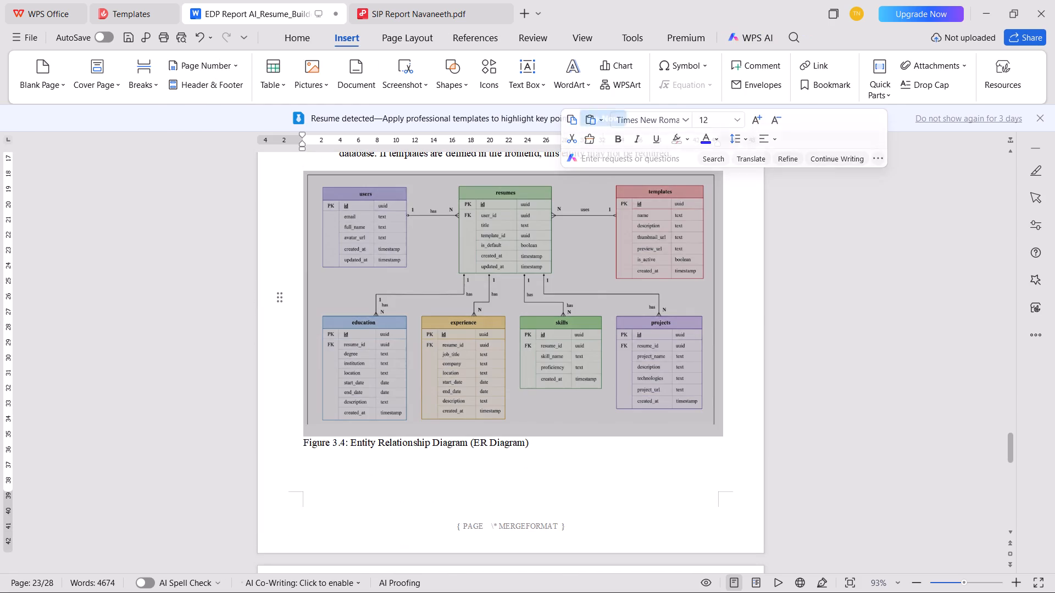
{"action": "left_click", "coordinate": [401, 480]}
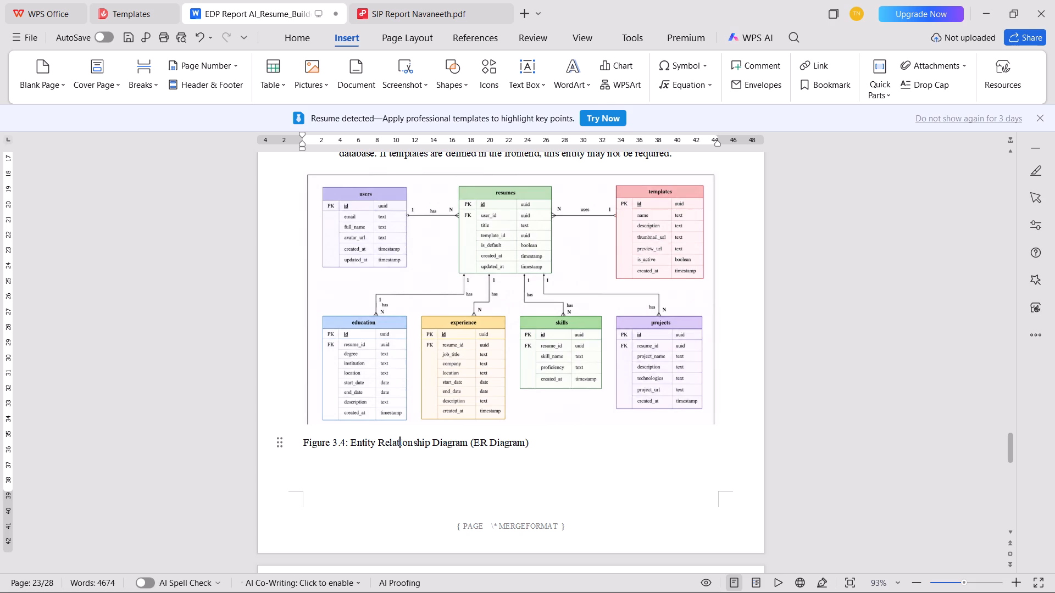
Crop the border off the left, top and right edges of the Figure 3.4 picture, to about 16.35 cm by 10.08 cm.
{"action": "left_click", "coordinate": [367, 354]}
{"action": "left_click", "coordinate": [756, 220]}
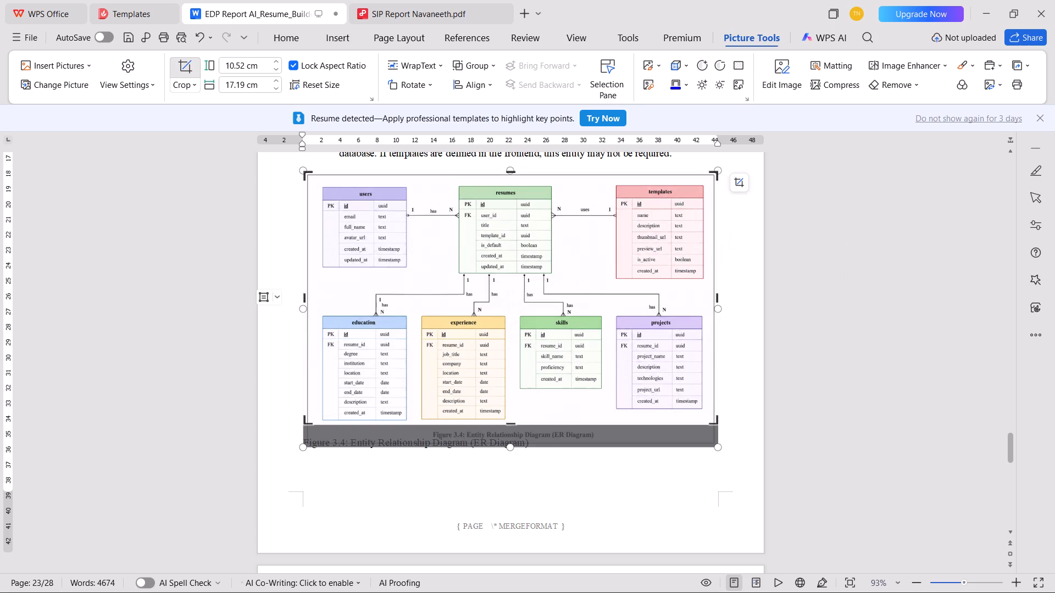
{"action": "left_click_drag", "start_coordinate": [306, 296], "coordinate": [314, 301]}
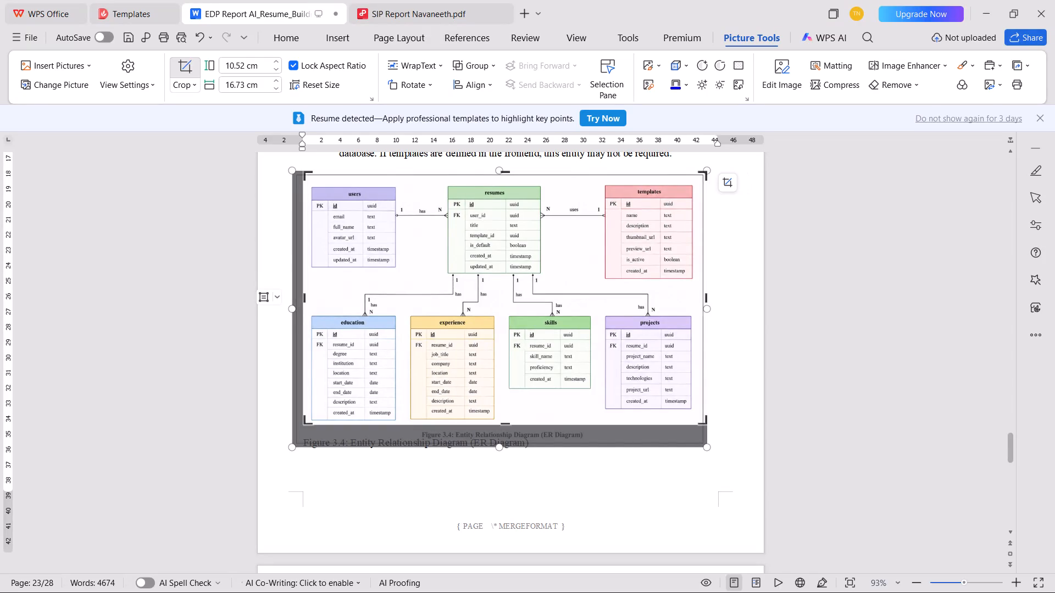
{"action": "left_click_drag", "start_coordinate": [508, 171], "coordinate": [507, 181]}
{"action": "left_click_drag", "start_coordinate": [704, 293], "coordinate": [704, 293]}
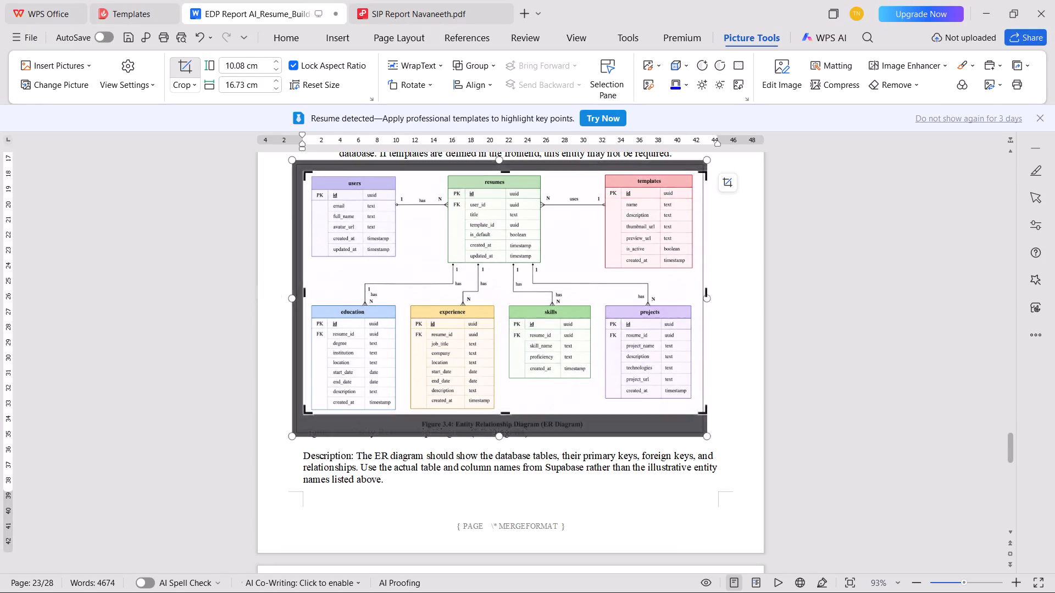
{"action": "left_click_drag", "start_coordinate": [704, 293], "coordinate": [698, 293]}
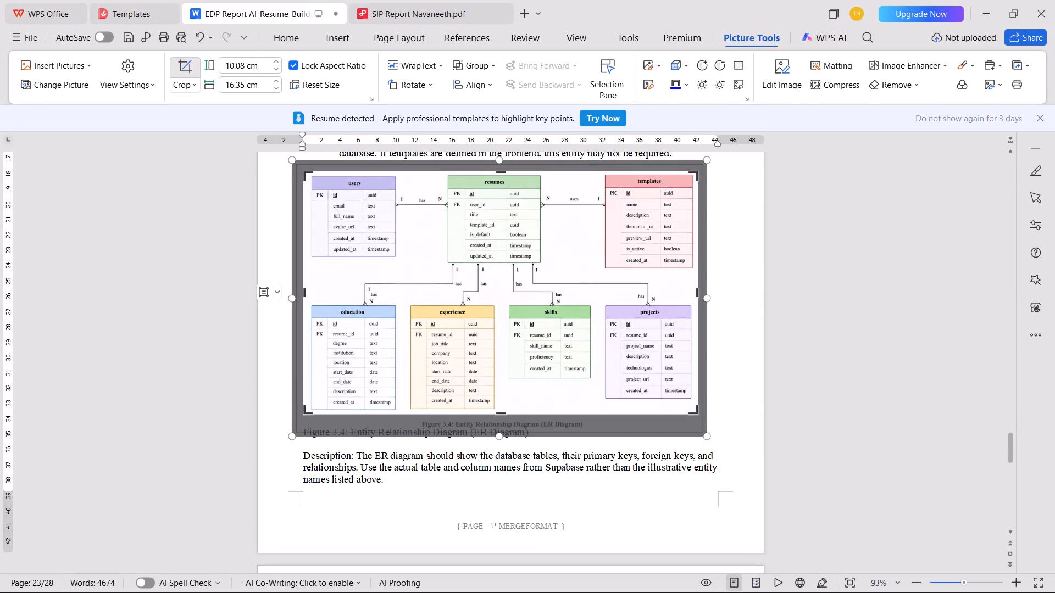
{"action": "left_click", "coordinate": [825, 347]}
{"action": "left_click", "coordinate": [413, 333]}
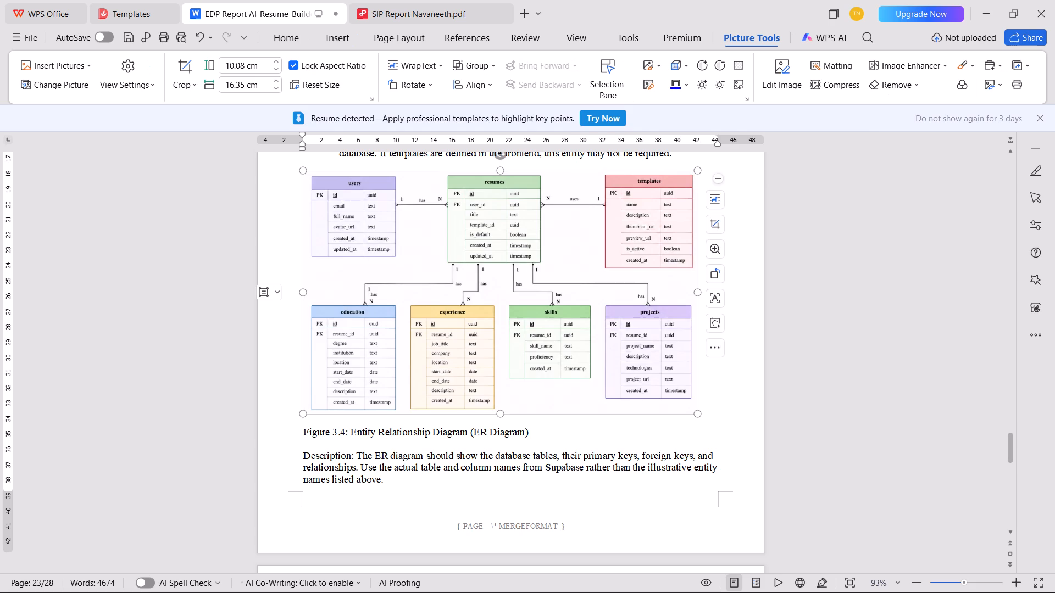
Centre the Figure 3.4 picture and its caption, and make the caption bold.
{"action": "left_click", "coordinate": [270, 331]}
{"action": "key", "text": "ctrl+e"}
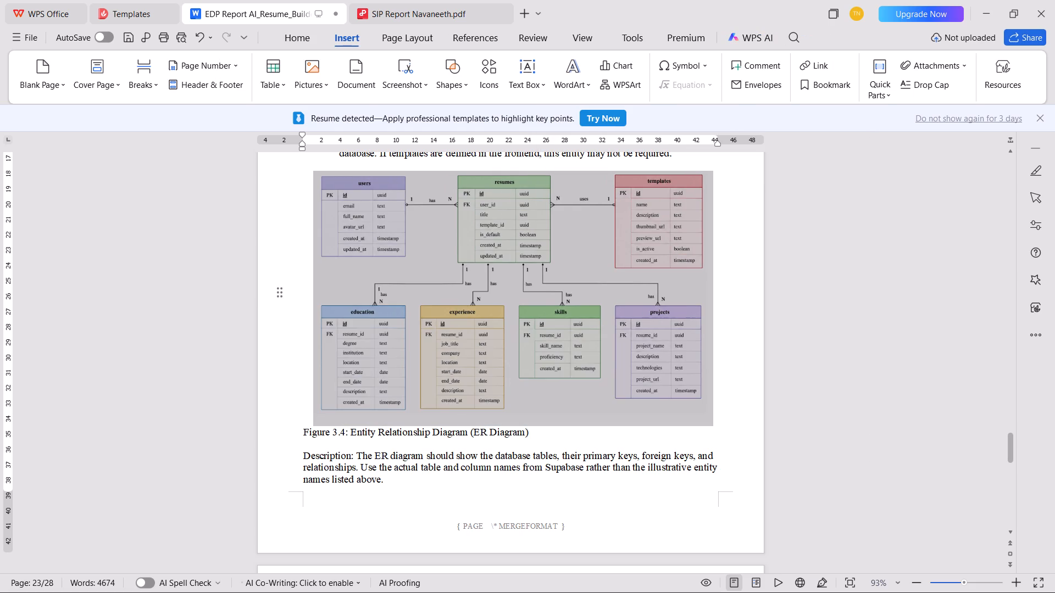
{"action": "left_click", "coordinate": [853, 333]}
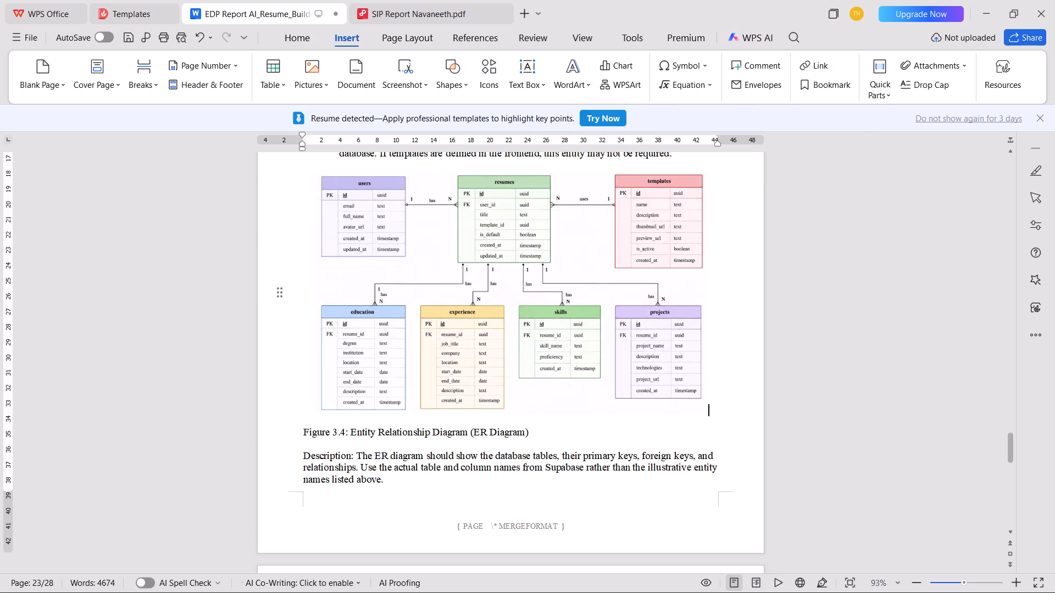
{"action": "left_click", "coordinate": [292, 433]}
{"action": "key", "text": "ctrl+e"}
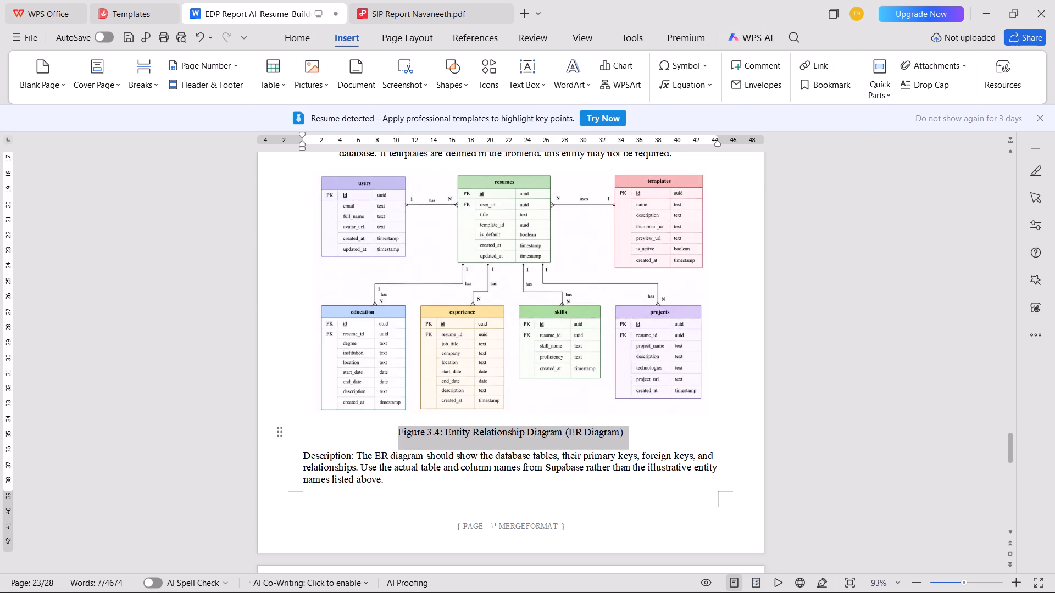
{"action": "key", "text": "ctrl+b"}
Bold the "Description" label under Figure 3.4, insert a space before its colon, and save the report.
{"action": "left_click", "coordinate": [302, 454]}
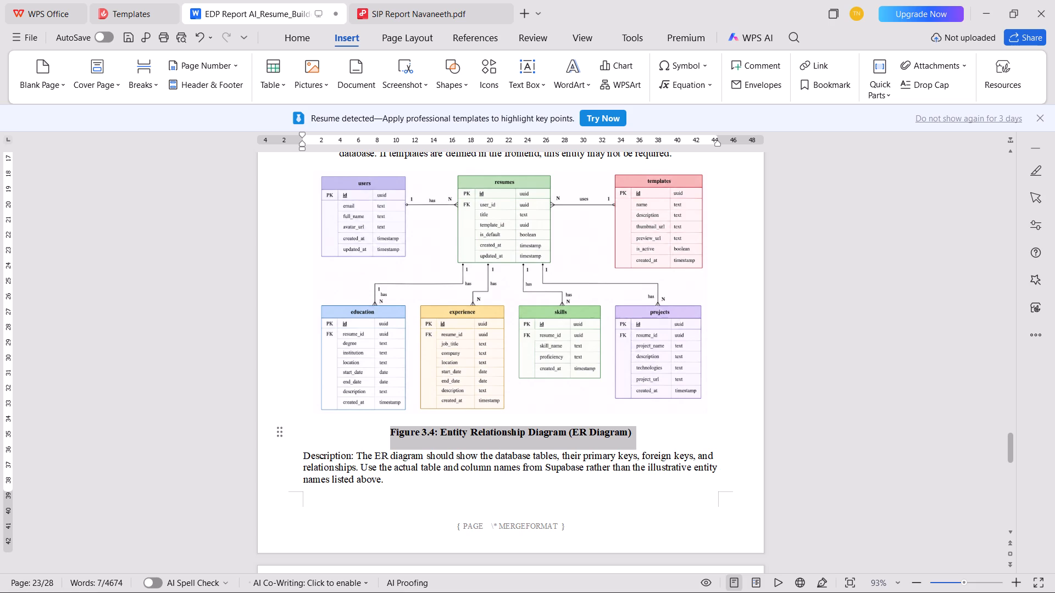
{"action": "key", "text": "ctrl+shift+Right"}
{"action": "key", "text": "ctrl+shift+Right"}
{"action": "key", "text": "ctrl+b"}
{"action": "key", "text": "Right"}
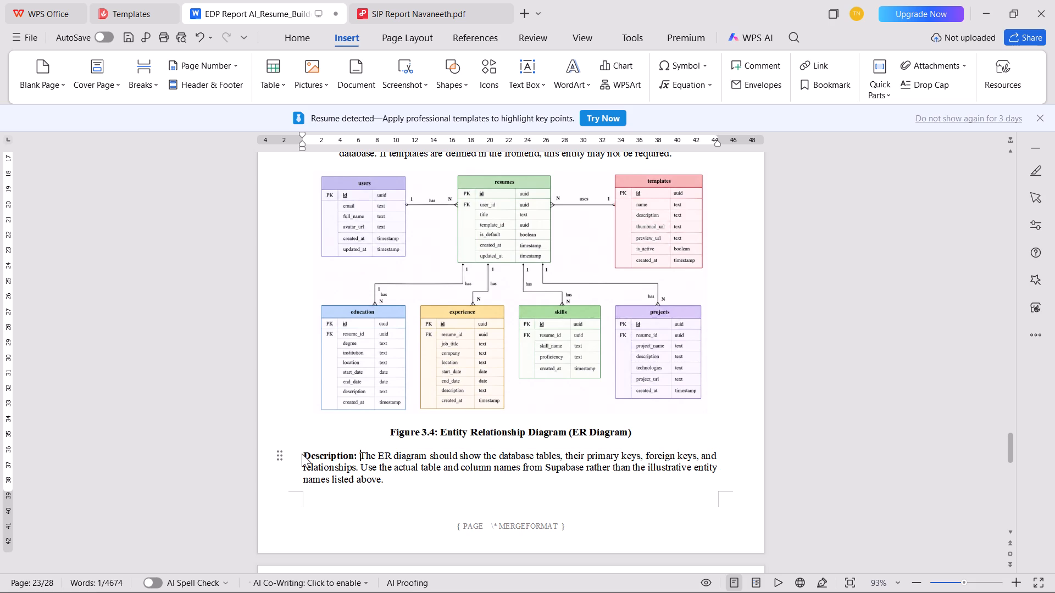
{"action": "key", "text": "Left"}
{"action": "key", "text": "Left"}
{"action": "key", "text": "space"}
{"action": "key", "text": "ctrl+s"}
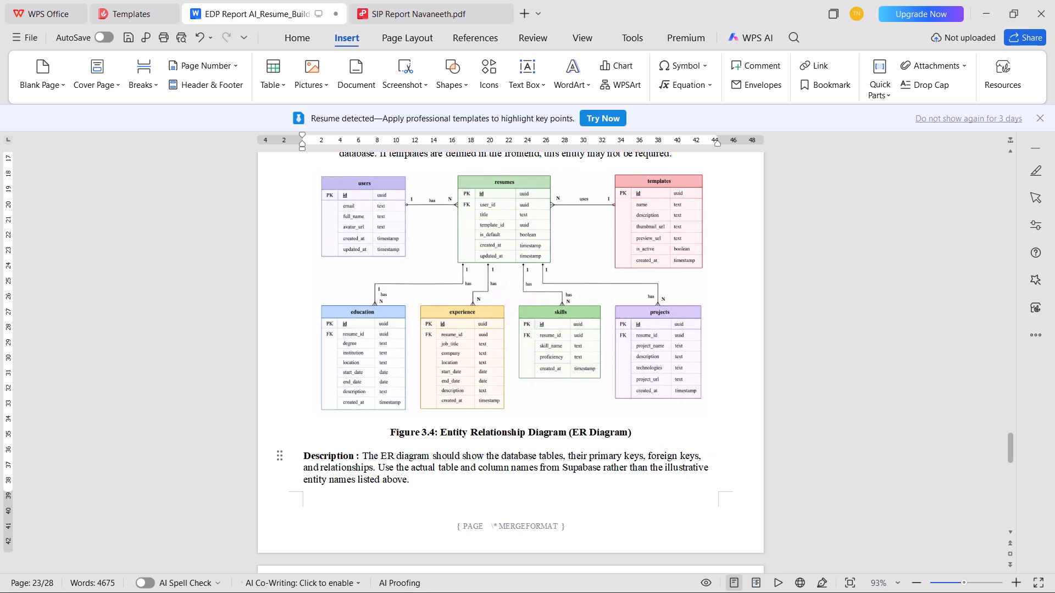
Append " :" to the 3.5 Resume Creation Algorithm heading.
{"action": "scroll", "coordinate": [302, 452], "scroll_direction": "down", "scroll_amount": 10}
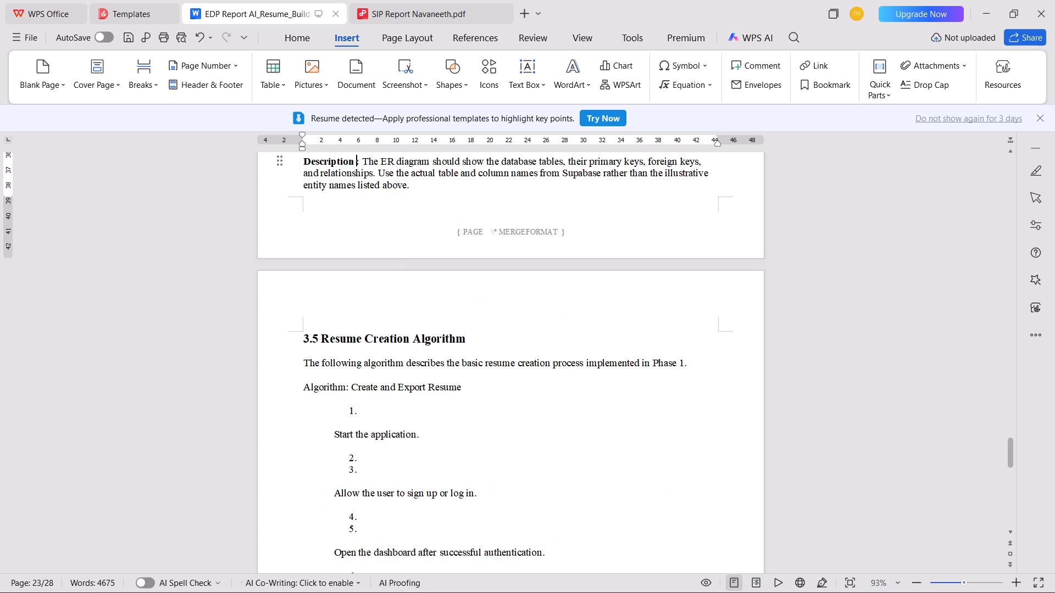
{"action": "left_click", "coordinate": [486, 339]}
{"action": "key", "text": "space"}
{"action": "type", "text": ":"}
Delete the empty numbered lines in the section 3.5 algorithm from its start down to "Open the dashboard after successful authentication.".
{"action": "scroll", "coordinate": [486, 339], "scroll_direction": "down", "scroll_amount": 2}
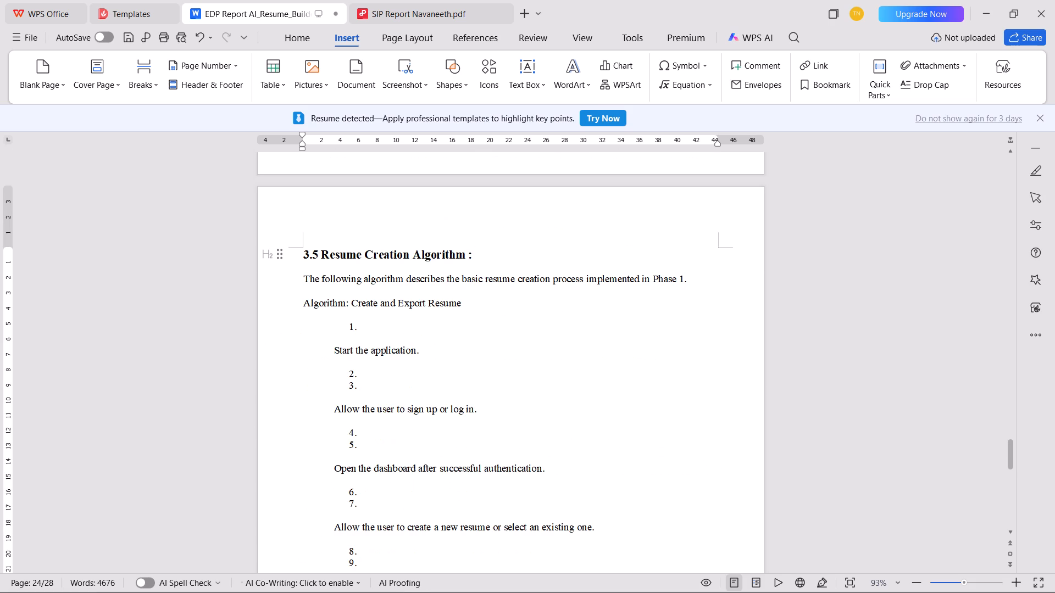
{"action": "left_click", "coordinate": [397, 328]}
{"action": "key", "text": "BackSpace"}
{"action": "key", "text": "BackSpace"}
{"action": "key", "text": "BackSpace"}
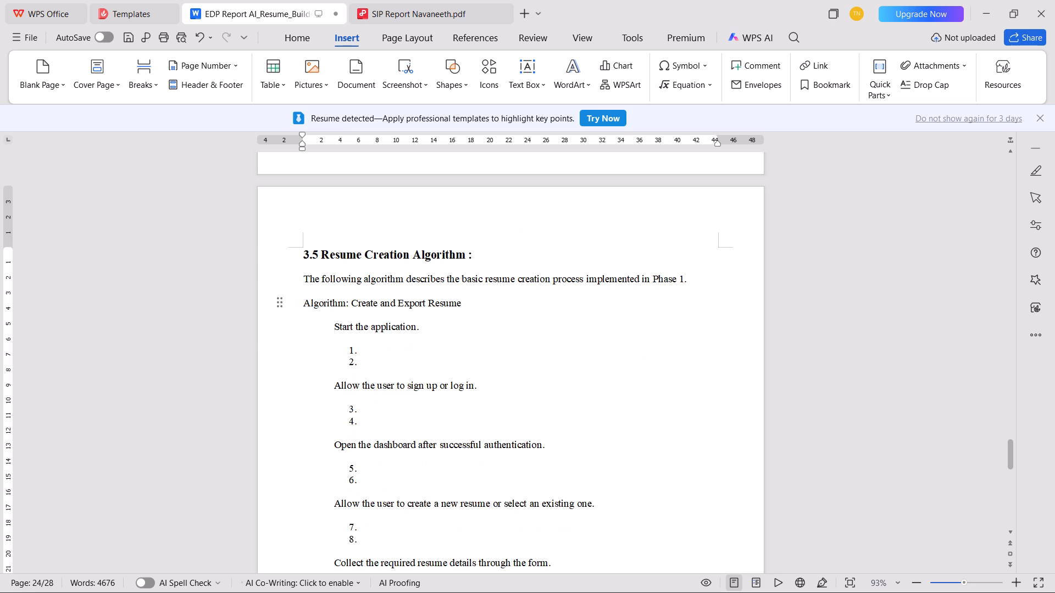
{"action": "left_click", "coordinate": [389, 356]}
{"action": "key", "text": "BackSpace"}
{"action": "key", "text": "BackSpace"}
{"action": "key", "text": "BackSpace"}
{"action": "key", "text": "BackSpace"}
{"action": "left_click", "coordinate": [394, 387]}
{"action": "key", "text": "BackSpace"}
{"action": "key", "text": "BackSpace"}
{"action": "key", "text": "BackSpace"}
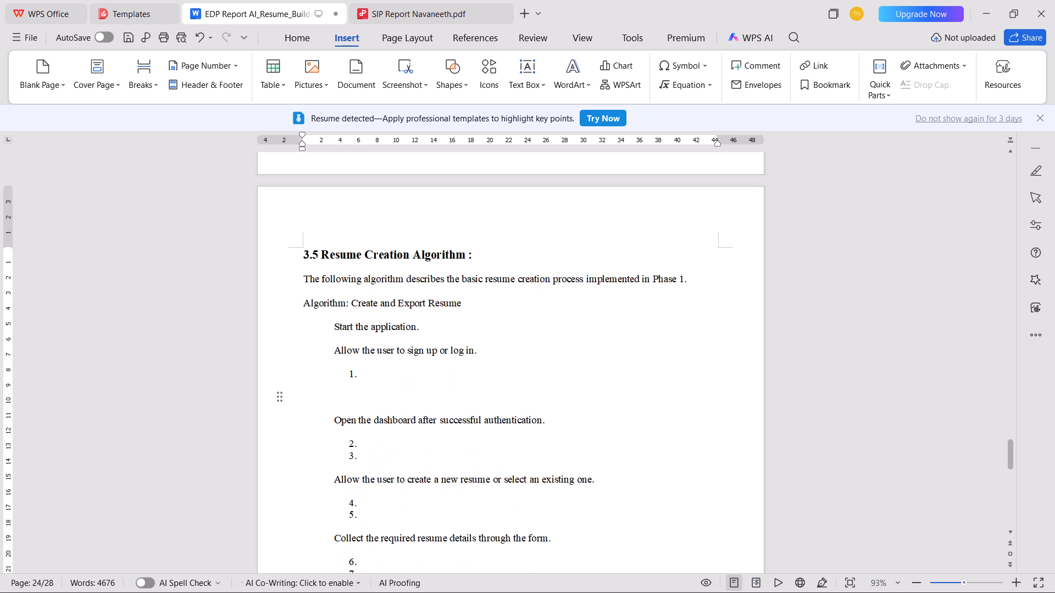
{"action": "key", "text": "BackSpace"}
Delete the empty numbered lines between the algorithm's dashboard step and "Collect the required resume details through the form.".
{"action": "left_click", "coordinate": [395, 412]}
{"action": "key", "text": "BackSpace"}
{"action": "key", "text": "BackSpace"}
{"action": "key", "text": "BackSpace"}
{"action": "key", "text": "BackSpace"}
{"action": "left_click", "coordinate": [396, 435]}
{"action": "key", "text": "BackSpace"}
{"action": "key", "text": "BackSpace"}
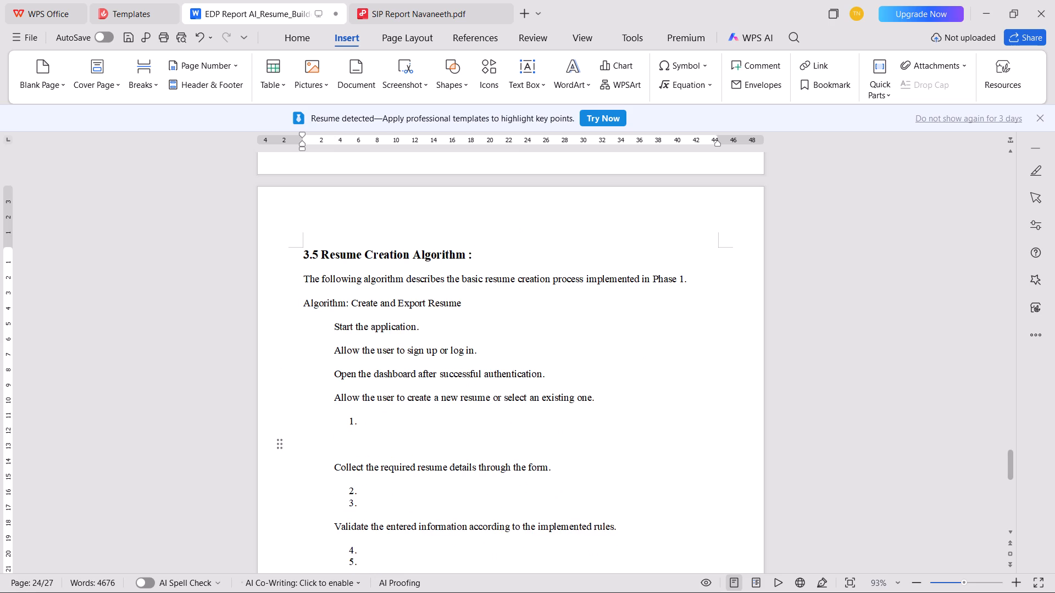
{"action": "key", "text": "BackSpace"}
{"action": "key", "text": "BackSpace"}
Delete the empty numbered lines between the algorithm's detail collection step and "Save or update the resume information through the configured backend.".
{"action": "left_click", "coordinate": [397, 455]}
{"action": "key", "text": "BackSpace"}
{"action": "key", "text": "BackSpace"}
{"action": "key", "text": "BackSpace"}
{"action": "key", "text": "BackSpace"}
{"action": "left_click", "coordinate": [397, 478]}
{"action": "key", "text": "BackSpace"}
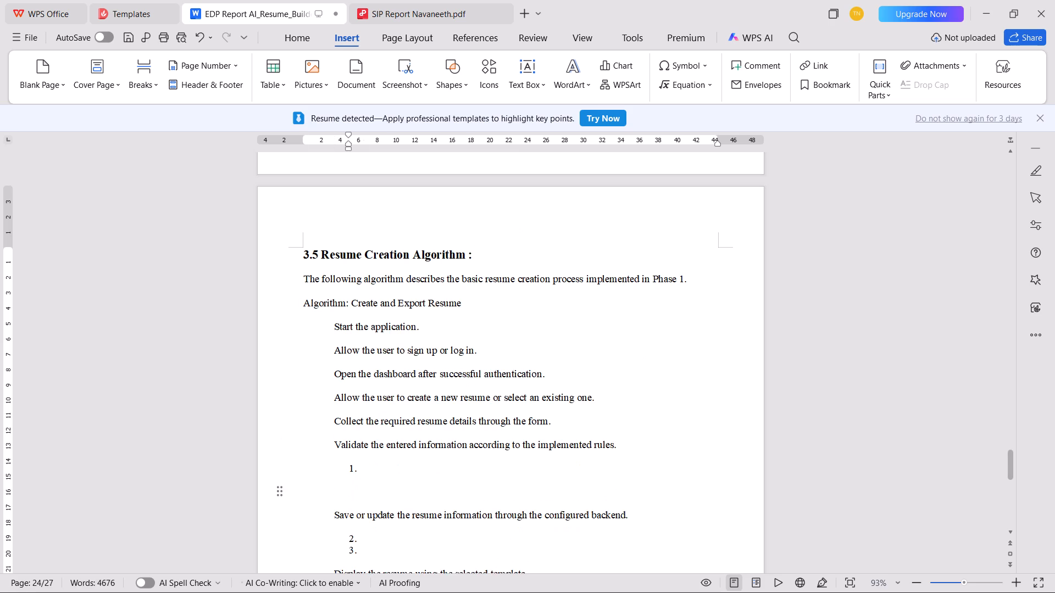
{"action": "key", "text": "BackSpace"}
{"action": "key", "text": "BackSpace"}
{"action": "key", "text": "BackSpace"}
Delete the empty numbered lines between the algorithm's save or update step and "Generate or export the resume as a PDF.".
{"action": "scroll", "coordinate": [401, 475], "scroll_direction": "down", "scroll_amount": 4}
{"action": "left_click", "coordinate": [380, 339]}
{"action": "key", "text": "BackSpace"}
{"action": "key", "text": "BackSpace"}
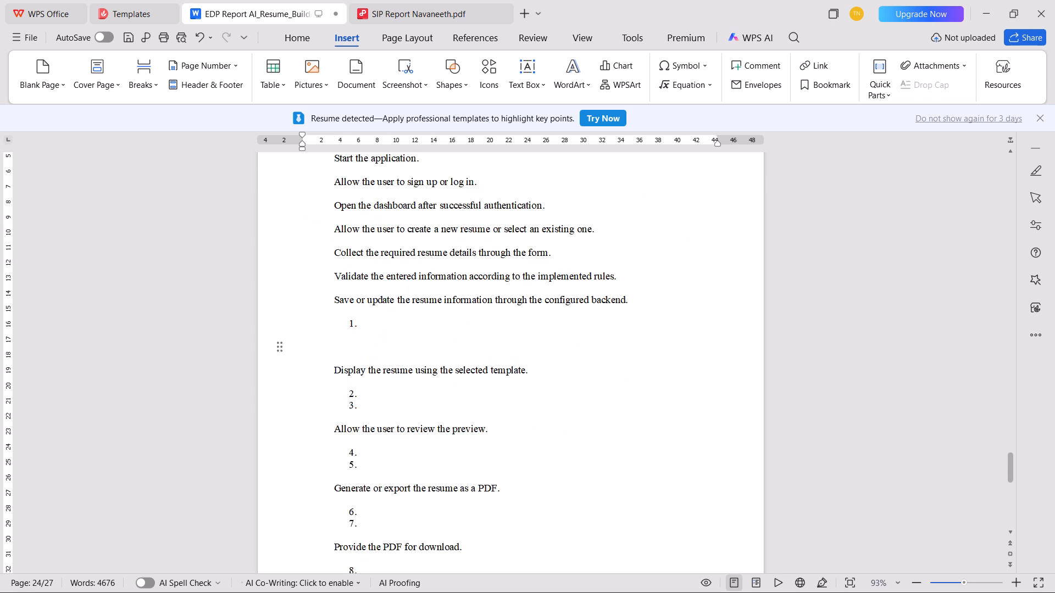
{"action": "key", "text": "BackSpace"}
{"action": "key", "text": "BackSpace"}
{"action": "left_click", "coordinate": [384, 366]}
{"action": "key", "text": "BackSpace"}
{"action": "key", "text": "BackSpace"}
{"action": "key", "text": "BackSpace"}
{"action": "key", "text": "BackSpace"}
{"action": "left_click", "coordinate": [385, 380]}
{"action": "key", "text": "BackSpace"}
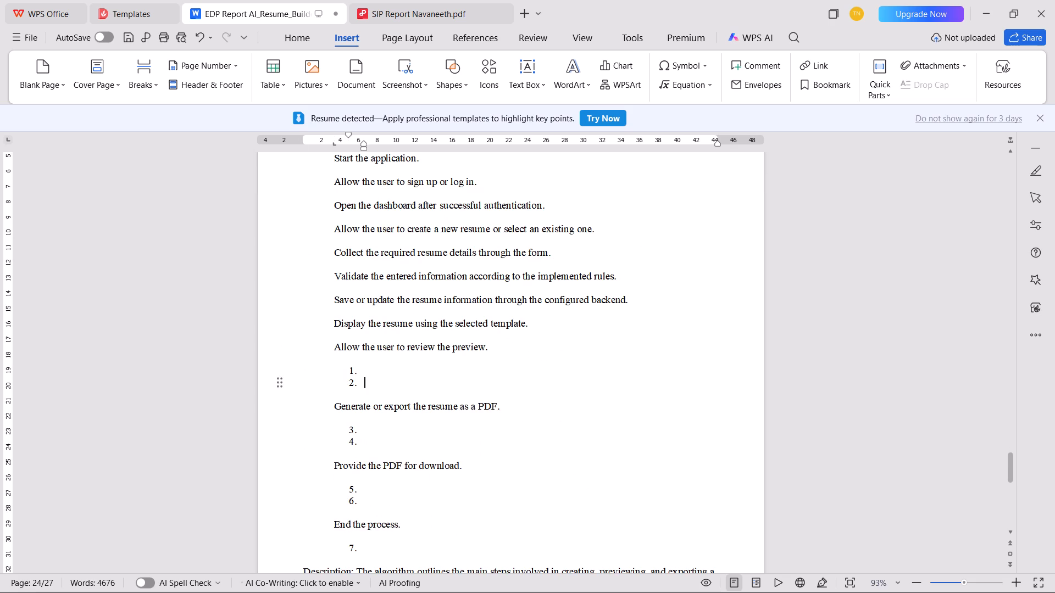
{"action": "key", "text": "BackSpace"}
{"action": "key", "text": "BackSpace"}
{"action": "key", "text": "BackSpace"}
Delete the remaining empty numbered lines from the algorithm's PDF generation step to just after "End the process.".
{"action": "left_click", "coordinate": [387, 400]}
{"action": "key", "text": "BackSpace"}
{"action": "key", "text": "BackSpace"}
{"action": "key", "text": "BackSpace"}
{"action": "left_click", "coordinate": [384, 397]}
{"action": "key", "text": "BackSpace"}
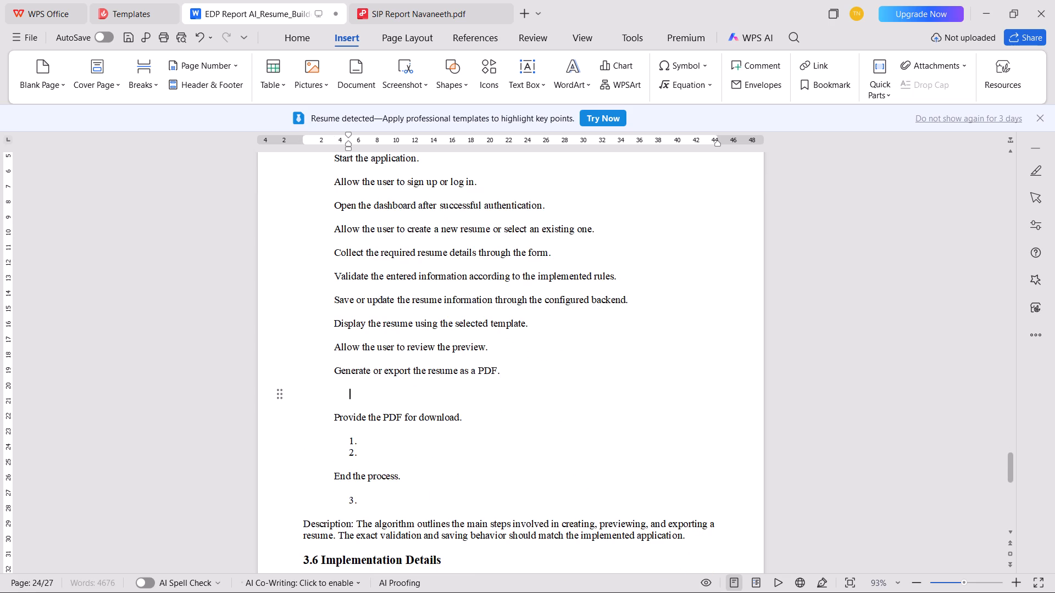
{"action": "key", "text": "BackSpace"}
{"action": "key", "text": "BackSpace"}
{"action": "left_click", "coordinate": [387, 434]}
{"action": "key", "text": "BackSpace"}
{"action": "key", "text": "BackSpace"}
{"action": "key", "text": "BackSpace"}
{"action": "key", "text": "BackSpace"}
{"action": "left_click", "coordinate": [389, 439]}
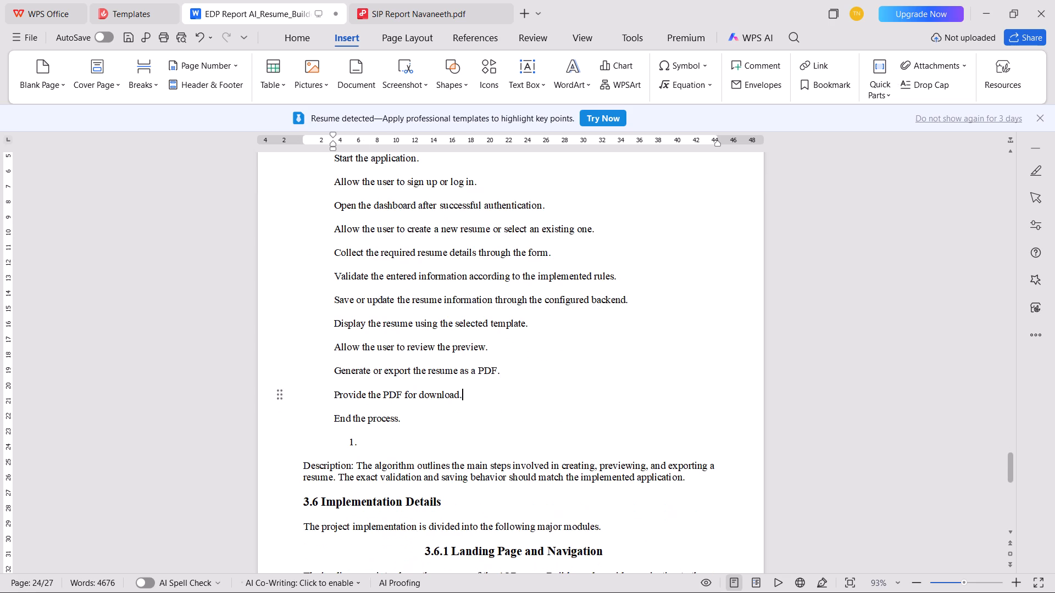
{"action": "key", "text": "BackSpace"}
{"action": "key", "text": "BackSpace"}
{"action": "key", "text": "BackSpace"}
Delete the Description paragraph below the section 3.5 algorithm.
{"action": "scroll", "coordinate": [418, 417], "scroll_direction": "up", "scroll_amount": 1}
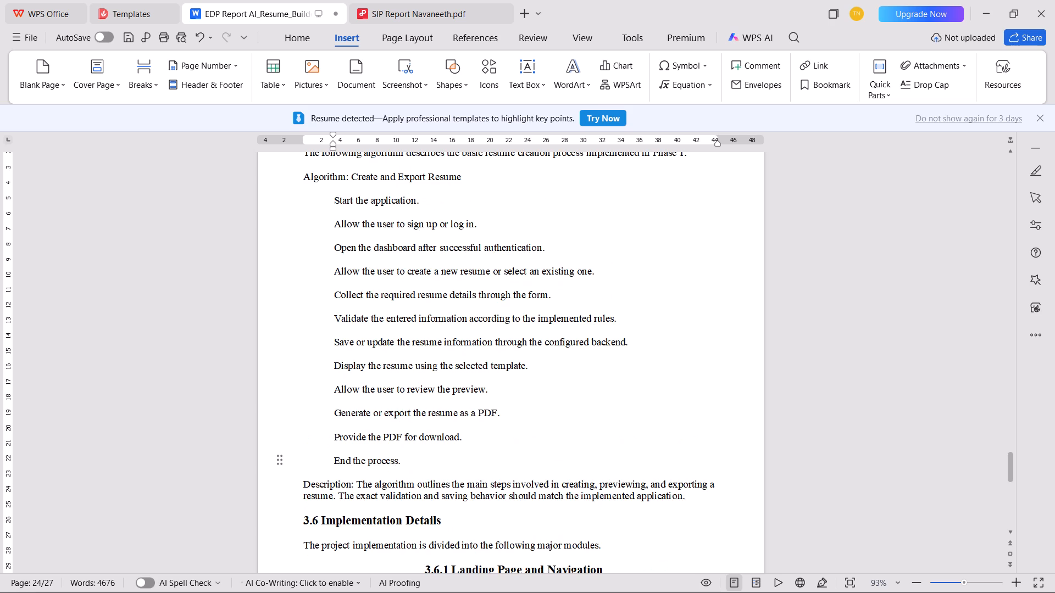
{"action": "left_click_drag", "start_coordinate": [274, 480], "coordinate": [271, 490]}
{"action": "key", "text": "BackSpace"}
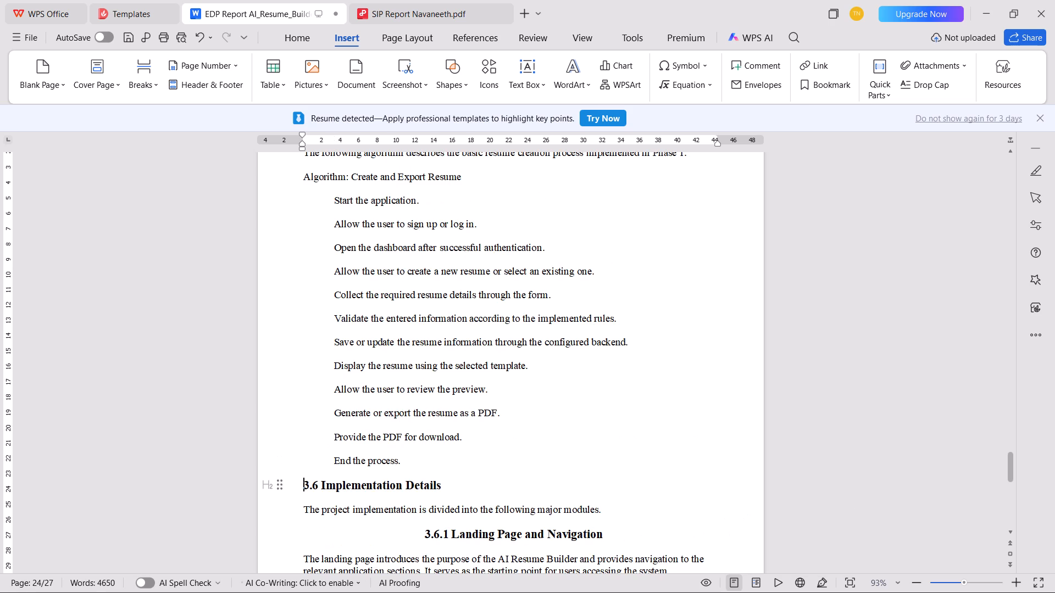
Number the algorithm steps from "Start the application." to "End the process." as an indented a., b., c. list with bold letters.
{"action": "left_click_drag", "start_coordinate": [408, 466], "coordinate": [331, 205]}
{"action": "left_click", "coordinate": [308, 46]}
{"action": "left_click", "coordinate": [392, 70]}
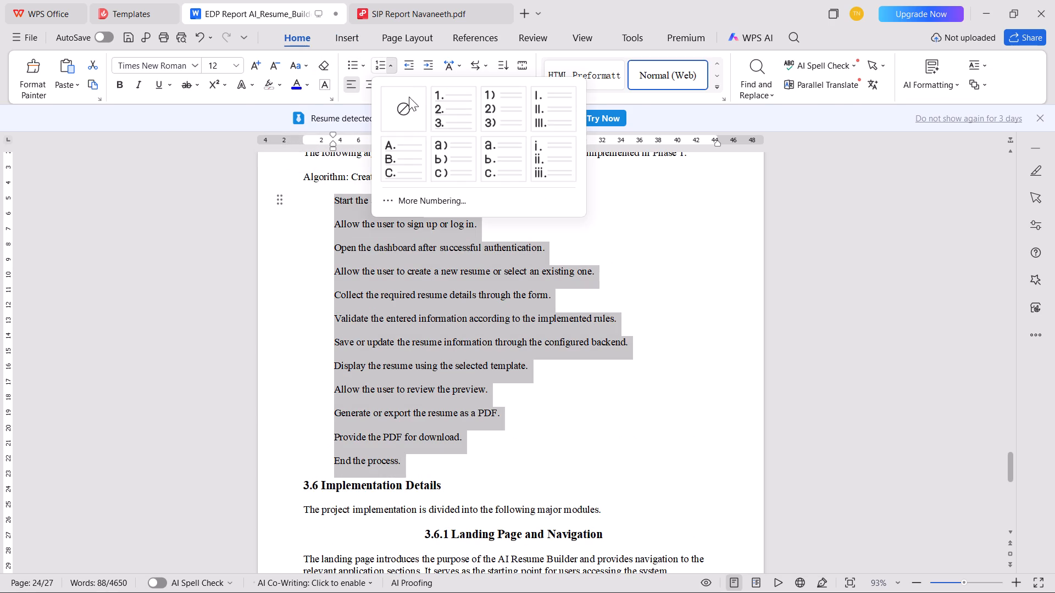
{"action": "left_click", "coordinate": [501, 161]}
{"action": "key", "text": "Tab"}
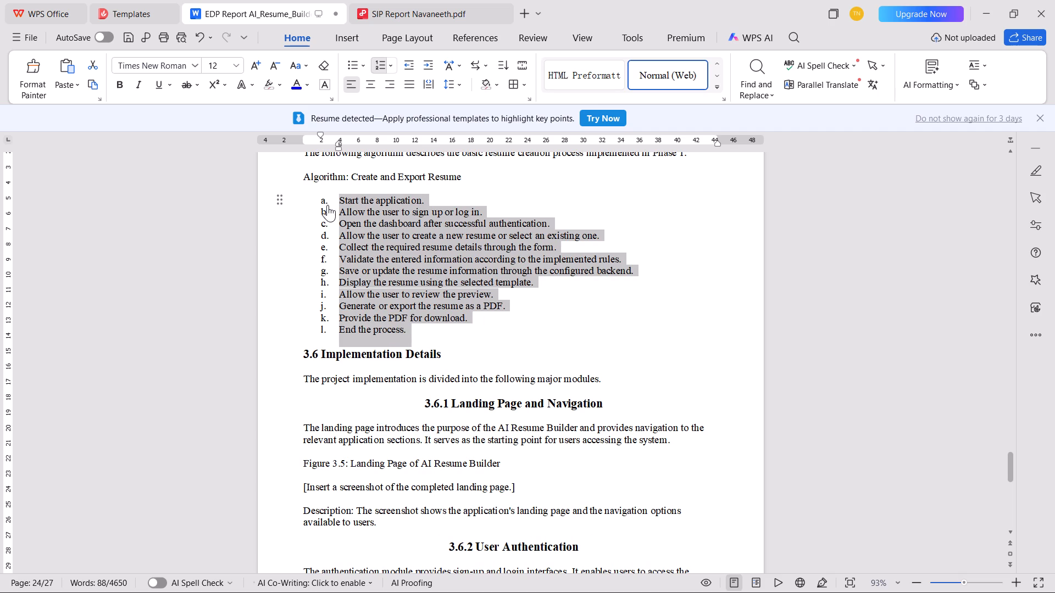
{"action": "left_click", "coordinate": [327, 204]}
{"action": "key", "text": "ctrl+b"}
Add a space at the end of the 3.6 Implementation Details heading.
{"action": "left_click", "coordinate": [481, 355]}
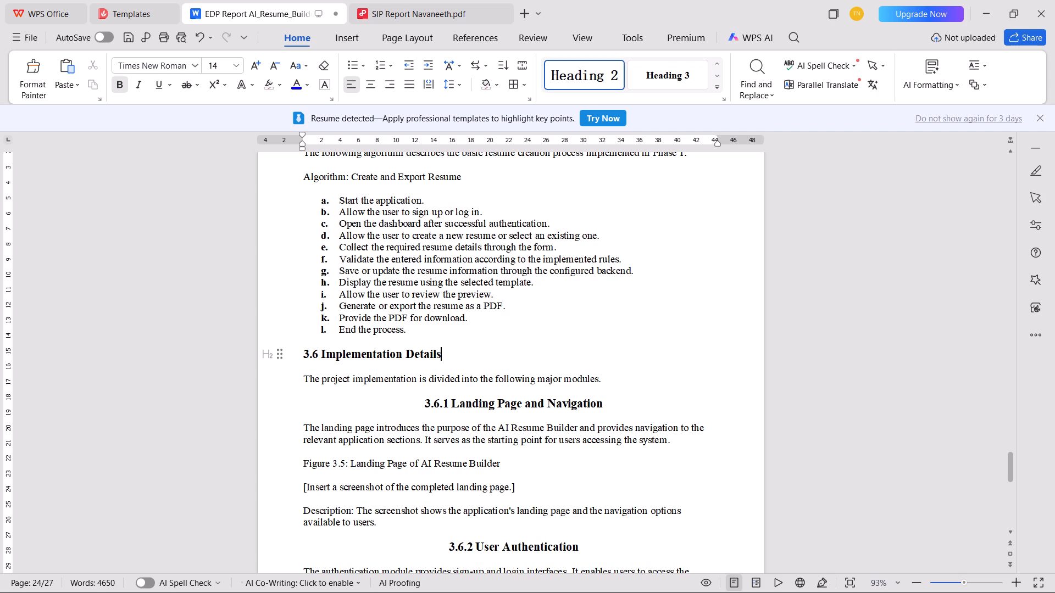
{"action": "key", "text": "space"}
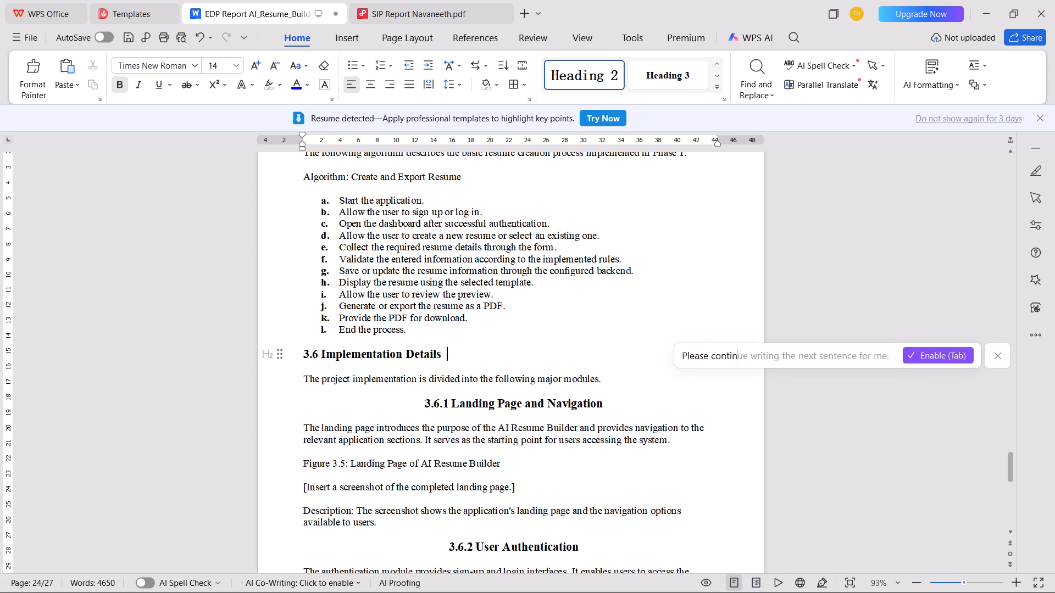
Look through the subsections of 3.6 and the start of 3.7 to check their heading, caption and list formatting.
{"action": "scroll", "coordinate": [362, 325], "scroll_direction": "down", "scroll_amount": 18}
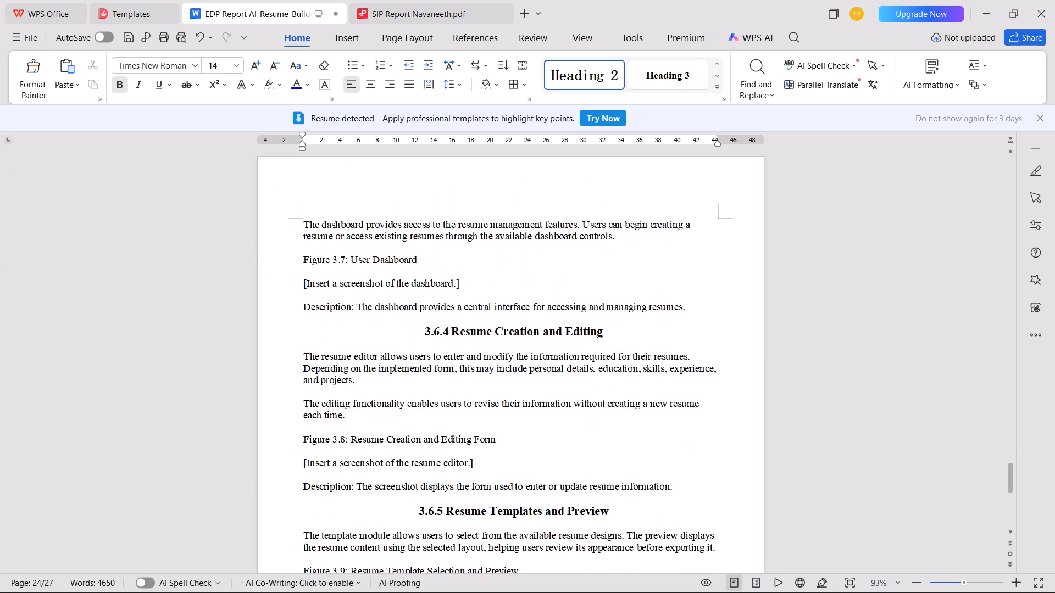
{"action": "scroll", "coordinate": [368, 323], "scroll_direction": "down", "scroll_amount": 15}
{"action": "scroll", "coordinate": [367, 328], "scroll_direction": "down", "scroll_amount": 7}
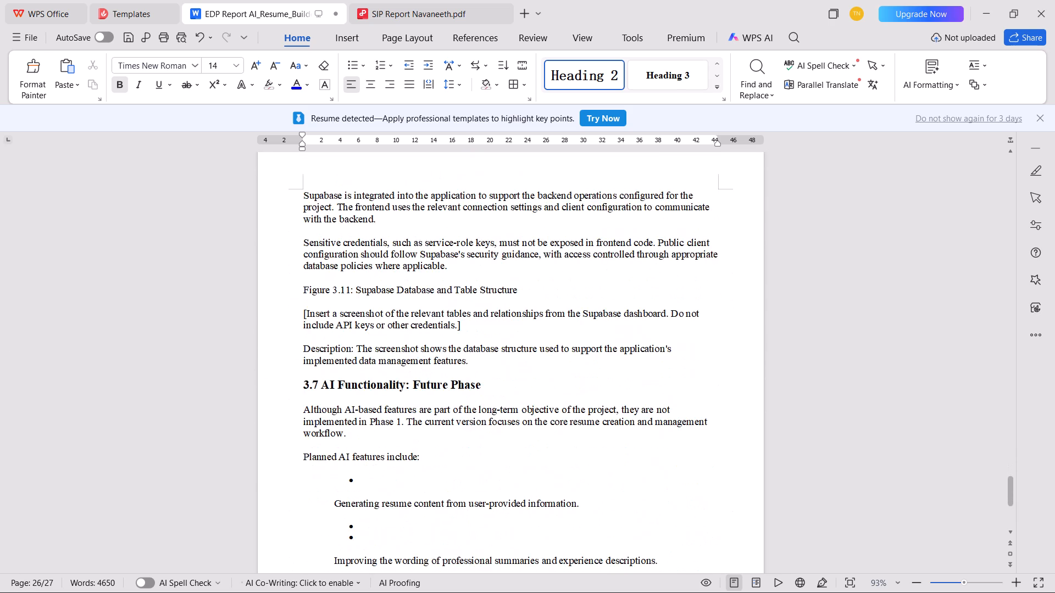
{"action": "scroll", "coordinate": [367, 328], "scroll_direction": "down", "scroll_amount": 2}
{"action": "scroll", "coordinate": [367, 328], "scroll_direction": "up", "scroll_amount": 2}
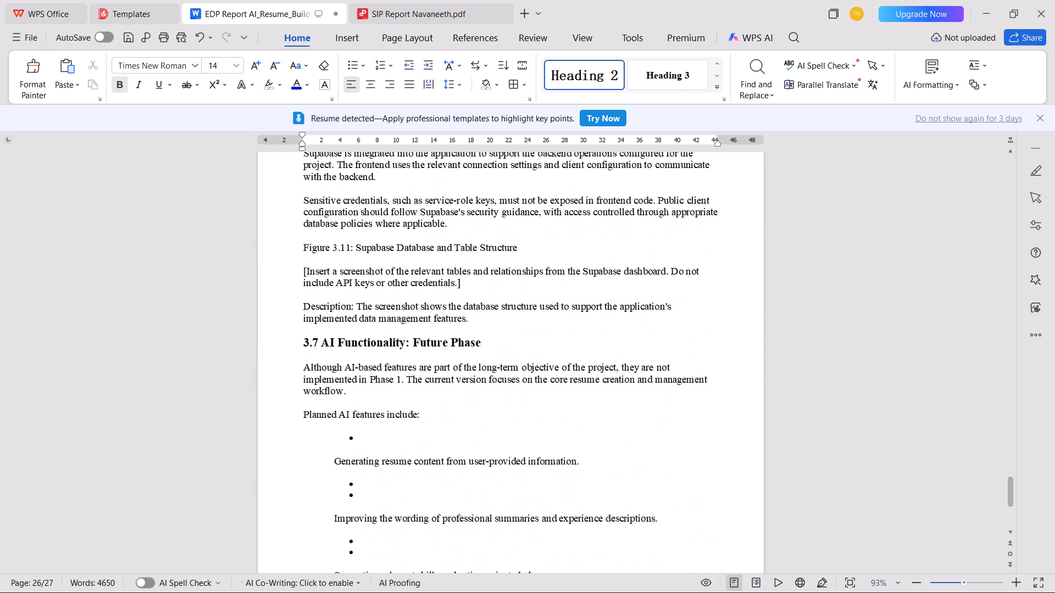
{"action": "scroll", "coordinate": [367, 328], "scroll_direction": "up", "scroll_amount": 10}
{"action": "scroll", "coordinate": [367, 328], "scroll_direction": "down", "scroll_amount": 3}
{"action": "scroll", "coordinate": [367, 328], "scroll_direction": "up", "scroll_amount": 5}
{"action": "scroll", "coordinate": [367, 328], "scroll_direction": "down", "scroll_amount": 4}
{"action": "scroll", "coordinate": [367, 328], "scroll_direction": "up", "scroll_amount": 18}
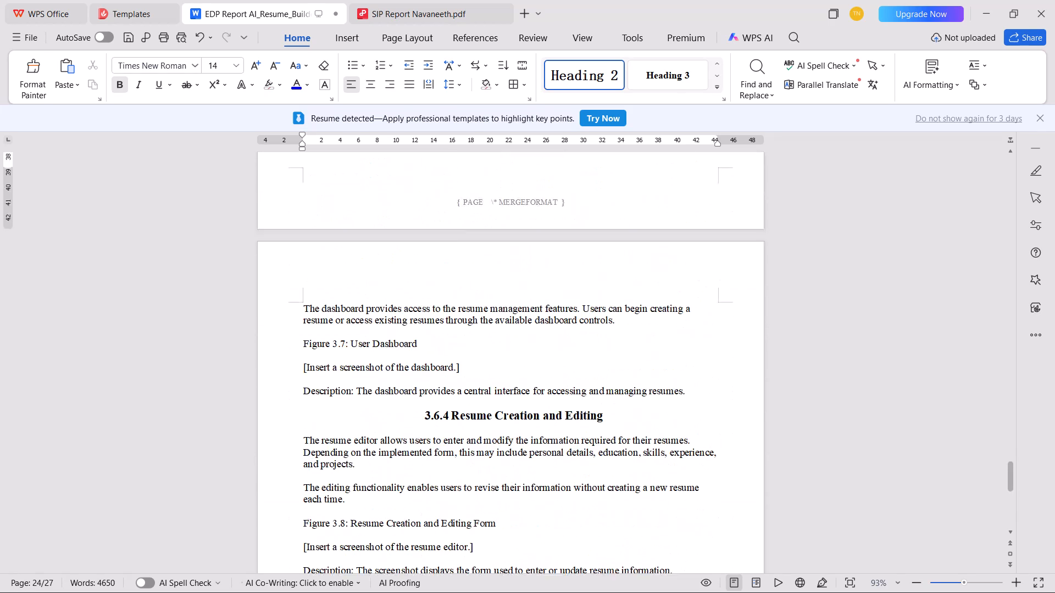
{"action": "scroll", "coordinate": [374, 366], "scroll_direction": "up", "scroll_amount": 6}
{"action": "scroll", "coordinate": [394, 301], "scroll_direction": "up", "scroll_amount": 4}
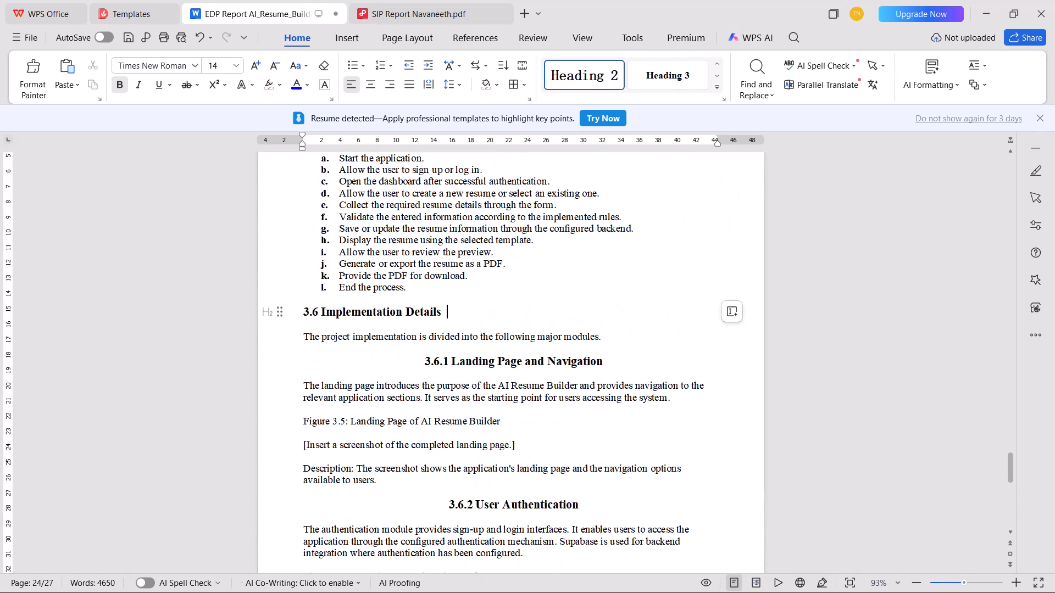
Add a colon at the end of the 3.6 Implementation Details heading.
{"action": "key", "text": "shift+colon"}
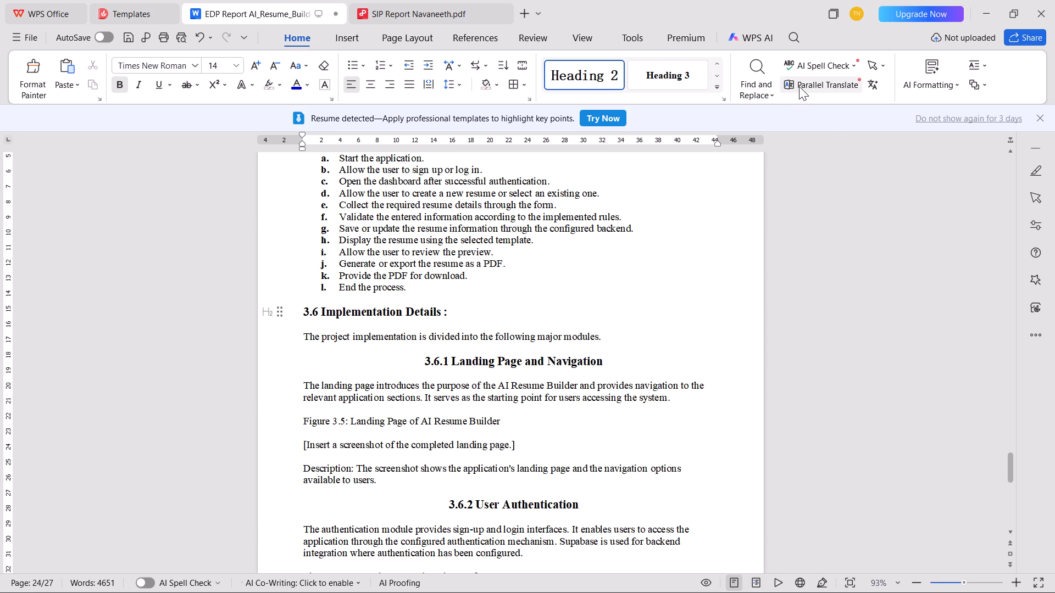
Remove the centring and indent from headings 3.6.1 to 3.6.4 so they start flush at the left margin.
{"action": "left_click", "coordinate": [425, 358]}
{"action": "key", "text": "ctrl+BackSpace"}
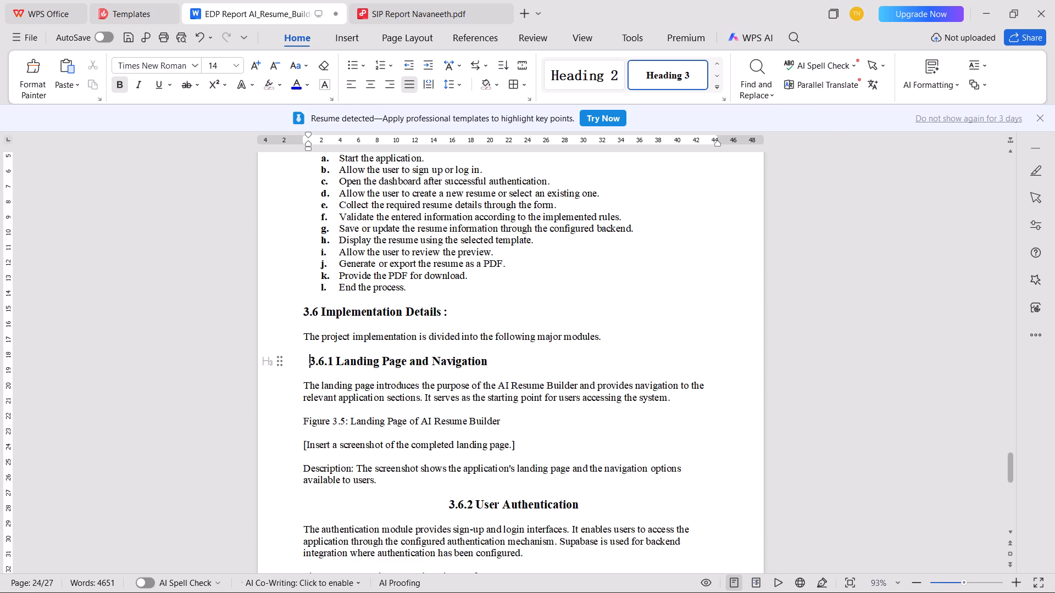
{"action": "key", "text": "ctrl+BackSpace"}
{"action": "left_click", "coordinate": [445, 502]}
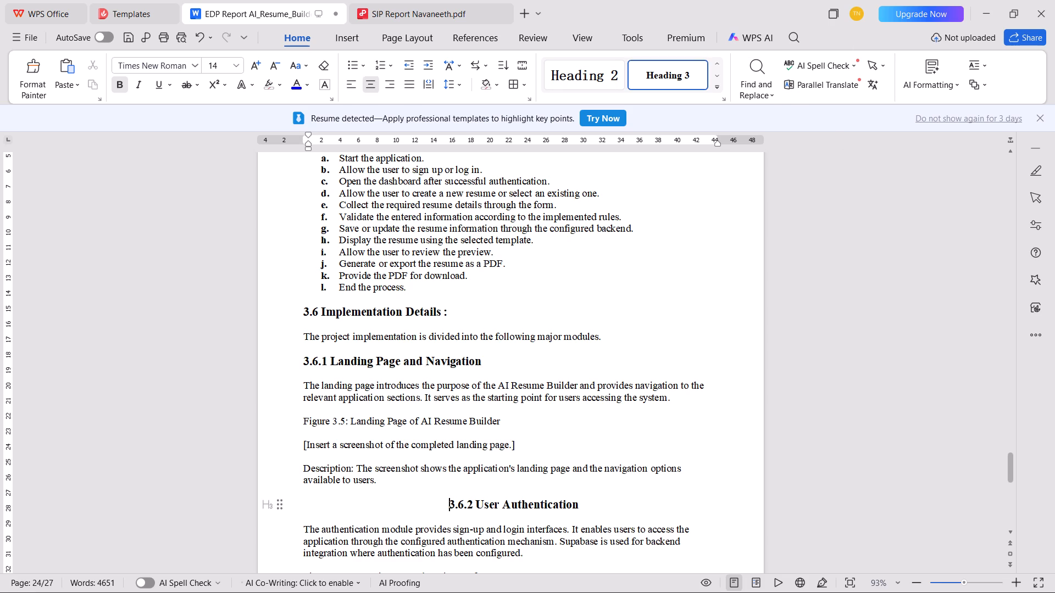
{"action": "key", "text": "ctrl+BackSpace"}
{"action": "key", "text": "ctrl+BackSpace"}
{"action": "scroll", "coordinate": [433, 509], "scroll_direction": "down", "scroll_amount": 5}
{"action": "left_click", "coordinate": [456, 481]}
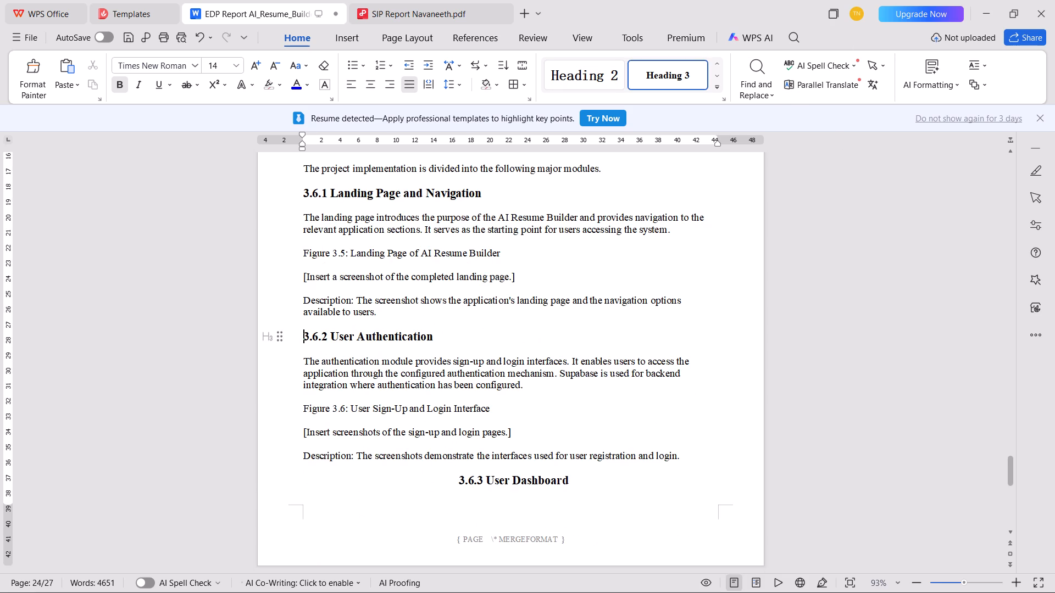
{"action": "key", "text": "BackSpace"}
{"action": "key", "text": "BackSpace"}
{"action": "scroll", "coordinate": [456, 482], "scroll_direction": "down", "scroll_amount": 5}
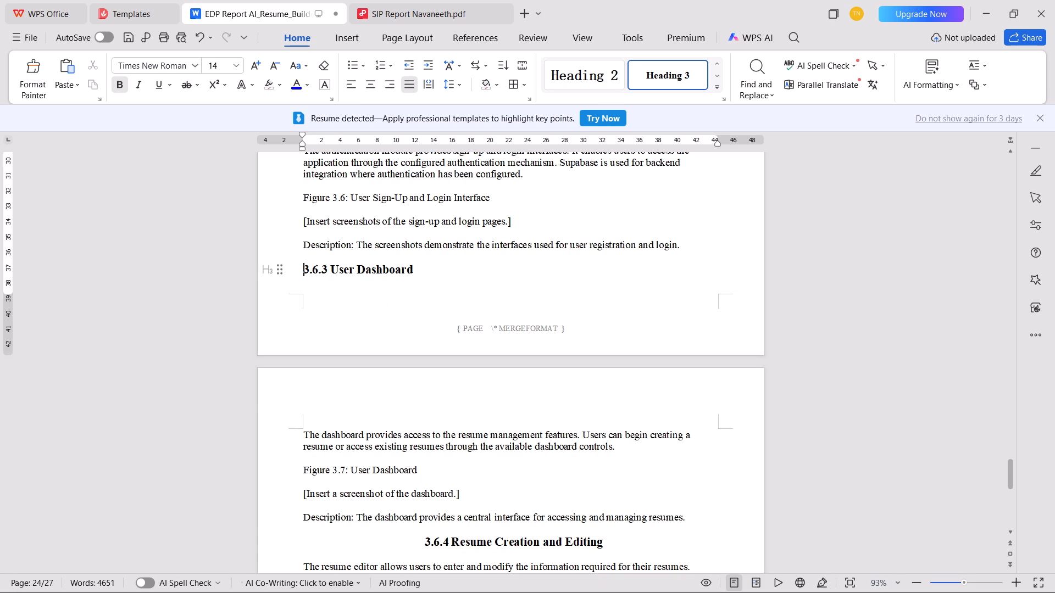
{"action": "left_click", "coordinate": [416, 546]}
{"action": "key", "text": "BackSpace"}
{"action": "key", "text": "BackSpace"}
Remove the centring and indent from headings 3.6.5 to 3.6.7 so they start flush at the left margin.
{"action": "scroll", "coordinate": [485, 485], "scroll_direction": "down", "scroll_amount": 5}
{"action": "left_click", "coordinate": [410, 550]}
{"action": "key", "text": "BackSpace"}
{"action": "key", "text": "BackSpace"}
{"action": "scroll", "coordinate": [567, 481], "scroll_direction": "down", "scroll_amount": 5}
{"action": "left_click", "coordinate": [464, 483]}
{"action": "key", "text": "BackSpace"}
{"action": "key", "text": "BackSpace"}
{"action": "scroll", "coordinate": [584, 494], "scroll_direction": "down", "scroll_amount": 5}
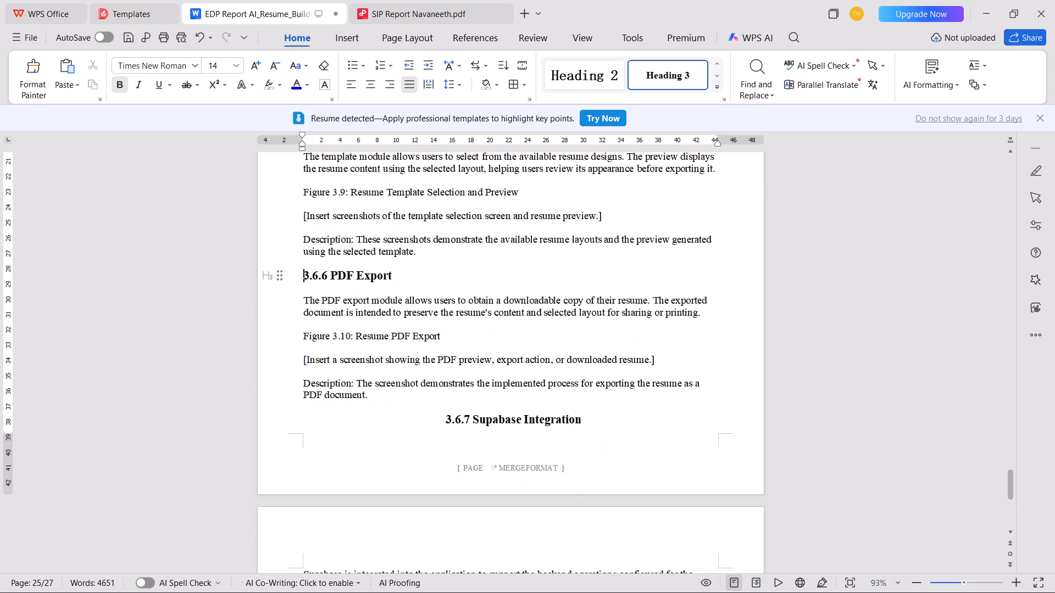
{"action": "left_click", "coordinate": [443, 425]}
{"action": "key", "text": "BackSpace"}
{"action": "key", "text": "BackSpace"}
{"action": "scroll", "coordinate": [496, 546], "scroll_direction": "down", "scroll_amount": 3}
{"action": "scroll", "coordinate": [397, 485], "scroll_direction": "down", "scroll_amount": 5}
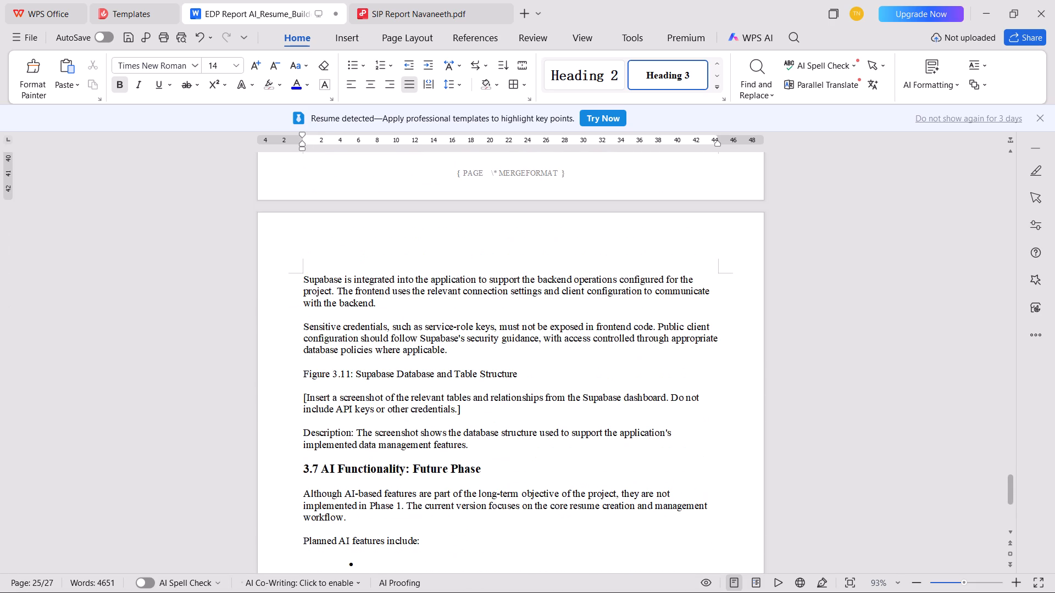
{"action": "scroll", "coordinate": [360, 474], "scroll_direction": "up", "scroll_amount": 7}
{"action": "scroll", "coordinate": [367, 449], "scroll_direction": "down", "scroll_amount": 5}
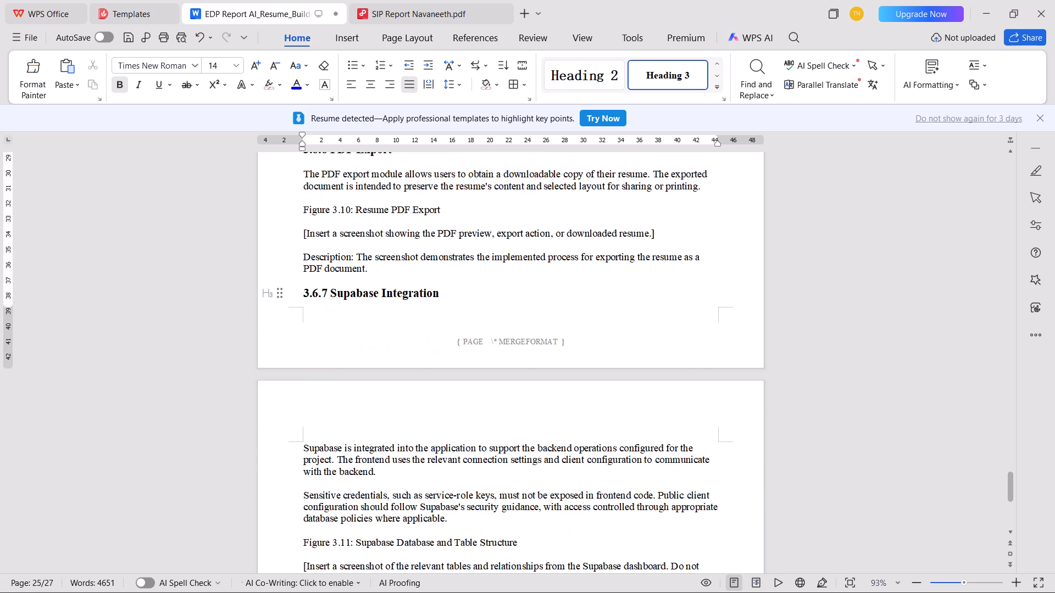
Delete the captions, screenshot placeholders and descriptions of Figures 3.11, 3.10 and 3.9 from sections 3.6.7, 3.6.6 and 3.6.5.
{"action": "scroll", "coordinate": [275, 491], "scroll_direction": "down", "scroll_amount": 3}
{"action": "left_click_drag", "start_coordinate": [285, 413], "coordinate": [282, 481]}
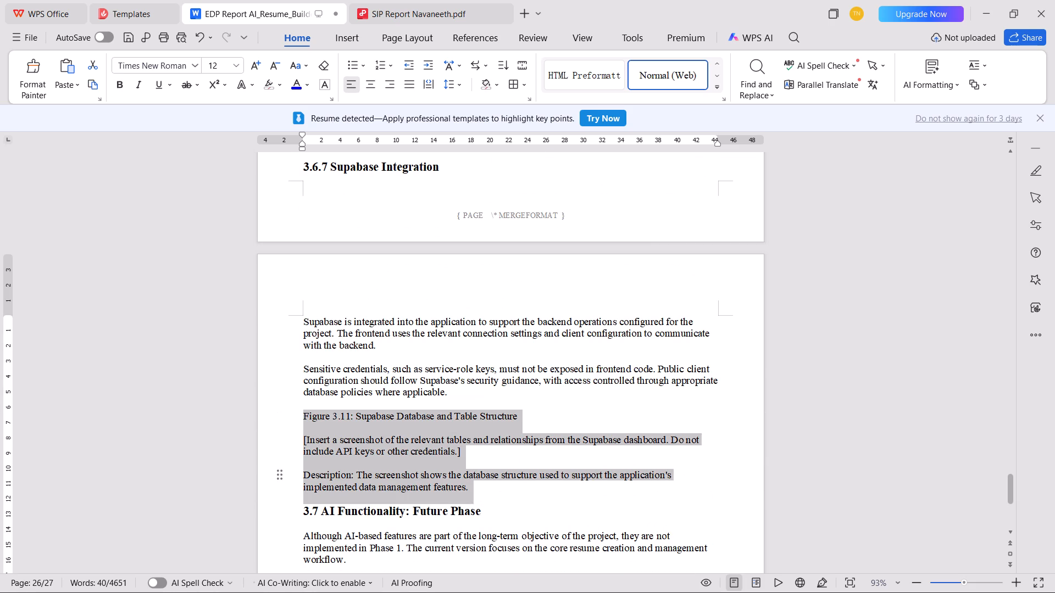
{"action": "left_click_drag", "start_coordinate": [282, 481], "coordinate": [284, 484]}
{"action": "key", "text": "BackSpace"}
{"action": "scroll", "coordinate": [413, 413], "scroll_direction": "up", "scroll_amount": 2}
{"action": "scroll", "coordinate": [436, 391], "scroll_direction": "down", "scroll_amount": 1}
{"action": "scroll", "coordinate": [440, 386], "scroll_direction": "up", "scroll_amount": 5}
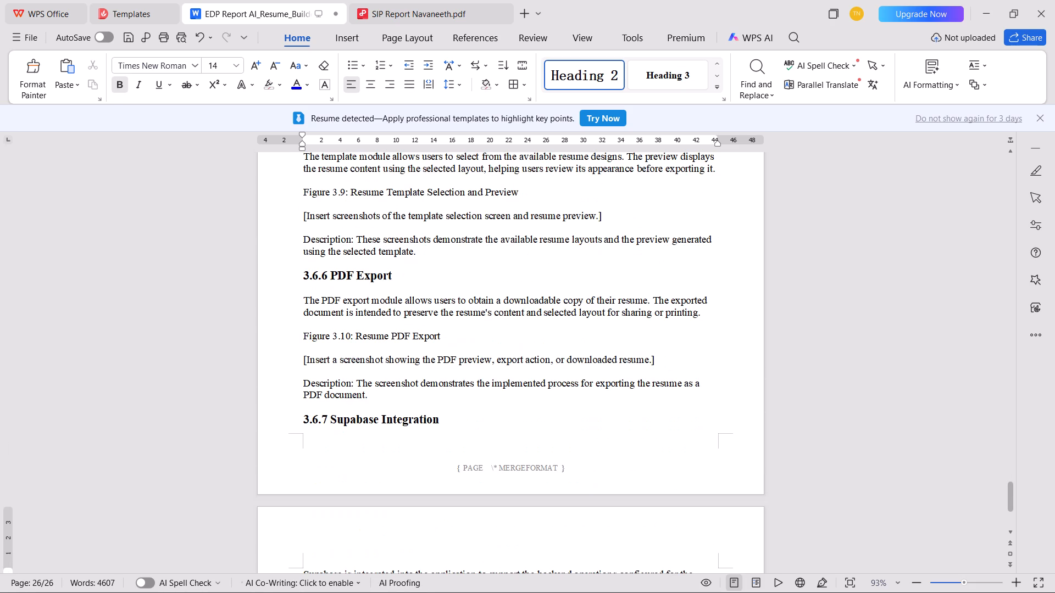
{"action": "left_click_drag", "start_coordinate": [380, 400], "coordinate": [280, 340]}
{"action": "key", "text": "BackSpace"}
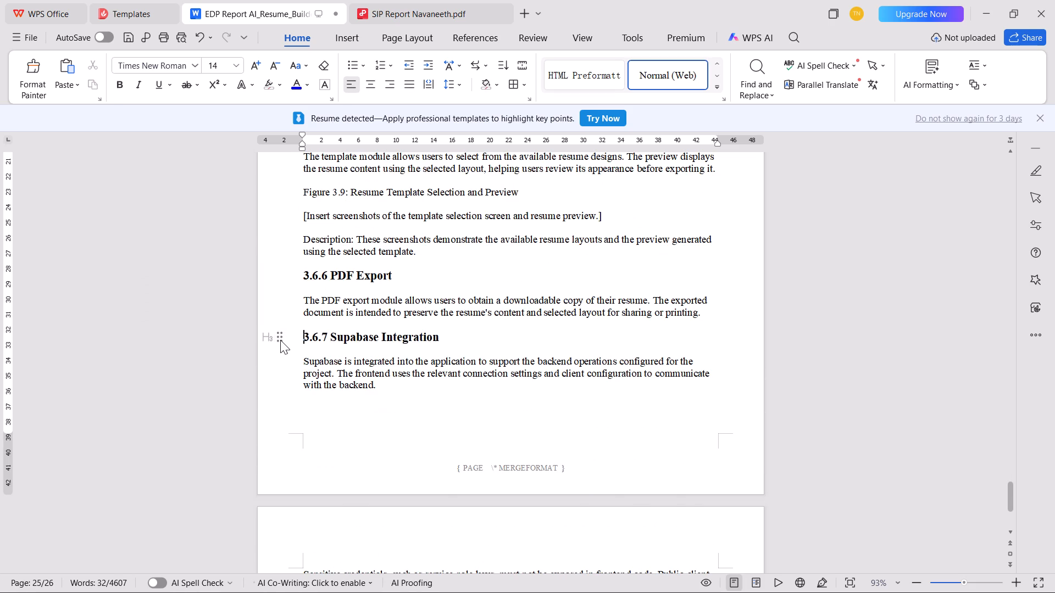
{"action": "scroll", "coordinate": [280, 340], "scroll_direction": "up", "scroll_amount": 3}
{"action": "left_click_drag", "start_coordinate": [422, 378], "coordinate": [295, 314]}
{"action": "key", "text": "BackSpace"}
Delete the captions, screenshot placeholders and descriptions of Figures 3.8 and 3.7 from sections 3.6.4 and 3.6.3.
{"action": "scroll", "coordinate": [295, 314], "scroll_direction": "up", "scroll_amount": 4}
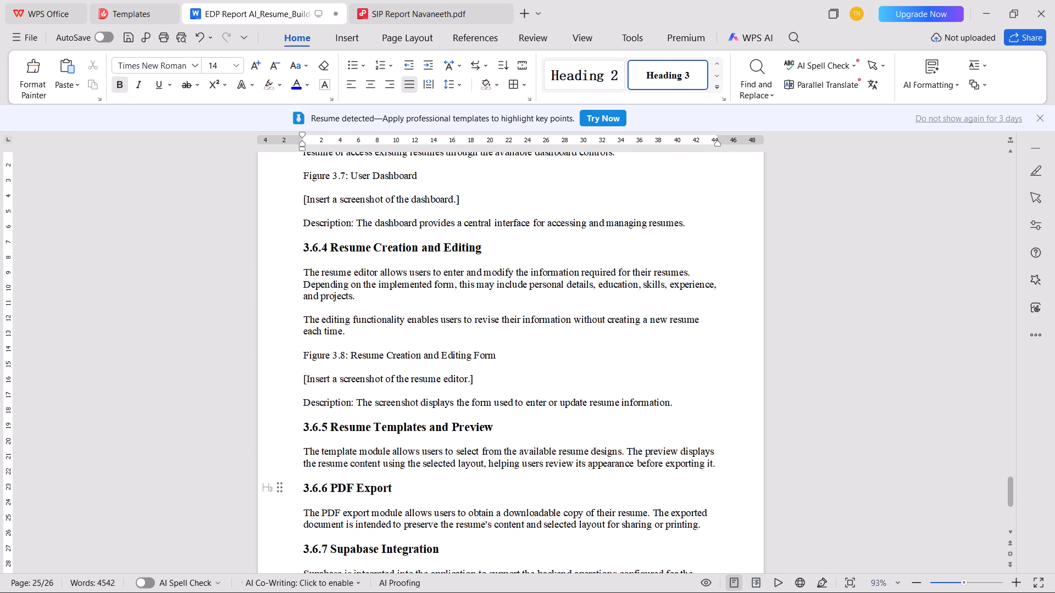
{"action": "left_click_drag", "start_coordinate": [690, 404], "coordinate": [176, 349]}
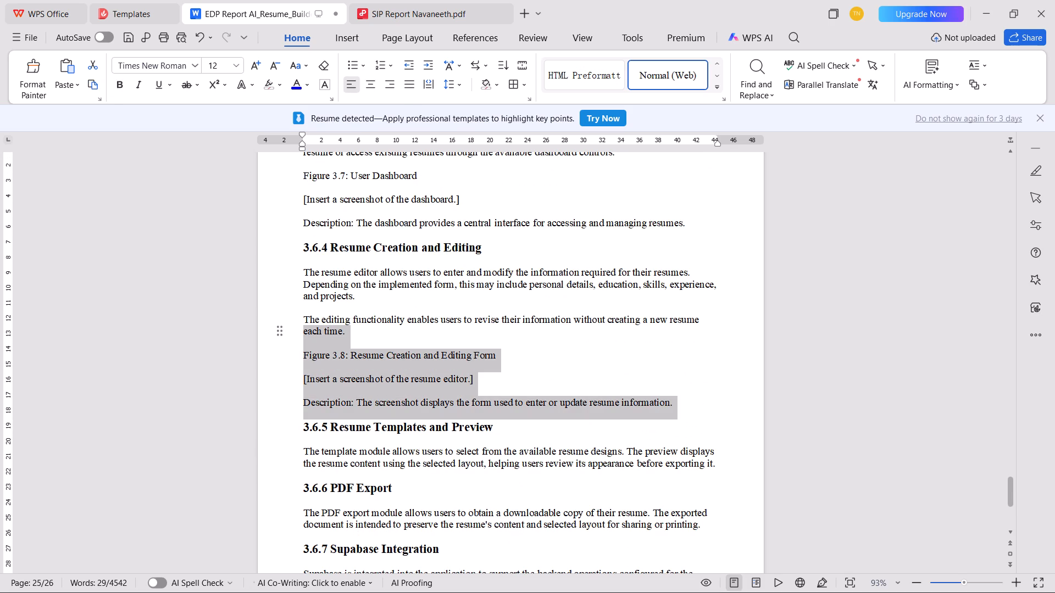
{"action": "left_click_drag", "start_coordinate": [176, 349], "coordinate": [176, 356]}
{"action": "key", "text": "BackSpace"}
{"action": "scroll", "coordinate": [199, 358], "scroll_direction": "up", "scroll_amount": 2}
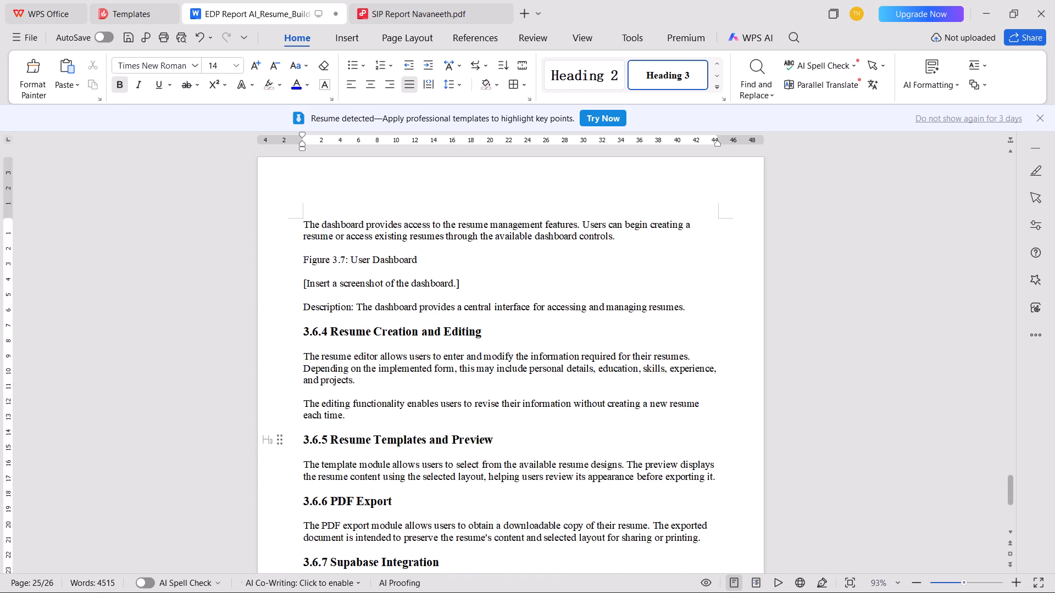
{"action": "left_click_drag", "start_coordinate": [692, 304], "coordinate": [259, 264]}
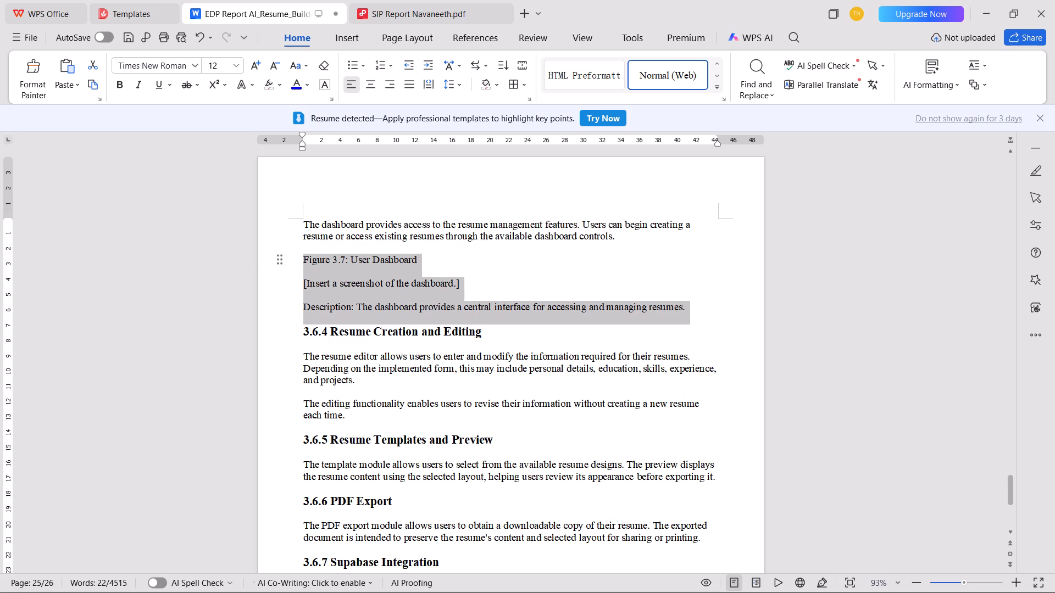
{"action": "key", "text": "BackSpace"}
Delete the captions, screenshot placeholders and descriptions of Figures 3.6 and 3.5 from sections 3.6.2 and 3.6.1.
{"action": "scroll", "coordinate": [303, 271], "scroll_direction": "up", "scroll_amount": 7}
{"action": "scroll", "coordinate": [570, 331], "scroll_direction": "up", "scroll_amount": 3}
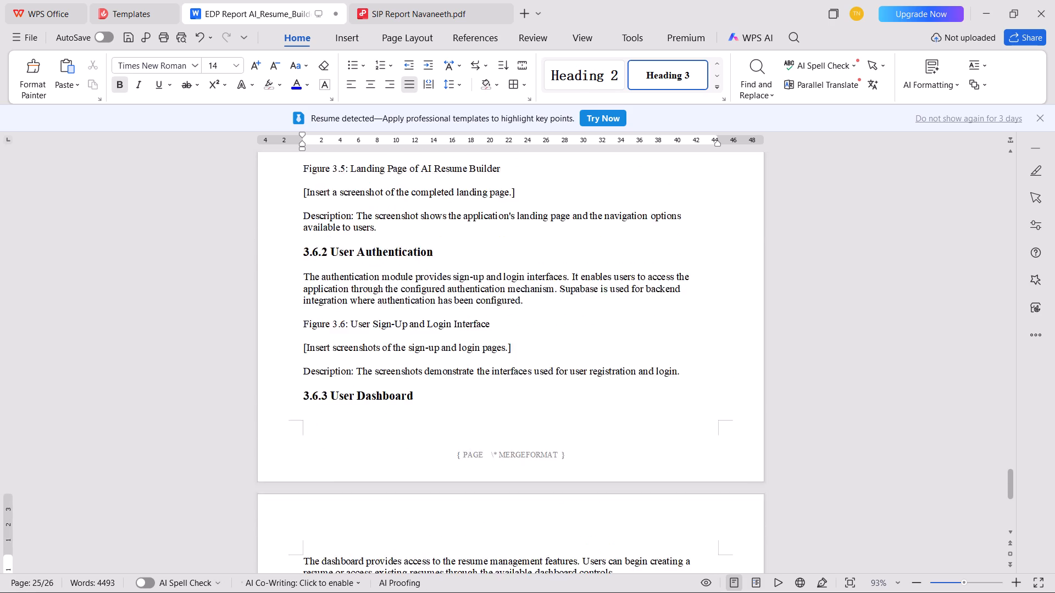
{"action": "left_click_drag", "start_coordinate": [698, 413], "coordinate": [173, 368]}
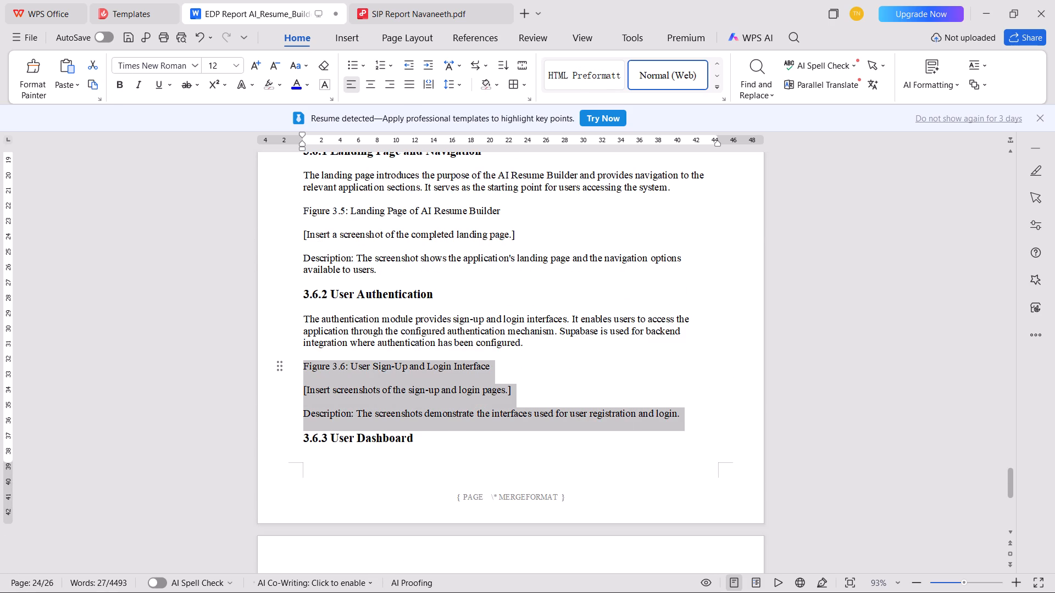
{"action": "key", "text": "BackSpace"}
{"action": "scroll", "coordinate": [175, 368], "scroll_direction": "up", "scroll_amount": 2}
{"action": "left_click_drag", "start_coordinate": [403, 357], "coordinate": [386, 353]}
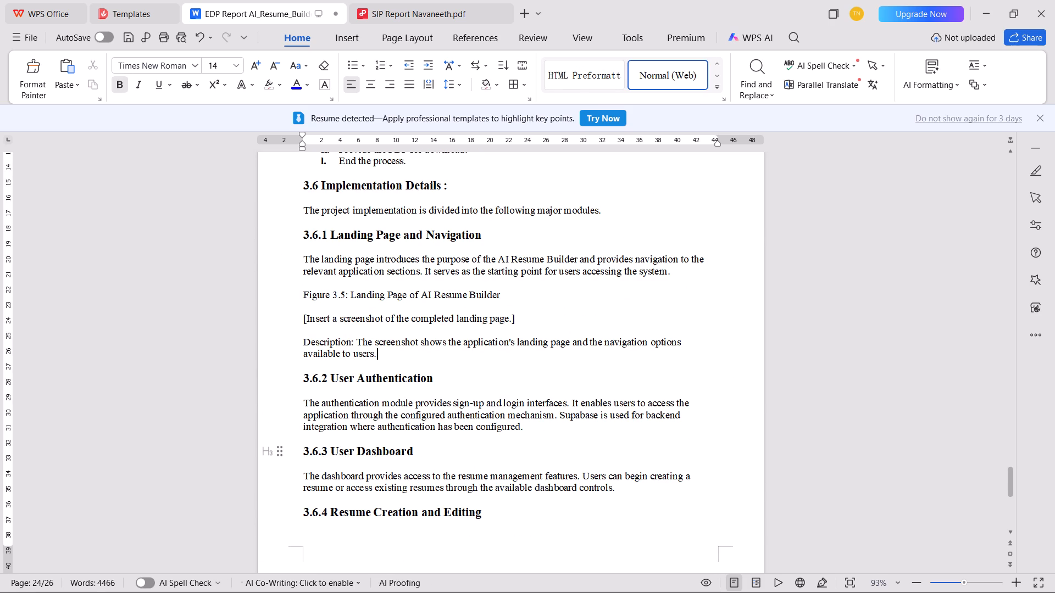
{"action": "left_click_drag", "start_coordinate": [386, 353], "coordinate": [217, 301]}
{"action": "key", "text": "BackSpace"}
Add a space and colon at the end of headings 3.6.1, 3.6.2 and 3.6.3.
{"action": "scroll", "coordinate": [217, 301], "scroll_direction": "up", "scroll_amount": 4}
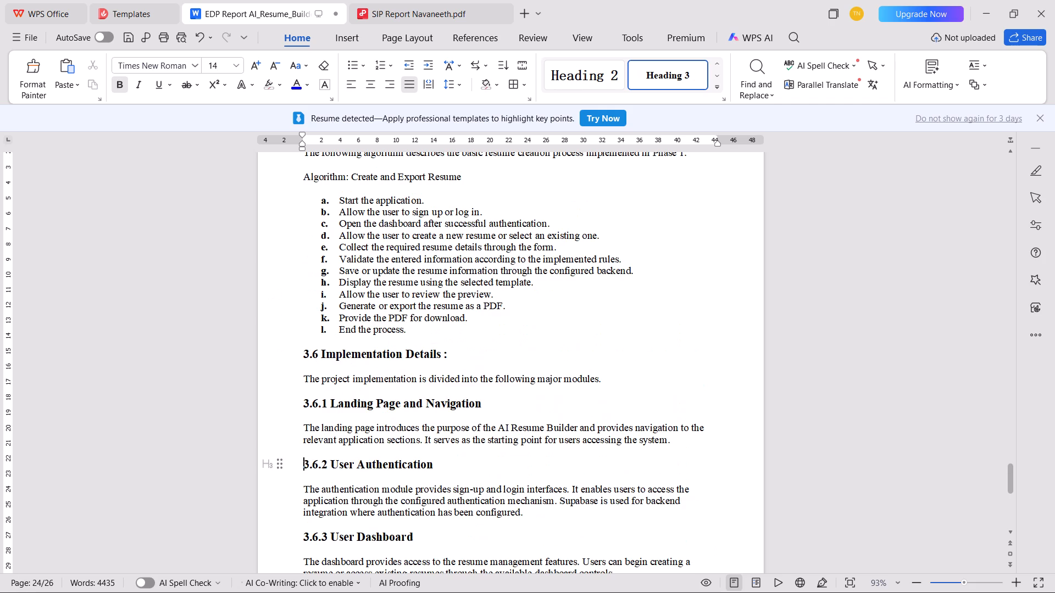
{"action": "scroll", "coordinate": [272, 376], "scroll_direction": "down", "scroll_amount": 3}
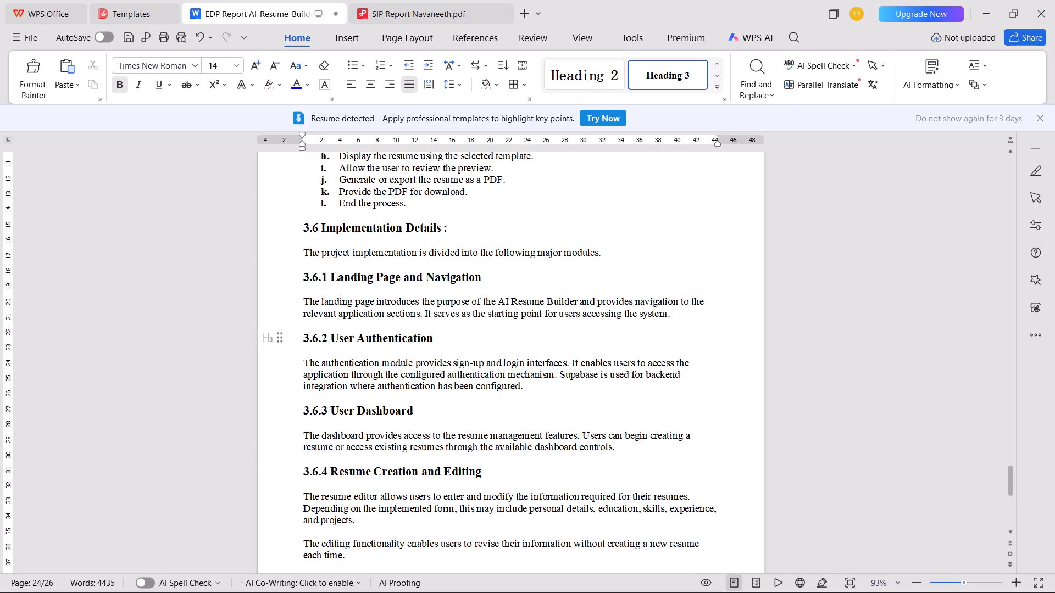
{"action": "left_click", "coordinate": [519, 283]}
{"action": "key", "text": "space"}
{"action": "type", "text": ":"}
{"action": "left_click", "coordinate": [441, 334]}
{"action": "key", "text": "space"}
{"action": "type", "text": ":"}
{"action": "left_click", "coordinate": [443, 413]}
{"action": "key", "text": "space"}
{"action": "type", "text": ":"}
Add a space and colon at the end of headings 3.6.4 and 3.6.5.
{"action": "left_click", "coordinate": [511, 467]}
{"action": "key", "text": "space"}
{"action": "type", "text": ":"}
{"action": "scroll", "coordinate": [511, 467], "scroll_direction": "down", "scroll_amount": 3}
{"action": "left_click", "coordinate": [530, 462]}
{"action": "key", "text": "space"}
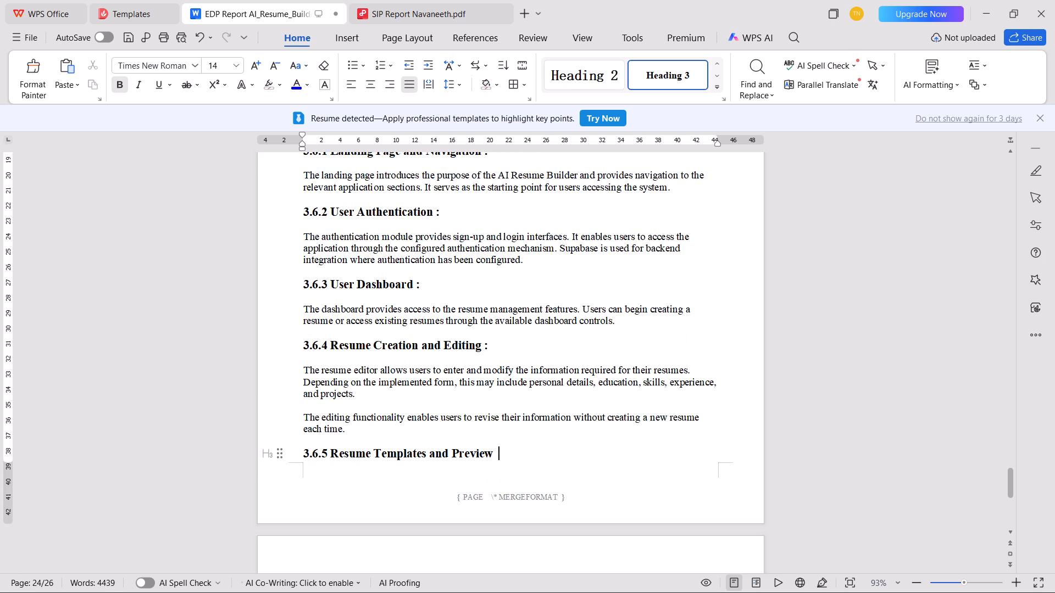
{"action": "type", "text": ":"}
Delete the second paragraph of section 3.6.4, which begins "The editing functionality enables users".
{"action": "left_click_drag", "start_coordinate": [349, 432], "coordinate": [359, 406]}
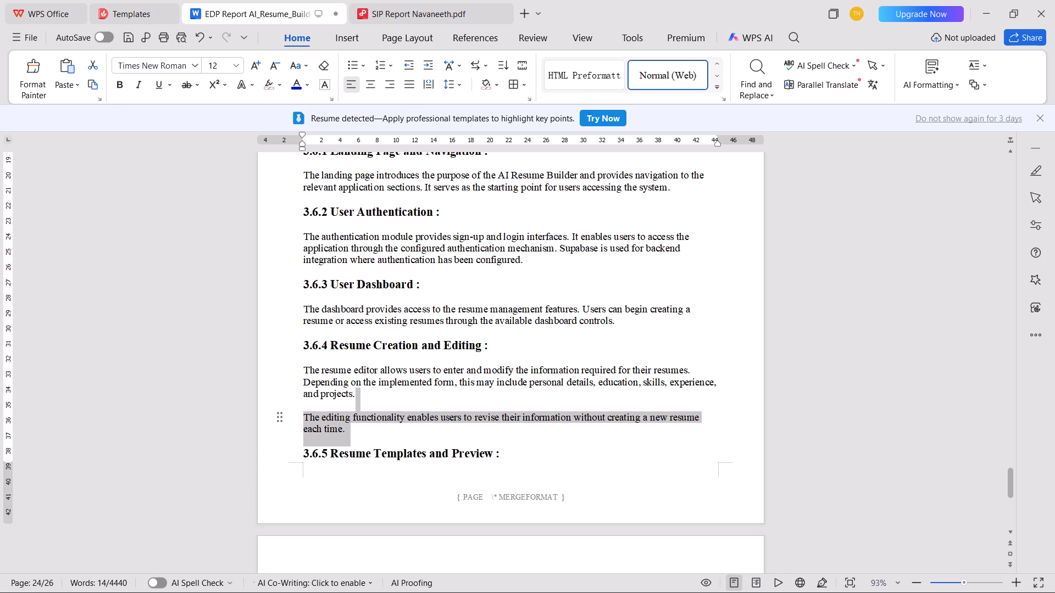
{"action": "left_click_drag", "start_coordinate": [359, 406], "coordinate": [360, 403]}
{"action": "key", "text": "BackSpace"}
Add a space and colon at the end of headings 3.6.6 and 3.6.7.
{"action": "scroll", "coordinate": [360, 403], "scroll_direction": "down", "scroll_amount": 6}
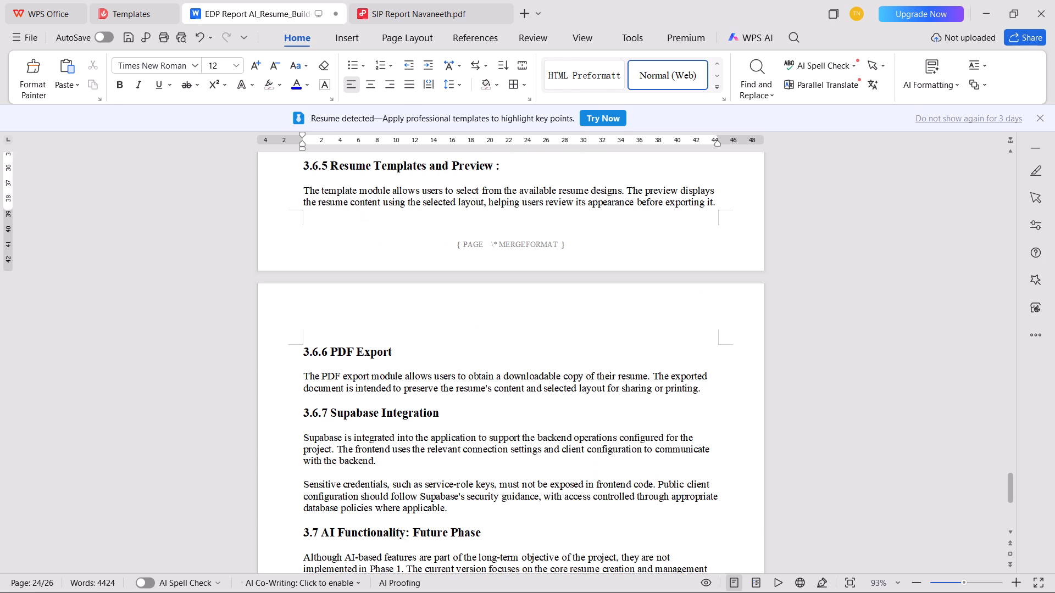
{"action": "left_click", "coordinate": [437, 352]}
{"action": "key", "text": "space"}
{"action": "type", "text": ":"}
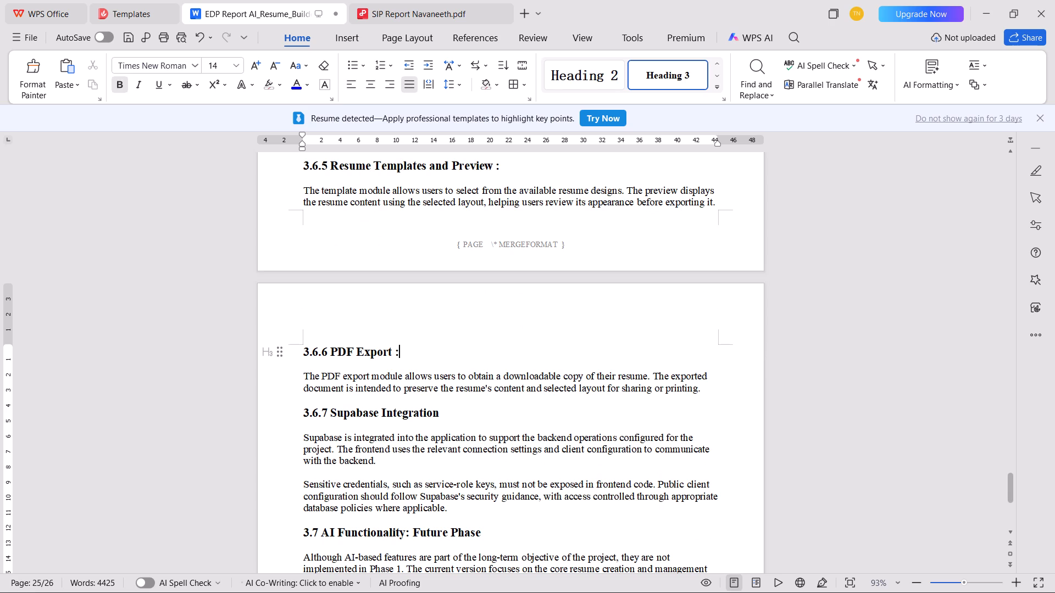
{"action": "left_click", "coordinate": [459, 410]}
{"action": "key", "text": "space"}
{"action": "type", "text": ":"}
Delete the "Sensitive credentials" paragraph from section 3.6.7 Supabase Integration.
{"action": "left_click_drag", "start_coordinate": [453, 510], "coordinate": [440, 474]}
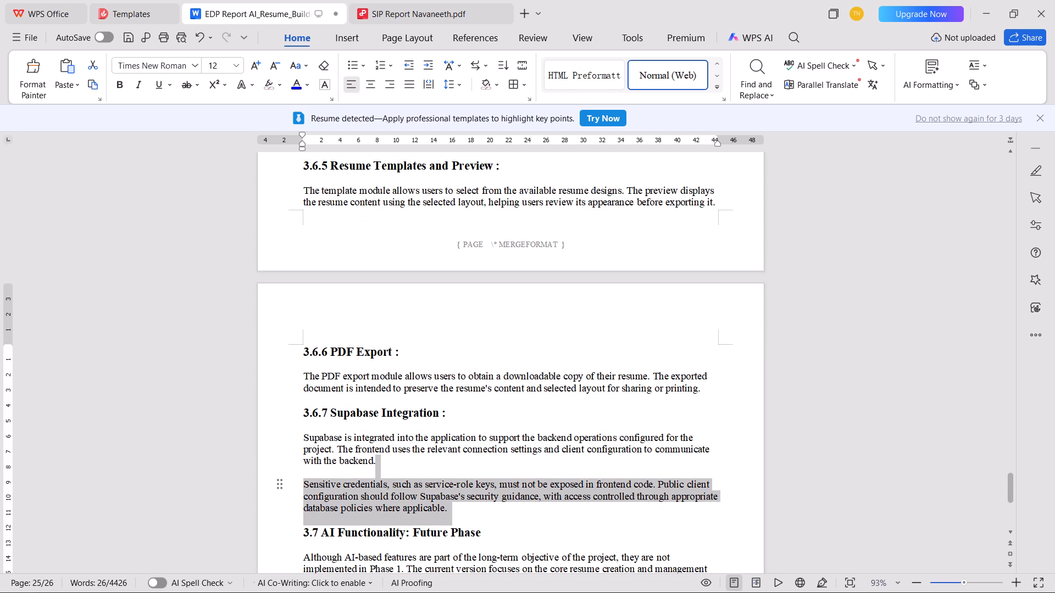
{"action": "left_click_drag", "start_coordinate": [440, 474], "coordinate": [440, 468]}
{"action": "key", "text": "BackSpace"}
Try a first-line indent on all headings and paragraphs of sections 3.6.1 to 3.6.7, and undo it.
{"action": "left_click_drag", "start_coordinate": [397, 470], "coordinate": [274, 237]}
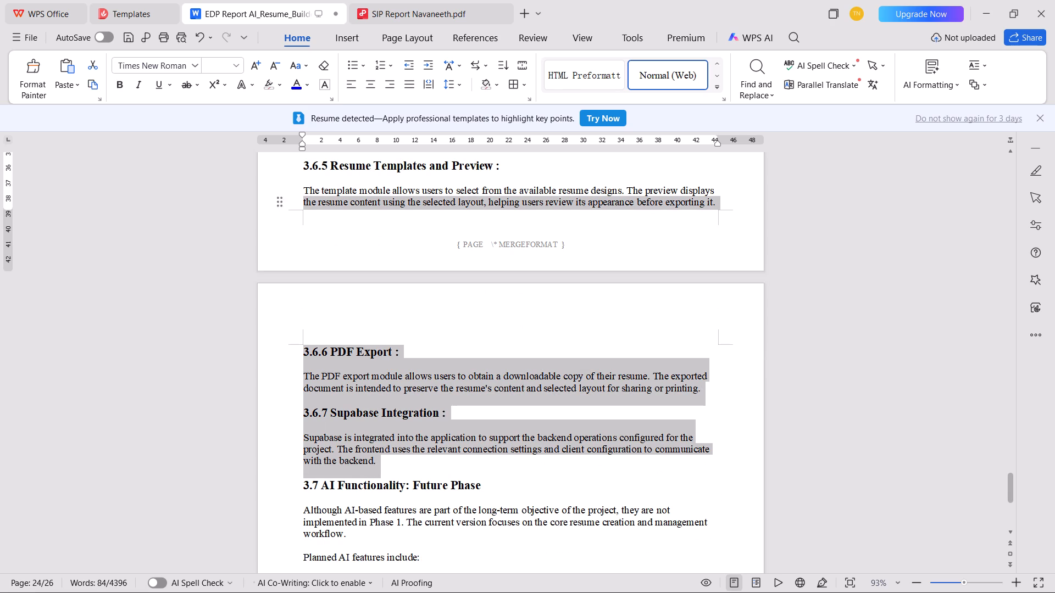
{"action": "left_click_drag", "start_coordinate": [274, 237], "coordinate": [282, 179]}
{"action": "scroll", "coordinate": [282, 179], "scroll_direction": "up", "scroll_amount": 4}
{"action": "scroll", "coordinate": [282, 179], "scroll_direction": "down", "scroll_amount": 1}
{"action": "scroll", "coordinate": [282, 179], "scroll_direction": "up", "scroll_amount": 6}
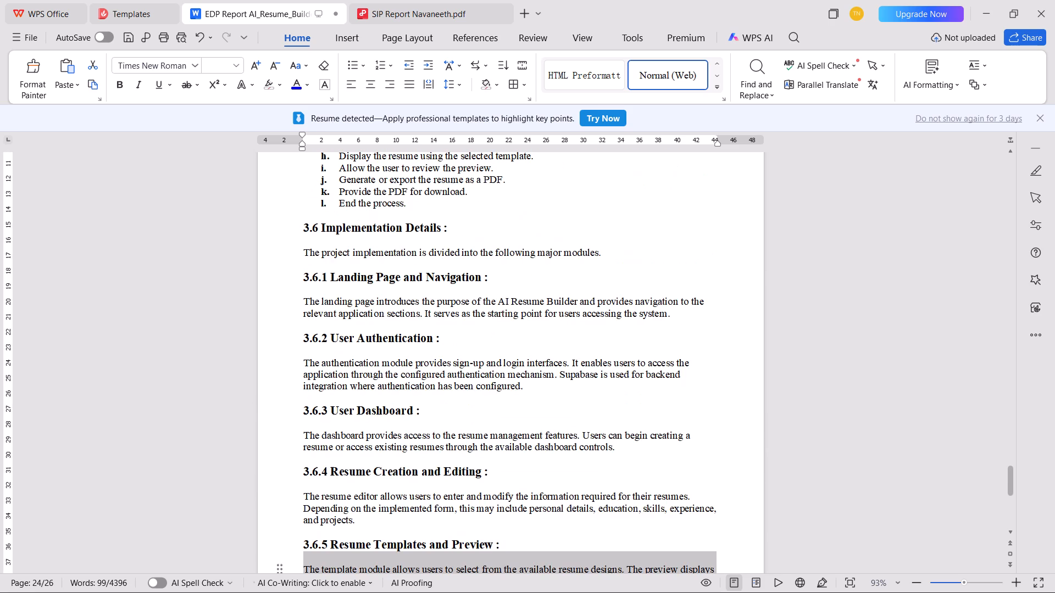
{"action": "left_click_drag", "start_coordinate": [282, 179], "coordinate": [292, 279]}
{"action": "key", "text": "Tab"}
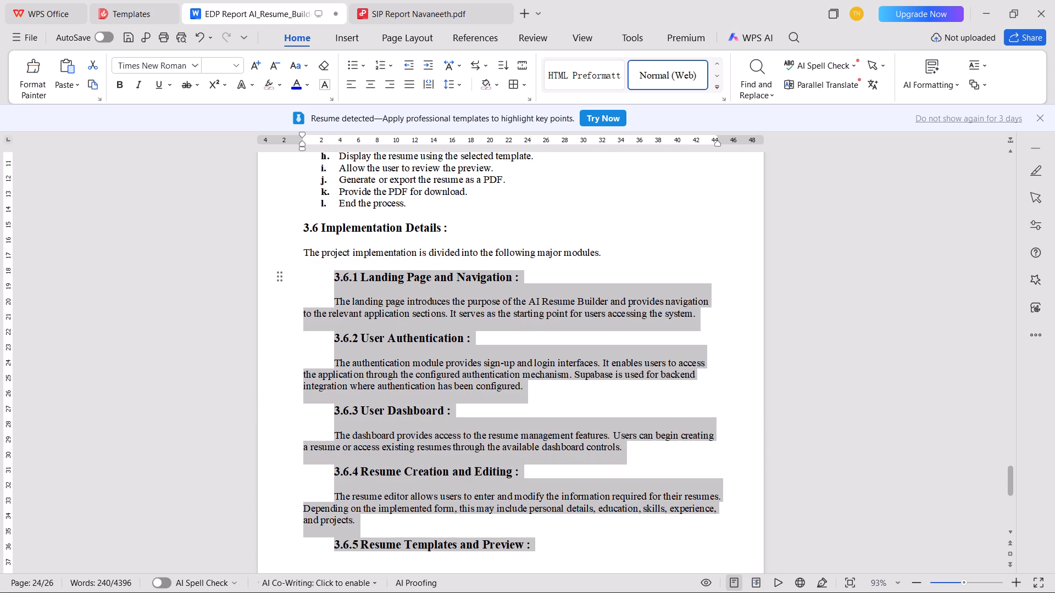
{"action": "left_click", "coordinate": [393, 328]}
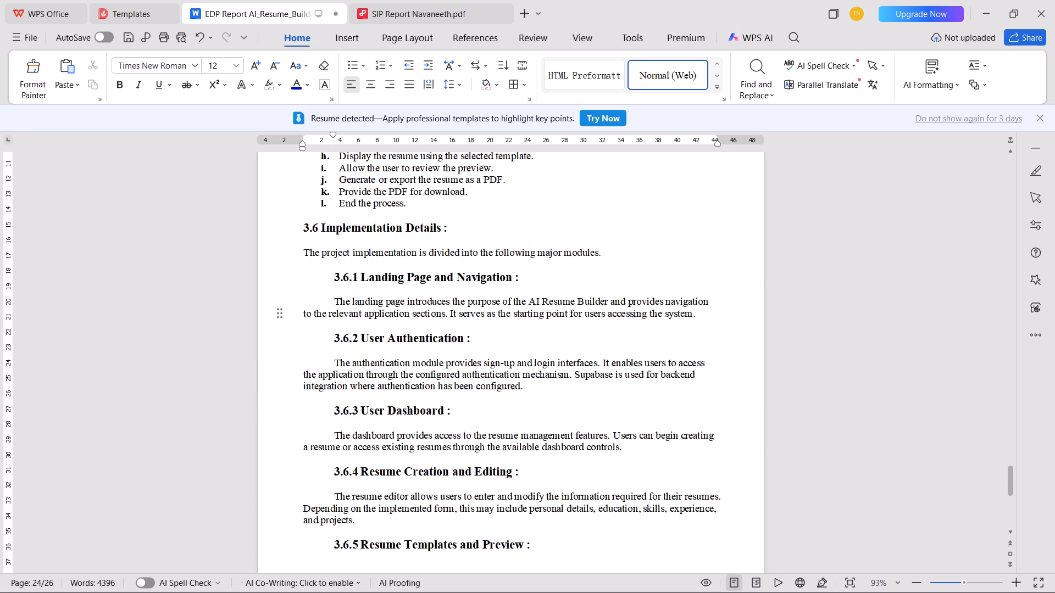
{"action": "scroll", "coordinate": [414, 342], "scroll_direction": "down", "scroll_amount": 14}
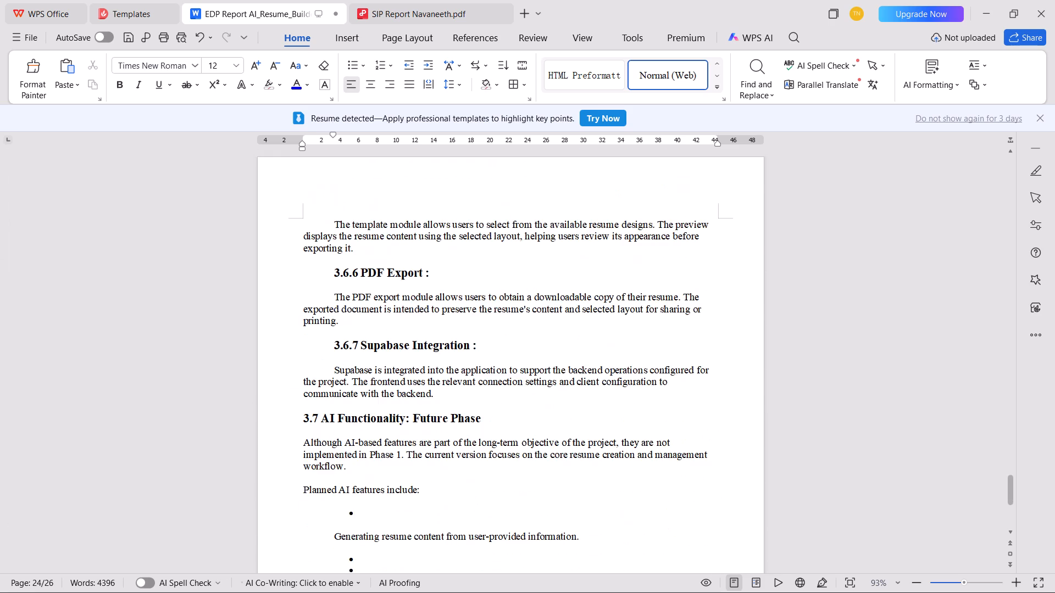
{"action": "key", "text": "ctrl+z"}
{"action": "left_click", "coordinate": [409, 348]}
Save the report.
{"action": "key", "text": "ctrl+s"}
Shorten the section 3.7 heading to "3.7 AI Functionality:" by deleting "Future Phase".
{"action": "scroll", "coordinate": [409, 348], "scroll_direction": "down", "scroll_amount": 8}
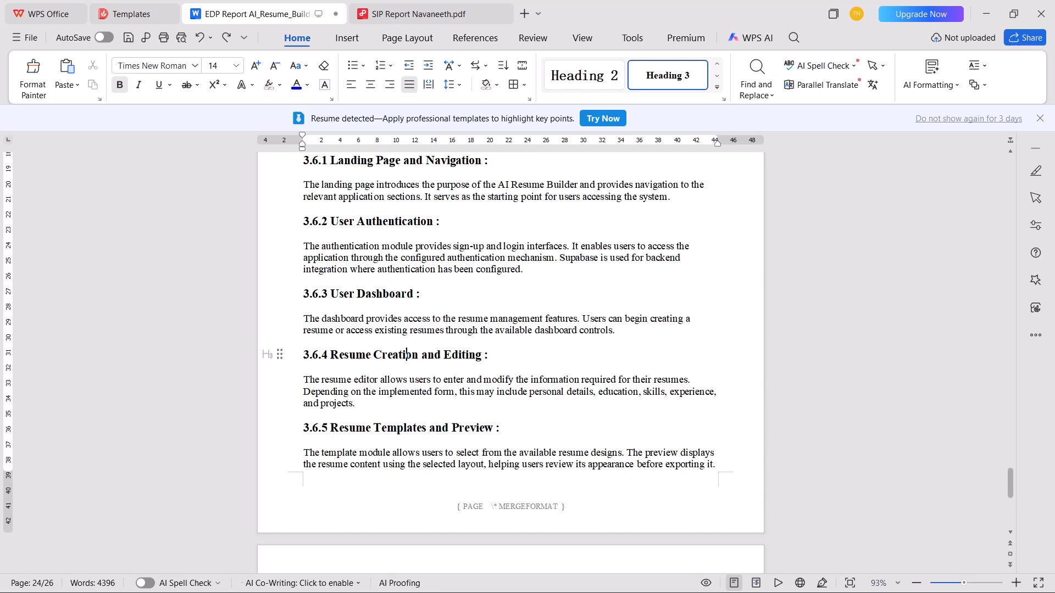
{"action": "scroll", "coordinate": [409, 348], "scroll_direction": "down", "scroll_amount": 11}
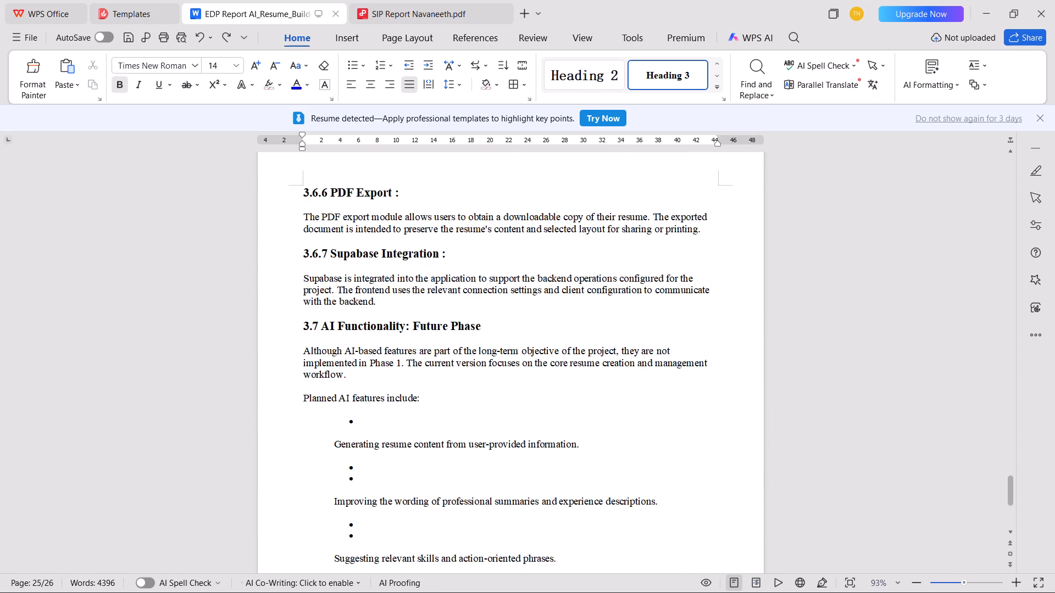
{"action": "left_click", "coordinate": [497, 328]}
{"action": "key", "text": "ctrl+BackSpace"}
{"action": "key", "text": "ctrl+BackSpace"}
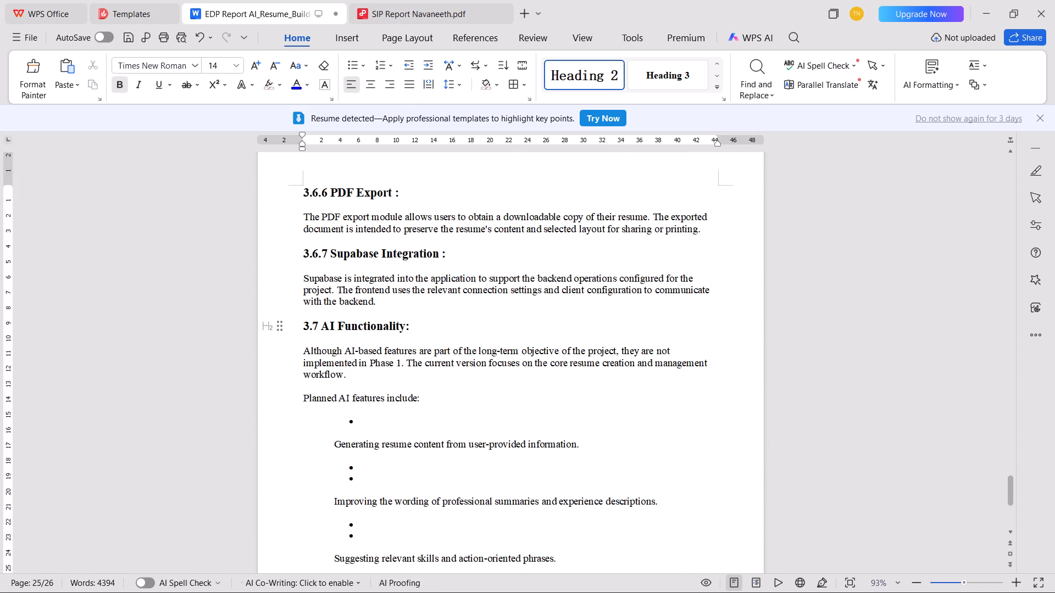
Remove the empty bullets before the first and second planned AI features in section 3.7.
{"action": "left_click", "coordinate": [392, 414]}
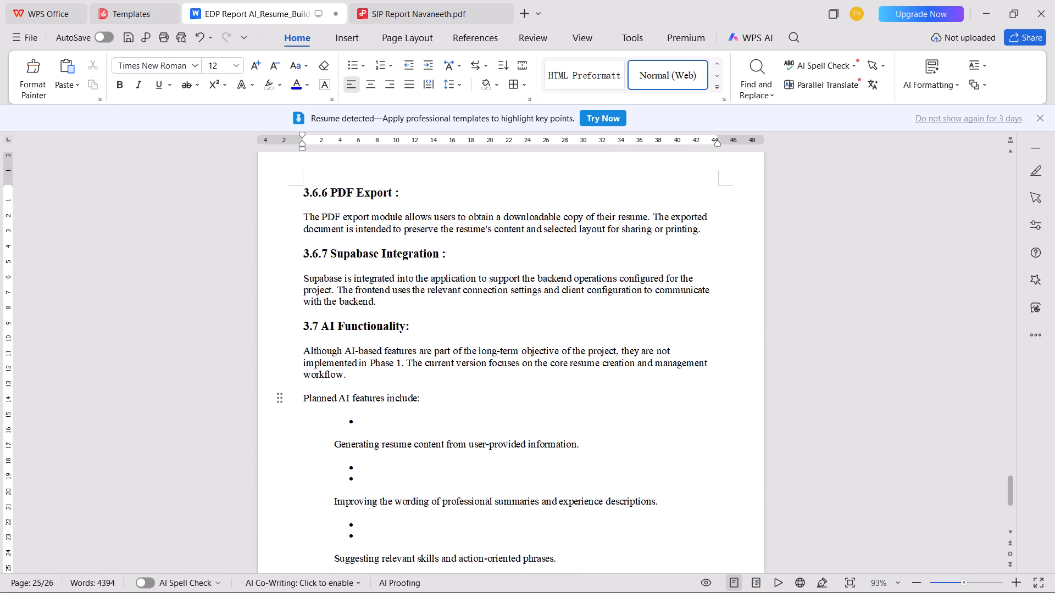
{"action": "left_click", "coordinate": [390, 414]}
{"action": "left_click", "coordinate": [389, 415]}
{"action": "left_click", "coordinate": [391, 423]}
{"action": "key", "text": "BackSpace"}
{"action": "key", "text": "BackSpace"}
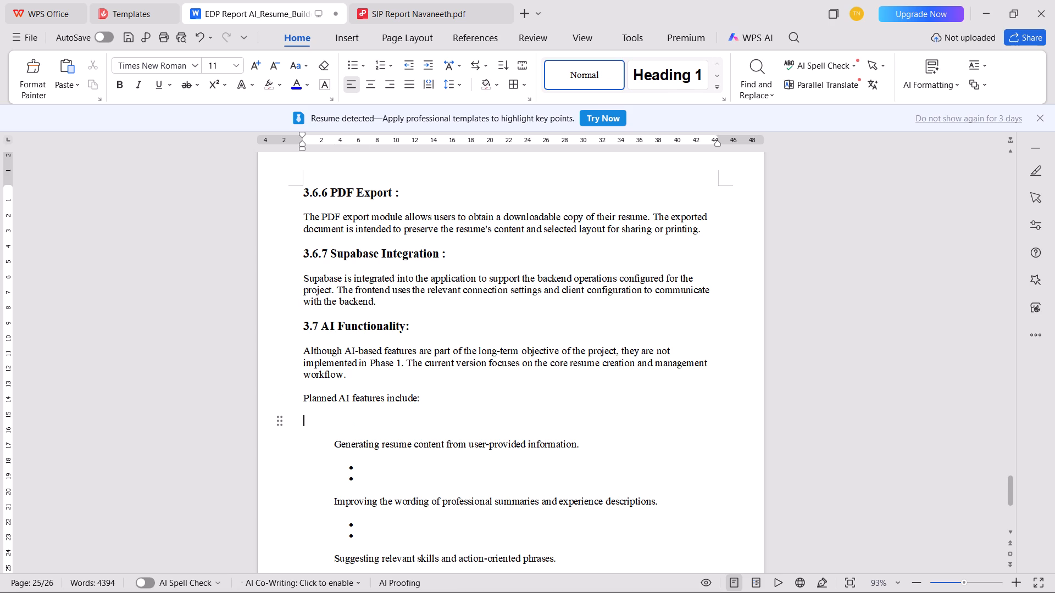
{"action": "key", "text": "BackSpace"}
{"action": "left_click", "coordinate": [397, 466]}
{"action": "key", "text": "BackSpace"}
{"action": "key", "text": "BackSpace"}
{"action": "key", "text": "BackSpace"}
{"action": "key", "text": "BackSpace"}
Remove the empty bullets before the third and fourth planned AI features and after the last one in section 3.7.
{"action": "left_click", "coordinate": [398, 483]}
{"action": "key", "text": "BackSpace"}
{"action": "key", "text": "BackSpace"}
{"action": "key", "text": "BackSpace"}
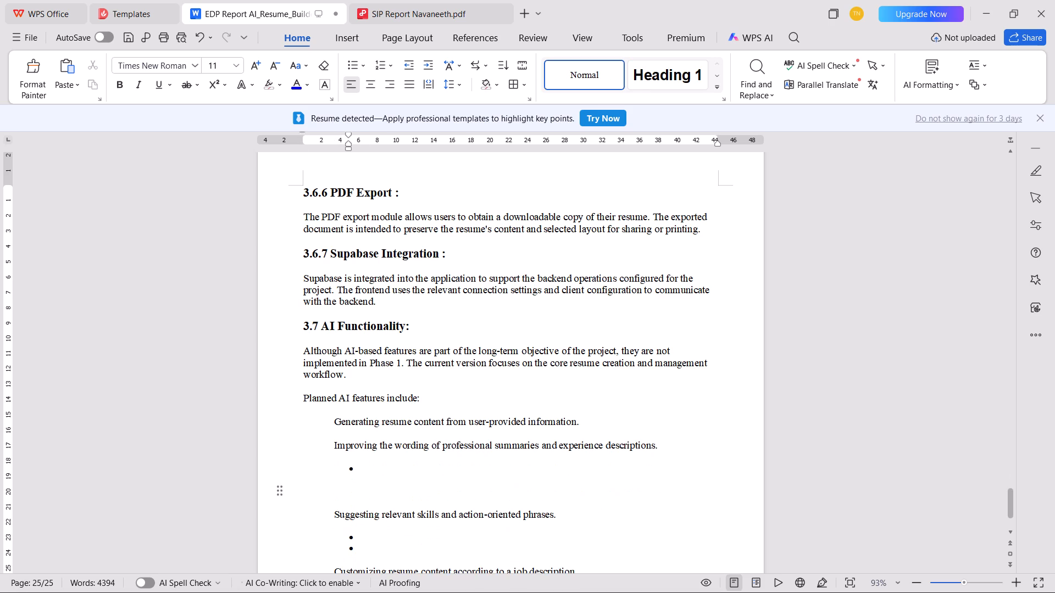
{"action": "key", "text": "BackSpace"}
{"action": "key", "text": "BackSpace"}
{"action": "left_click", "coordinate": [379, 502]}
{"action": "key", "text": "BackSpace"}
{"action": "key", "text": "BackSpace"}
{"action": "key", "text": "BackSpace"}
{"action": "key", "text": "BackSpace"}
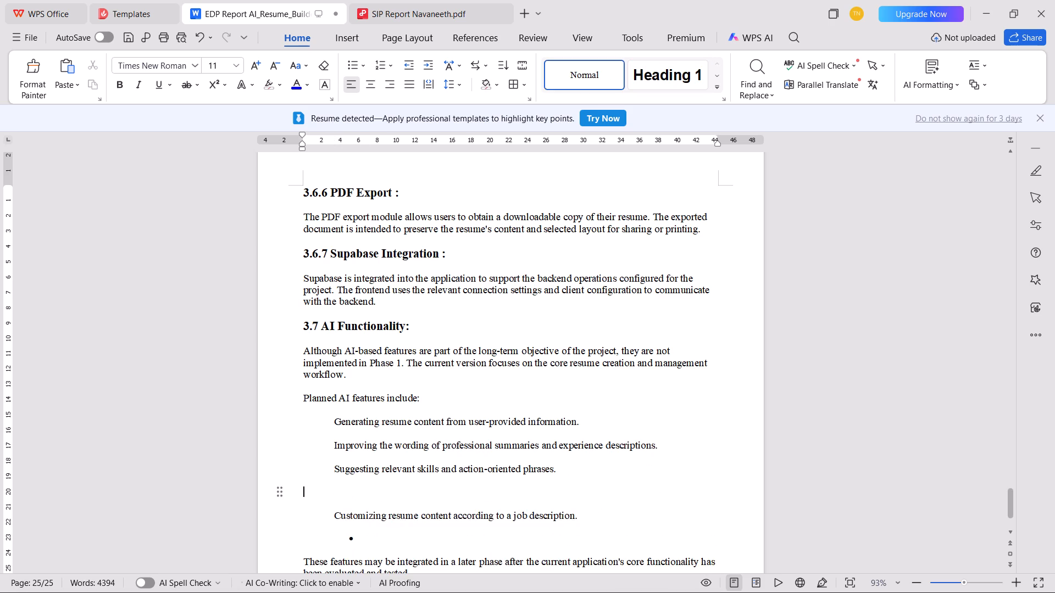
{"action": "left_click", "coordinate": [390, 522]}
{"action": "key", "text": "BackSpace"}
{"action": "key", "text": "BackSpace"}
{"action": "key", "text": "BackSpace"}
Delete the whole 3.8 Chapter Summary section, including its heading and paragraph.
{"action": "scroll", "coordinate": [393, 517], "scroll_direction": "down", "scroll_amount": 5}
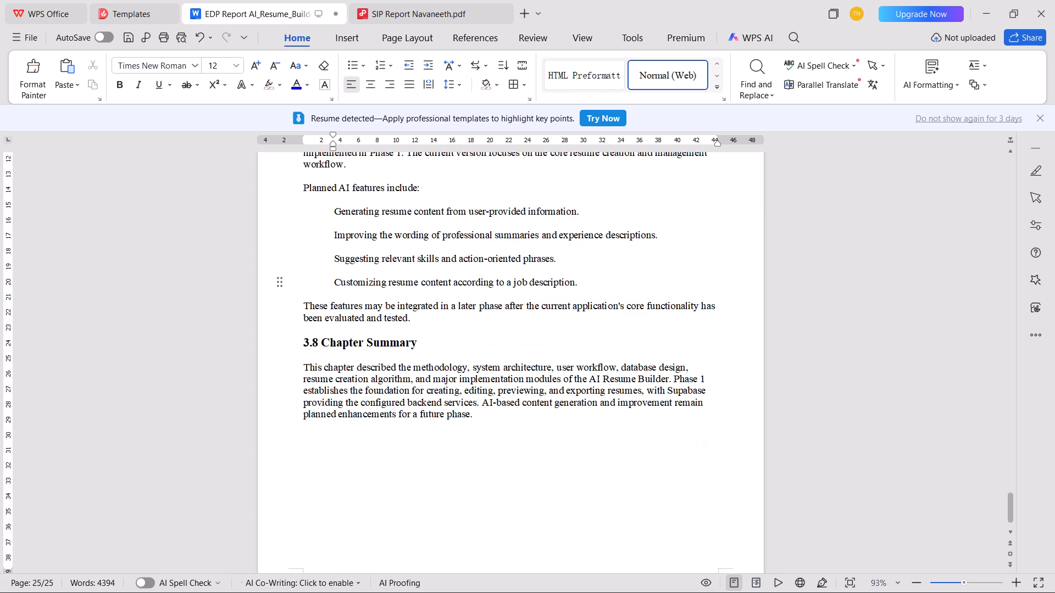
{"action": "left_click_drag", "start_coordinate": [486, 423], "coordinate": [486, 320]}
{"action": "key", "text": "BackSpace"}
Turn the four planned AI features in section 3.7 into an indented lettered list from a. to d.
{"action": "scroll", "coordinate": [462, 356], "scroll_direction": "up", "scroll_amount": 2}
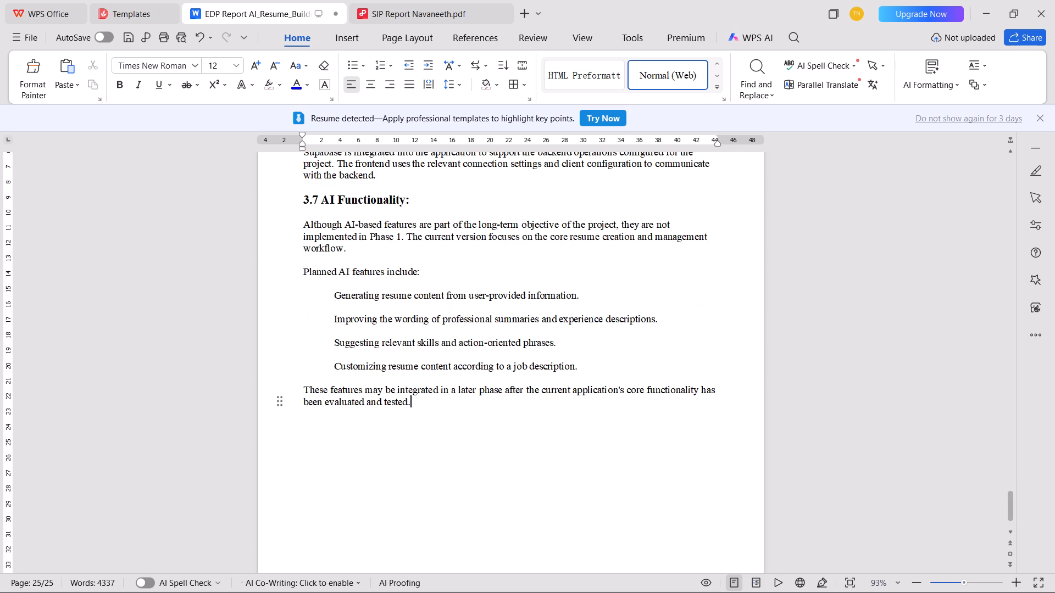
{"action": "left_click_drag", "start_coordinate": [593, 367], "coordinate": [320, 291]}
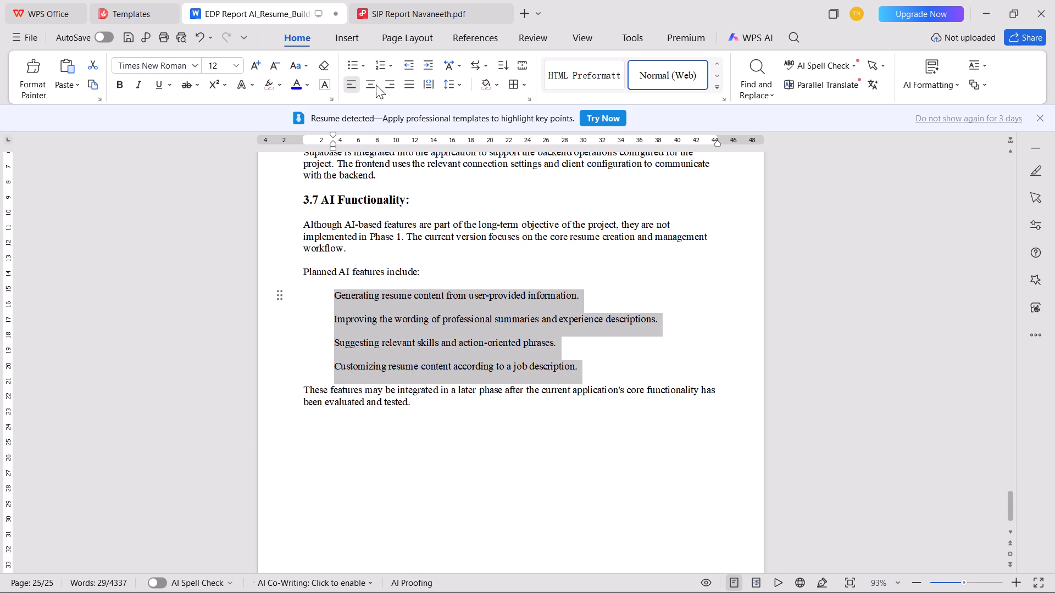
{"action": "left_click", "coordinate": [395, 69]}
{"action": "left_click", "coordinate": [500, 164]}
{"action": "key", "text": "Tab"}
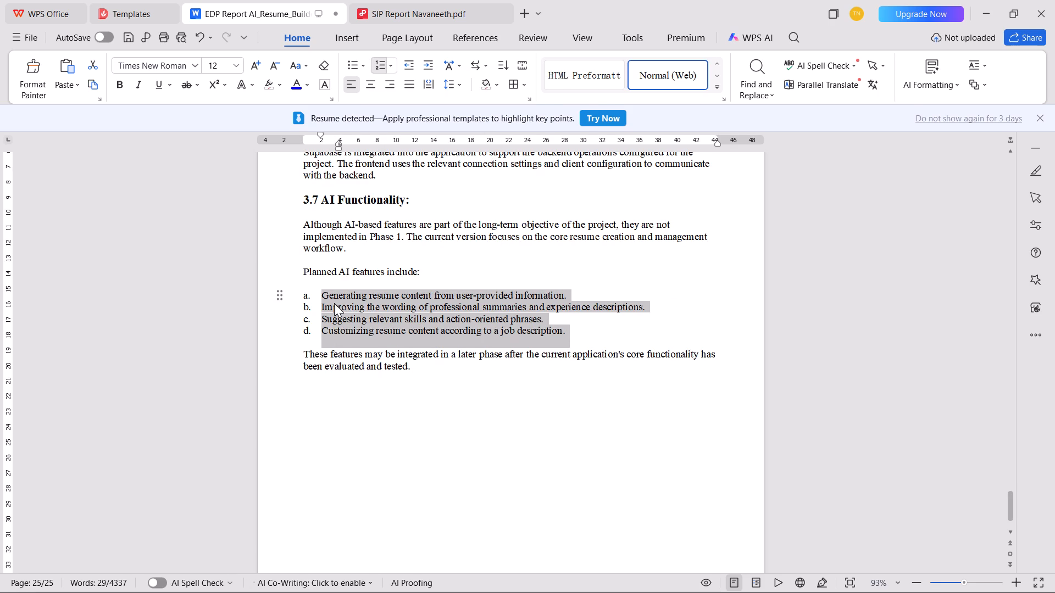
Make the a.–d. letters of the planned AI features list bold.
{"action": "left_click", "coordinate": [324, 293]}
{"action": "key", "text": "ctrl+v"}
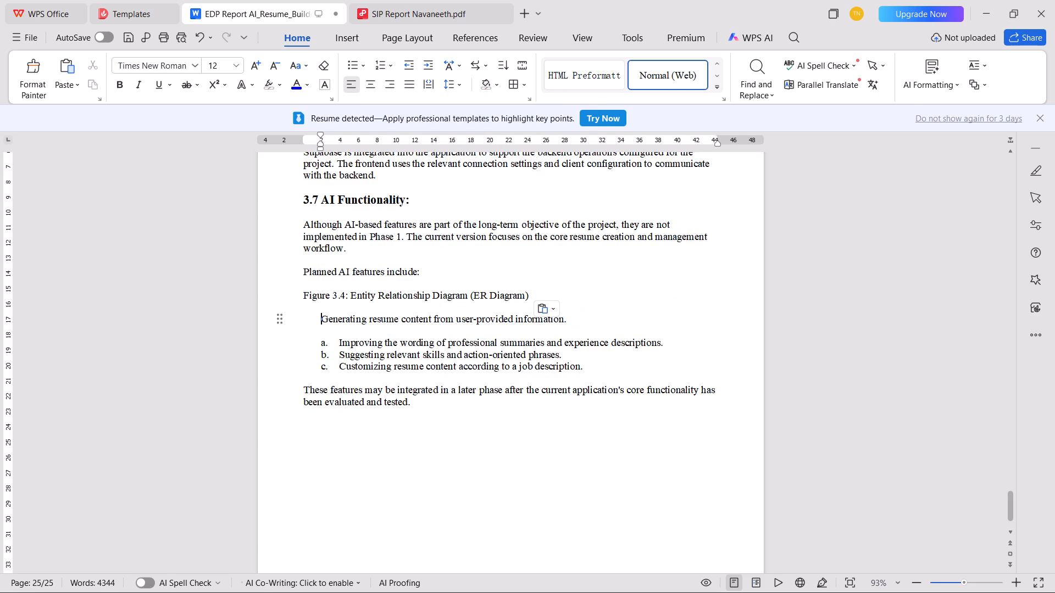
{"action": "key", "text": "ctrl+z"}
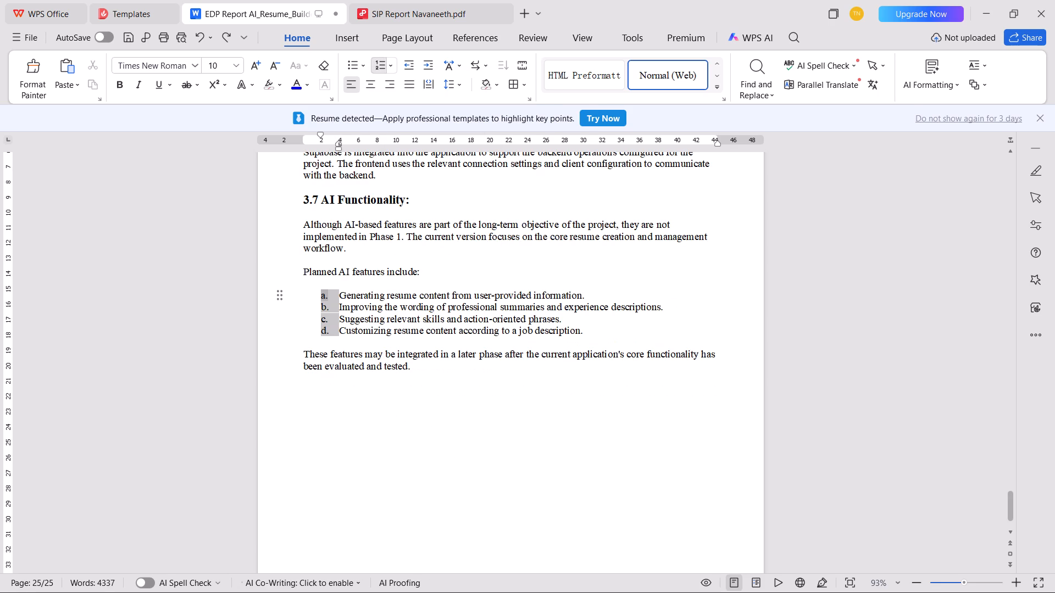
{"action": "key", "text": "ctrl+b"}
Remove the empty paragraph after the closing text of section 3.7.
{"action": "left_click", "coordinate": [424, 400]}
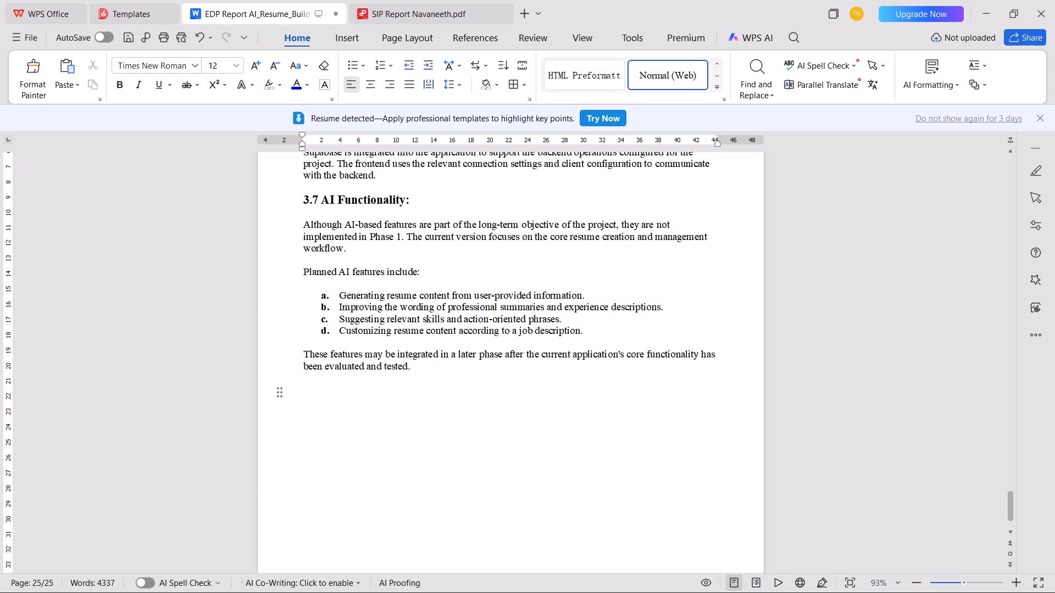
{"action": "key", "text": "BackSpace"}
{"action": "key", "text": "Down"}
{"action": "key", "text": "Down"}
{"action": "key", "text": "Down"}
{"action": "key", "text": "Down"}
Set the line spacing of all Chapter 3 content, from the chapter title to the end of section 3.7, to 1.5.
{"action": "left_click_drag", "start_coordinate": [417, 378], "coordinate": [253, 333]}
{"action": "scroll", "coordinate": [253, 333], "scroll_direction": "up", "scroll_amount": 7}
{"action": "scroll", "coordinate": [253, 333], "scroll_direction": "down", "scroll_amount": 2}
{"action": "scroll", "coordinate": [253, 333], "scroll_direction": "up", "scroll_amount": 15}
{"action": "scroll", "coordinate": [253, 333], "scroll_direction": "down", "scroll_amount": 2}
{"action": "scroll", "coordinate": [253, 333], "scroll_direction": "up", "scroll_amount": 12}
{"action": "scroll", "coordinate": [253, 333], "scroll_direction": "down", "scroll_amount": 1}
{"action": "scroll", "coordinate": [253, 333], "scroll_direction": "up", "scroll_amount": 10}
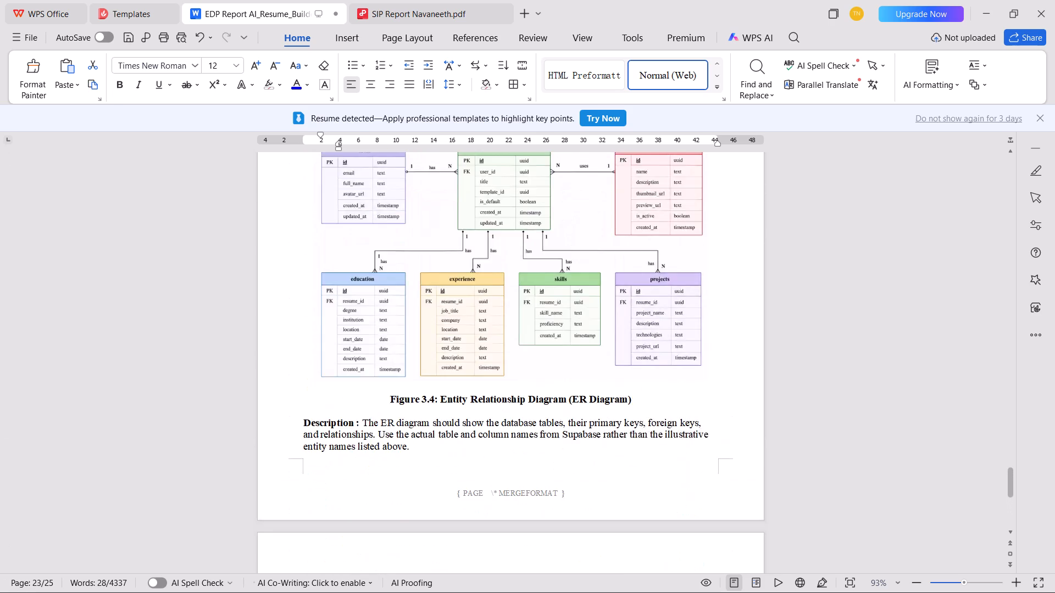
{"action": "left_click_drag", "start_coordinate": [253, 333], "coordinate": [245, 348]}
{"action": "scroll", "coordinate": [253, 333], "scroll_direction": "up", "scroll_amount": 7}
{"action": "scroll", "coordinate": [245, 348], "scroll_direction": "up", "scroll_amount": 16}
{"action": "scroll", "coordinate": [245, 348], "scroll_direction": "down", "scroll_amount": 2}
{"action": "scroll", "coordinate": [245, 348], "scroll_direction": "up", "scroll_amount": 19}
{"action": "scroll", "coordinate": [245, 348], "scroll_direction": "up", "scroll_amount": 11}
{"action": "scroll", "coordinate": [245, 348], "scroll_direction": "down", "scroll_amount": 1}
{"action": "scroll", "coordinate": [245, 348], "scroll_direction": "up", "scroll_amount": 2}
{"action": "scroll", "coordinate": [245, 348], "scroll_direction": "up", "scroll_amount": 20}
{"action": "scroll", "coordinate": [245, 348], "scroll_direction": "up", "scroll_amount": 3}
{"action": "scroll", "coordinate": [245, 348], "scroll_direction": "down", "scroll_amount": 1}
{"action": "scroll", "coordinate": [245, 348], "scroll_direction": "up", "scroll_amount": 14}
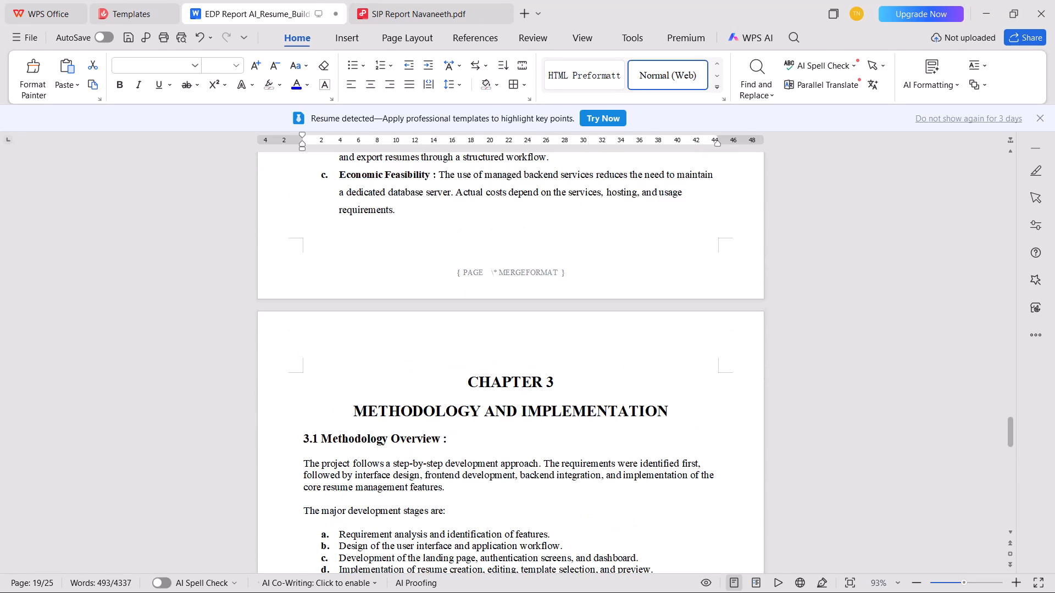
{"action": "left_click_drag", "start_coordinate": [245, 348], "coordinate": [242, 427]}
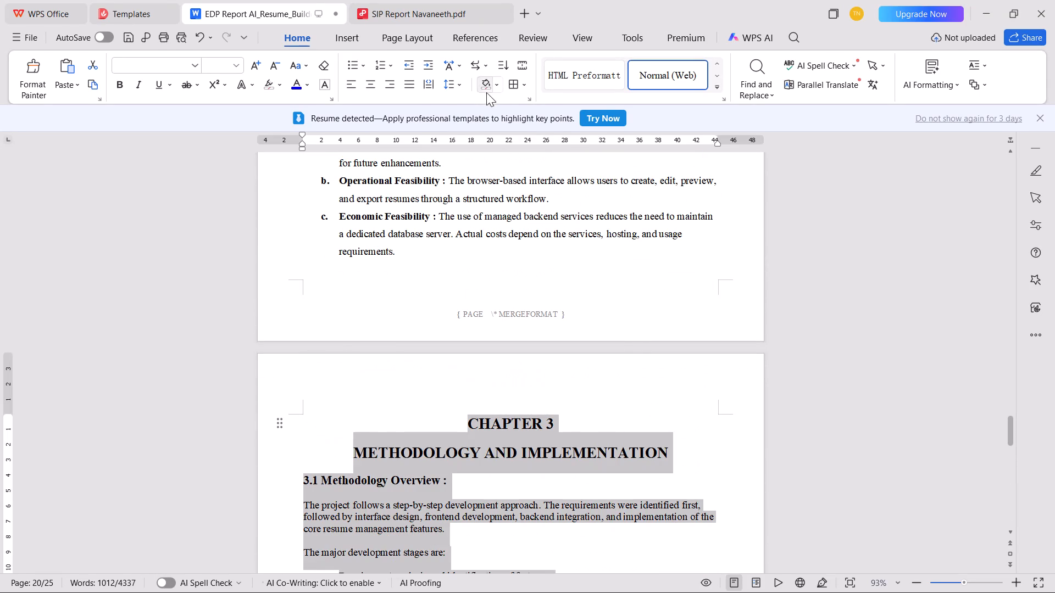
{"action": "left_click", "coordinate": [459, 91]}
{"action": "left_click", "coordinate": [466, 138]}
{"action": "left_click", "coordinate": [491, 486]}
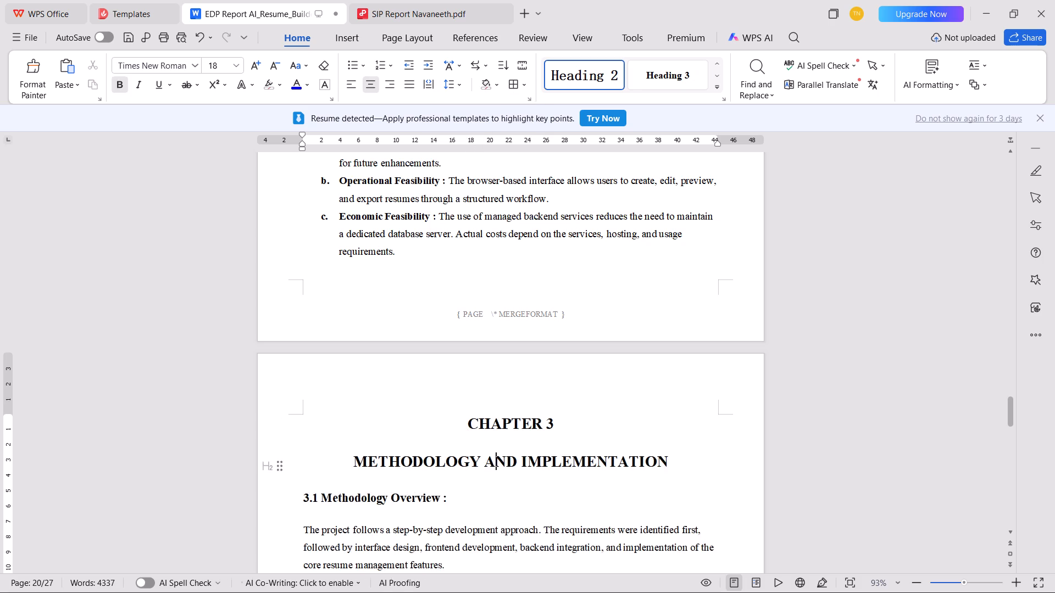
Set the Figure 3.1 Development Methodology Flowchart's height to 9.5 cm with its aspect ratio unlocked.
{"action": "scroll", "coordinate": [484, 467], "scroll_direction": "down", "scroll_amount": 19}
{"action": "scroll", "coordinate": [481, 424], "scroll_direction": "down", "scroll_amount": 2}
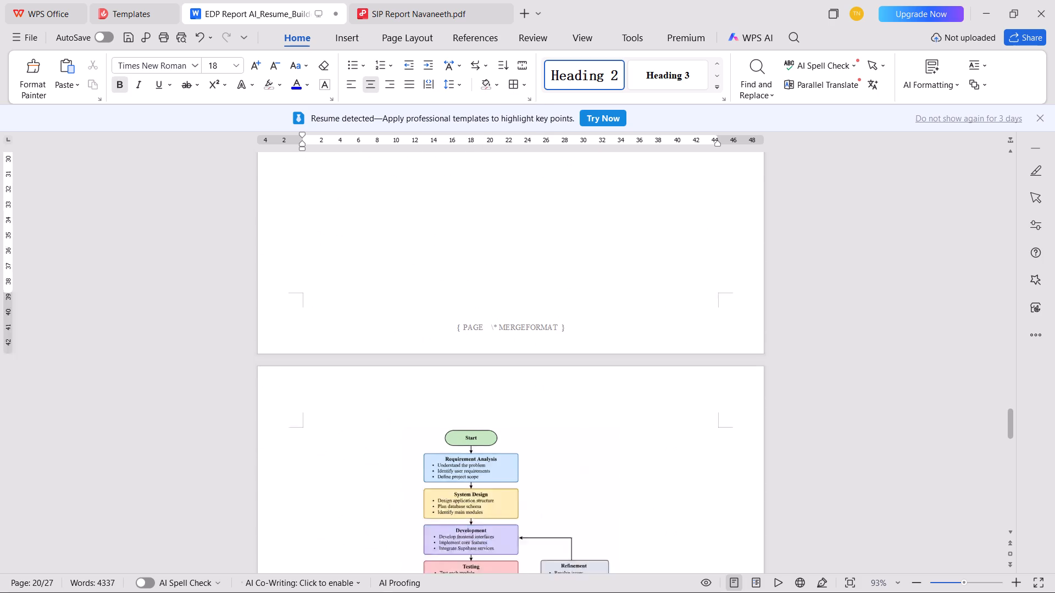
{"action": "scroll", "coordinate": [481, 424], "scroll_direction": "down", "scroll_amount": 6}
{"action": "left_click", "coordinate": [481, 424]}
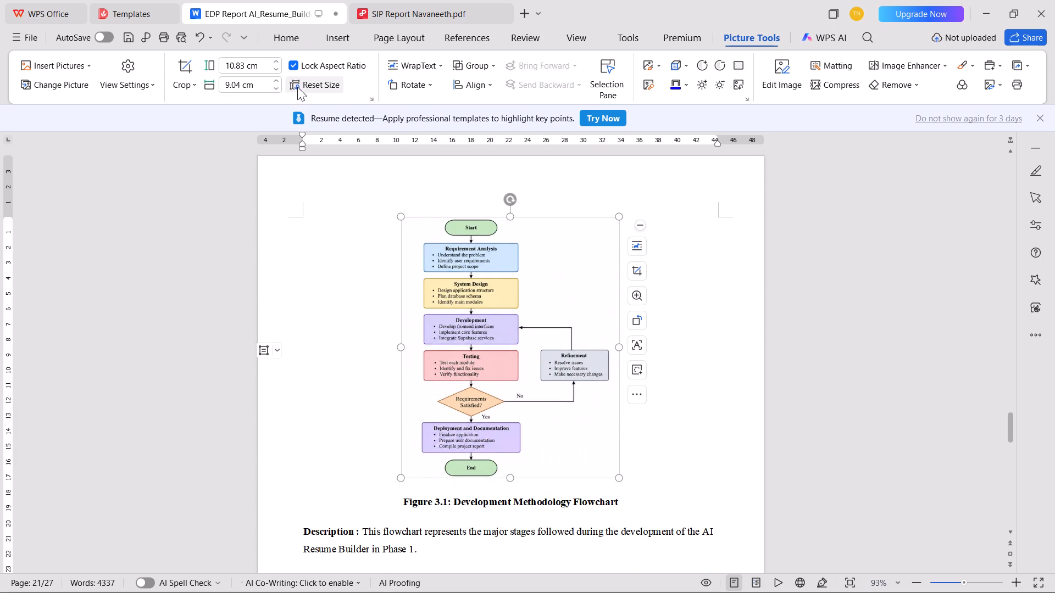
{"action": "left_click", "coordinate": [297, 66]}
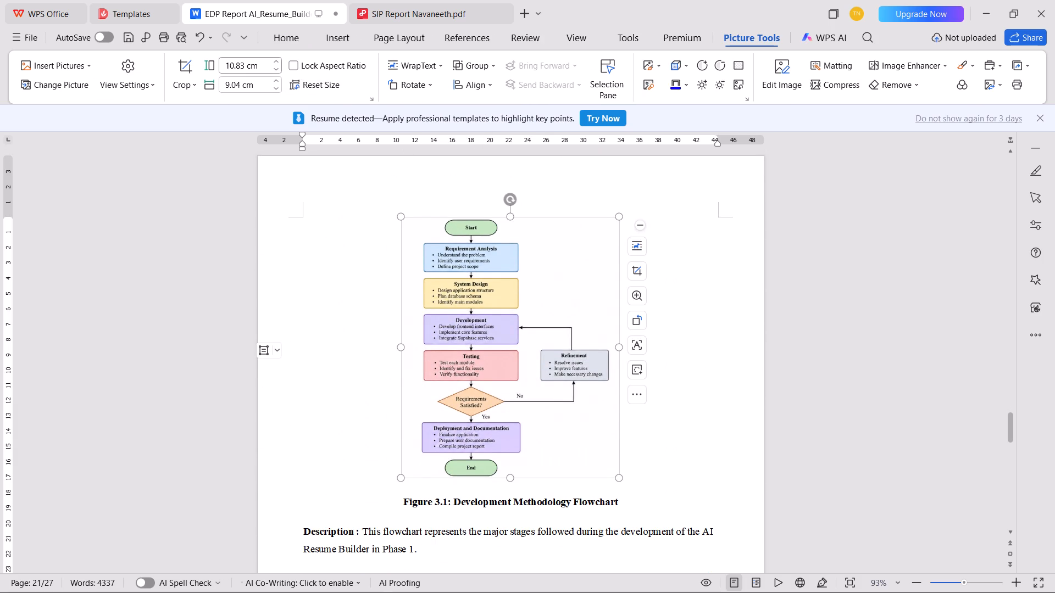
{"action": "left_click", "coordinate": [244, 66]}
{"action": "key", "text": "BackSpace"}
{"action": "key", "text": "BackSpace"}
{"action": "key", "text": "BackSpace"}
{"action": "key", "text": "BackSpace"}
{"action": "key", "text": "BackSpace"}
{"action": "key", "text": "BackSpace"}
{"action": "key", "text": "BackSpace"}
{"action": "key", "text": "BackSpace"}
{"action": "key", "text": "BackSpace"}
{"action": "type", "text": "9.5"}
{"action": "key", "text": "Return"}
{"action": "scroll", "coordinate": [421, 272], "scroll_direction": "up", "scroll_amount": 10}
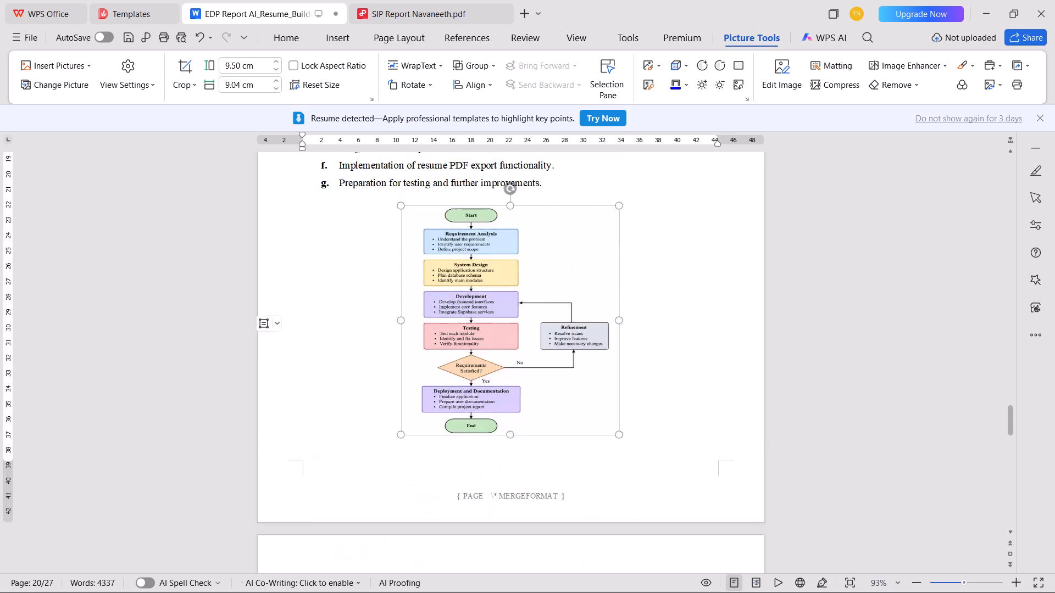
{"action": "scroll", "coordinate": [425, 276], "scroll_direction": "up", "scroll_amount": 1}
{"action": "scroll", "coordinate": [596, 362], "scroll_direction": "down", "scroll_amount": 5}
{"action": "left_click", "coordinate": [812, 402]}
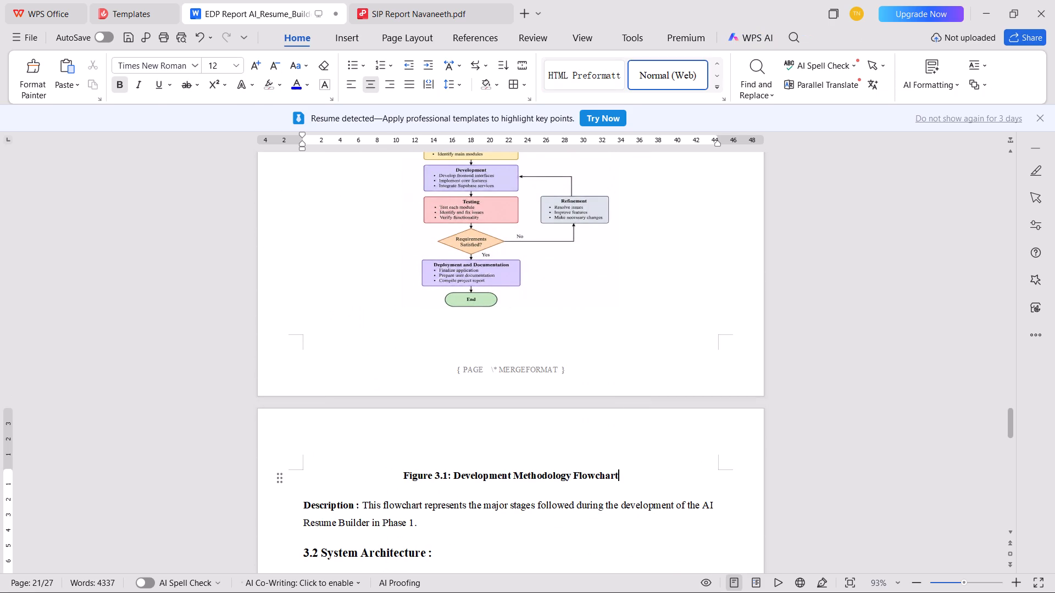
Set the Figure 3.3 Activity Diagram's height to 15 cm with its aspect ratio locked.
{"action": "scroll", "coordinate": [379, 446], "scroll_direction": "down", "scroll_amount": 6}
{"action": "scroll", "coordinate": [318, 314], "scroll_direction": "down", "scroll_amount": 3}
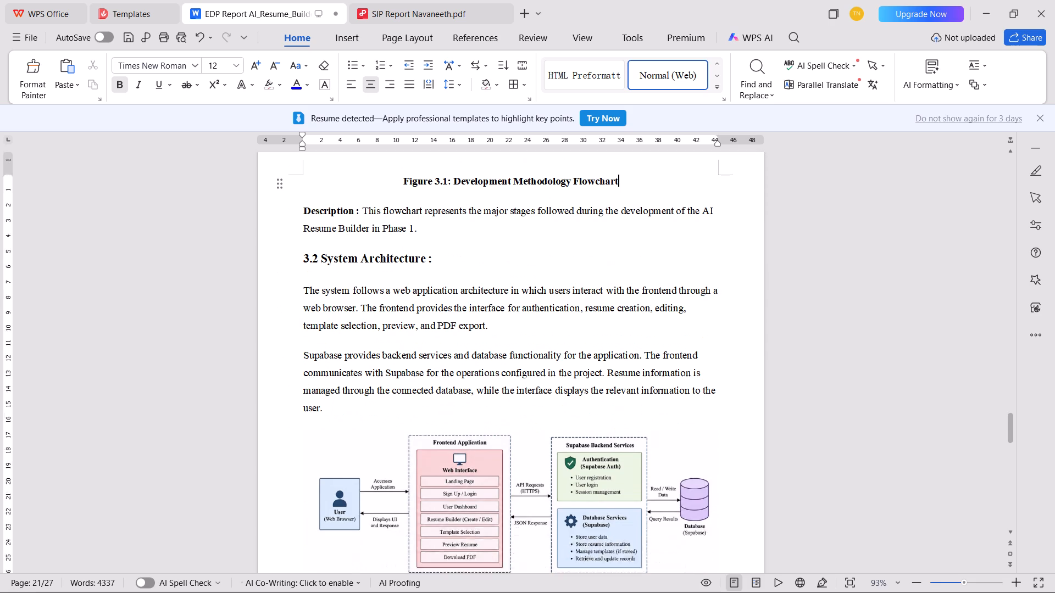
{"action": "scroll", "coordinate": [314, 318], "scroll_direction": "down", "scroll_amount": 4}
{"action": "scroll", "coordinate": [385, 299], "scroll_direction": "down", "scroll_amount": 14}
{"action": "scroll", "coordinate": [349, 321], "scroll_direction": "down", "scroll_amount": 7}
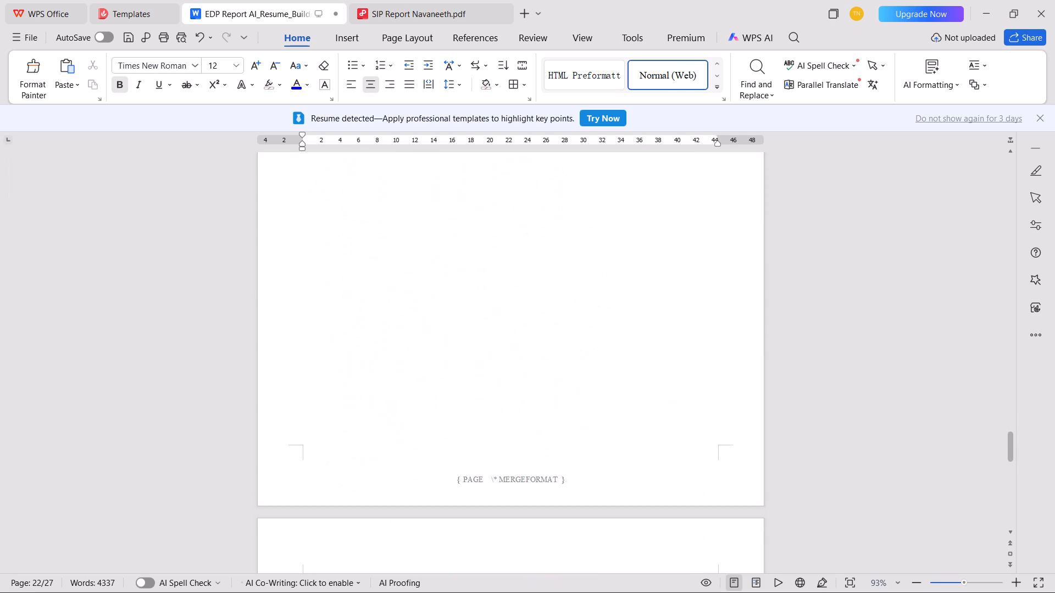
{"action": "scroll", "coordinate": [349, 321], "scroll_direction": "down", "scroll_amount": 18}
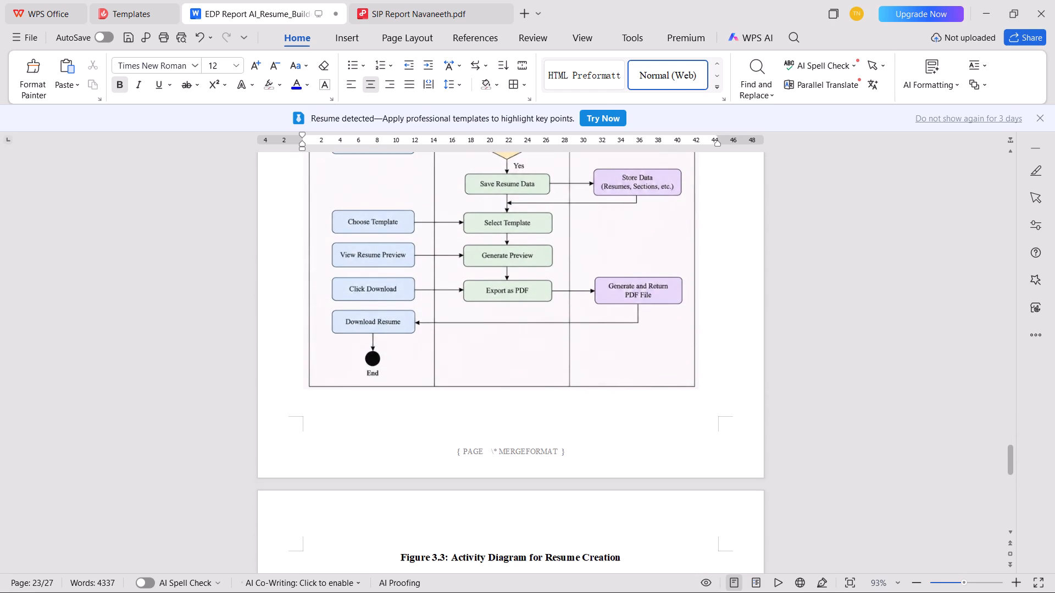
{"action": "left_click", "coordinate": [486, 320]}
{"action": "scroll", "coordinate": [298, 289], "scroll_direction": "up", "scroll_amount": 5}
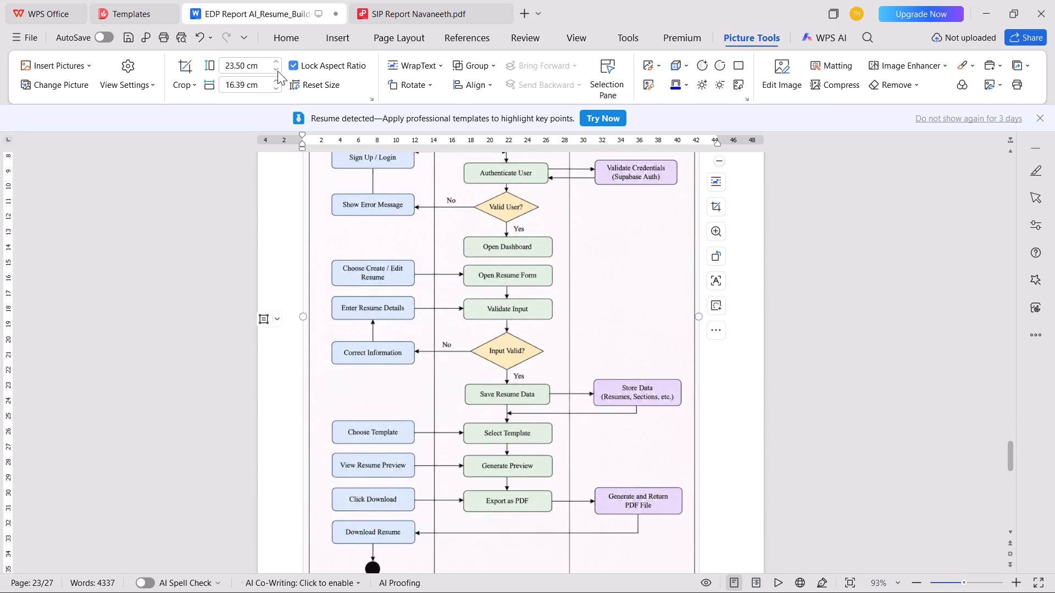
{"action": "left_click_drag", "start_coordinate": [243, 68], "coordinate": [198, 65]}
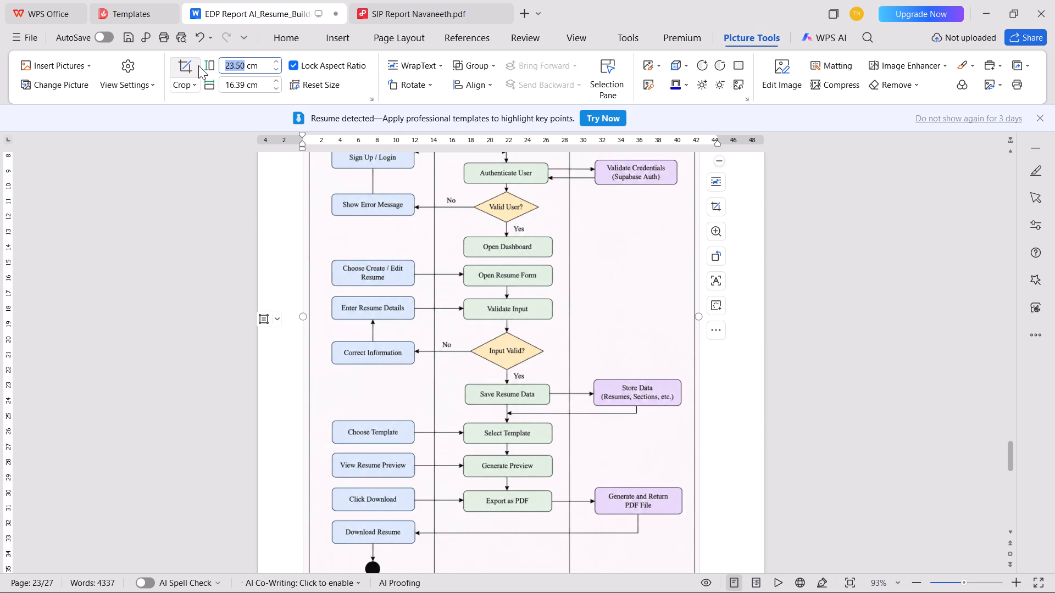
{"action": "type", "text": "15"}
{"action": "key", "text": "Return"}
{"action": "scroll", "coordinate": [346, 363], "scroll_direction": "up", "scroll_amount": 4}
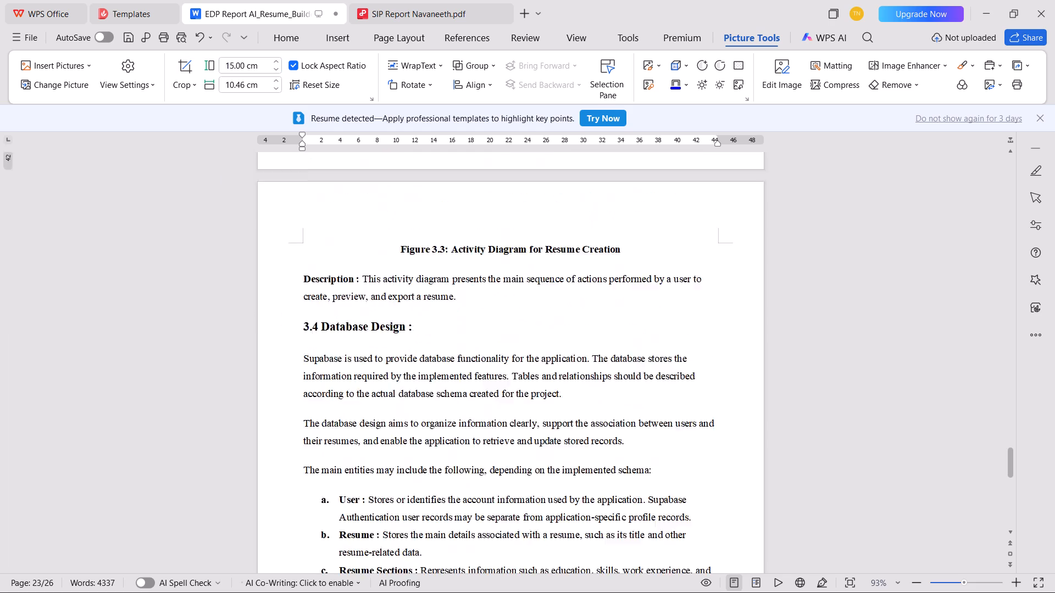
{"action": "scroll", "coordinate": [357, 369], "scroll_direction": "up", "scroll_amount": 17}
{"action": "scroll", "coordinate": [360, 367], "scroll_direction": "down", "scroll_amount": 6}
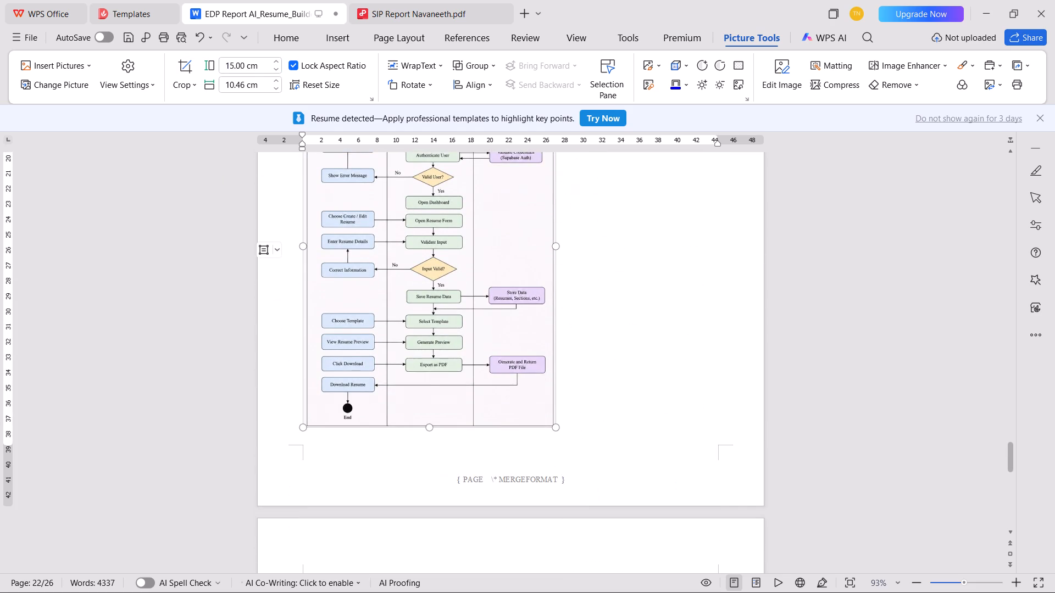
Centre the Figure 3.3 Activity Diagram picture on the page.
{"action": "left_click", "coordinate": [270, 288]}
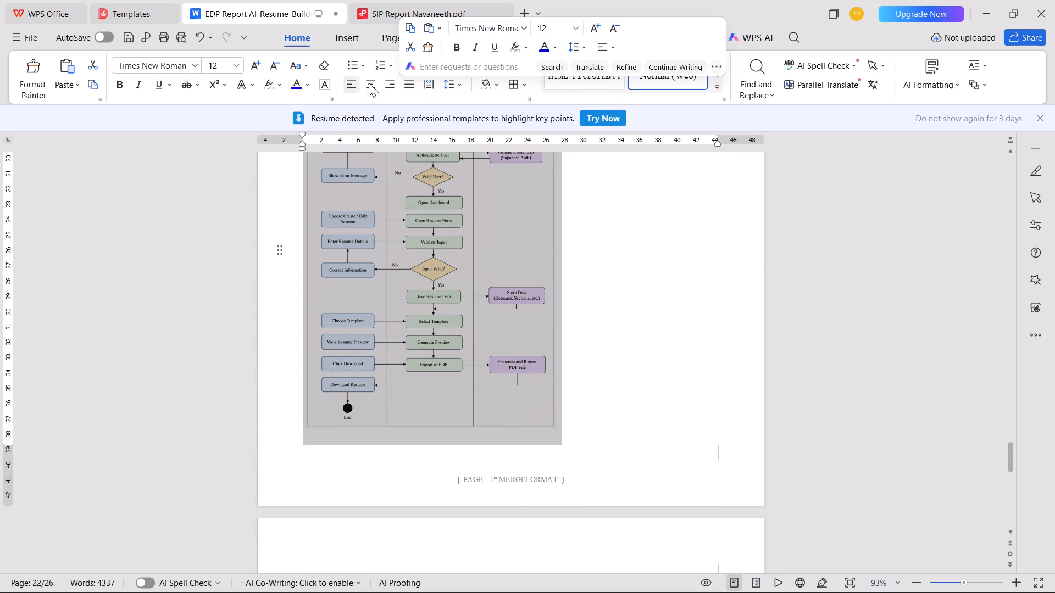
{"action": "left_click", "coordinate": [370, 89]}
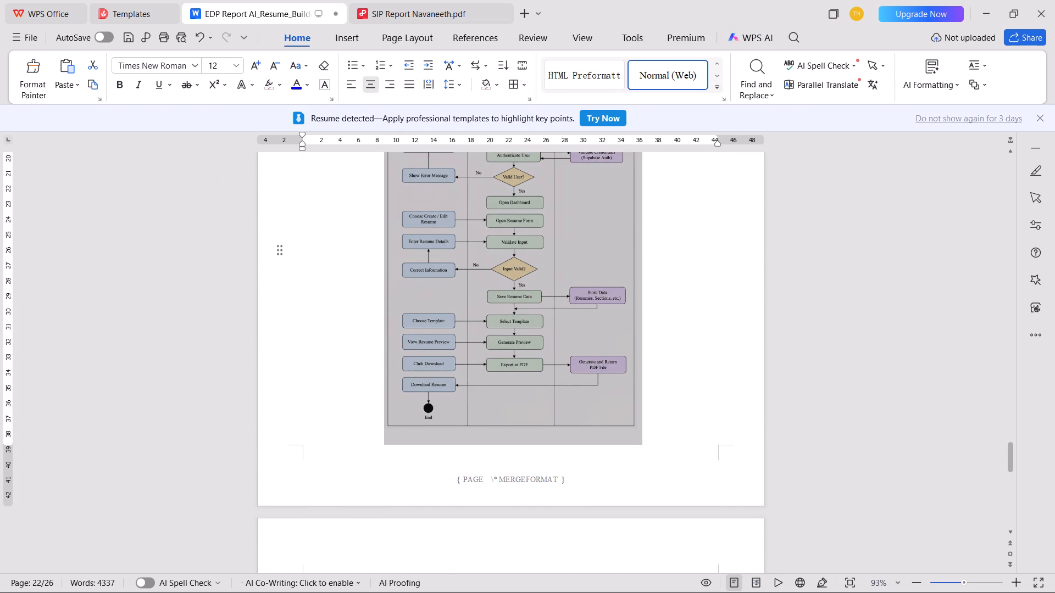
{"action": "left_click", "coordinate": [460, 295]}
{"action": "scroll", "coordinate": [439, 355], "scroll_direction": "up", "scroll_amount": 2}
{"action": "scroll", "coordinate": [576, 189], "scroll_direction": "up", "scroll_amount": 1}
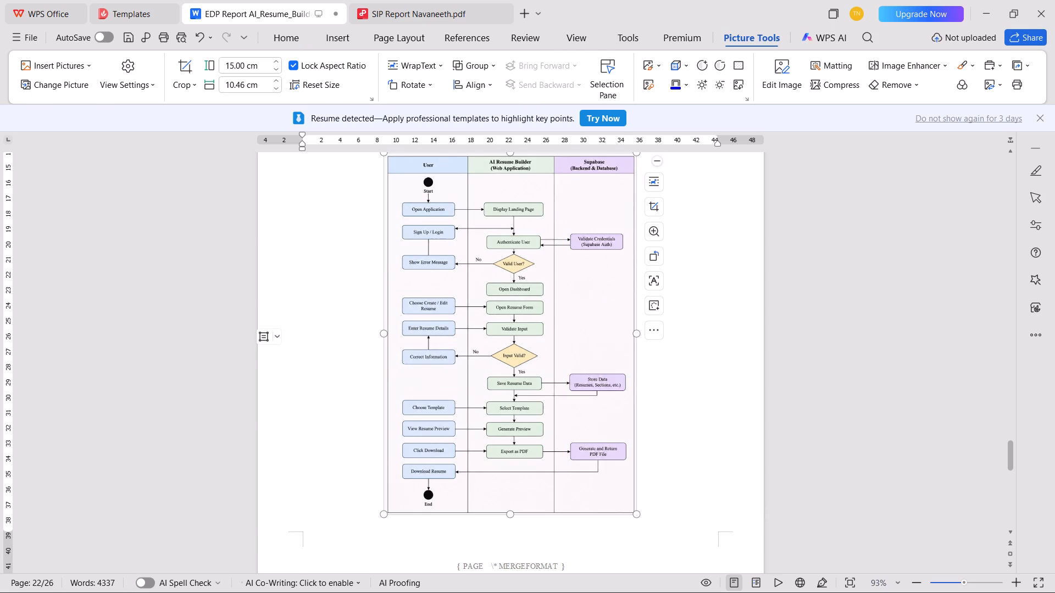
{"action": "left_click", "coordinate": [849, 315]}
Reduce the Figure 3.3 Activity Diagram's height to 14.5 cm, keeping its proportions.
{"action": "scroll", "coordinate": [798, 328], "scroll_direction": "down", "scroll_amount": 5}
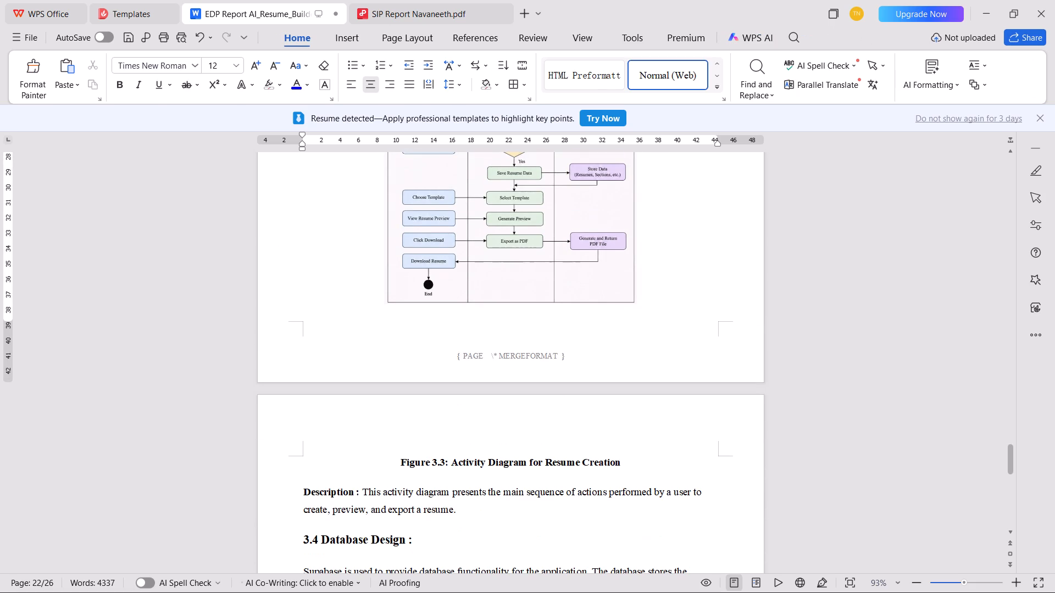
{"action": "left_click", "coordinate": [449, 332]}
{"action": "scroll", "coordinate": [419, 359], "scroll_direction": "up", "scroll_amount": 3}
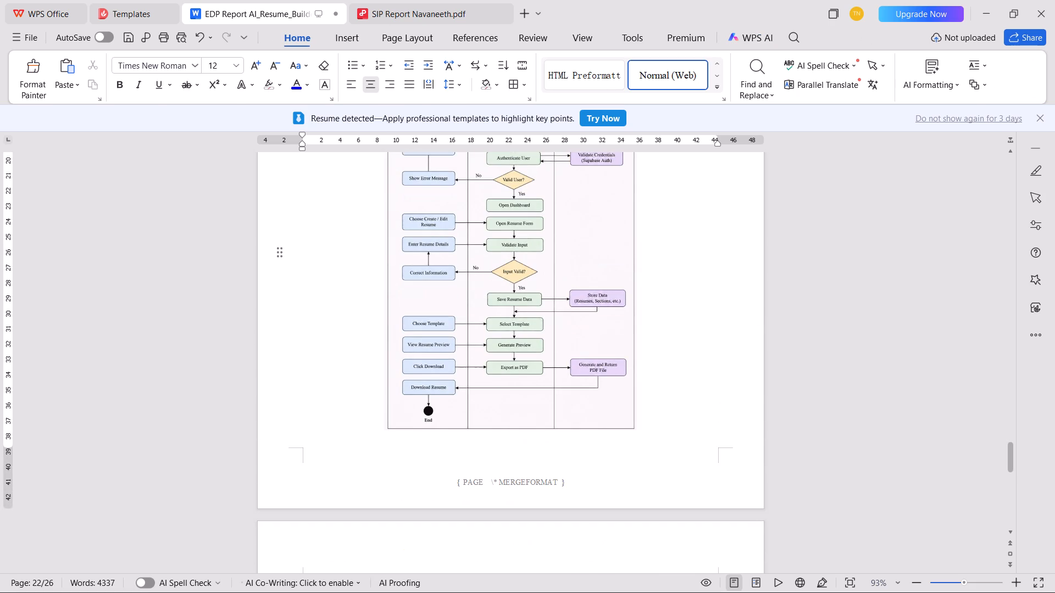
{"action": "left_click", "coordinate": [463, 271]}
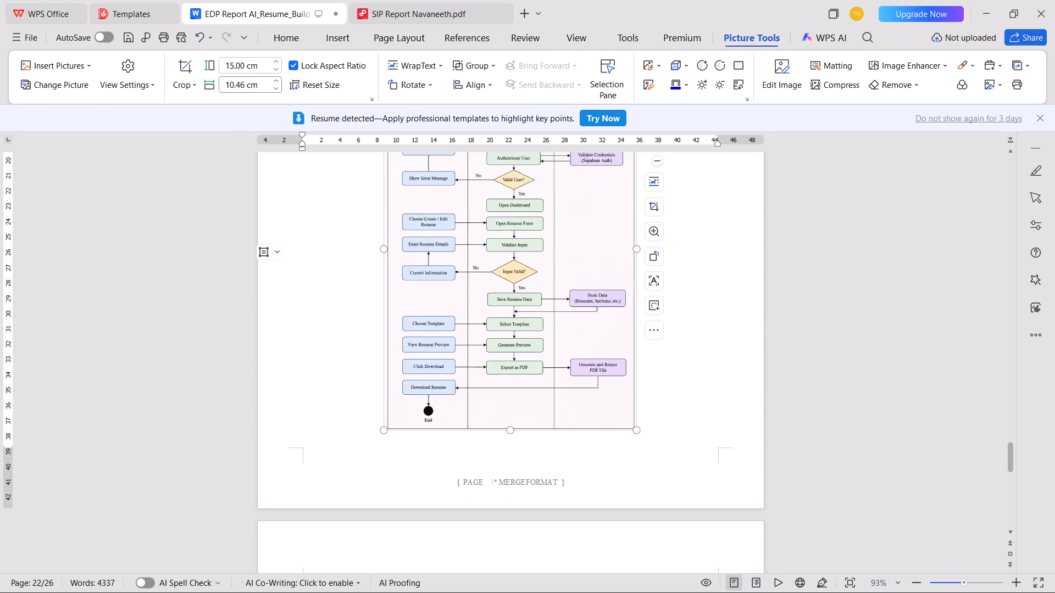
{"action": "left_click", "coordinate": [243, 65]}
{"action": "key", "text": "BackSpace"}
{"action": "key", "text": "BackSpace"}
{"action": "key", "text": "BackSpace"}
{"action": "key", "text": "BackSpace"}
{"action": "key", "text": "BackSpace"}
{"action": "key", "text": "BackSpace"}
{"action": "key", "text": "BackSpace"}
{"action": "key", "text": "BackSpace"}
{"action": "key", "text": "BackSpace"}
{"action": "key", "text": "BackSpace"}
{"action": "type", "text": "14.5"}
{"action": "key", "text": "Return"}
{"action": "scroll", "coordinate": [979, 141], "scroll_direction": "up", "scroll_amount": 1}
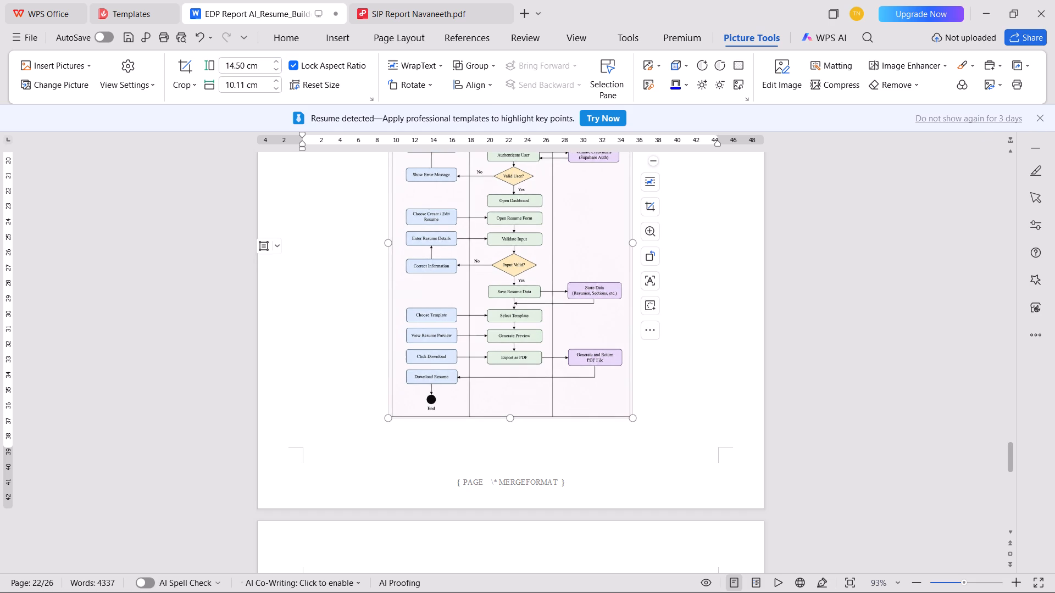
Set the Figure 3.3 Activity Diagram's height to 14.20 cm, keeping its proportions.
{"action": "left_click", "coordinate": [240, 67]}
{"action": "key", "text": "BackSpace"}
{"action": "type", "text": "25"}
{"action": "key", "text": "Return"}
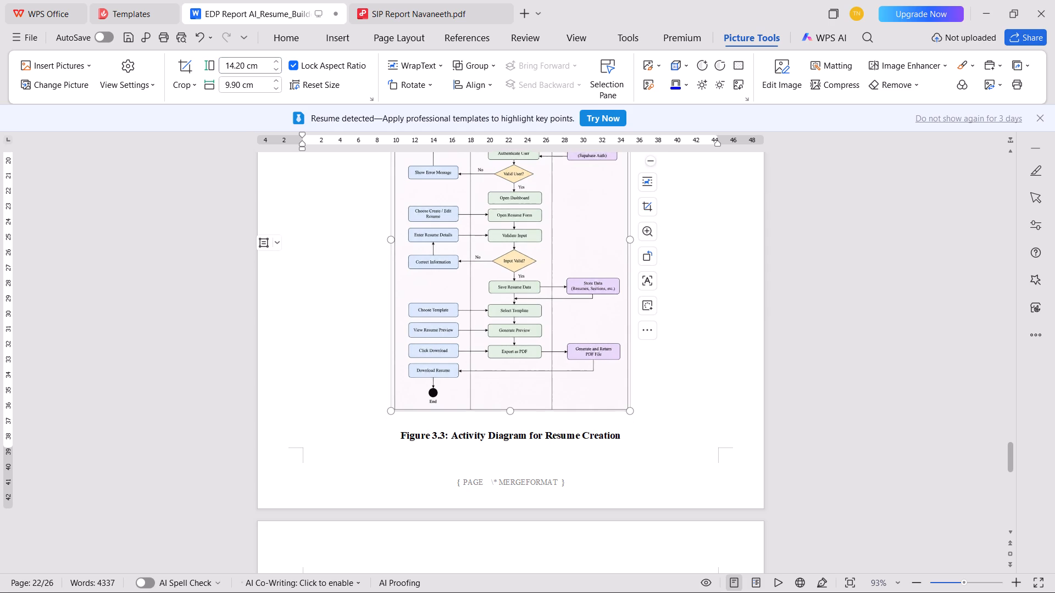
Deselect the Figure 3.3 Activity Diagram and save the report.
{"action": "left_click", "coordinate": [775, 362]}
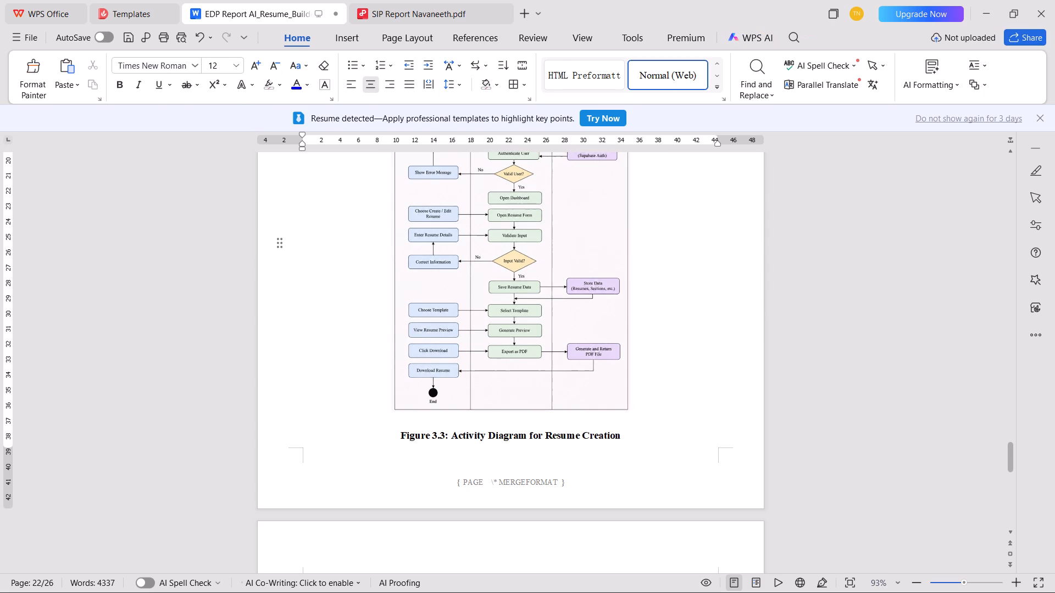
{"action": "key", "text": "ctrl+s"}
Unlock the aspect ratio of the Figure 3.4 ER diagram picture and set its height to 9.5 cm.
{"action": "scroll", "coordinate": [346, 352], "scroll_direction": "down", "scroll_amount": 11}
{"action": "scroll", "coordinate": [327, 273], "scroll_direction": "down", "scroll_amount": 13}
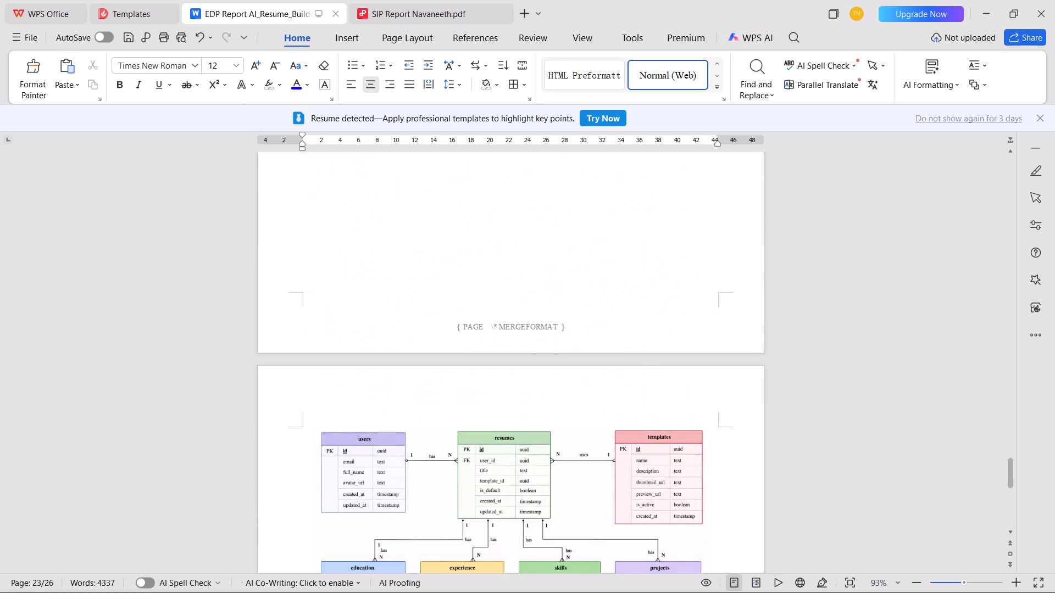
{"action": "scroll", "coordinate": [319, 277], "scroll_direction": "down", "scroll_amount": 5}
{"action": "left_click", "coordinate": [396, 344]}
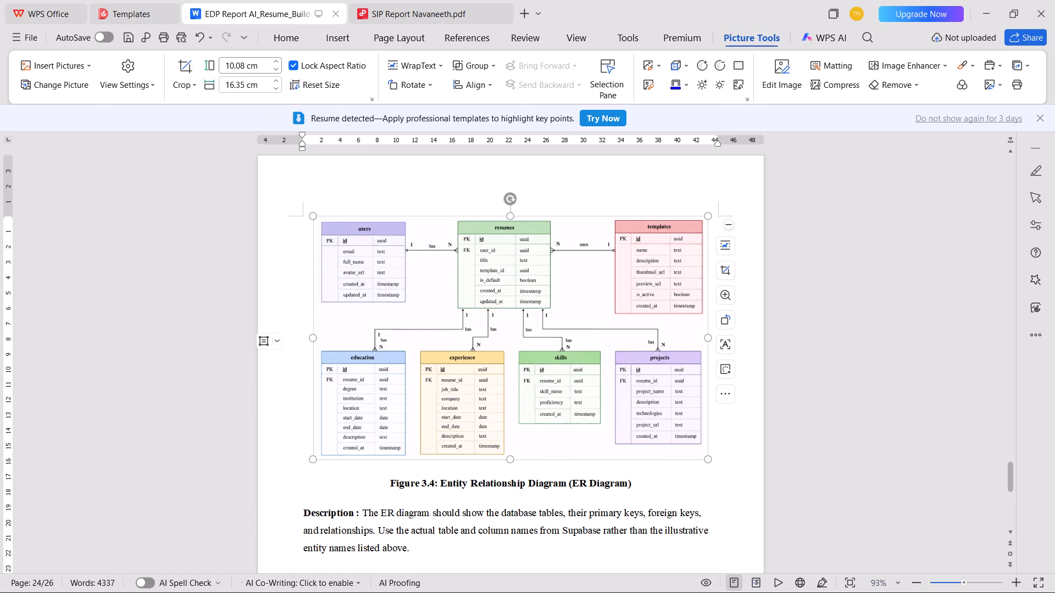
{"action": "left_click", "coordinate": [291, 64]}
{"action": "left_click_drag", "start_coordinate": [241, 66], "coordinate": [208, 69]}
{"action": "left_click_drag", "start_coordinate": [208, 69], "coordinate": [191, 71]}
{"action": "key", "text": "BackSpace"}
{"action": "key", "text": "Right"}
{"action": "key", "text": "BackSpace"}
{"action": "key", "text": "BackSpace"}
{"action": "type", "text": "9.5"}
{"action": "key", "text": "Return"}
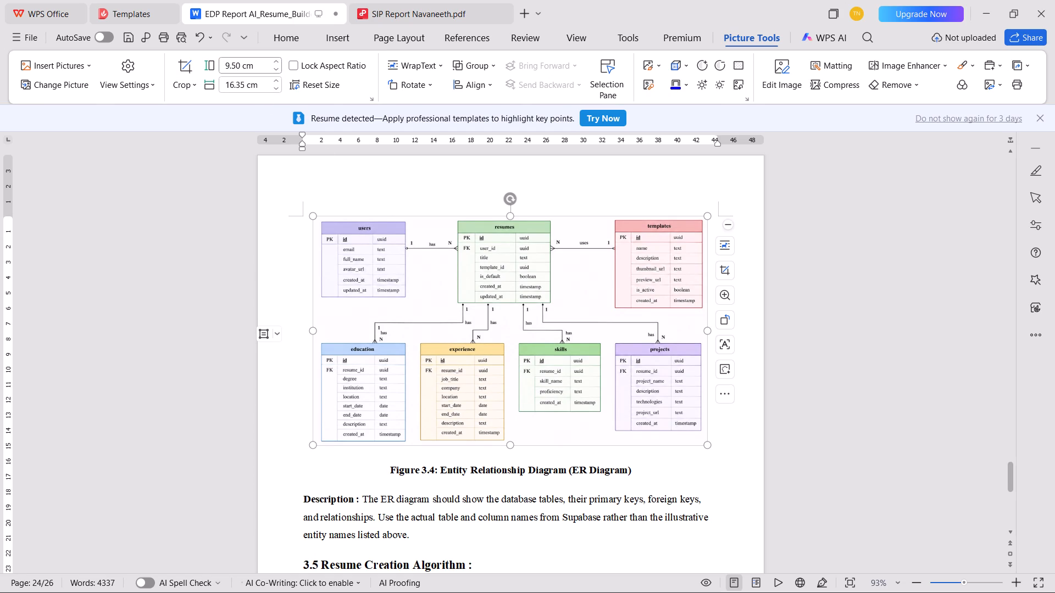
Reduce the Figure 3.4 ER diagram's height to 9 cm, leaving its aspect ratio unlocked, and save the report.
{"action": "double_click", "coordinate": [236, 68]}
{"action": "key", "text": "BackSpace"}
{"action": "key", "text": "Return"}
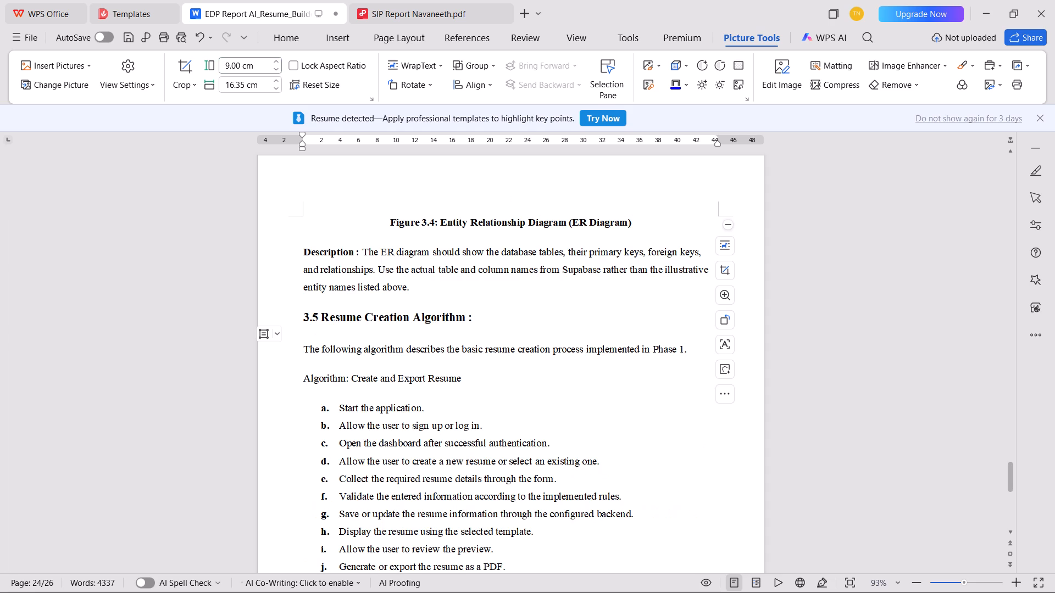
{"action": "scroll", "coordinate": [440, 314], "scroll_direction": "up", "scroll_amount": 9}
{"action": "left_click", "coordinate": [821, 392]}
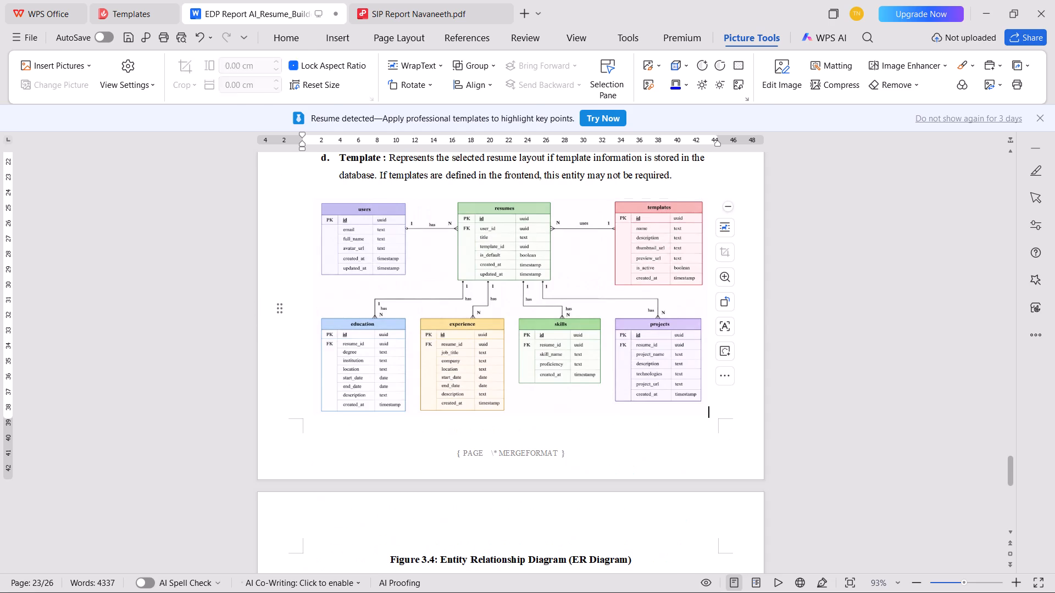
{"action": "scroll", "coordinate": [484, 332], "scroll_direction": "up", "scroll_amount": 5}
{"action": "key", "text": "ctrl+s"}
Delete the paragraph beginning "The database design aims to organize information clearly" above the main entities list, and save the report.
{"action": "scroll", "coordinate": [438, 283], "scroll_direction": "up", "scroll_amount": 2}
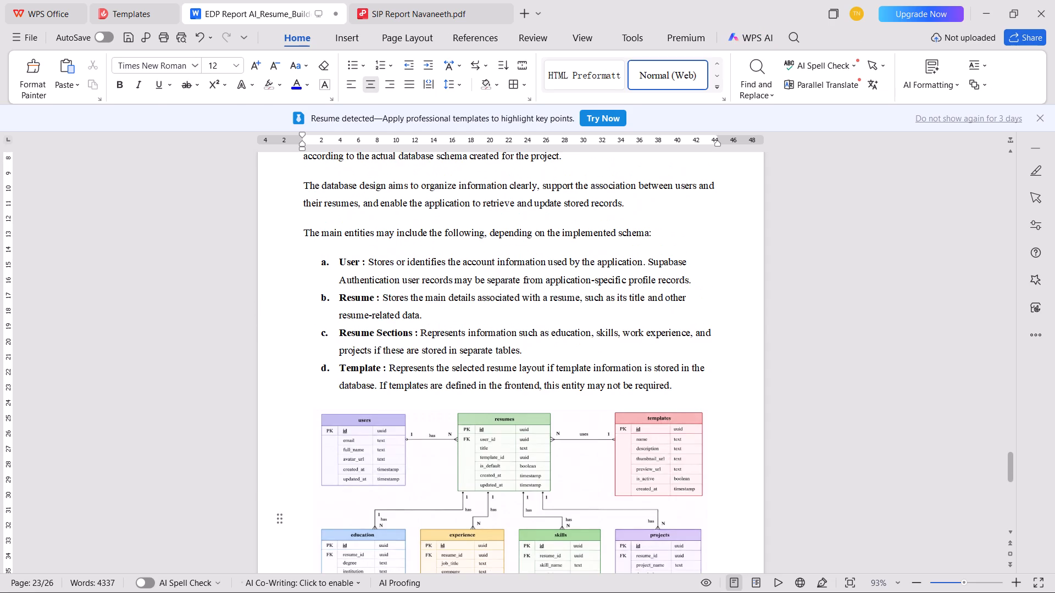
{"action": "scroll", "coordinate": [438, 283], "scroll_direction": "up", "scroll_amount": 3}
{"action": "left_click_drag", "start_coordinate": [630, 373], "coordinate": [626, 333]}
{"action": "key", "text": "BackSpace"}
{"action": "scroll", "coordinate": [625, 333], "scroll_direction": "down", "scroll_amount": 12}
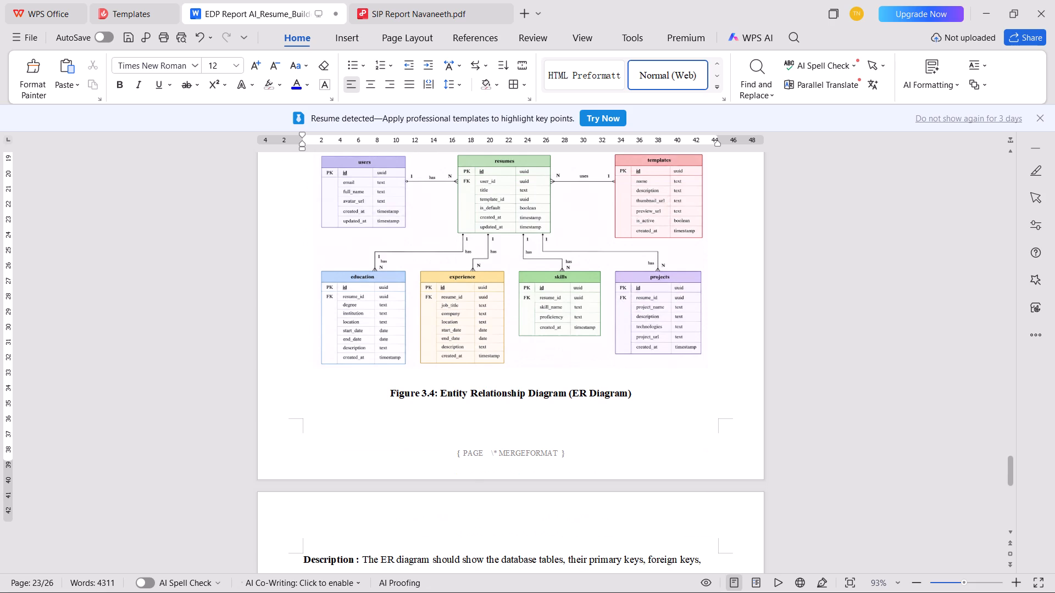
{"action": "key", "text": "ctrl+s"}
Review the rest of Chapter 3, from the ER diagram description through Section 3.7, for layout and content.
{"action": "scroll", "coordinate": [612, 338], "scroll_direction": "down", "scroll_amount": 7}
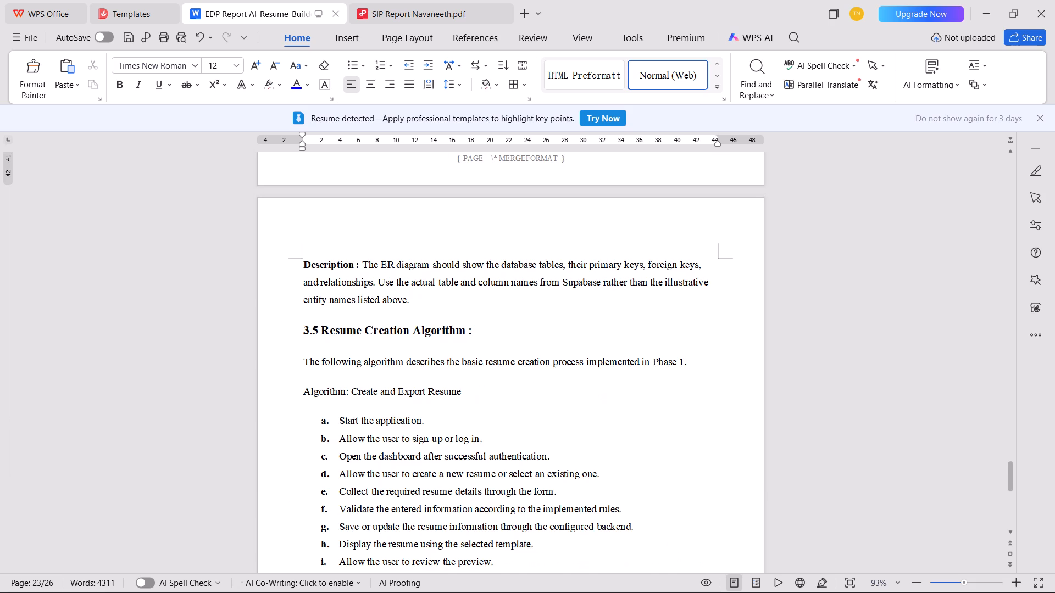
{"action": "scroll", "coordinate": [402, 344], "scroll_direction": "up", "scroll_amount": 6}
{"action": "scroll", "coordinate": [402, 344], "scroll_direction": "down", "scroll_amount": 16}
{"action": "scroll", "coordinate": [402, 344], "scroll_direction": "down", "scroll_amount": 8}
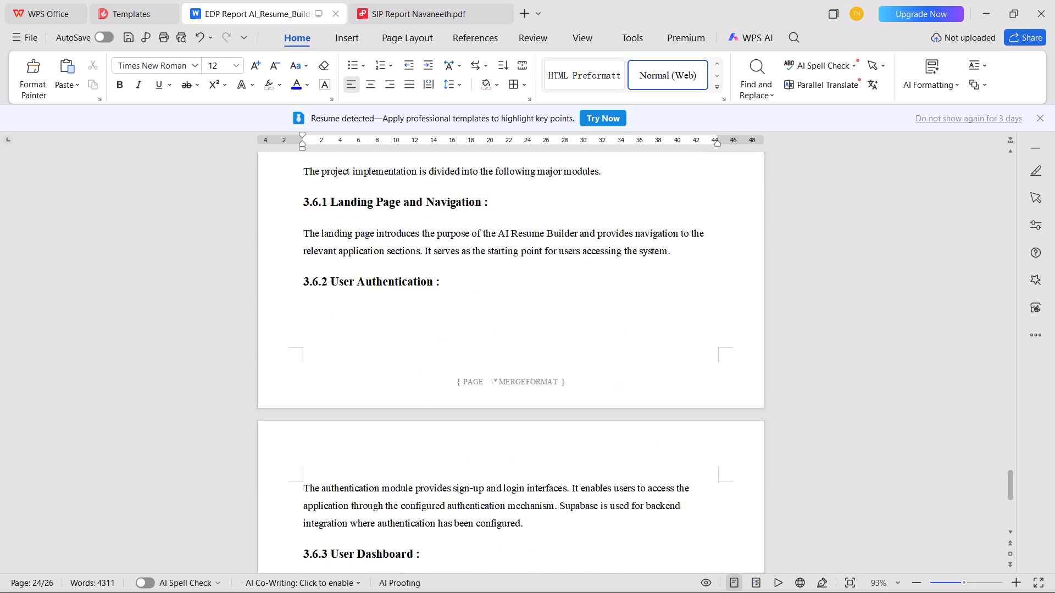
{"action": "scroll", "coordinate": [402, 344], "scroll_direction": "down", "scroll_amount": 16}
{"action": "scroll", "coordinate": [402, 344], "scroll_direction": "down", "scroll_amount": 10}
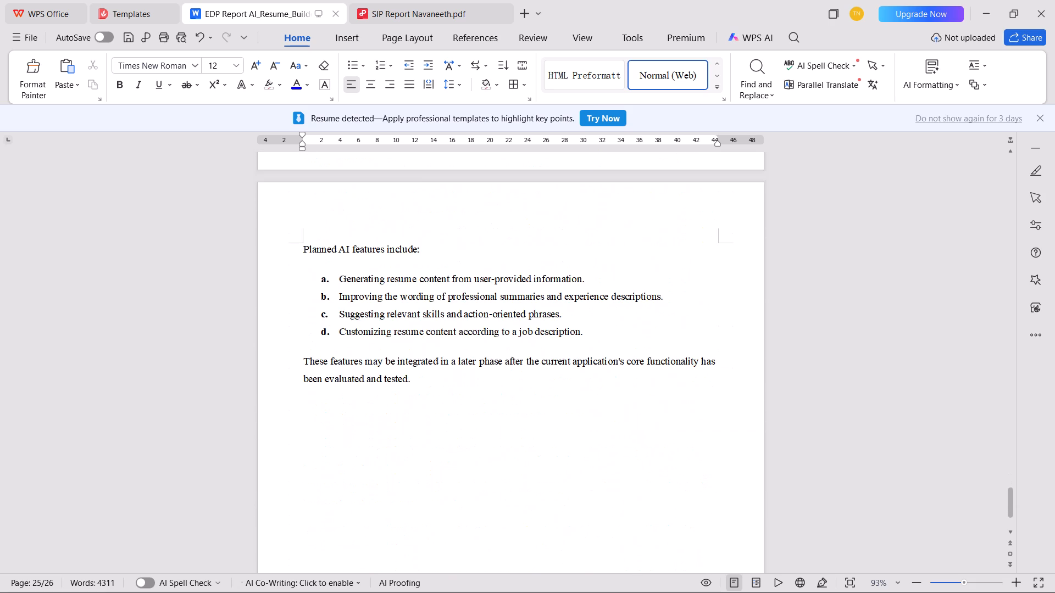
{"action": "scroll", "coordinate": [403, 346], "scroll_direction": "down", "scroll_amount": 3}
{"action": "scroll", "coordinate": [405, 354], "scroll_direction": "up", "scroll_amount": 11}
{"action": "scroll", "coordinate": [405, 354], "scroll_direction": "down", "scroll_amount": 3}
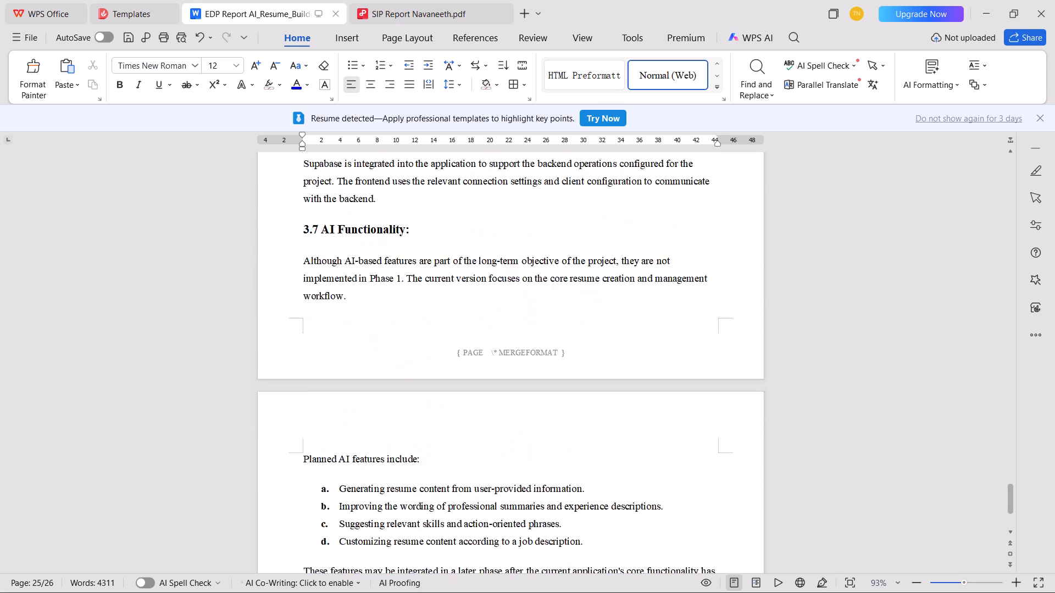
Delete all of Section 3.7 AI Functionality and the leftover empty line after Section 3.6.7, saving the report.
{"action": "scroll", "coordinate": [405, 354], "scroll_direction": "down", "scroll_amount": 4}
{"action": "left_click_drag", "start_coordinate": [429, 425], "coordinate": [370, 399]}
{"action": "scroll", "coordinate": [370, 399], "scroll_direction": "up", "scroll_amount": 2}
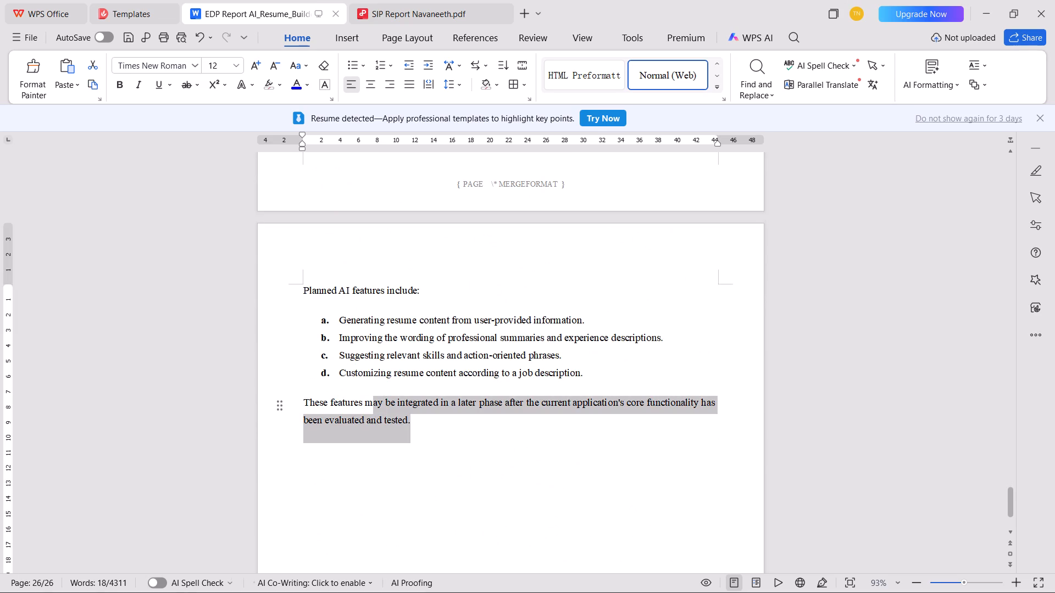
{"action": "scroll", "coordinate": [370, 399], "scroll_direction": "up", "scroll_amount": 5}
{"action": "left_click_drag", "start_coordinate": [370, 399], "coordinate": [295, 308]}
{"action": "key", "text": "BackSpace"}
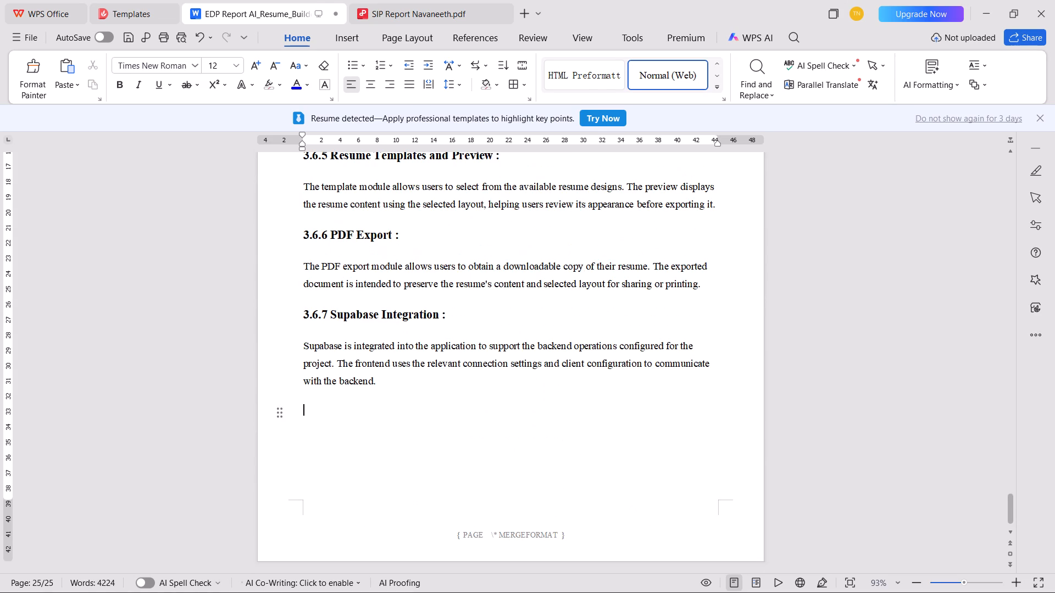
{"action": "key", "text": "ctrl+s"}
{"action": "scroll", "coordinate": [326, 344], "scroll_direction": "down", "scroll_amount": 3}
{"action": "key", "text": "BackSpace"}
{"action": "key", "text": "Down"}
{"action": "key", "text": "Down"}
Insert a blank page after Section 3.6.7 Supabase Integration and save the report.
{"action": "left_click", "coordinate": [349, 42]}
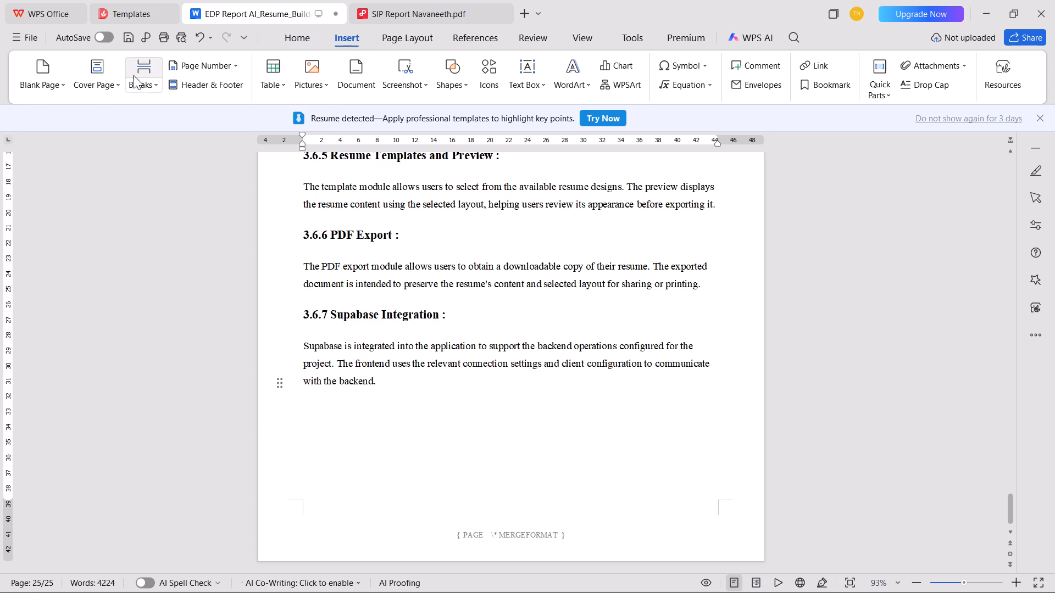
{"action": "left_click", "coordinate": [53, 80]}
{"action": "left_click", "coordinate": [68, 110]}
{"action": "key", "text": "ctrl+s"}
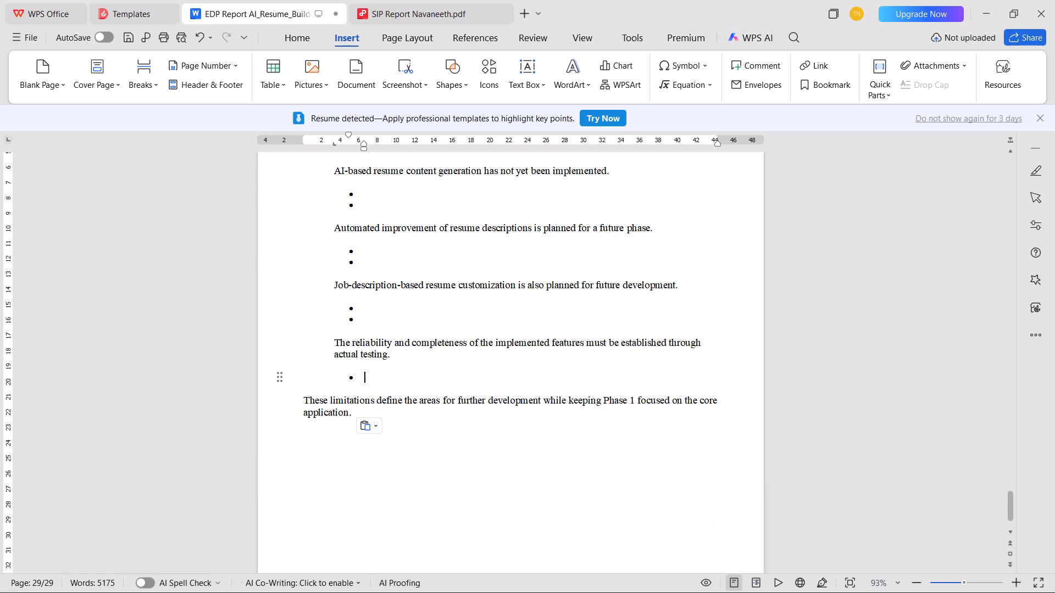
{"action": "key", "text": "BackSpace"}
{"action": "key", "text": "BackSpace"}
{"action": "scroll", "coordinate": [403, 384], "scroll_direction": "up", "scroll_amount": 2}
{"action": "left_click", "coordinate": [392, 409]}
{"action": "key", "text": "BackSpace"}
{"action": "key", "text": "BackSpace"}
{"action": "key", "text": "BackSpace"}
{"action": "key", "text": "BackSpace"}
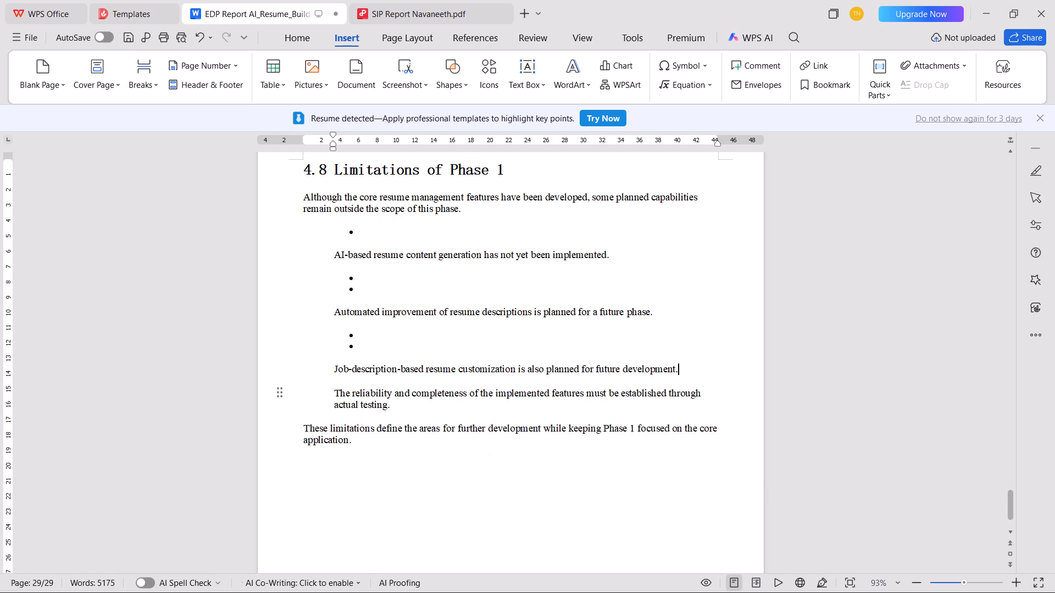
{"action": "left_click", "coordinate": [386, 344]}
{"action": "key", "text": "BackSpace"}
{"action": "key", "text": "BackSpace"}
{"action": "key", "text": "BackSpace"}
{"action": "key", "text": "BackSpace"}
{"action": "left_click", "coordinate": [384, 292]}
{"action": "key", "text": "BackSpace"}
{"action": "key", "text": "BackSpace"}
{"action": "key", "text": "BackSpace"}
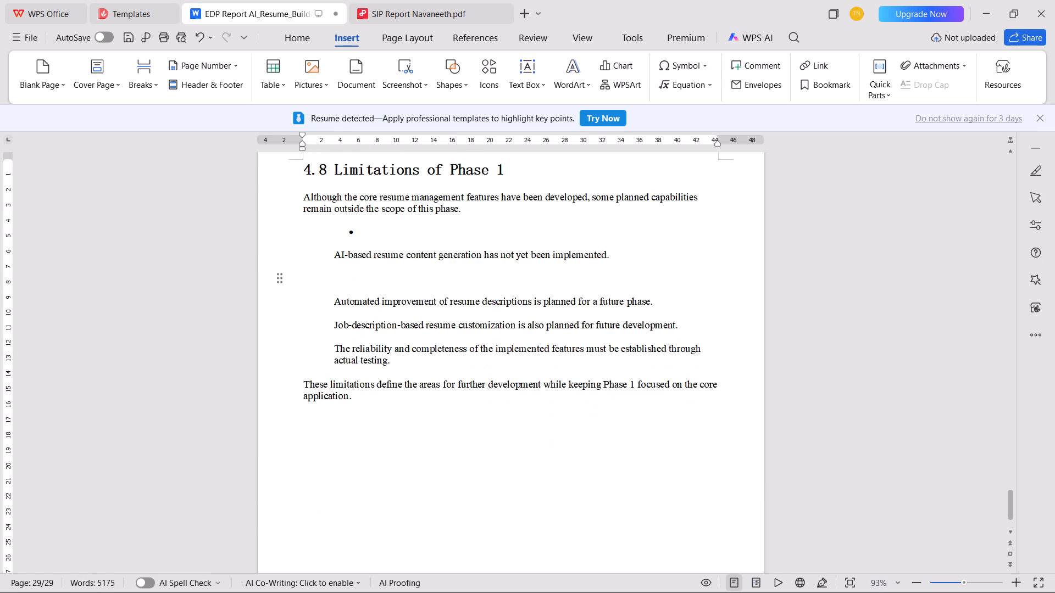
{"action": "scroll", "coordinate": [395, 359], "scroll_direction": "up", "scroll_amount": 4}
{"action": "key", "text": "BackSpace"}
{"action": "left_click", "coordinate": [392, 402]}
{"action": "key", "text": "BackSpace"}
{"action": "key", "text": "BackSpace"}
{"action": "key", "text": "BackSpace"}
Set the CHAPTER 4 title, RESULTS AND DISCUSSION and all section headings from 4.1 to 4.8 to Times New Roman, size 14.
{"action": "scroll", "coordinate": [363, 419], "scroll_direction": "up", "scroll_amount": 5}
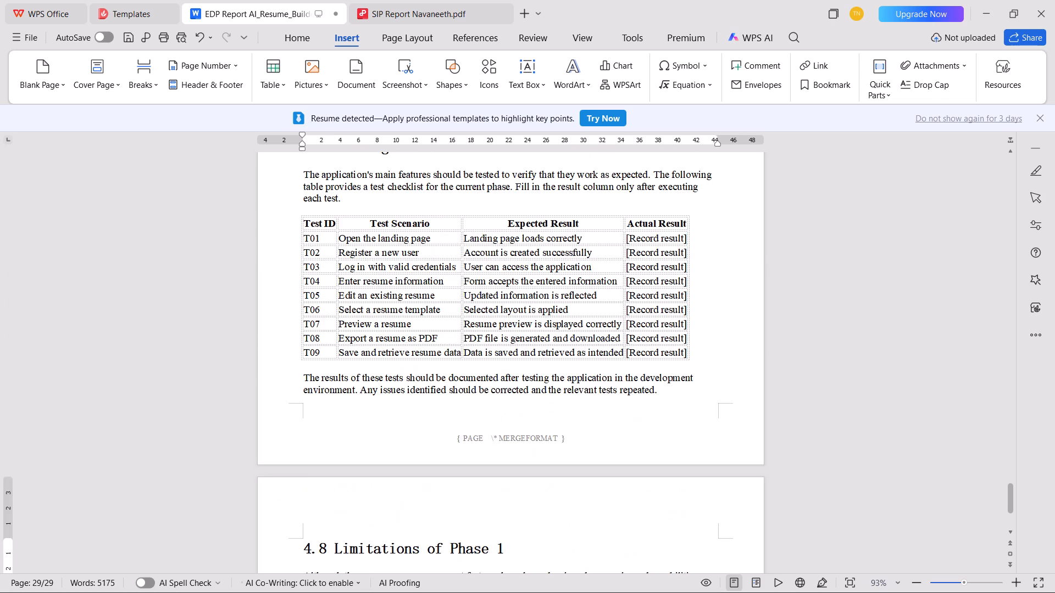
{"action": "scroll", "coordinate": [354, 375], "scroll_direction": "up", "scroll_amount": 4}
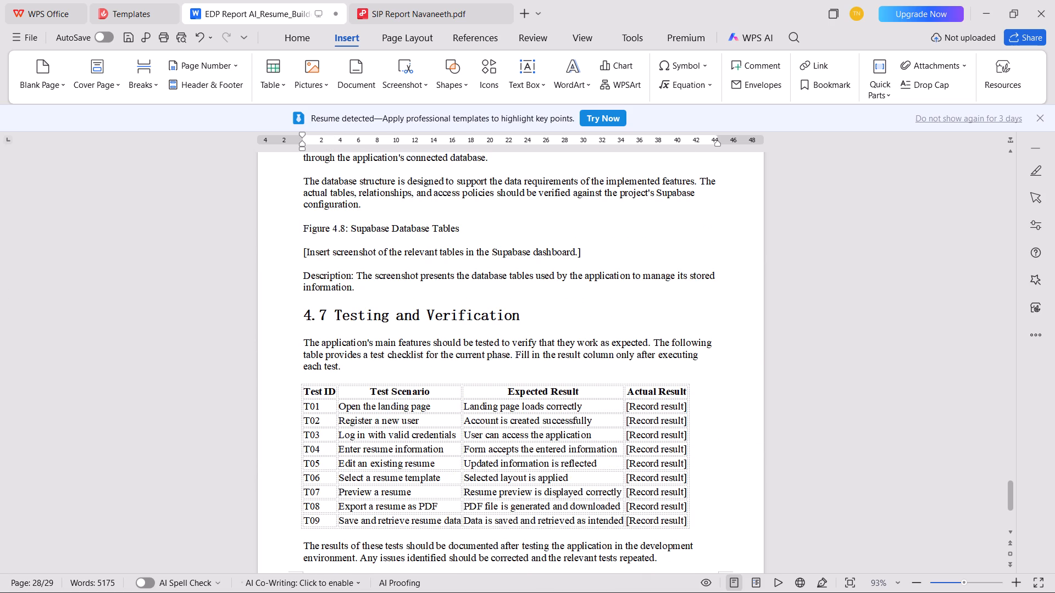
{"action": "scroll", "coordinate": [311, 319], "scroll_direction": "up", "scroll_amount": 4}
{"action": "scroll", "coordinate": [347, 359], "scroll_direction": "up", "scroll_amount": 9}
{"action": "scroll", "coordinate": [279, 296], "scroll_direction": "up", "scroll_amount": 3}
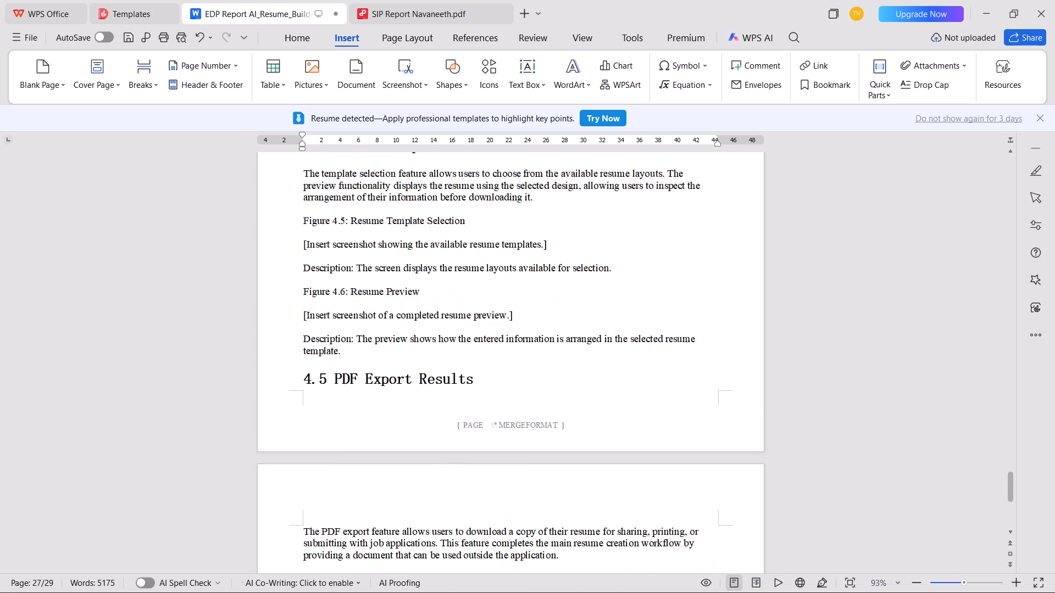
{"action": "scroll", "coordinate": [279, 296], "scroll_direction": "up", "scroll_amount": 20}
{"action": "scroll", "coordinate": [279, 296], "scroll_direction": "up", "scroll_amount": 5}
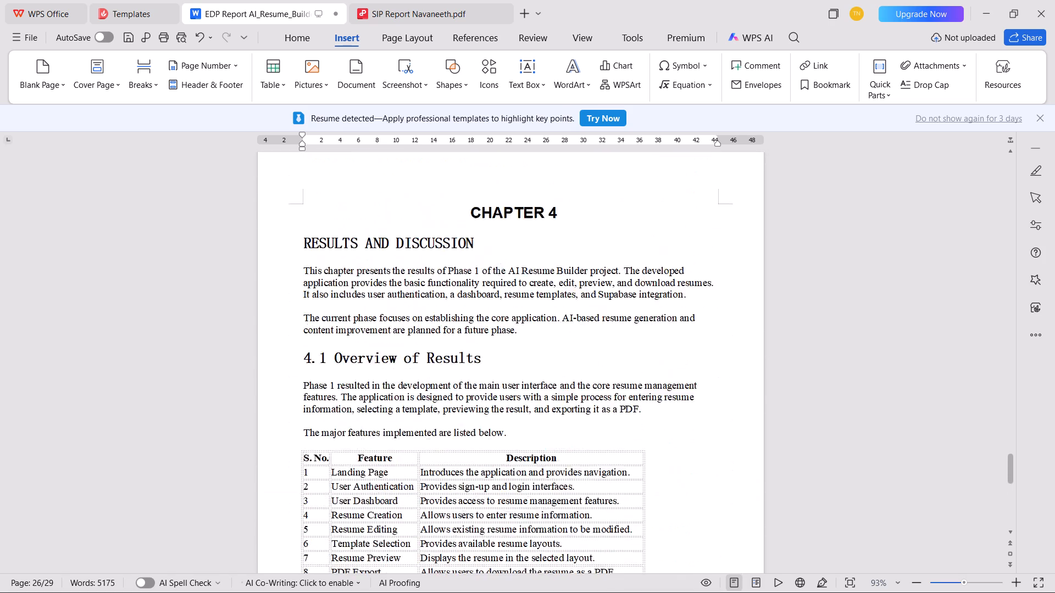
{"action": "scroll", "coordinate": [279, 296], "scroll_direction": "up", "scroll_amount": 4}
{"action": "left_click", "coordinate": [271, 389]}
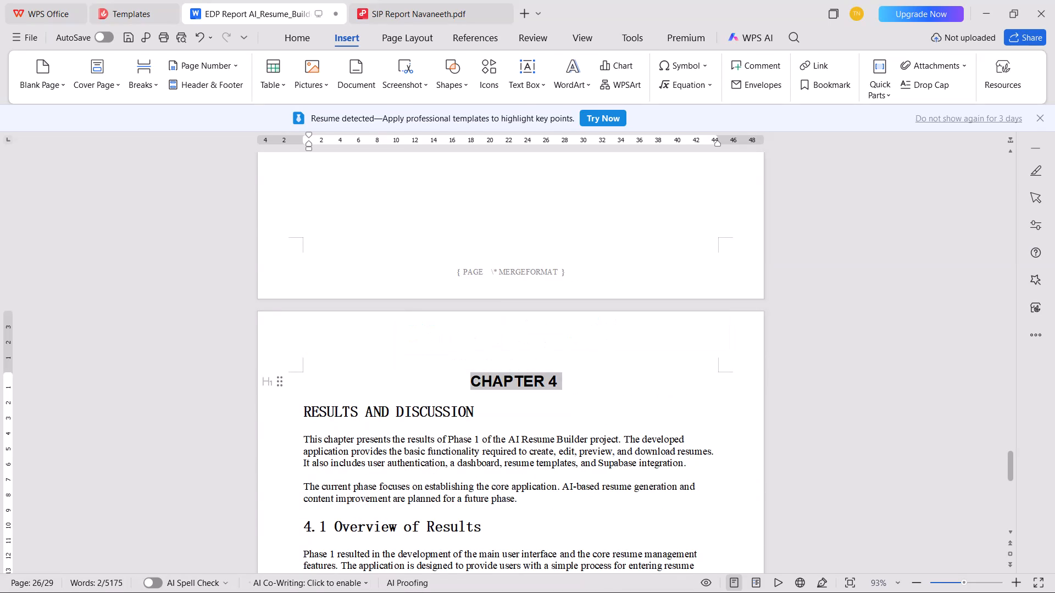
{"action": "left_click", "coordinate": [269, 406], "text": "ctrl"}
{"action": "scroll", "coordinate": [269, 386], "scroll_direction": "down", "scroll_amount": 4}
{"action": "left_click", "coordinate": [269, 355], "text": "ctrl"}
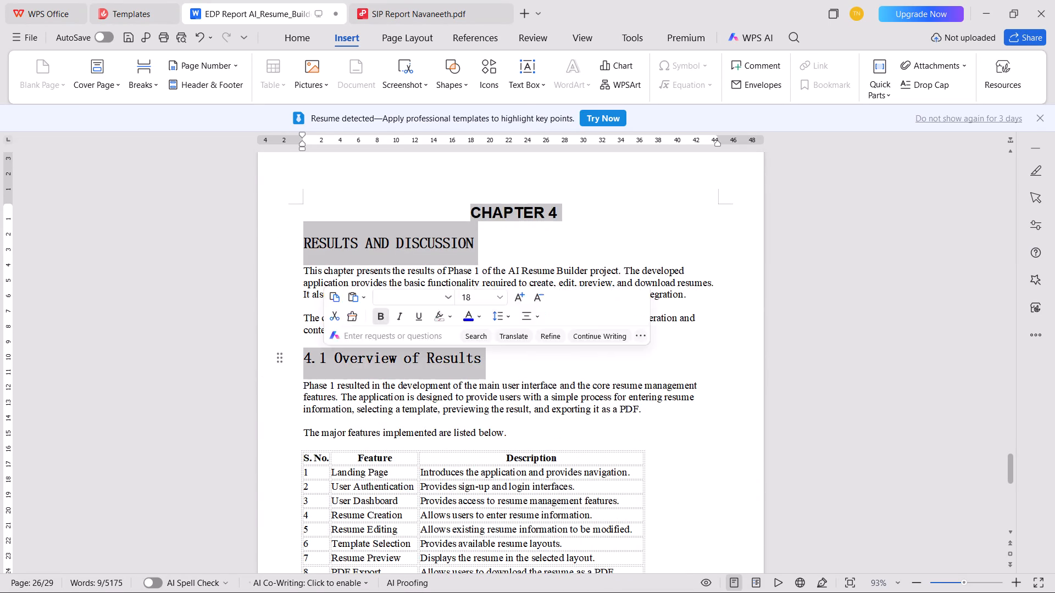
{"action": "scroll", "coordinate": [269, 354], "scroll_direction": "down", "scroll_amount": 2}
{"action": "scroll", "coordinate": [269, 356], "scroll_direction": "up", "scroll_amount": 1}
{"action": "scroll", "coordinate": [268, 357], "scroll_direction": "down", "scroll_amount": 5}
{"action": "left_click", "coordinate": [272, 371], "text": "ctrl"}
{"action": "scroll", "coordinate": [282, 356], "scroll_direction": "down", "scroll_amount": 13}
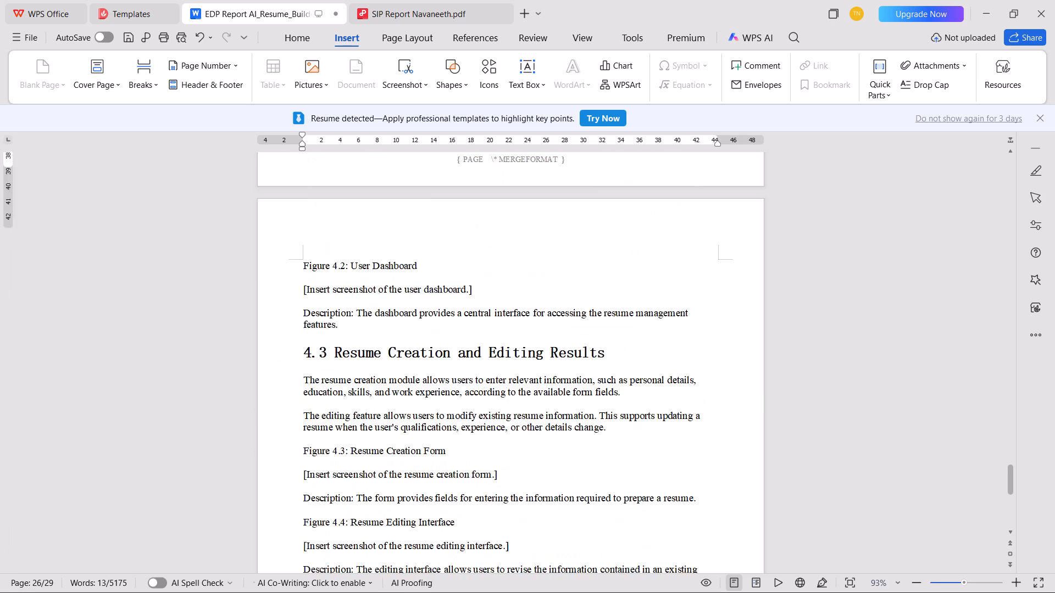
{"action": "left_click", "coordinate": [268, 321], "text": "ctrl"}
{"action": "scroll", "coordinate": [268, 320], "scroll_direction": "down", "scroll_amount": 7}
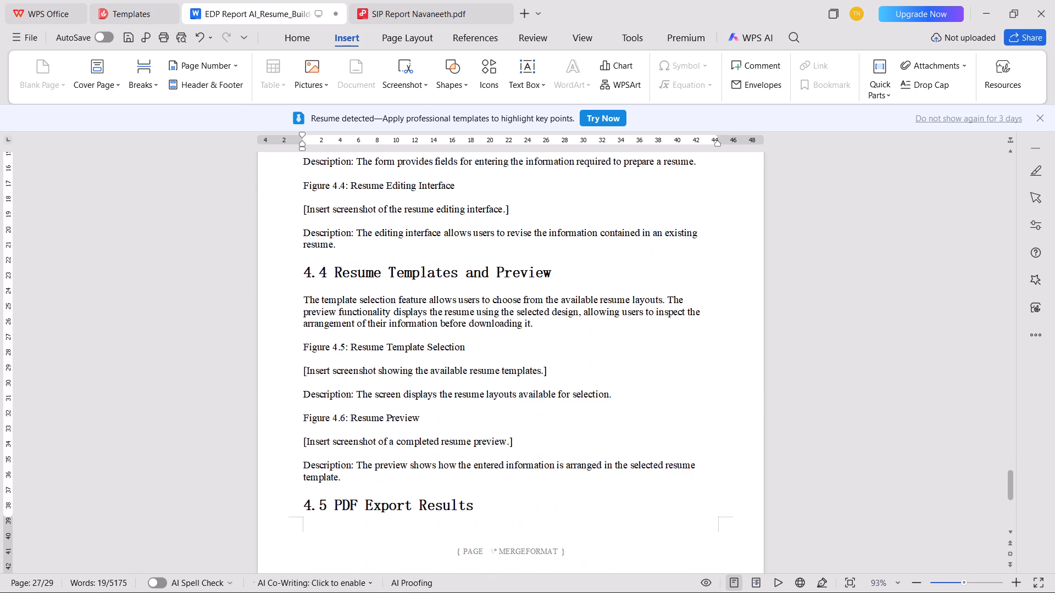
{"action": "left_click", "coordinate": [254, 273], "text": "ctrl"}
{"action": "left_click", "coordinate": [265, 511], "text": "ctrl"}
{"action": "scroll", "coordinate": [291, 294], "scroll_direction": "down", "scroll_amount": 11}
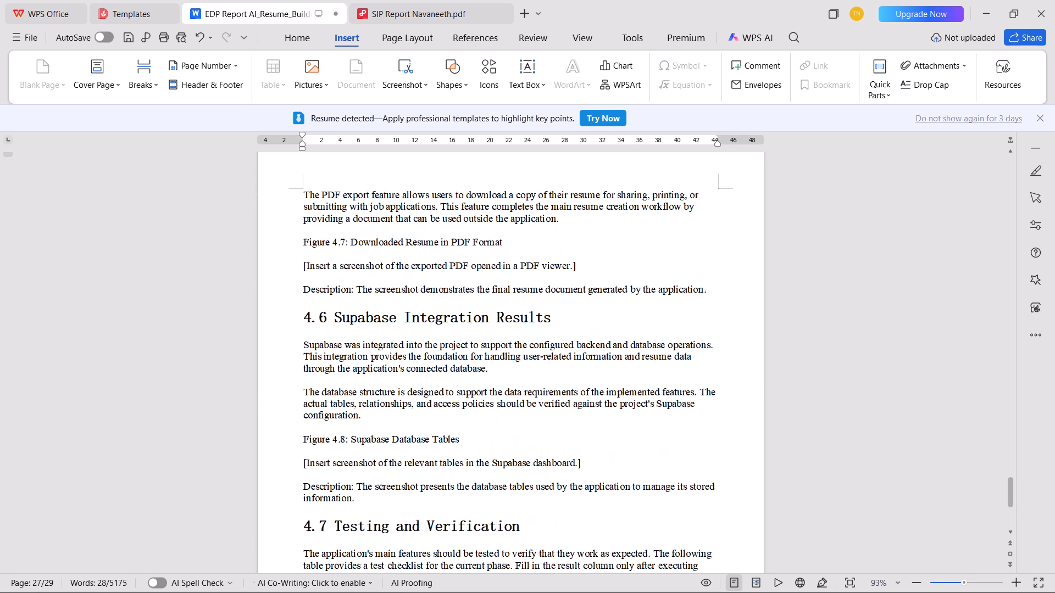
{"action": "left_click", "coordinate": [264, 326], "text": "ctrl"}
{"action": "scroll", "coordinate": [326, 317], "scroll_direction": "down", "scroll_amount": 5}
{"action": "left_click", "coordinate": [263, 317], "text": "ctrl"}
{"action": "scroll", "coordinate": [327, 315], "scroll_direction": "down", "scroll_amount": 6}
{"action": "left_click", "coordinate": [276, 463], "text": "ctrl"}
{"action": "scroll", "coordinate": [349, 351], "scroll_direction": "down", "scroll_amount": 8}
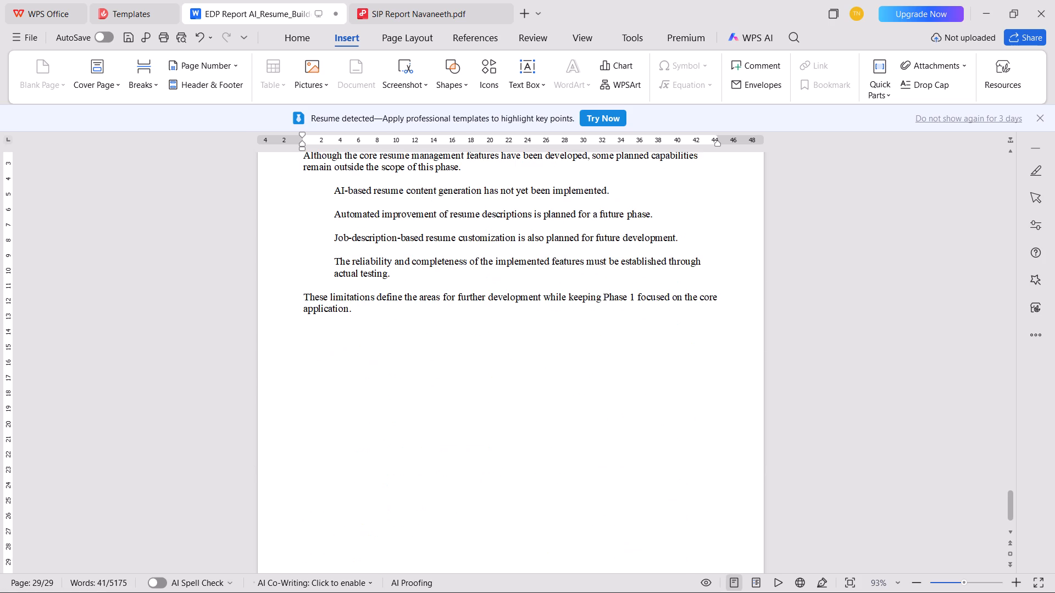
{"action": "left_click", "coordinate": [291, 43]}
{"action": "left_click", "coordinate": [192, 68]}
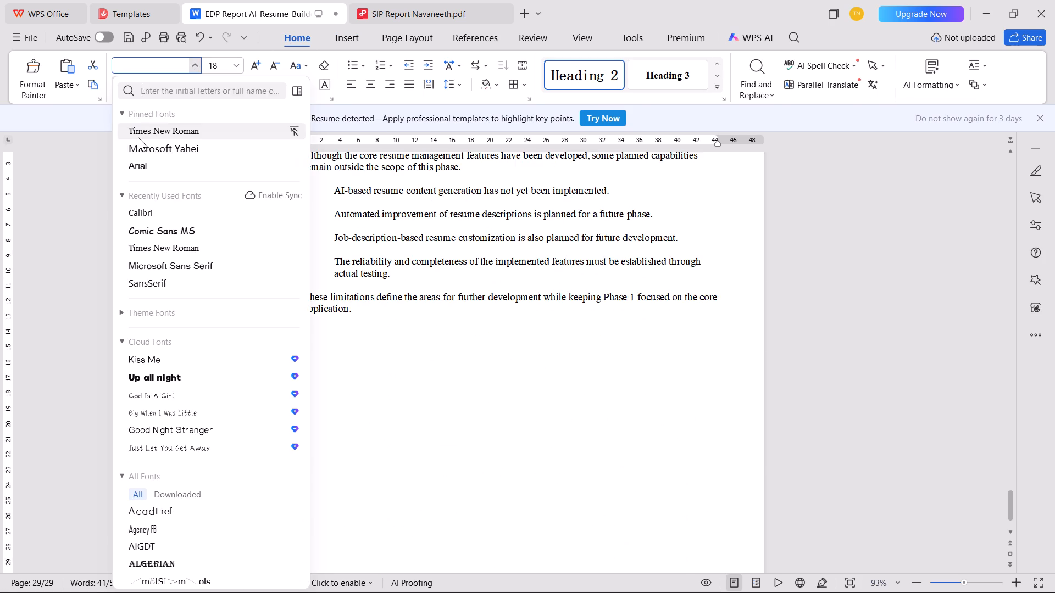
{"action": "left_click", "coordinate": [138, 132]}
{"action": "left_click", "coordinate": [226, 61]}
{"action": "key", "text": "BackSpace"}
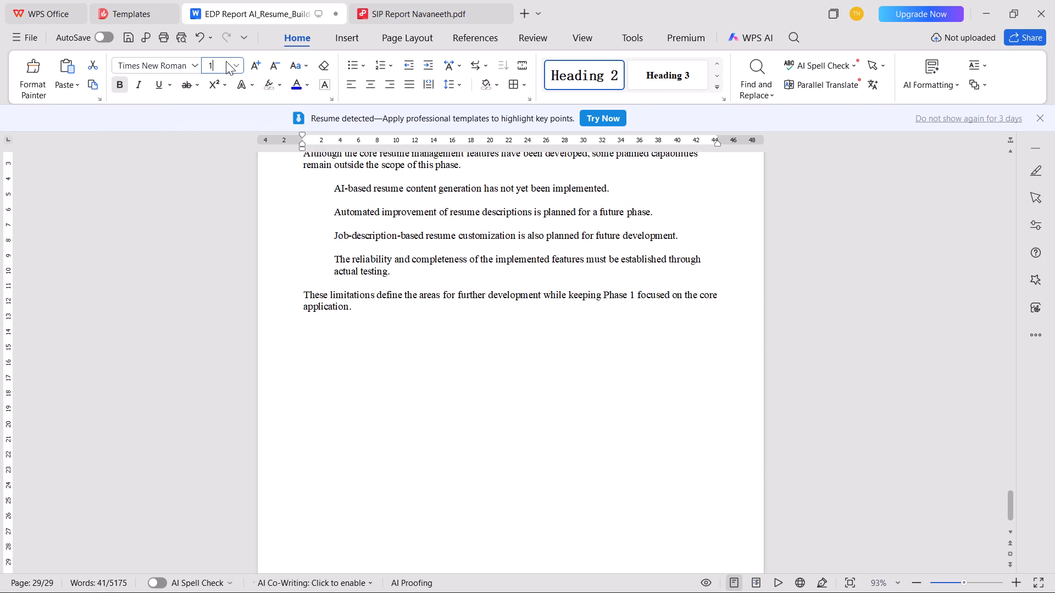
{"action": "key", "text": "4"}
{"action": "key", "text": "Return"}
Format the CHAPTER 4 and RESULTS AND DISCUSSION title lines at size 18, centred, with wider line spacing.
{"action": "scroll", "coordinate": [379, 450], "scroll_direction": "up", "scroll_amount": 16}
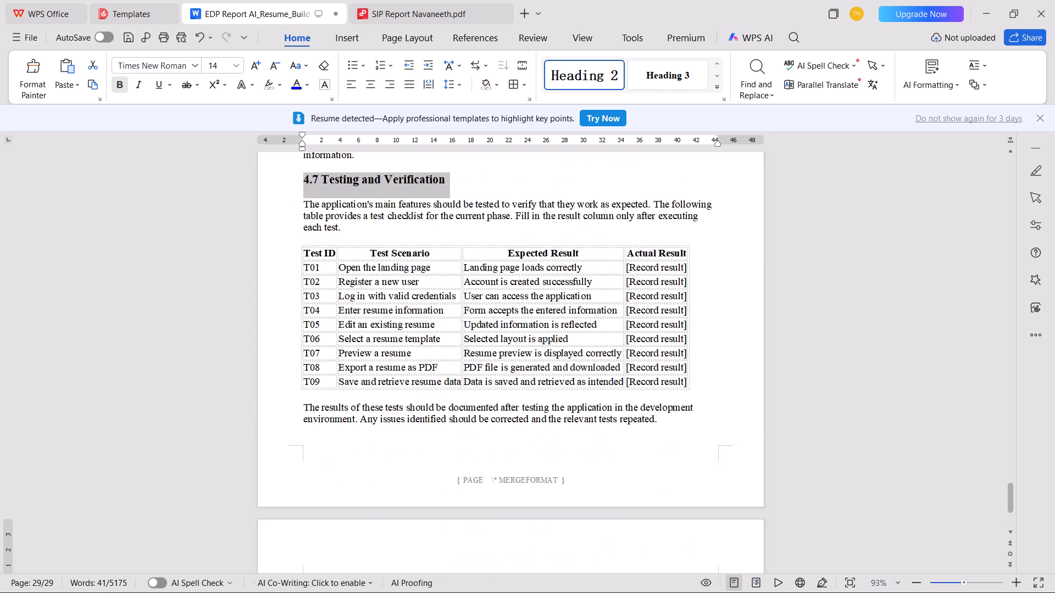
{"action": "scroll", "coordinate": [379, 450], "scroll_direction": "up", "scroll_amount": 6}
{"action": "scroll", "coordinate": [379, 450], "scroll_direction": "down", "scroll_amount": 1}
{"action": "scroll", "coordinate": [379, 450], "scroll_direction": "up", "scroll_amount": 20}
{"action": "scroll", "coordinate": [379, 450], "scroll_direction": "down", "scroll_amount": 2}
{"action": "scroll", "coordinate": [379, 450], "scroll_direction": "up", "scroll_amount": 4}
{"action": "scroll", "coordinate": [379, 450], "scroll_direction": "down", "scroll_amount": 1}
{"action": "scroll", "coordinate": [379, 450], "scroll_direction": "up", "scroll_amount": 14}
{"action": "scroll", "coordinate": [379, 450], "scroll_direction": "down", "scroll_amount": 2}
{"action": "scroll", "coordinate": [379, 450], "scroll_direction": "up", "scroll_amount": 6}
{"action": "scroll", "coordinate": [379, 450], "scroll_direction": "down", "scroll_amount": 1}
{"action": "scroll", "coordinate": [379, 450], "scroll_direction": "up", "scroll_amount": 6}
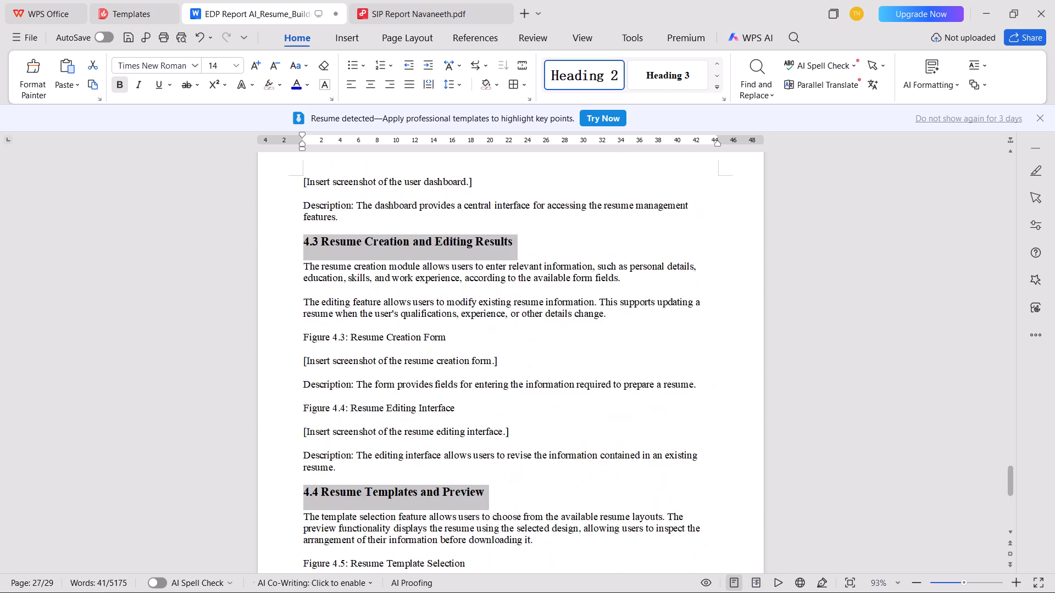
{"action": "scroll", "coordinate": [384, 450], "scroll_direction": "up", "scroll_amount": 8}
{"action": "scroll", "coordinate": [386, 450], "scroll_direction": "down", "scroll_amount": 1}
{"action": "scroll", "coordinate": [386, 450], "scroll_direction": "up", "scroll_amount": 20}
{"action": "scroll", "coordinate": [386, 450], "scroll_direction": "up", "scroll_amount": 6}
{"action": "scroll", "coordinate": [386, 450], "scroll_direction": "down", "scroll_amount": 2}
{"action": "scroll", "coordinate": [386, 450], "scroll_direction": "up", "scroll_amount": 11}
{"action": "left_click", "coordinate": [386, 450]}
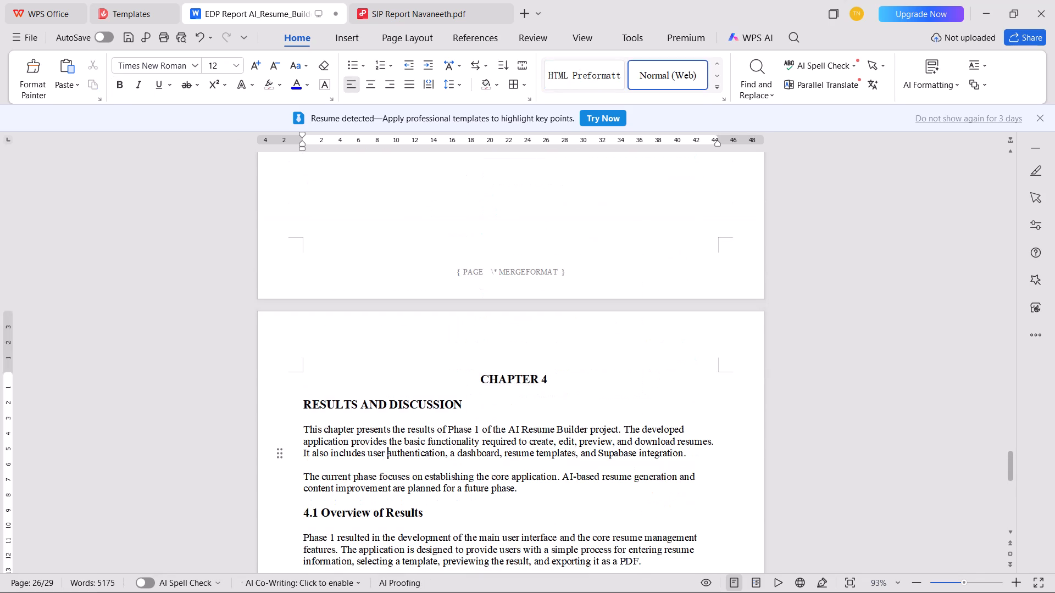
{"action": "left_click", "coordinate": [273, 390]}
{"action": "left_click", "coordinate": [276, 381], "text": "ctrl"}
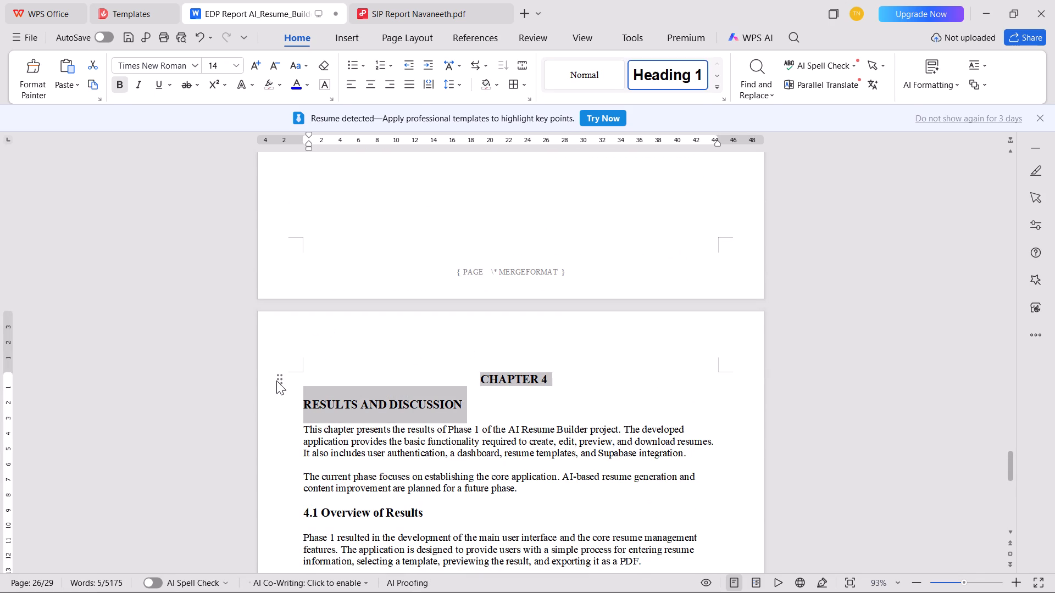
{"action": "left_click", "coordinate": [223, 65]}
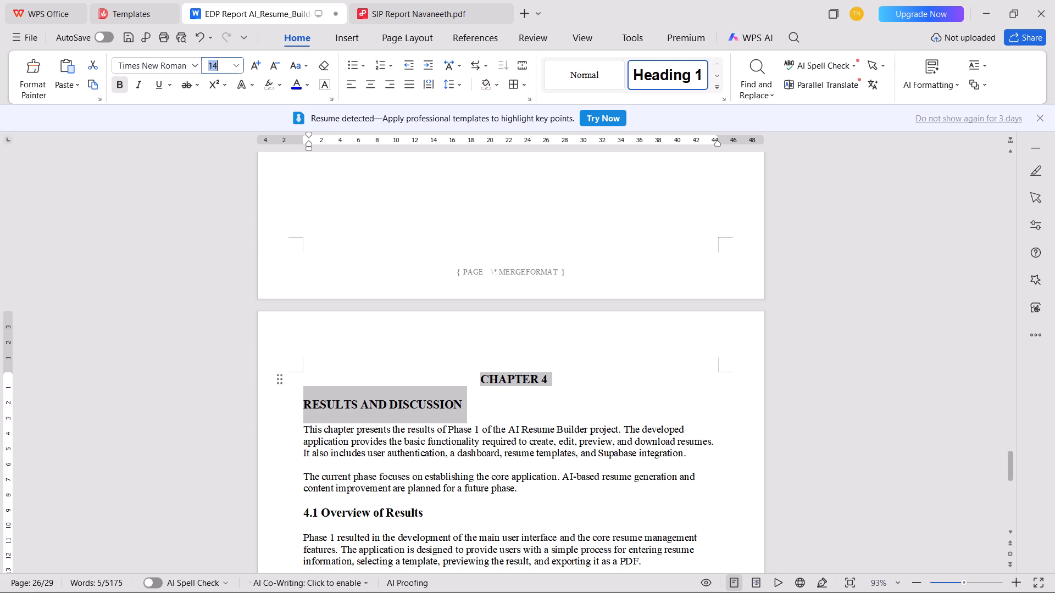
{"action": "type", "text": "18"}
{"action": "key", "text": "Return"}
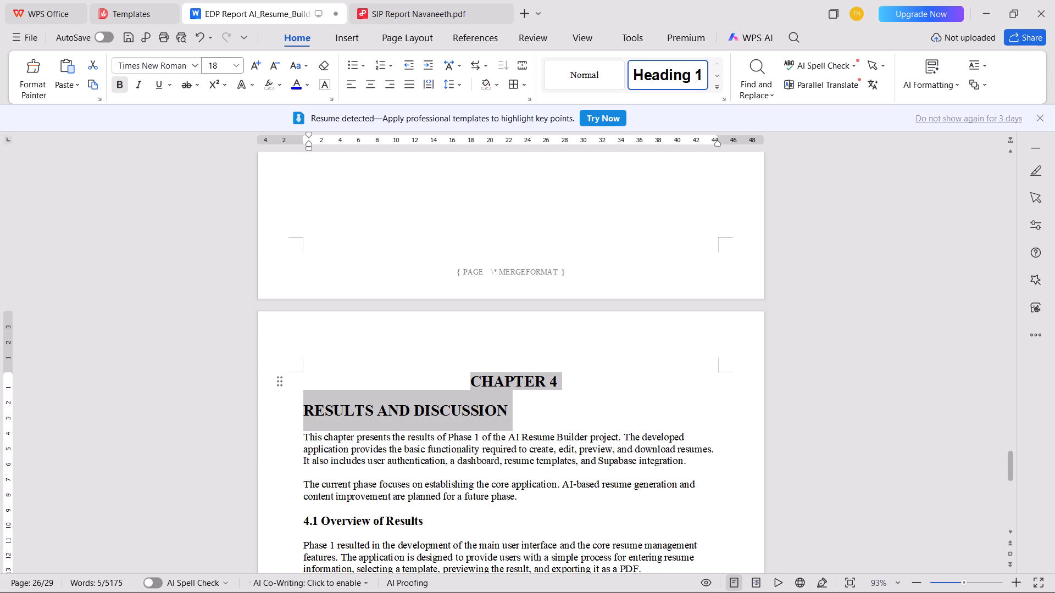
{"action": "key", "text": "ctrl+e"}
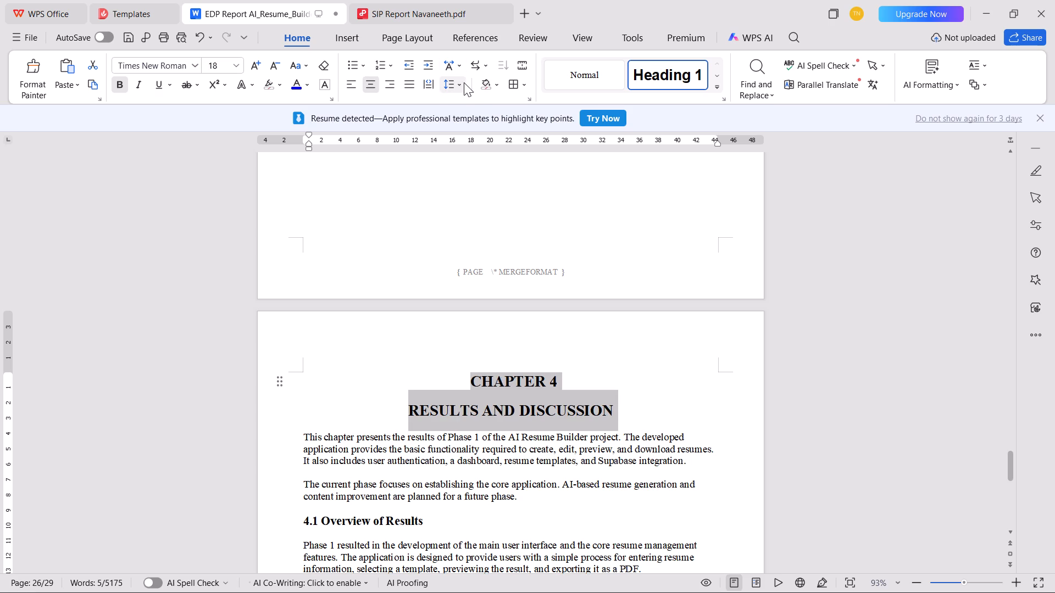
{"action": "left_click", "coordinate": [453, 88]}
{"action": "left_click", "coordinate": [463, 131]}
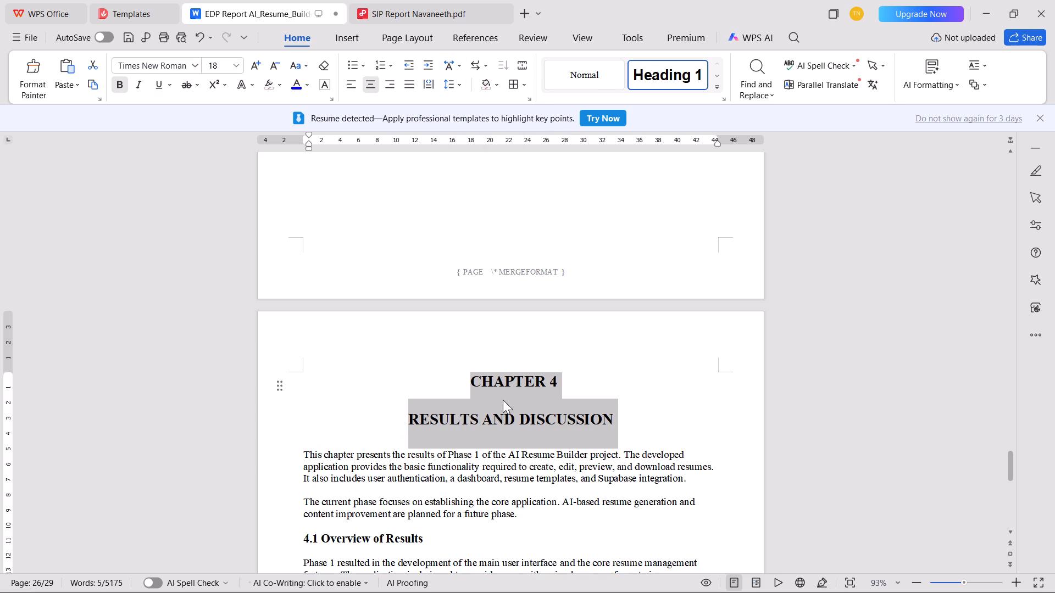
{"action": "left_click", "coordinate": [503, 400]}
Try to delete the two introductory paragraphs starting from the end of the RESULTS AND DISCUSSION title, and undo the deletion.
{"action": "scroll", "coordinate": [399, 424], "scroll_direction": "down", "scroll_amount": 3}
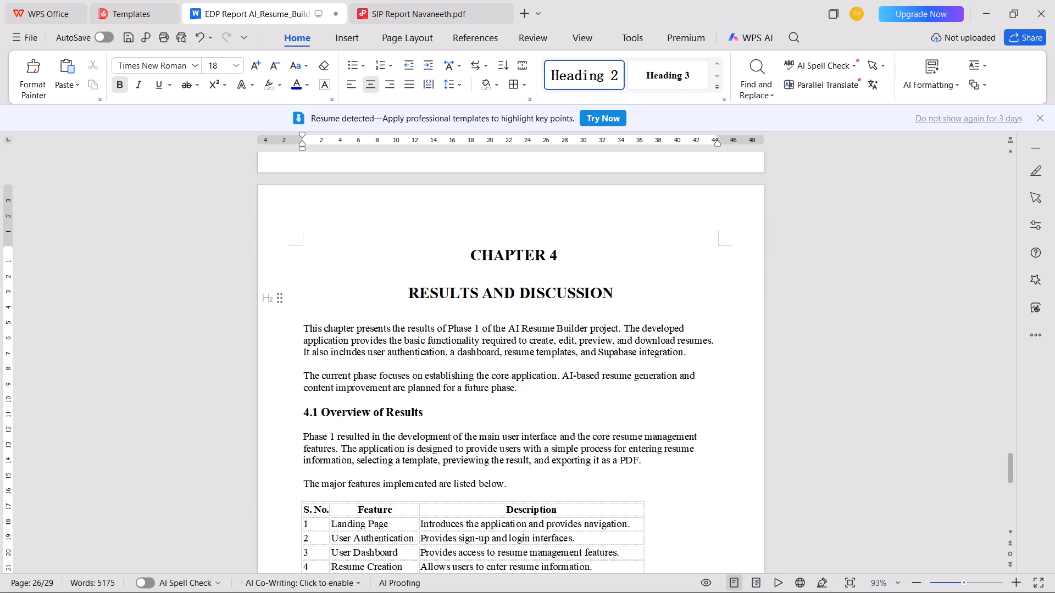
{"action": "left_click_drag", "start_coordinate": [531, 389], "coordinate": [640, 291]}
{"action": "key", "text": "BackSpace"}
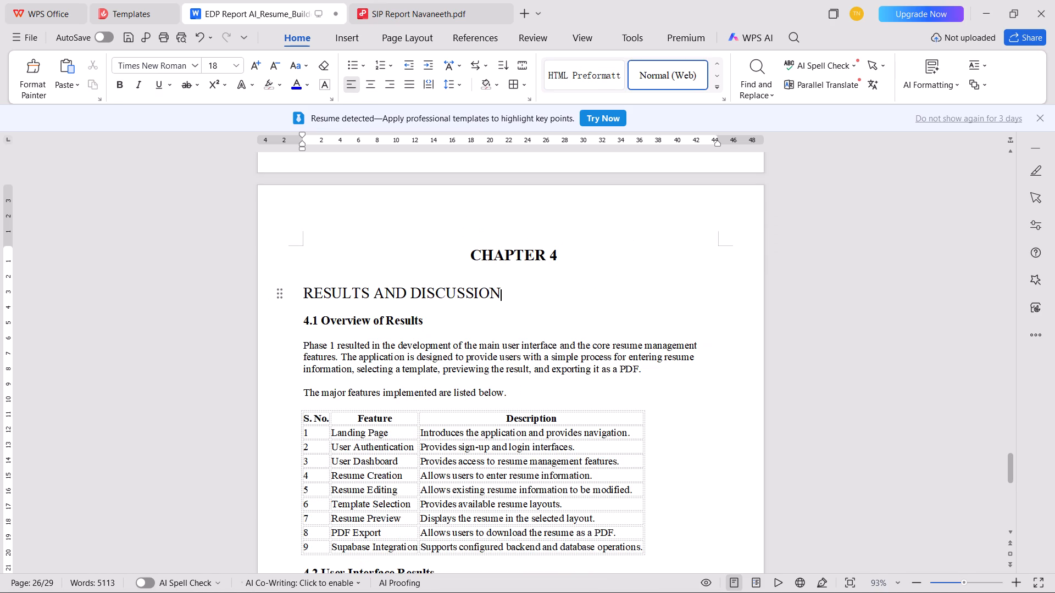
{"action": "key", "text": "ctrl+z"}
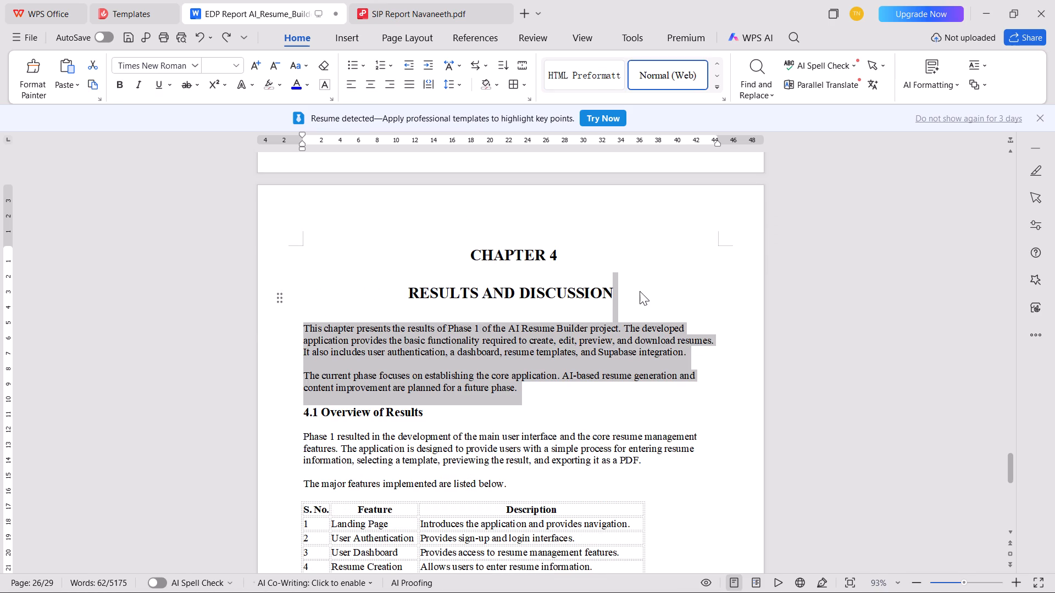
Delete the two introductory paragraphs between the RESULTS AND DISCUSSION title and heading 4.1, keeping the title intact.
{"action": "key", "text": "shift+Right"}
{"action": "key", "text": "Right"}
{"action": "key", "text": "ctrl+shift+Down"}
{"action": "key", "text": "ctrl+shift+Down"}
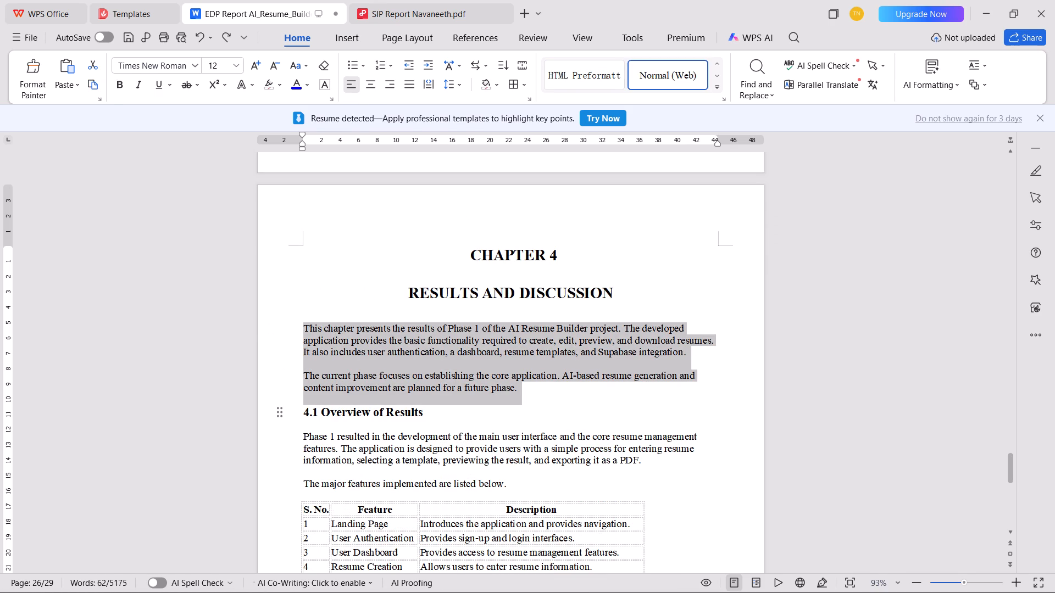
{"action": "key", "text": "BackSpace"}
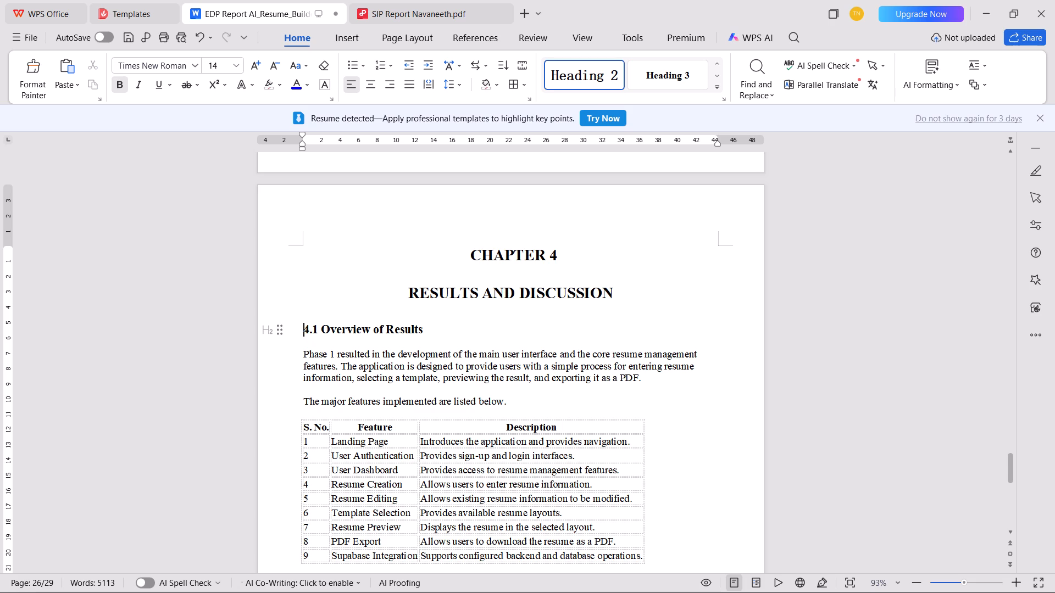
Check the column widths and styling of the tables in sections 2.2 and 2.3 for use as a formatting reference.
{"action": "left_click", "coordinate": [290, 412]}
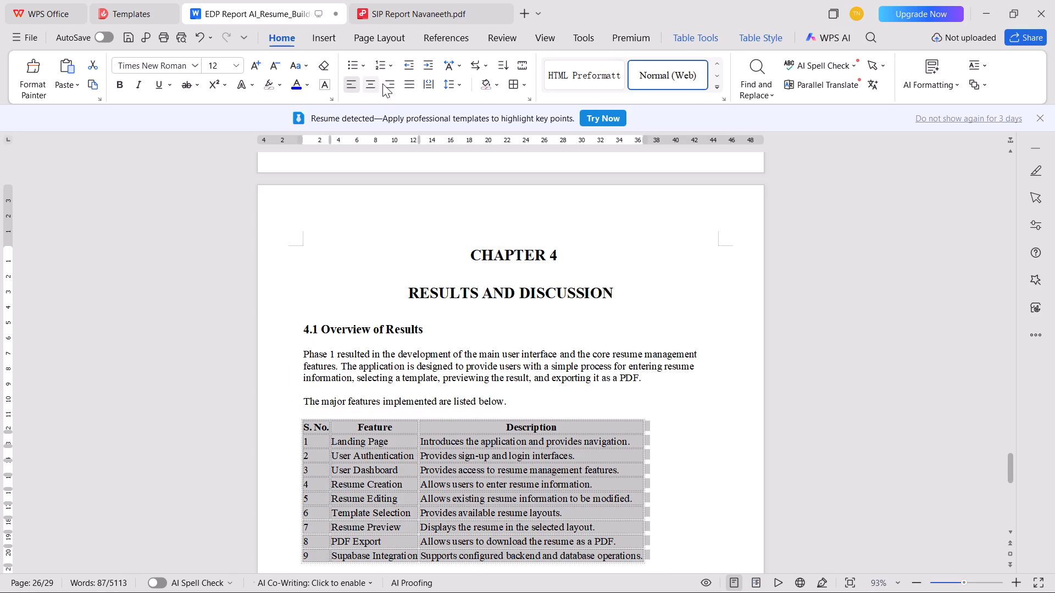
{"action": "scroll", "coordinate": [527, 202], "scroll_direction": "up", "scroll_amount": 7}
{"action": "scroll", "coordinate": [527, 202], "scroll_direction": "down", "scroll_amount": 1}
{"action": "scroll", "coordinate": [527, 202], "scroll_direction": "up", "scroll_amount": 4}
{"action": "scroll", "coordinate": [527, 203], "scroll_direction": "down", "scroll_amount": 1}
{"action": "scroll", "coordinate": [527, 204], "scroll_direction": "up", "scroll_amount": 4}
{"action": "scroll", "coordinate": [516, 208], "scroll_direction": "down", "scroll_amount": 1}
{"action": "scroll", "coordinate": [516, 208], "scroll_direction": "up", "scroll_amount": 8}
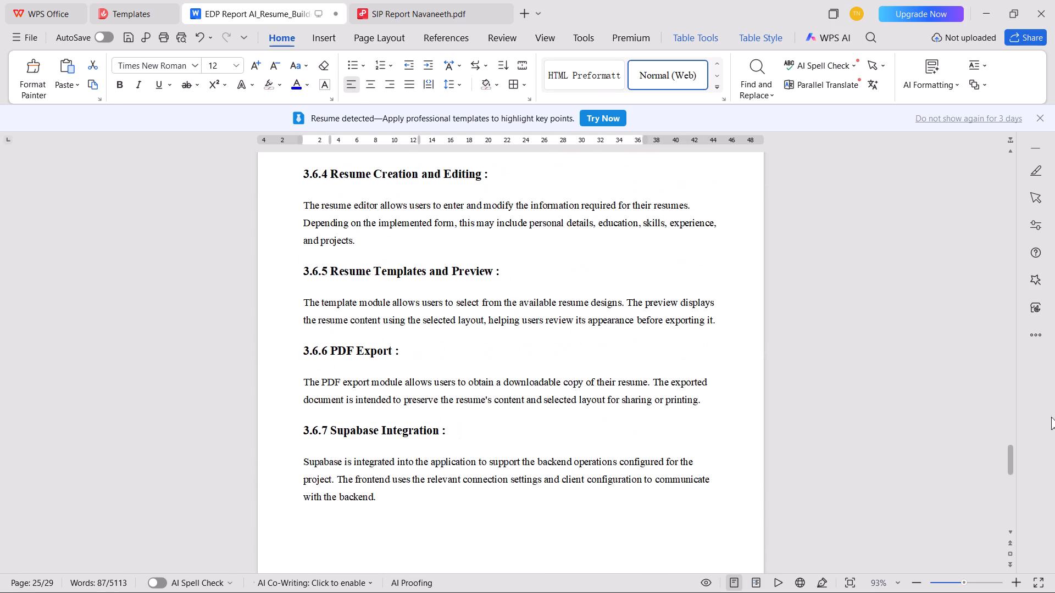
{"action": "left_click_drag", "start_coordinate": [1012, 458], "coordinate": [1007, 334]}
{"action": "left_click_drag", "start_coordinate": [1007, 333], "coordinate": [1006, 359]}
{"action": "left_click", "coordinate": [329, 417]}
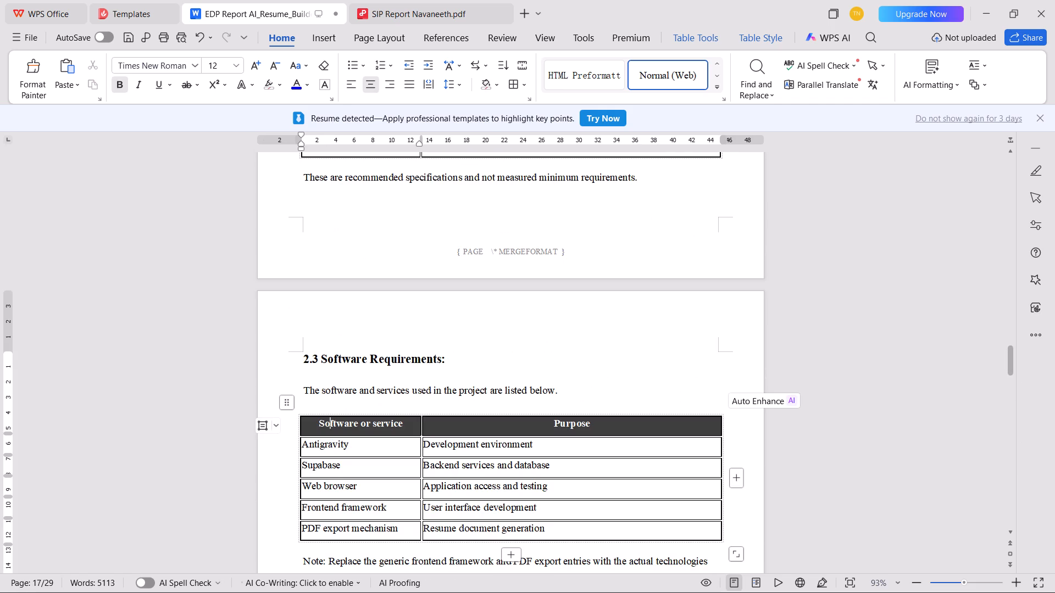
{"action": "left_click", "coordinate": [330, 415]}
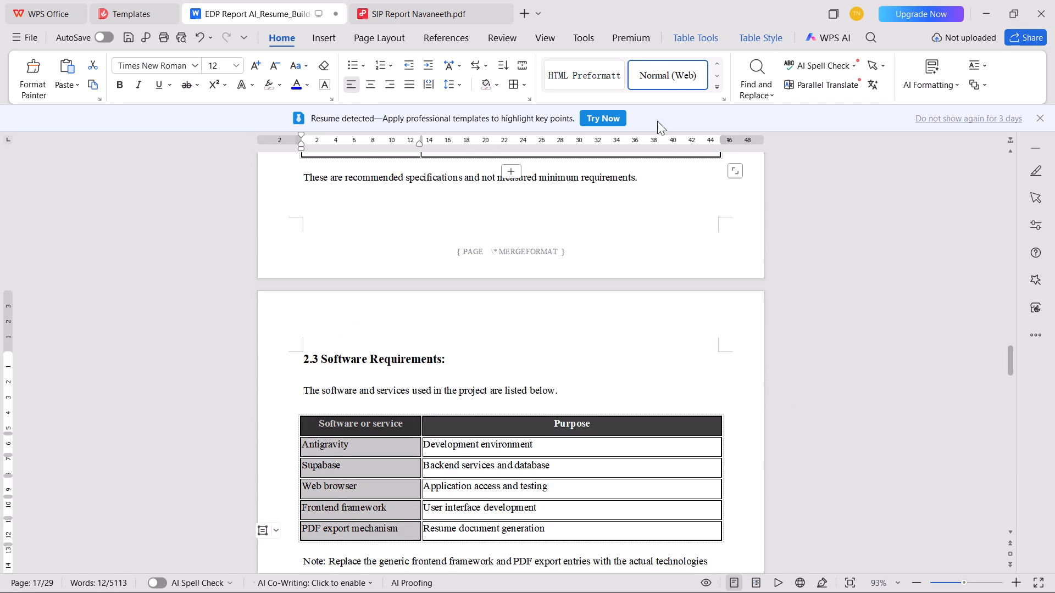
{"action": "left_click", "coordinate": [682, 40]}
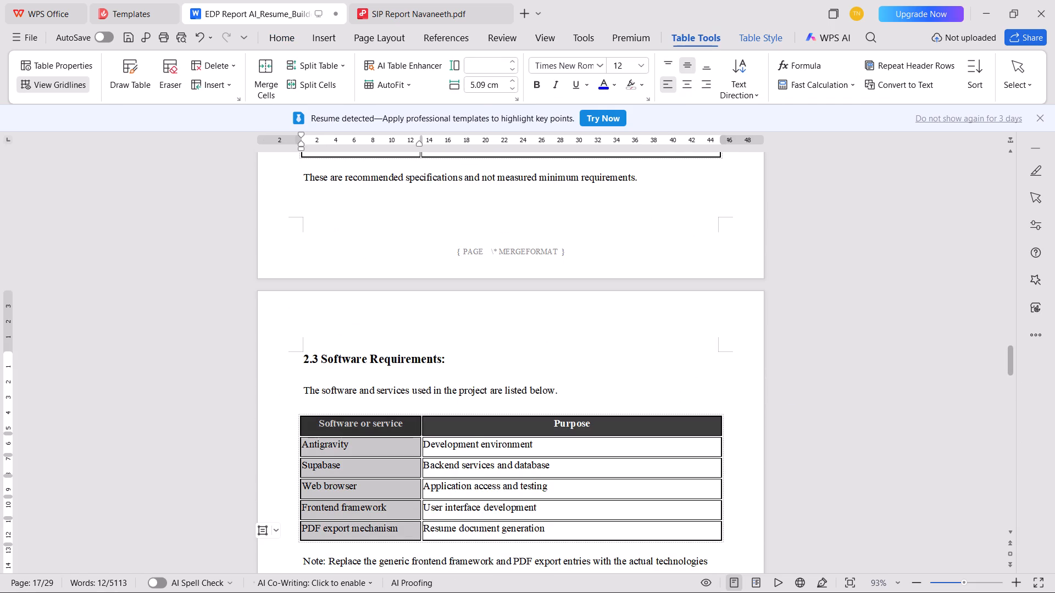
{"action": "left_click", "coordinate": [568, 415]}
{"action": "scroll", "coordinate": [527, 339], "scroll_direction": "up", "scroll_amount": 7}
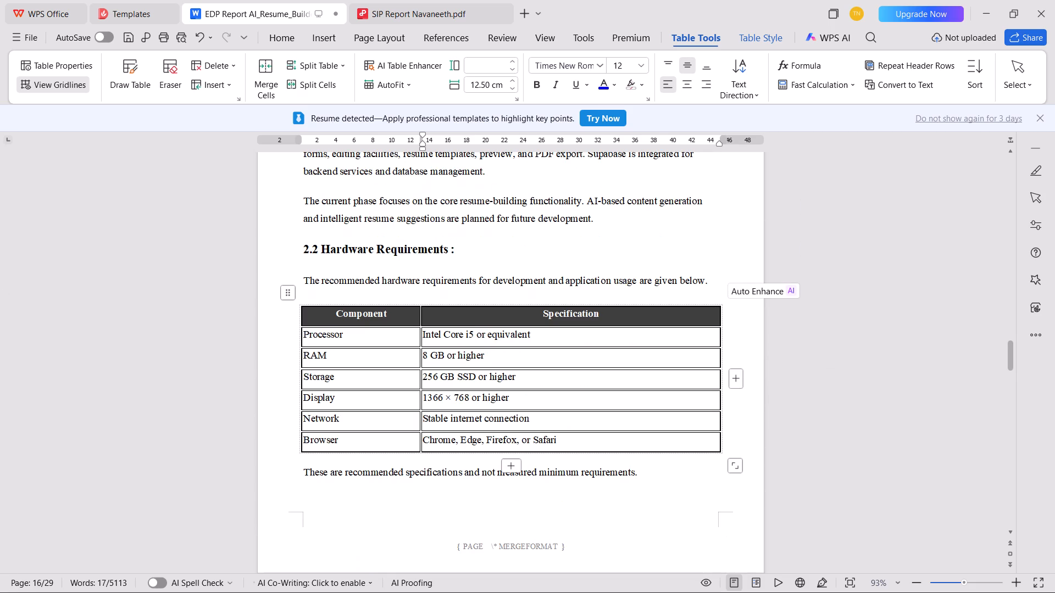
{"action": "left_click", "coordinate": [372, 306]}
{"action": "scroll", "coordinate": [479, 402], "scroll_direction": "down", "scroll_amount": 6}
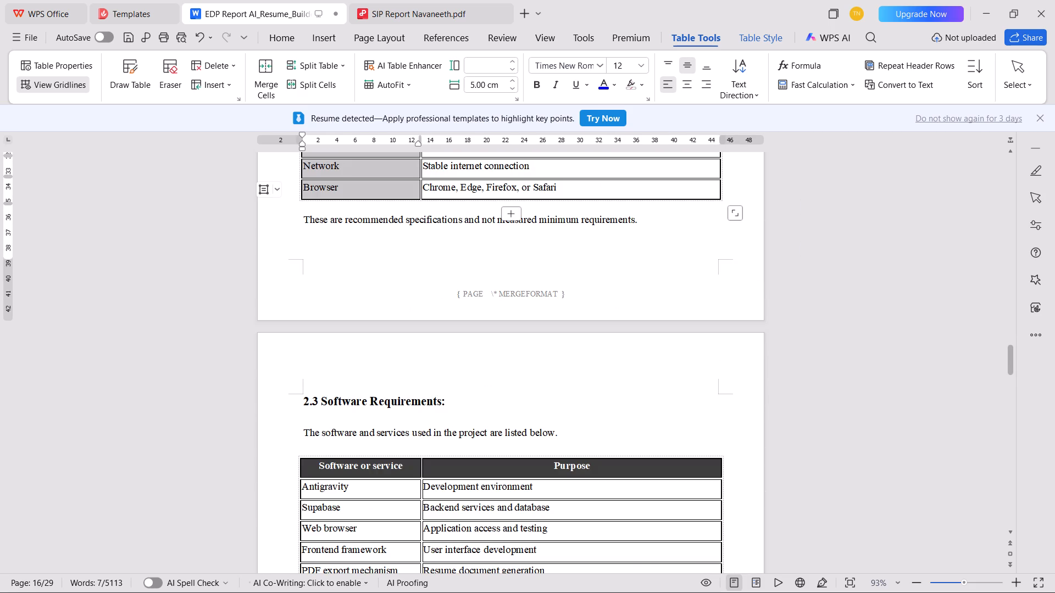
Set the width of the Software or service column in the section 2.3 table to 5.00 cm.
{"action": "left_click", "coordinate": [381, 457]}
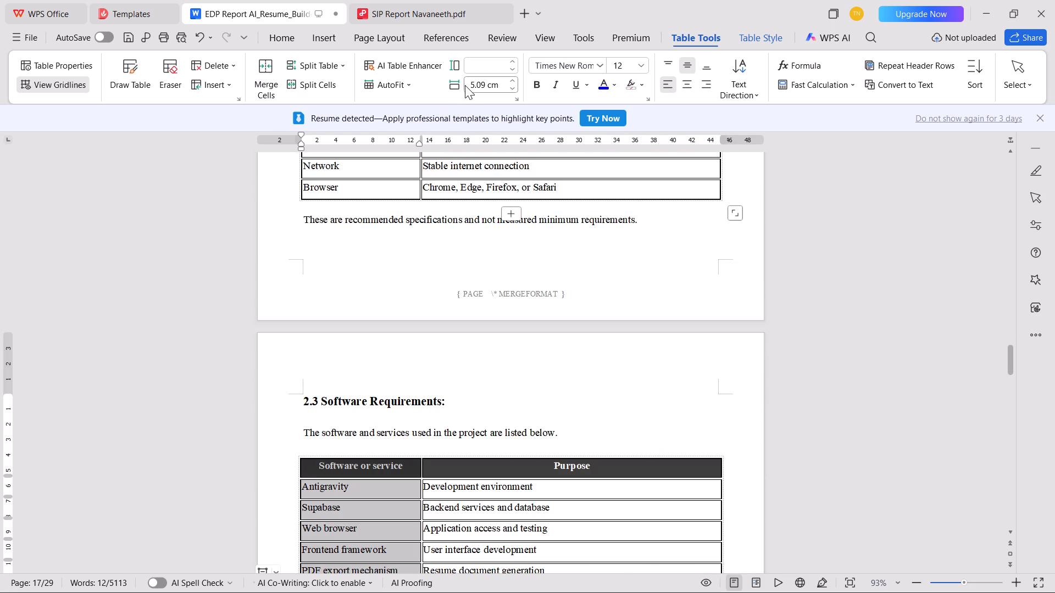
{"action": "left_click", "coordinate": [483, 87]}
{"action": "key", "text": "Right"}
{"action": "key", "text": "BackSpace"}
{"action": "key", "text": "0"}
{"action": "key", "text": "Return"}
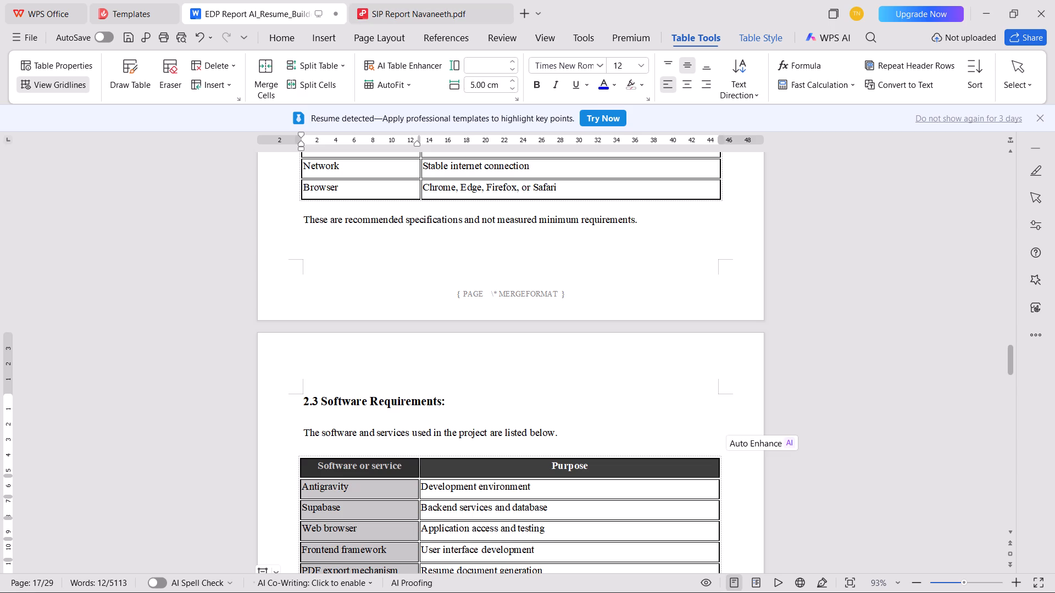
{"action": "left_click", "coordinate": [535, 456]}
{"action": "left_click", "coordinate": [963, 404]}
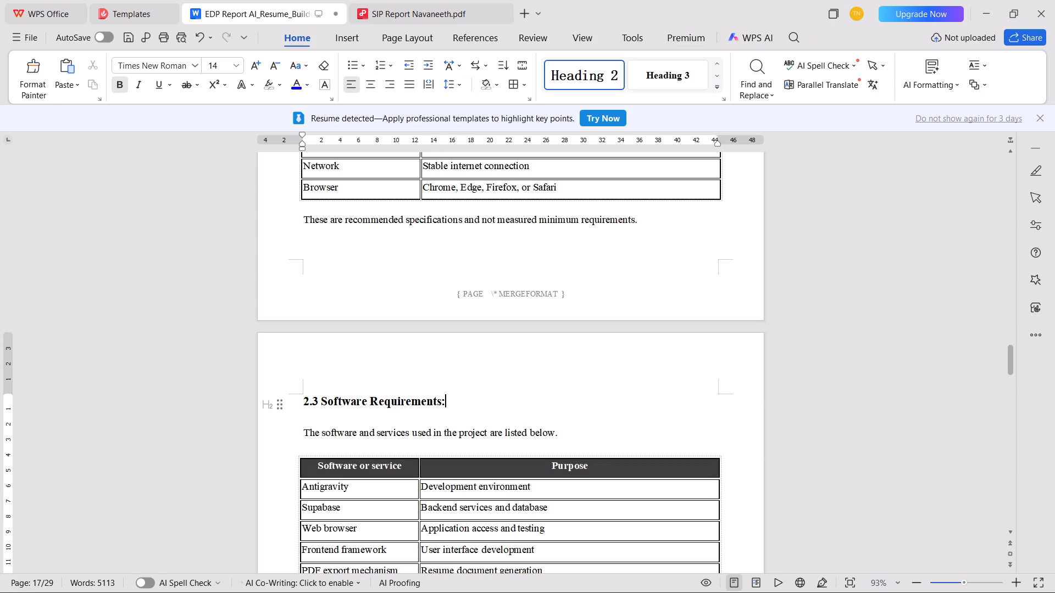
Set the width of the Description column in the section 4.1 features table to 11.5 cm.
{"action": "left_click_drag", "start_coordinate": [1011, 360], "coordinate": [1011, 473]}
{"action": "scroll", "coordinate": [663, 389], "scroll_direction": "up", "scroll_amount": 8}
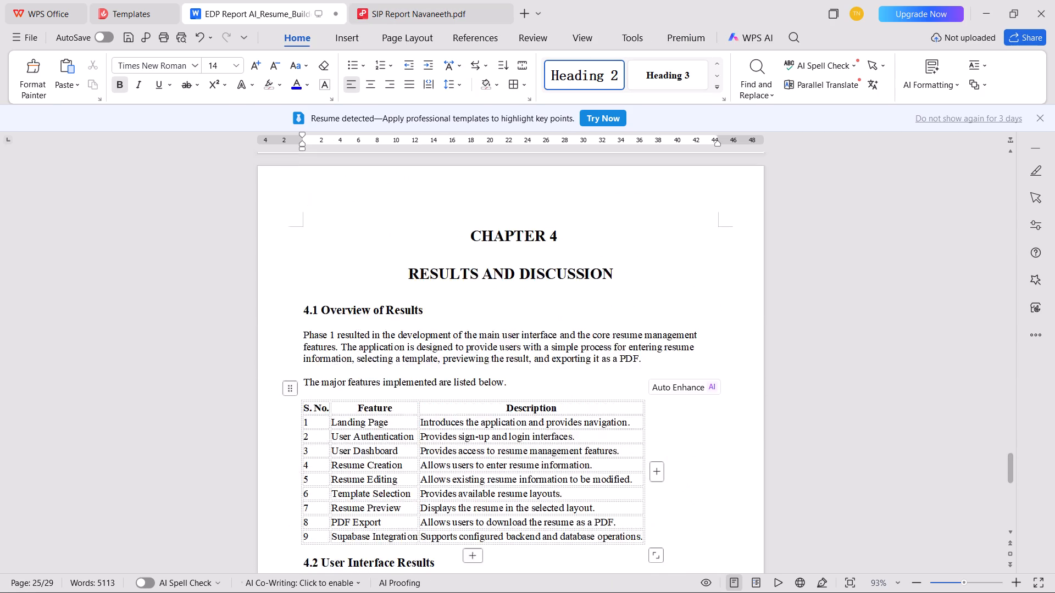
{"action": "scroll", "coordinate": [470, 277], "scroll_direction": "up", "scroll_amount": 5}
{"action": "scroll", "coordinate": [460, 300], "scroll_direction": "down", "scroll_amount": 7}
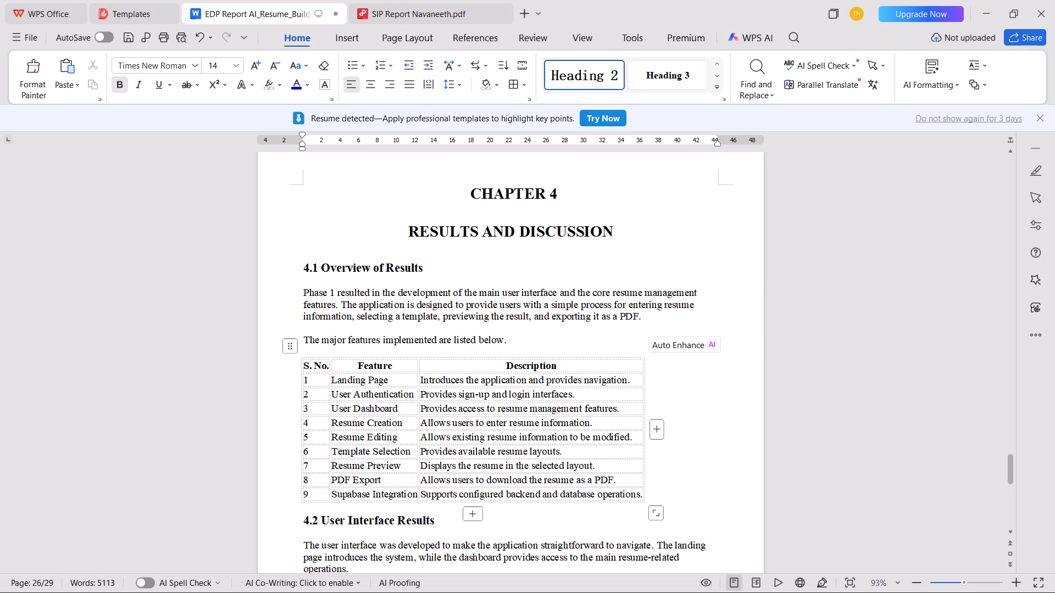
{"action": "left_click", "coordinate": [455, 359]}
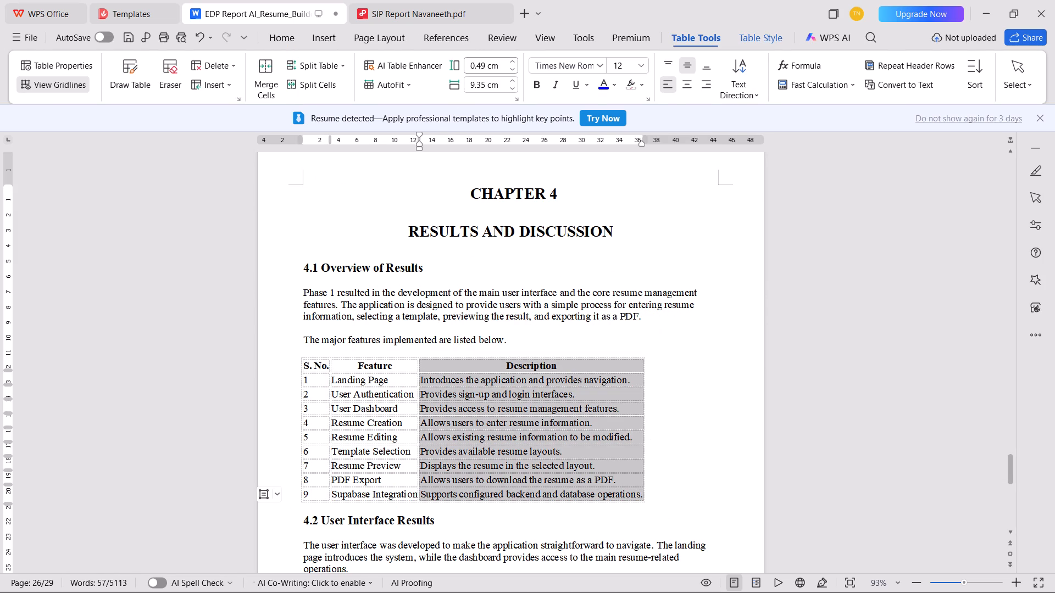
{"action": "left_click_drag", "start_coordinate": [484, 85], "coordinate": [453, 85]}
{"action": "type", "text": "11.5"}
{"action": "key", "text": "Return"}
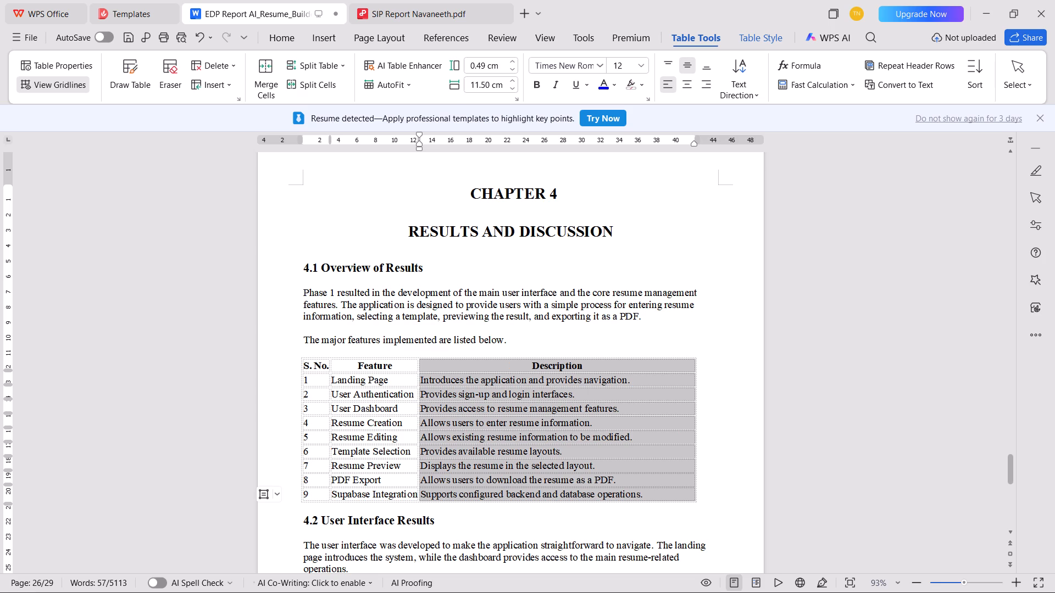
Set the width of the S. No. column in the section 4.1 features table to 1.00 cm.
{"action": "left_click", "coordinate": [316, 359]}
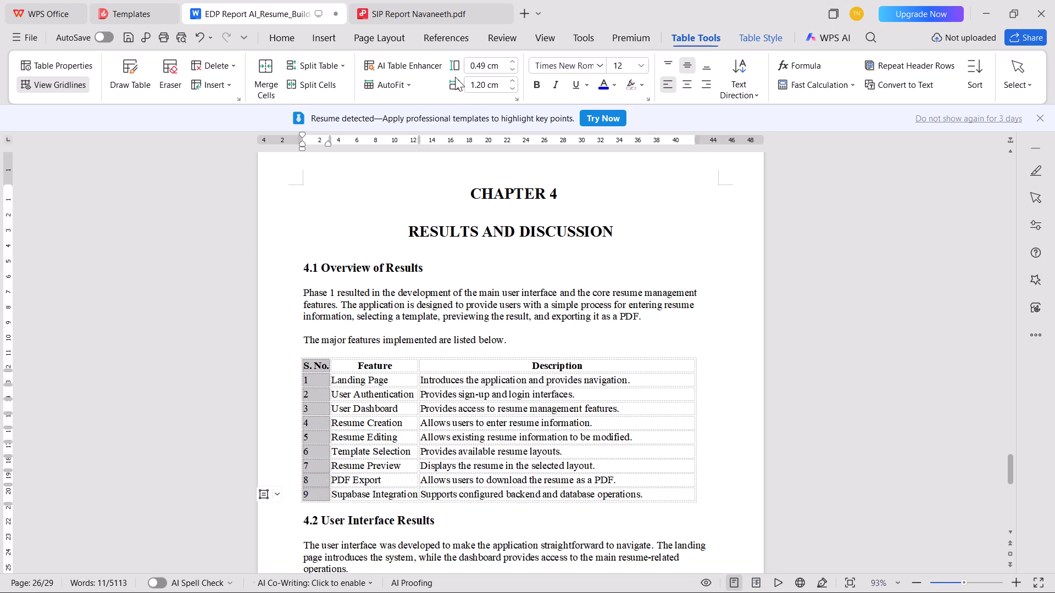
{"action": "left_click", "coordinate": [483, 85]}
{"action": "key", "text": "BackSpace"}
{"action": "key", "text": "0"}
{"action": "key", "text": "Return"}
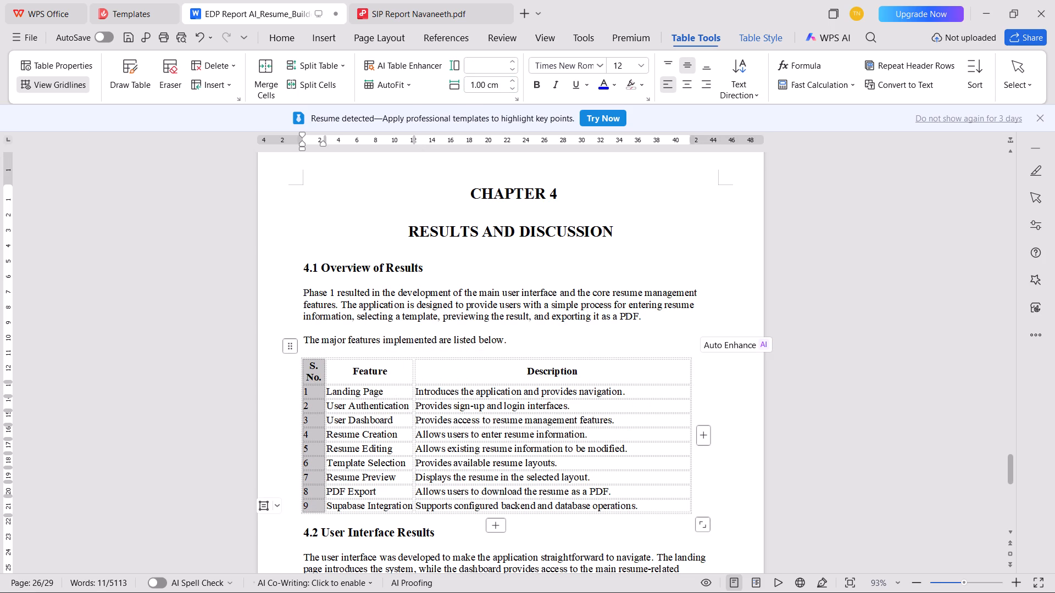
Set the width of the Feature column in the section 4.1 table to 4.5 cm.
{"action": "left_click", "coordinate": [368, 358]}
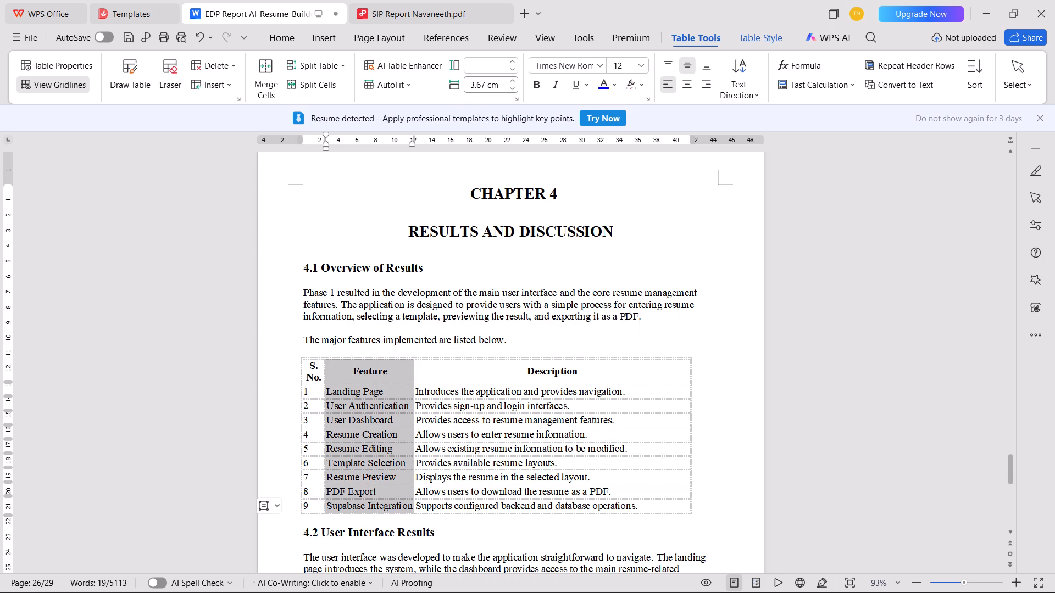
{"action": "left_click_drag", "start_coordinate": [485, 85], "coordinate": [457, 86]}
{"action": "type", "text": "4.5"}
{"action": "key", "text": "Return"}
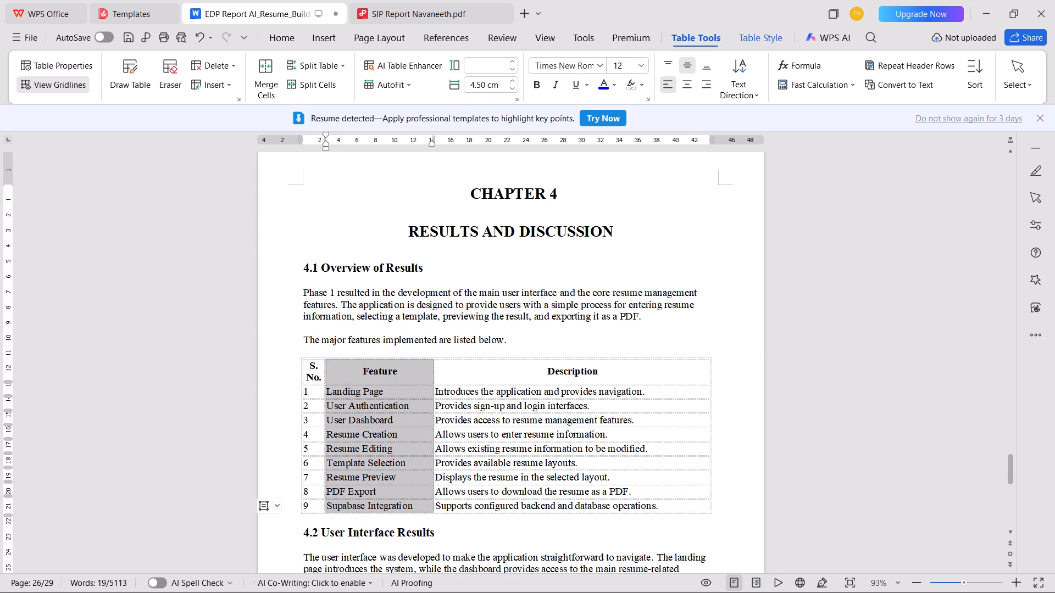
Set the S. No. column of the section 4.1 table to 1.5 cm wide and centre its contents horizontally.
{"action": "left_click", "coordinate": [498, 359]}
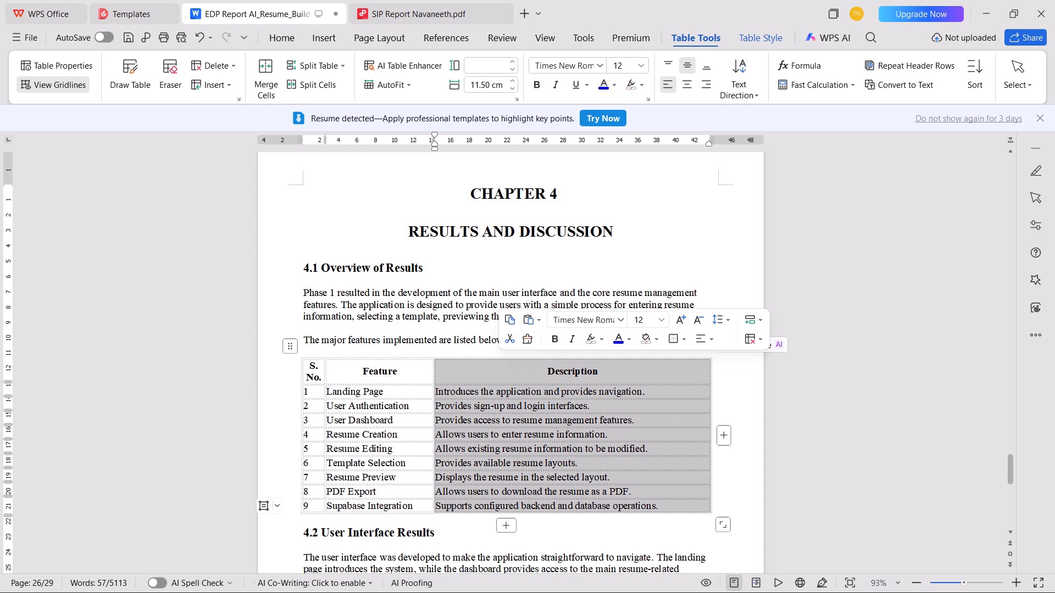
{"action": "left_click", "coordinate": [313, 360]}
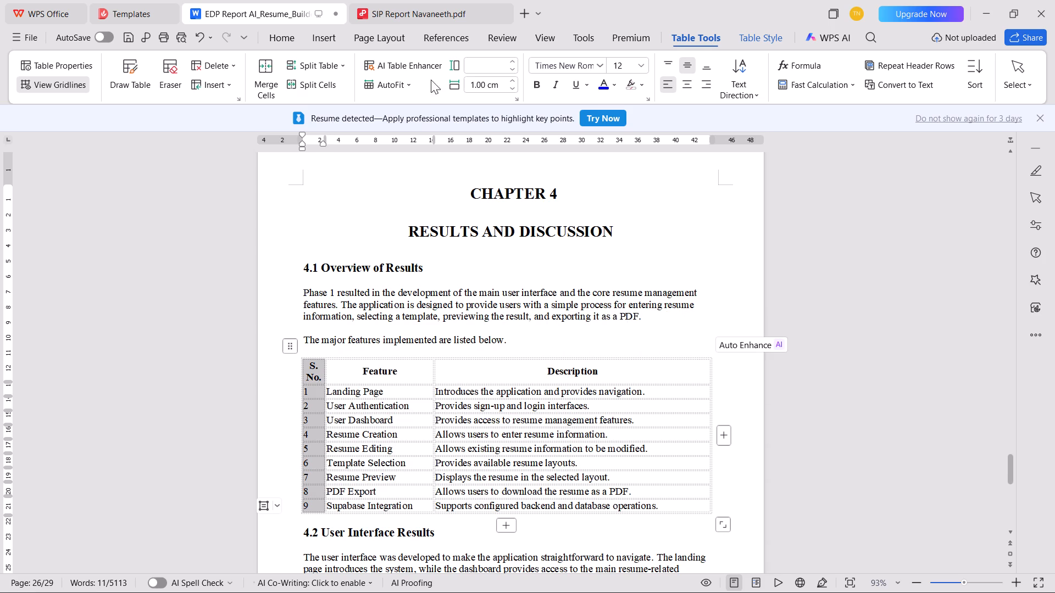
{"action": "left_click", "coordinate": [485, 85]}
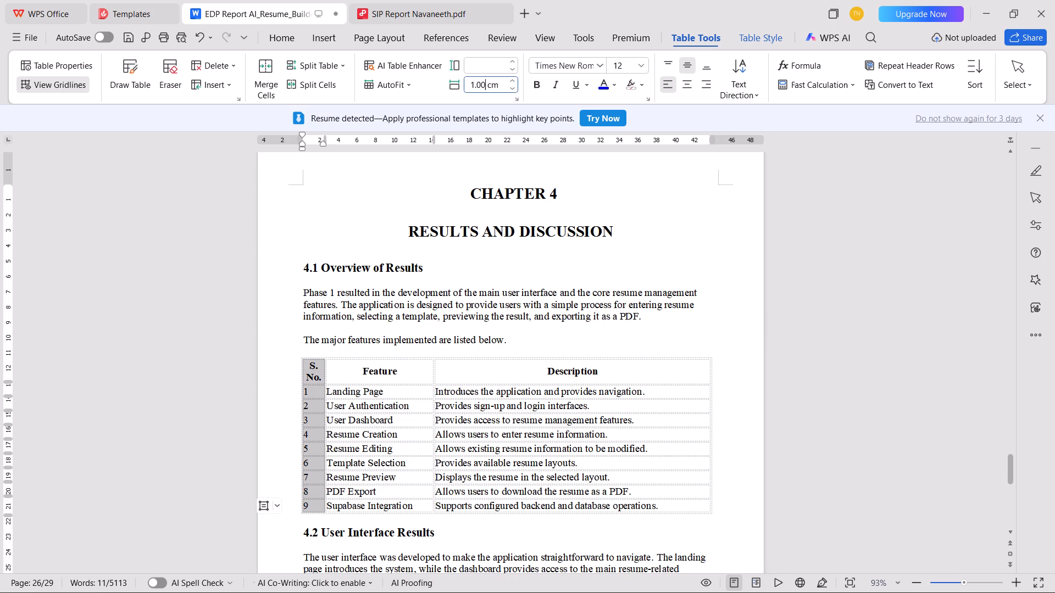
{"action": "key", "text": "BackSpace"}
{"action": "key", "text": "BackSpace"}
{"action": "type", "text": ".5"}
{"action": "key", "text": "Return"}
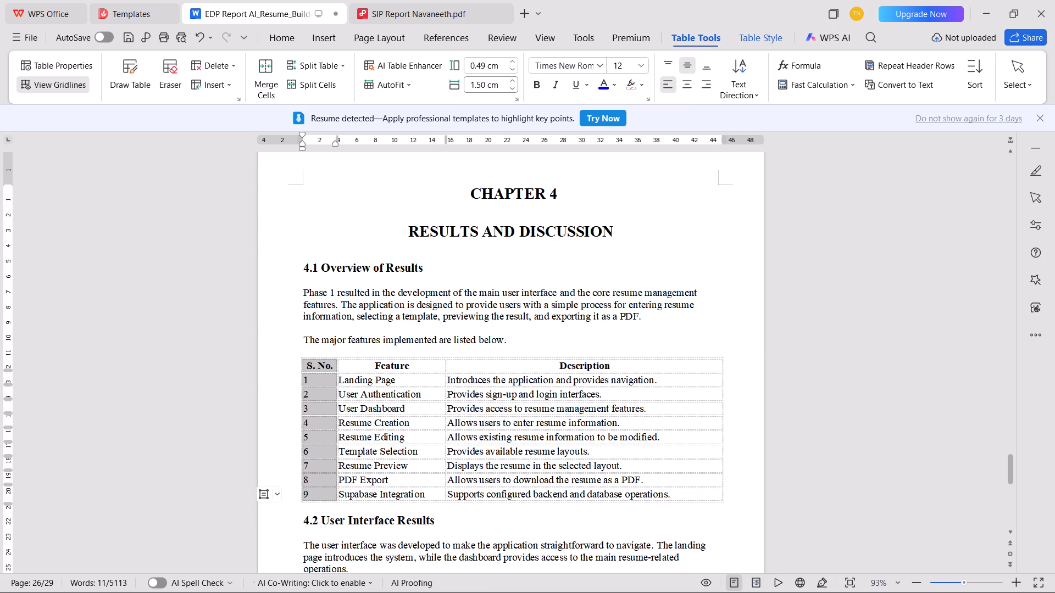
{"action": "left_click", "coordinate": [685, 83]}
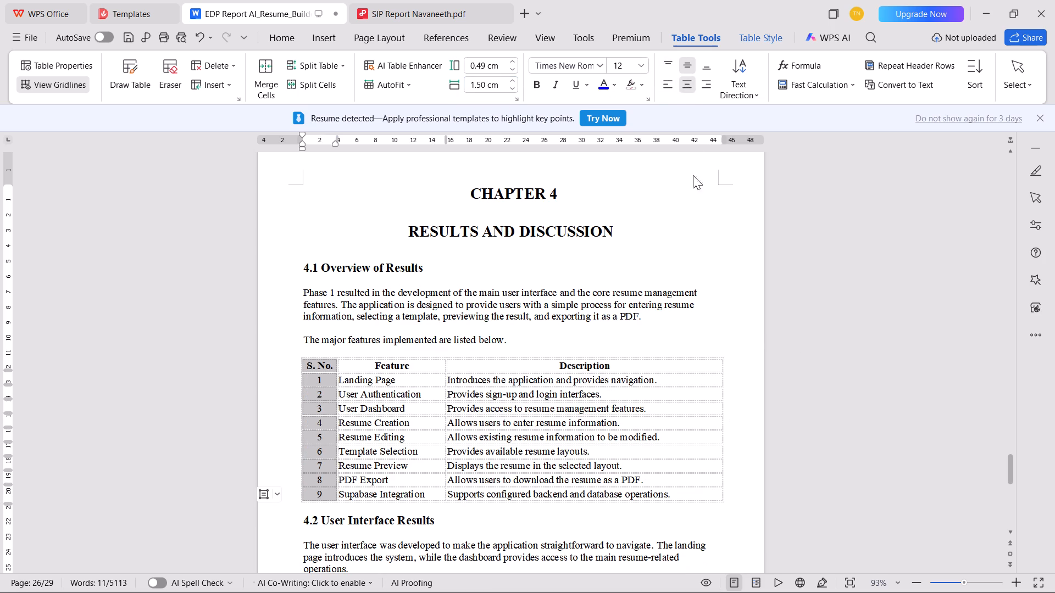
{"action": "left_click", "coordinate": [806, 413]}
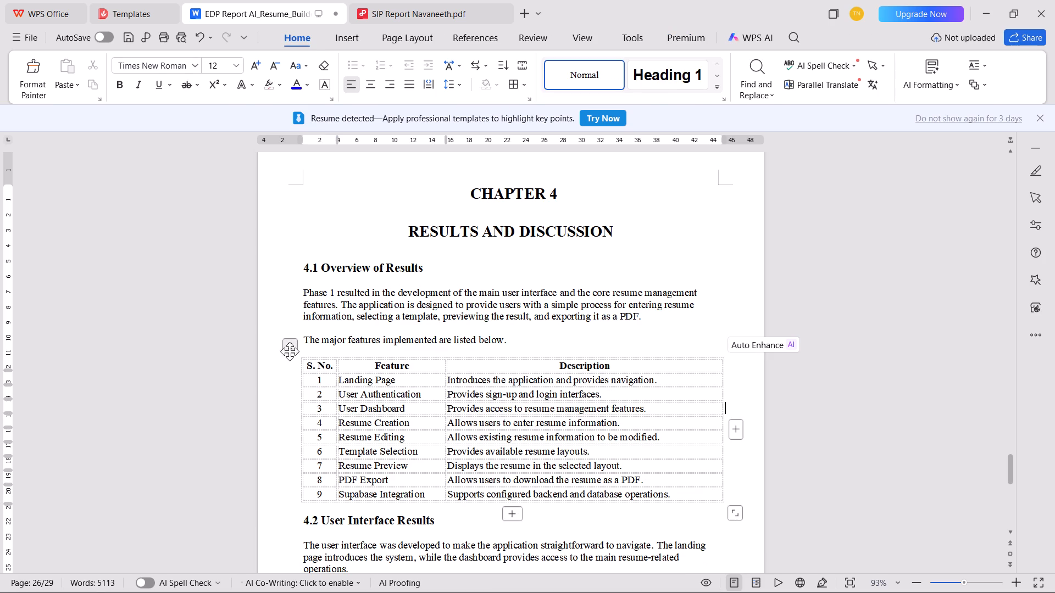
Apply the bordered table style with a dark header row to the whole section 4.1 features table, and save the document.
{"action": "left_click", "coordinate": [290, 351]}
{"action": "left_click", "coordinate": [771, 35]}
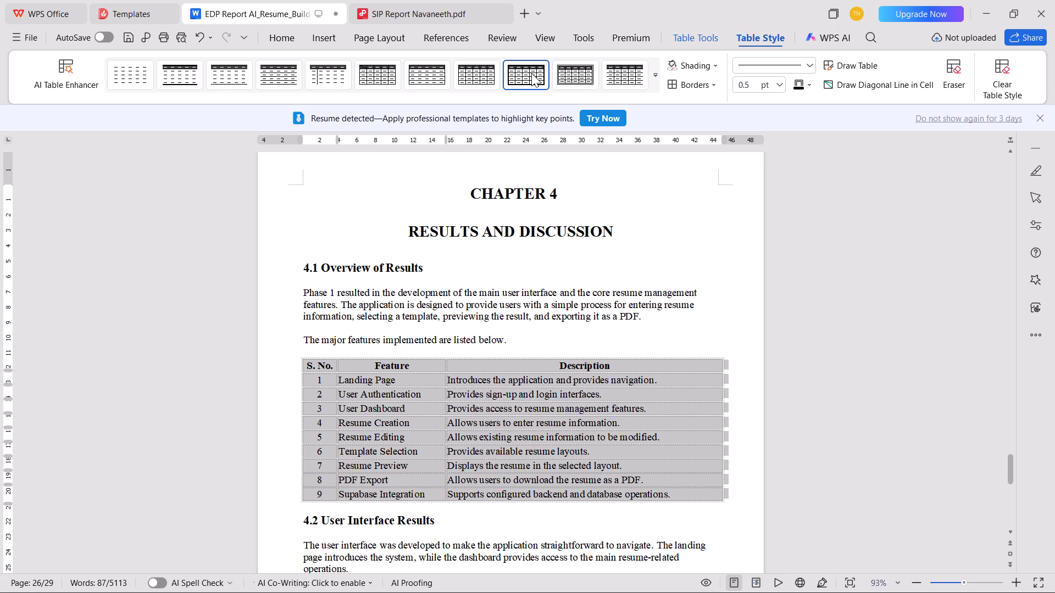
{"action": "left_click", "coordinate": [531, 73]}
{"action": "left_click", "coordinate": [787, 387]}
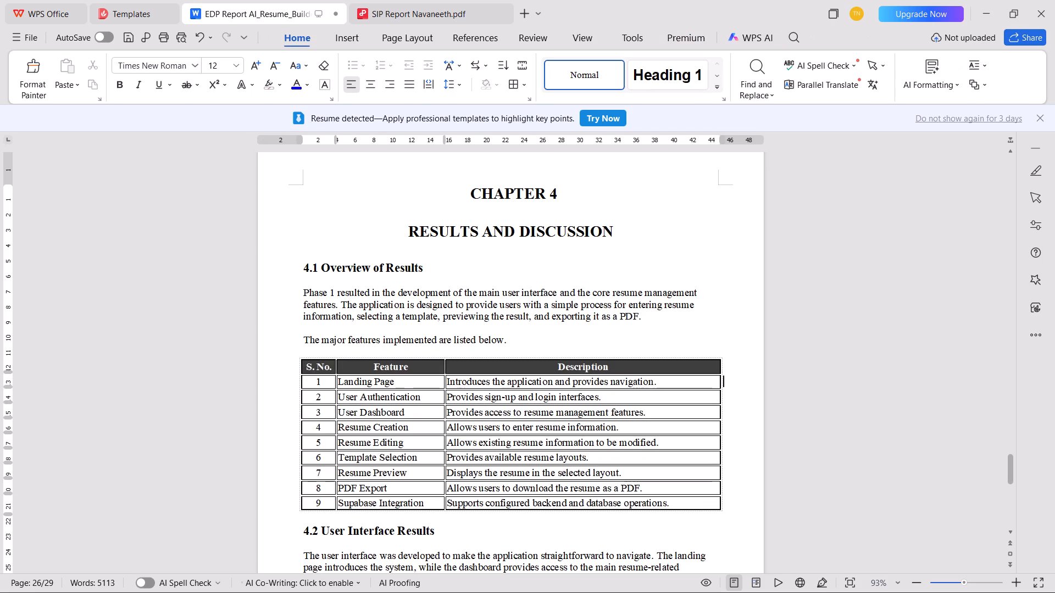
{"action": "key", "text": "ctrl+s"}
Add a space and colon at the end of the heading 4.2 User Interface Results, and save the document.
{"action": "scroll", "coordinate": [333, 400], "scroll_direction": "down", "scroll_amount": 5}
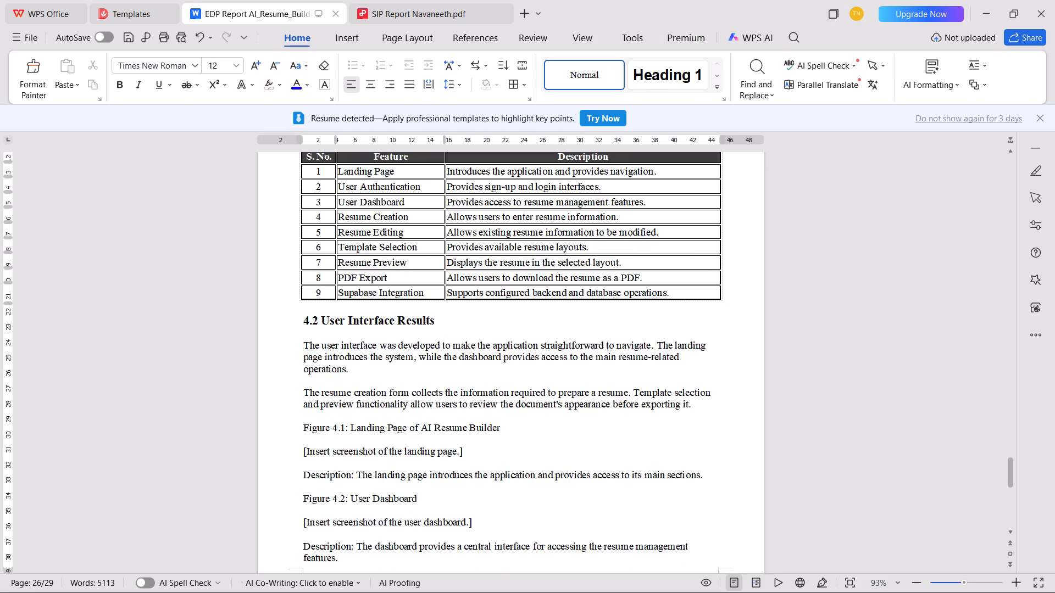
{"action": "left_click", "coordinate": [446, 316]}
{"action": "key", "text": "space"}
{"action": "type", "text": ":"}
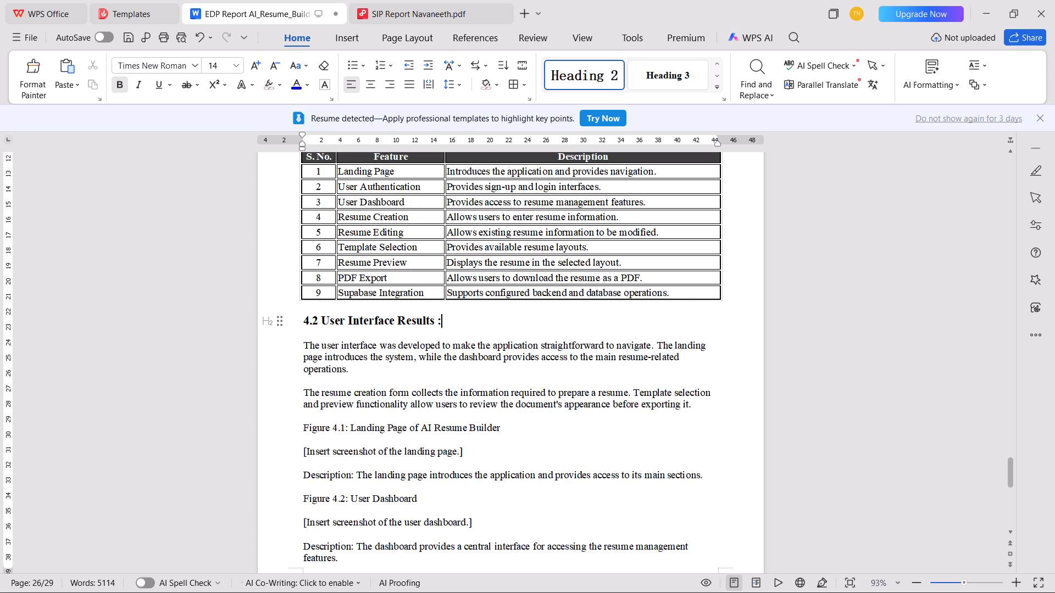
{"action": "scroll", "coordinate": [496, 489], "scroll_direction": "up", "scroll_amount": 7}
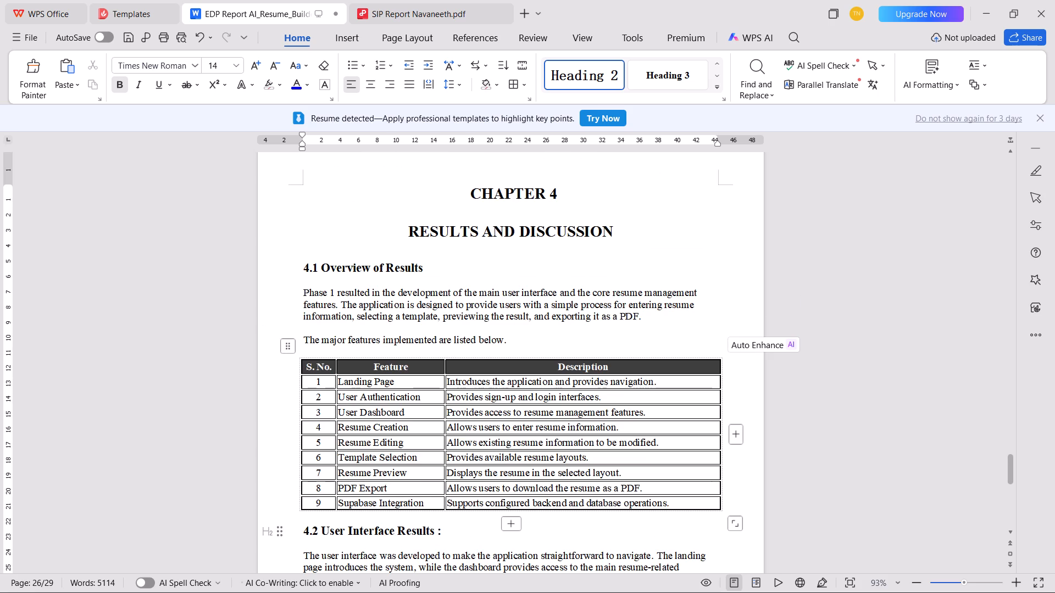
{"action": "key", "text": "ctrl+s"}
Autofit the section 4.7 test checklist table to the full width between the page margins.
{"action": "scroll", "coordinate": [324, 369], "scroll_direction": "down", "scroll_amount": 18}
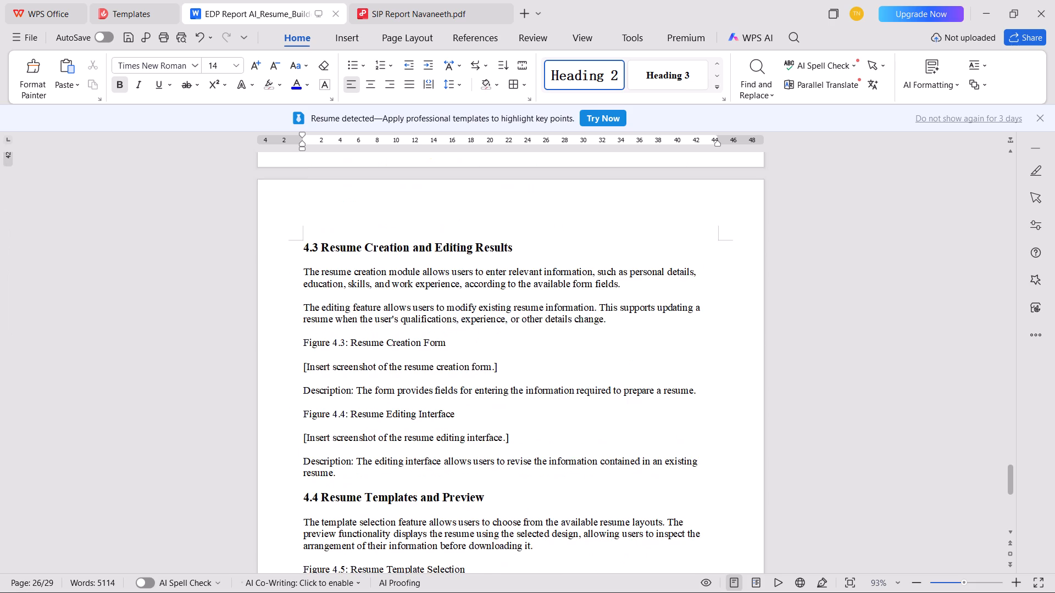
{"action": "scroll", "coordinate": [297, 377], "scroll_direction": "down", "scroll_amount": 4}
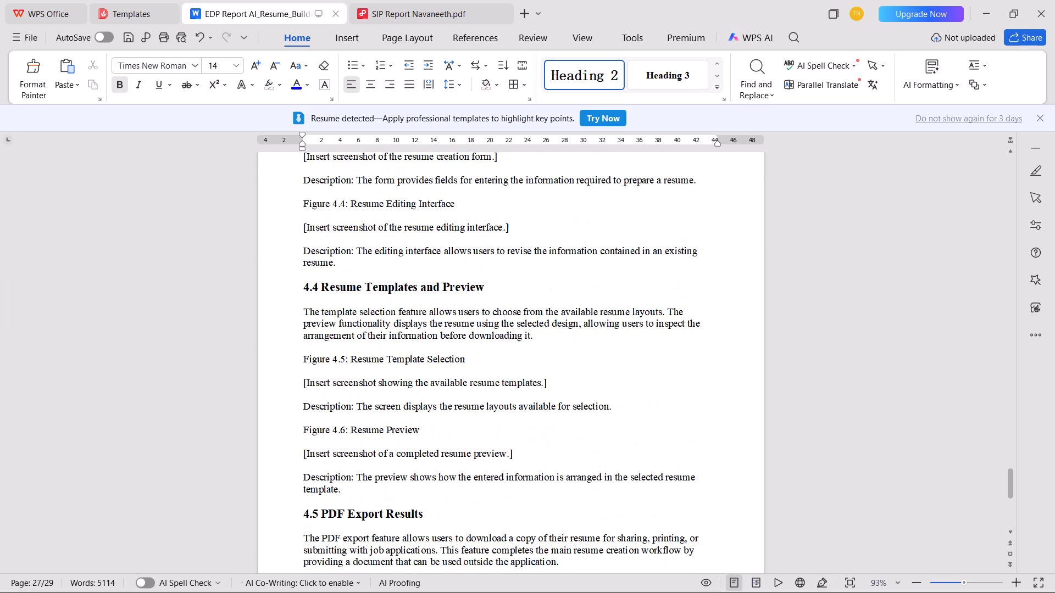
{"action": "scroll", "coordinate": [297, 377], "scroll_direction": "down", "scroll_amount": 14}
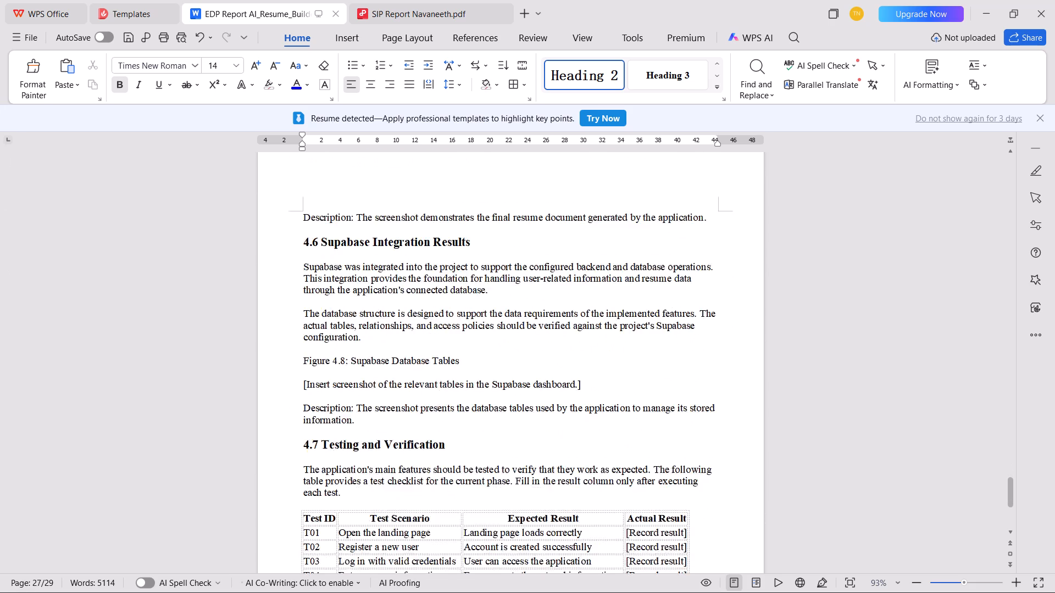
{"action": "scroll", "coordinate": [297, 377], "scroll_direction": "down", "scroll_amount": 3}
{"action": "left_click", "coordinate": [367, 396]}
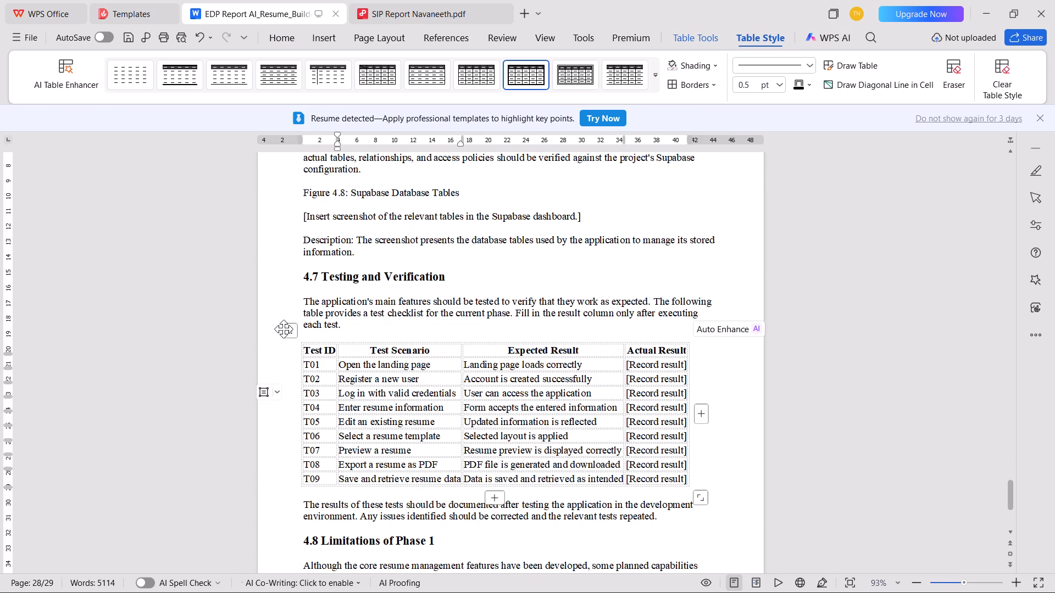
{"action": "left_click", "coordinate": [288, 332]}
{"action": "left_click", "coordinate": [688, 36]}
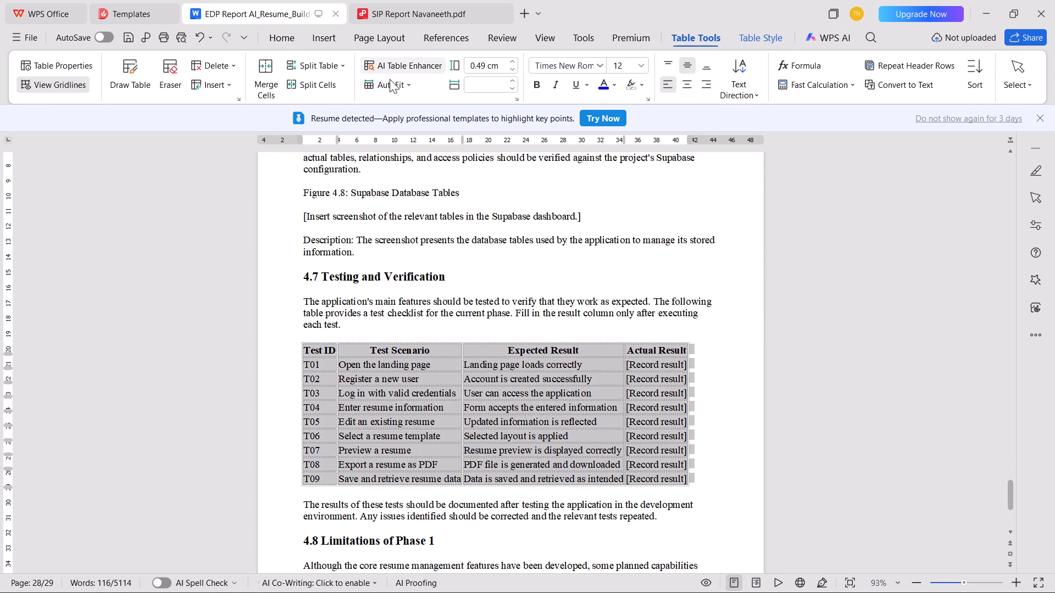
{"action": "left_click", "coordinate": [390, 83]}
{"action": "left_click", "coordinate": [413, 135]}
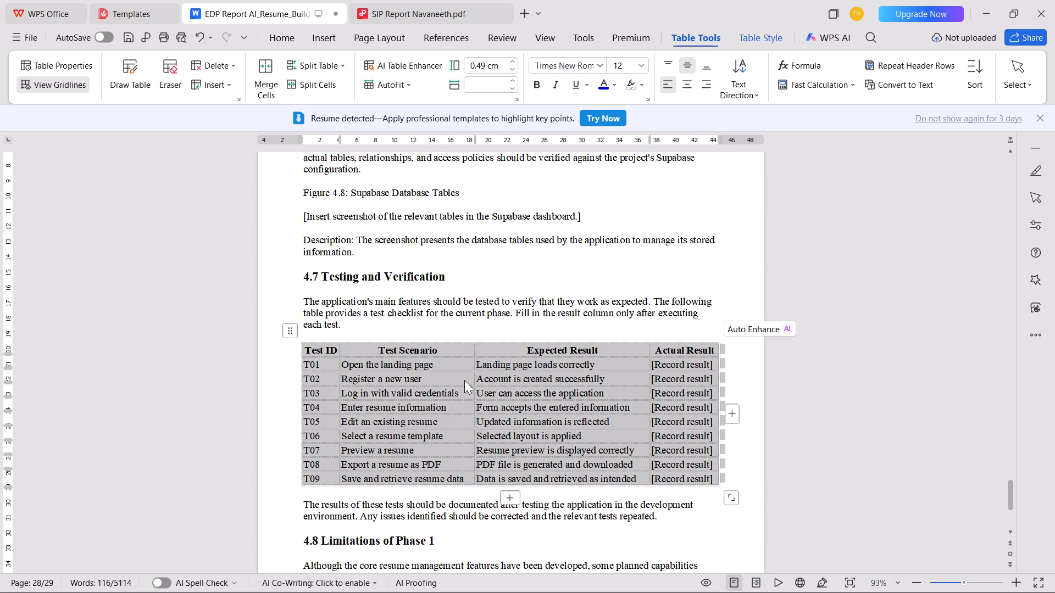
Apply the bordered table style with a dark header row to the whole section 4.7 test table.
{"action": "left_click", "coordinate": [752, 37]}
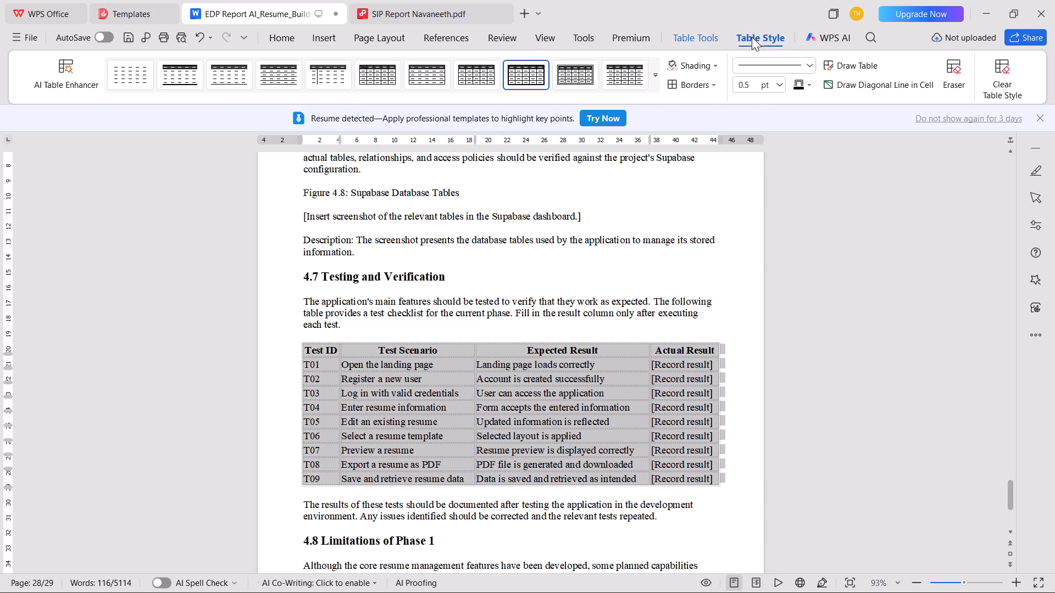
{"action": "left_click", "coordinate": [517, 80]}
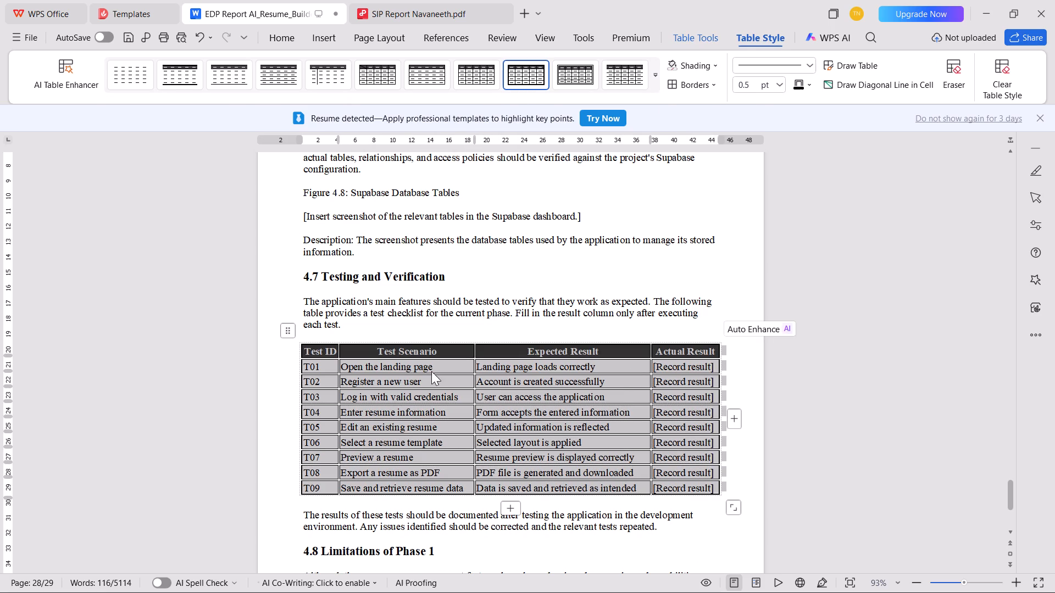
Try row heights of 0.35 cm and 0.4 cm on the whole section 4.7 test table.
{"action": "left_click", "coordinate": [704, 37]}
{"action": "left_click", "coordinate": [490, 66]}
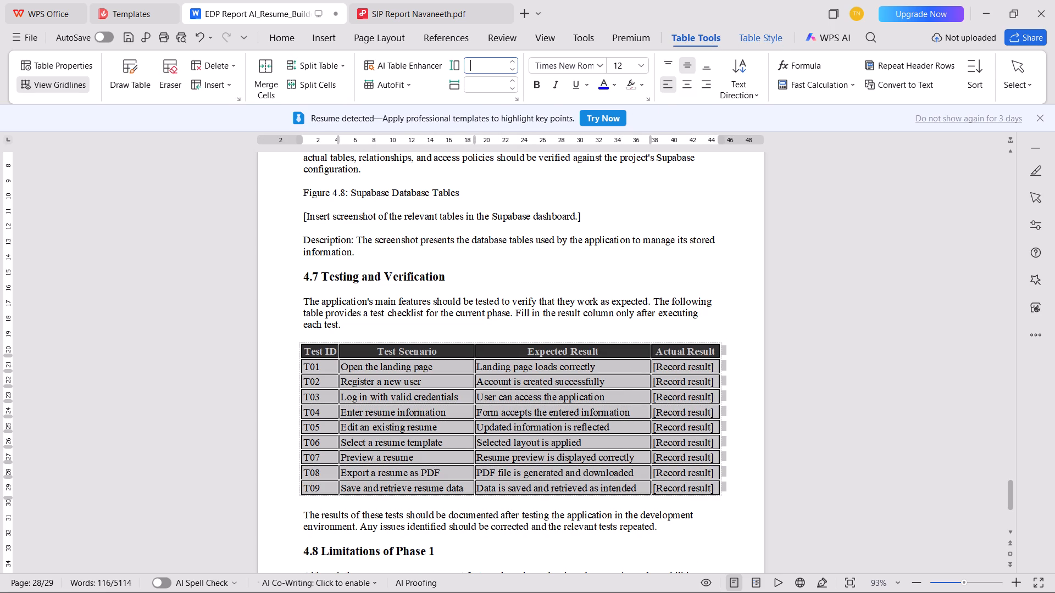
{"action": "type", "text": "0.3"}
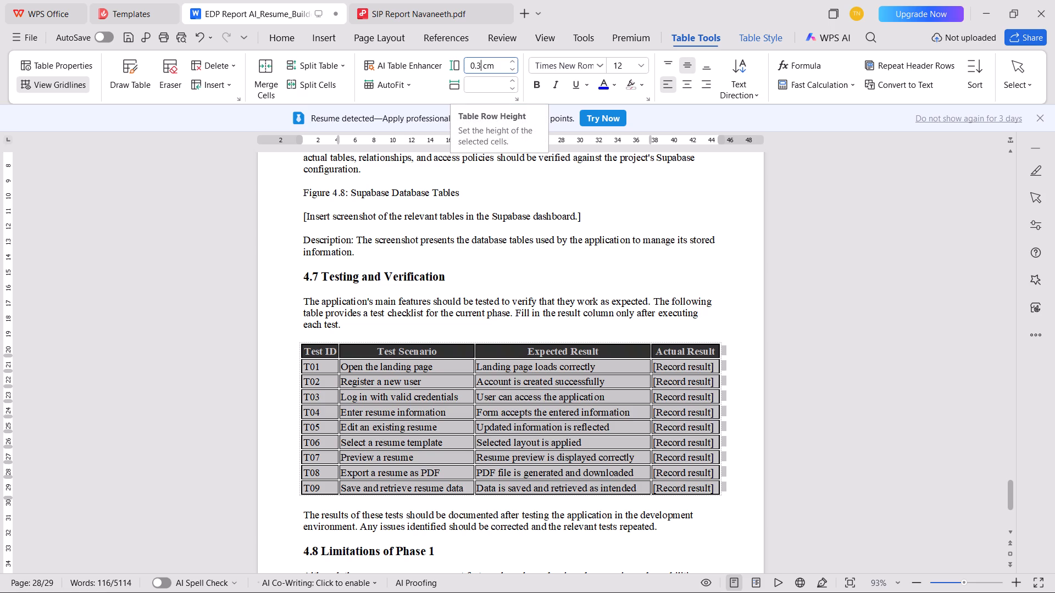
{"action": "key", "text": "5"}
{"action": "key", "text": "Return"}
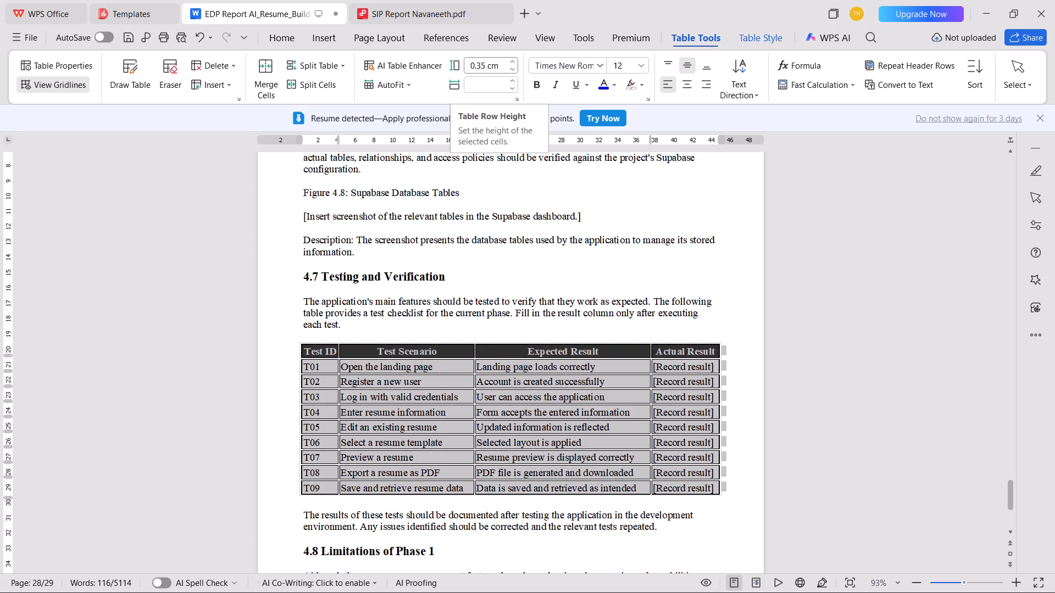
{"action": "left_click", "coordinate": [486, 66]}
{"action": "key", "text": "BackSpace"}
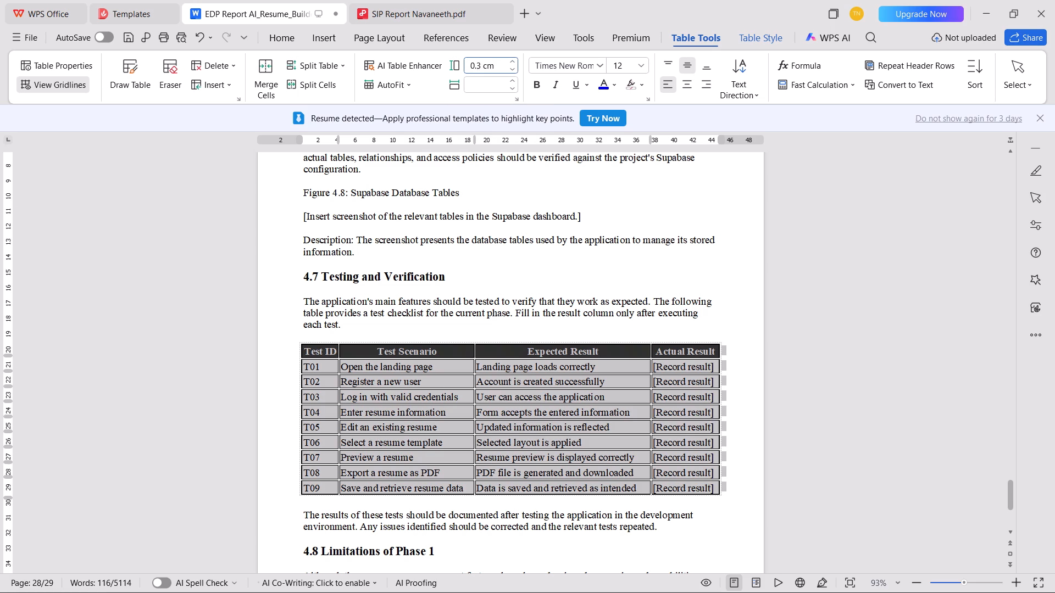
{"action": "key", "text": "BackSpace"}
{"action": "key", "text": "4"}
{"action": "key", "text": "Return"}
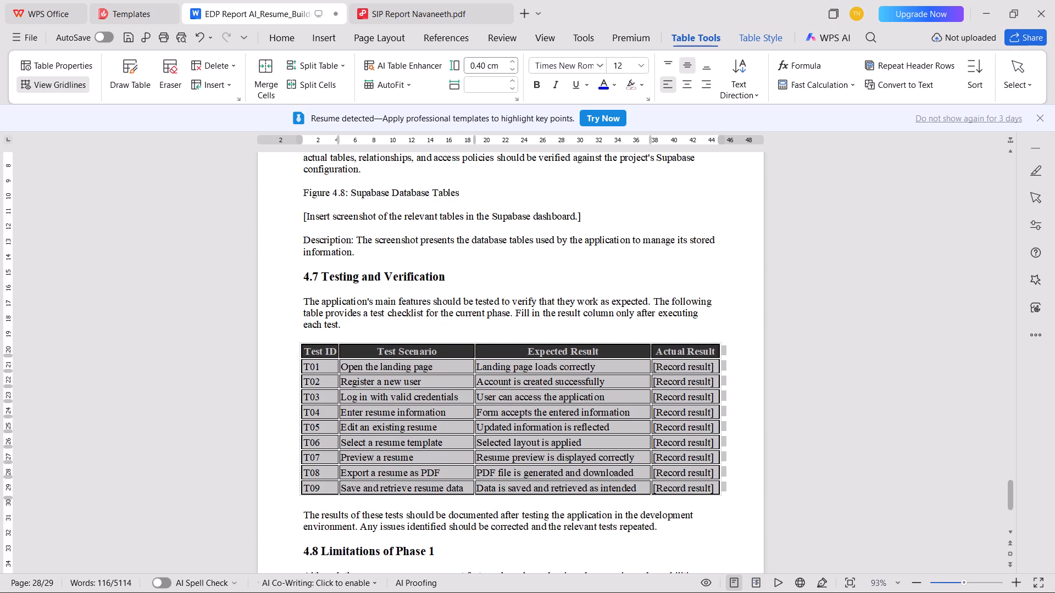
Set the row height of the whole section 4.7 test table to 0.5 cm.
{"action": "double_click", "coordinate": [479, 62]}
{"action": "key", "text": "BackSpace"}
{"action": "key", "text": "5"}
{"action": "key", "text": "Return"}
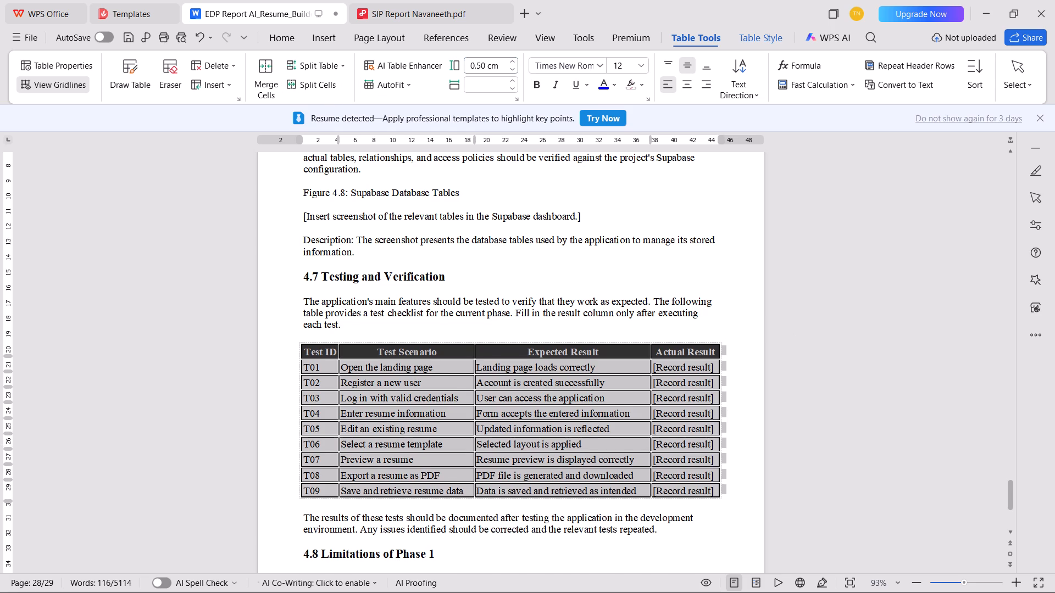
{"action": "left_click", "coordinate": [794, 460]}
Format the four limitation statements in section 4.8 as an a., b., c., d. lettered list and indent it one level.
{"action": "scroll", "coordinate": [432, 438], "scroll_direction": "down", "scroll_amount": 4}
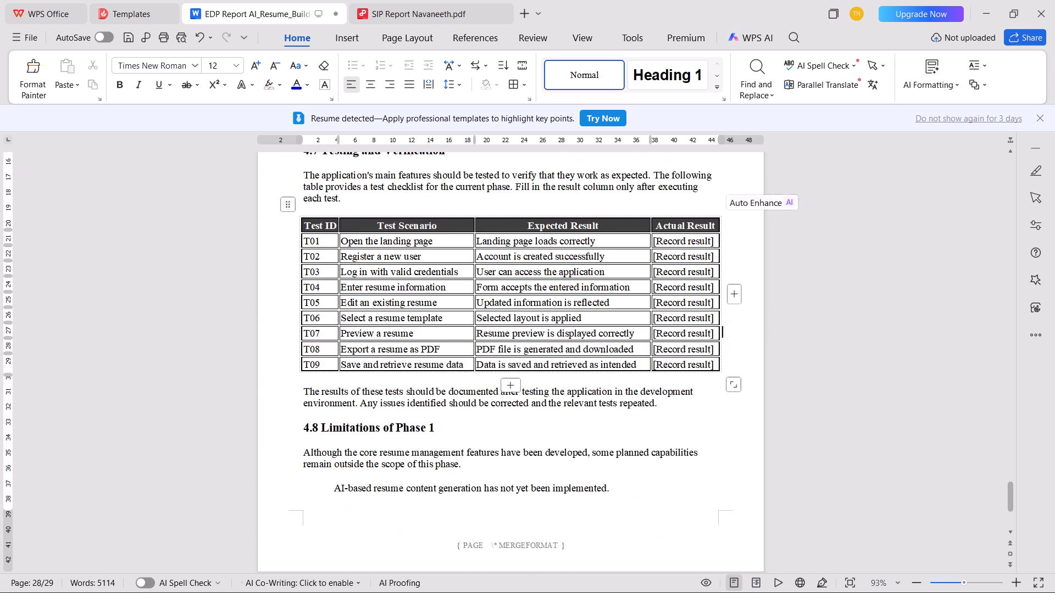
{"action": "scroll", "coordinate": [474, 342], "scroll_direction": "down", "scroll_amount": 5}
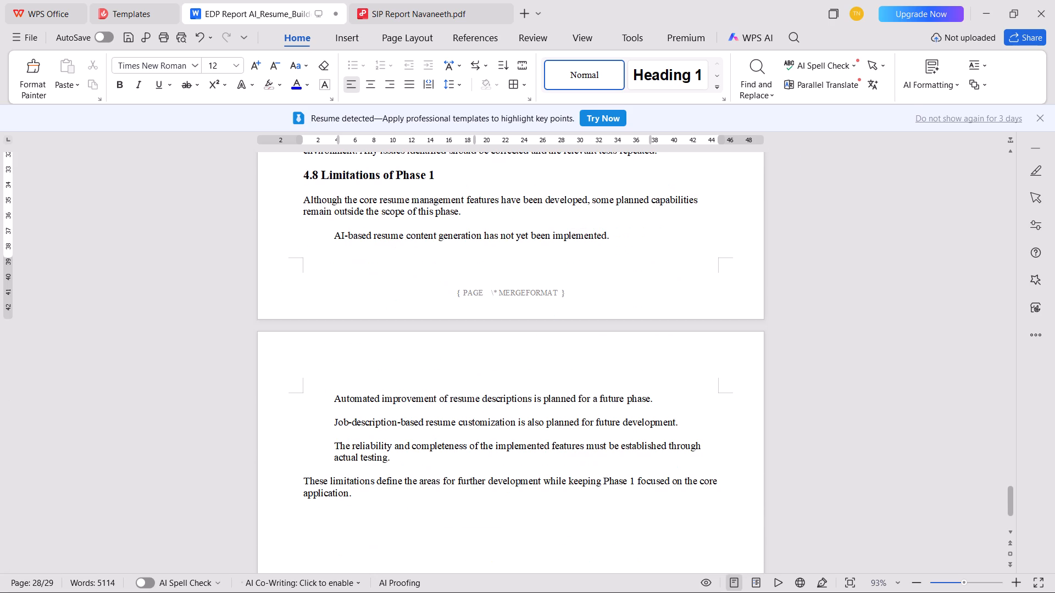
{"action": "left_click_drag", "start_coordinate": [390, 457], "coordinate": [326, 238]}
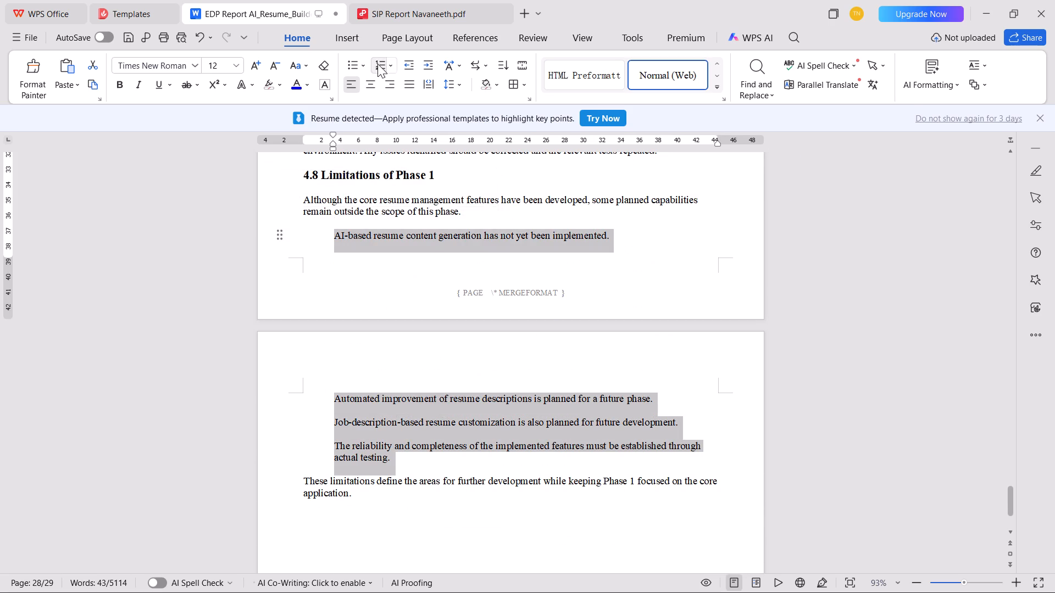
{"action": "left_click", "coordinate": [395, 67]}
{"action": "left_click", "coordinate": [512, 169]}
{"action": "key", "text": "Tab"}
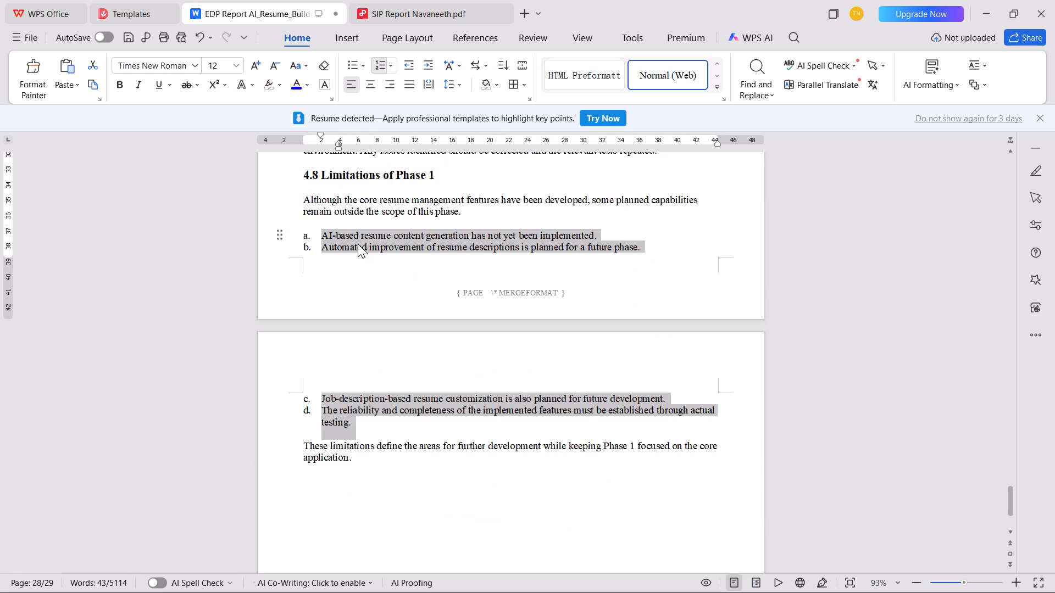
Make the list letters of the section 4.8 limitations list bold.
{"action": "left_click", "coordinate": [373, 239]}
{"action": "left_click", "coordinate": [324, 237]}
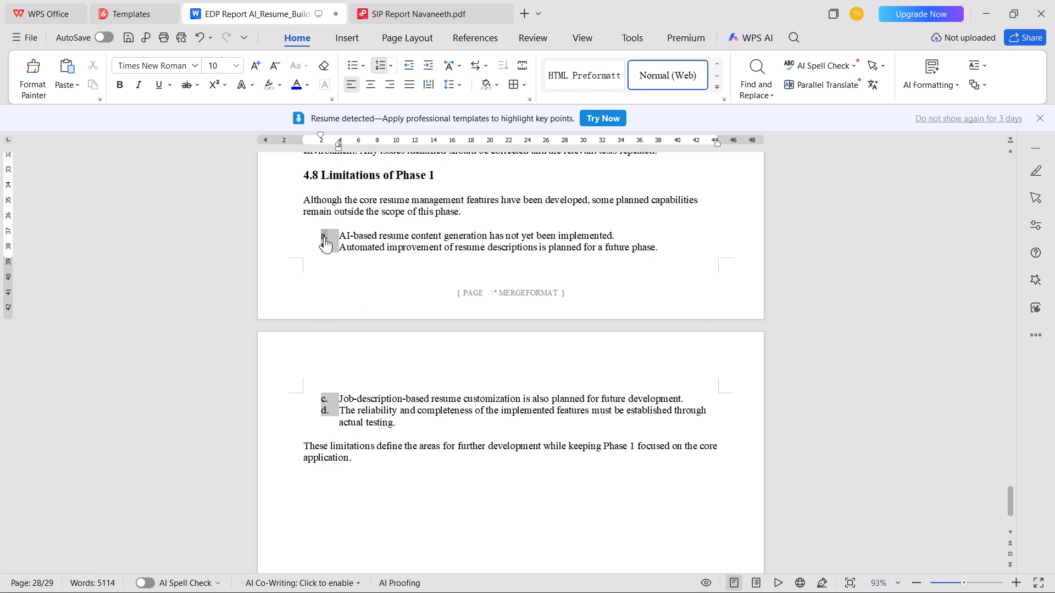
{"action": "key", "text": "ctrl+b"}
Set the line spacing of all Chapter 4 content, from the chapter title to the closing limitations paragraph, to 1.5 lines.
{"action": "left_click_drag", "start_coordinate": [363, 467], "coordinate": [307, 422]}
{"action": "scroll", "coordinate": [307, 422], "scroll_direction": "up", "scroll_amount": 8}
{"action": "scroll", "coordinate": [307, 422], "scroll_direction": "up", "scroll_amount": 19}
{"action": "scroll", "coordinate": [307, 422], "scroll_direction": "down", "scroll_amount": 1}
{"action": "scroll", "coordinate": [307, 422], "scroll_direction": "up", "scroll_amount": 20}
{"action": "scroll", "coordinate": [307, 422], "scroll_direction": "up", "scroll_amount": 2}
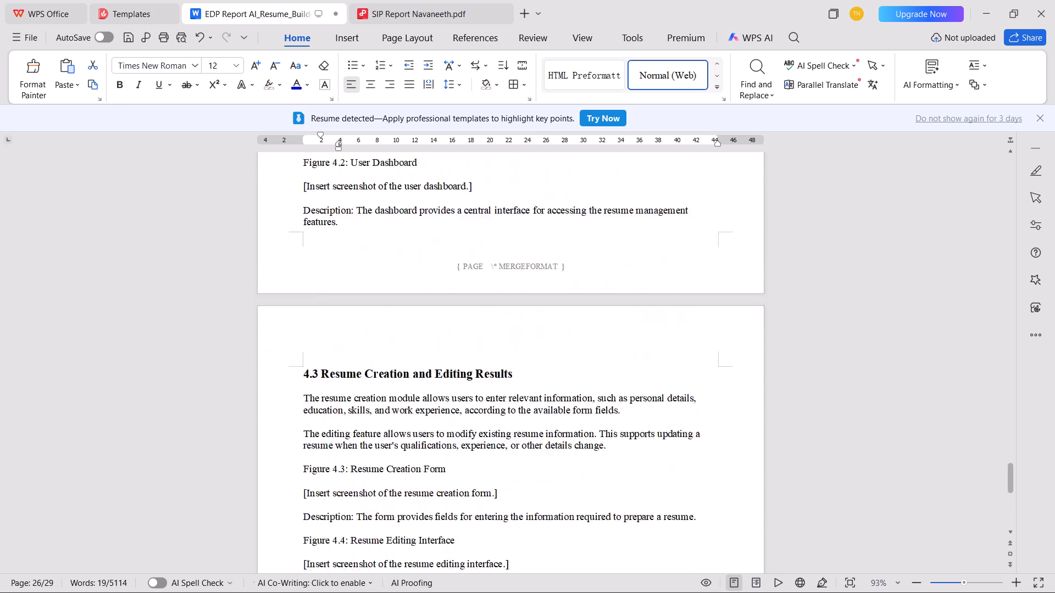
{"action": "scroll", "coordinate": [307, 422], "scroll_direction": "up", "scroll_amount": 20}
{"action": "scroll", "coordinate": [307, 422], "scroll_direction": "up", "scroll_amount": 1}
{"action": "left_click_drag", "start_coordinate": [307, 422], "coordinate": [291, 368]}
{"action": "scroll", "coordinate": [307, 422], "scroll_direction": "down", "scroll_amount": 3}
{"action": "scroll", "coordinate": [307, 422], "scroll_direction": "up", "scroll_amount": 2}
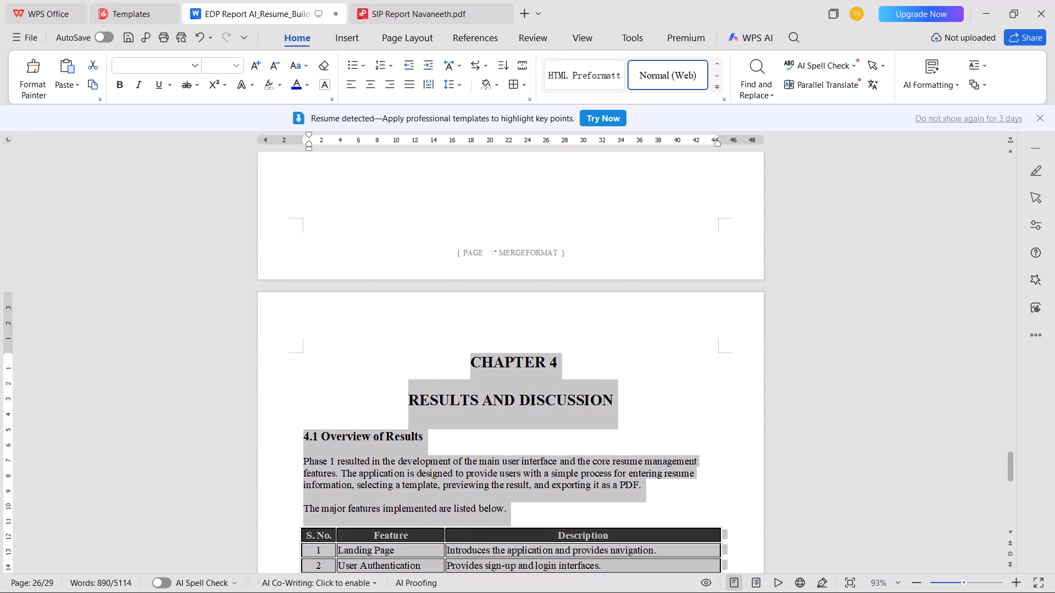
{"action": "left_click_drag", "start_coordinate": [291, 368], "coordinate": [291, 363]}
{"action": "left_click", "coordinate": [464, 85]}
{"action": "left_click", "coordinate": [460, 137]}
{"action": "left_click", "coordinate": [640, 462]}
Delete the empty paragraph after the closing limitations paragraph at the end of Chapter 4.
{"action": "scroll", "coordinate": [614, 458], "scroll_direction": "down", "scroll_amount": 16}
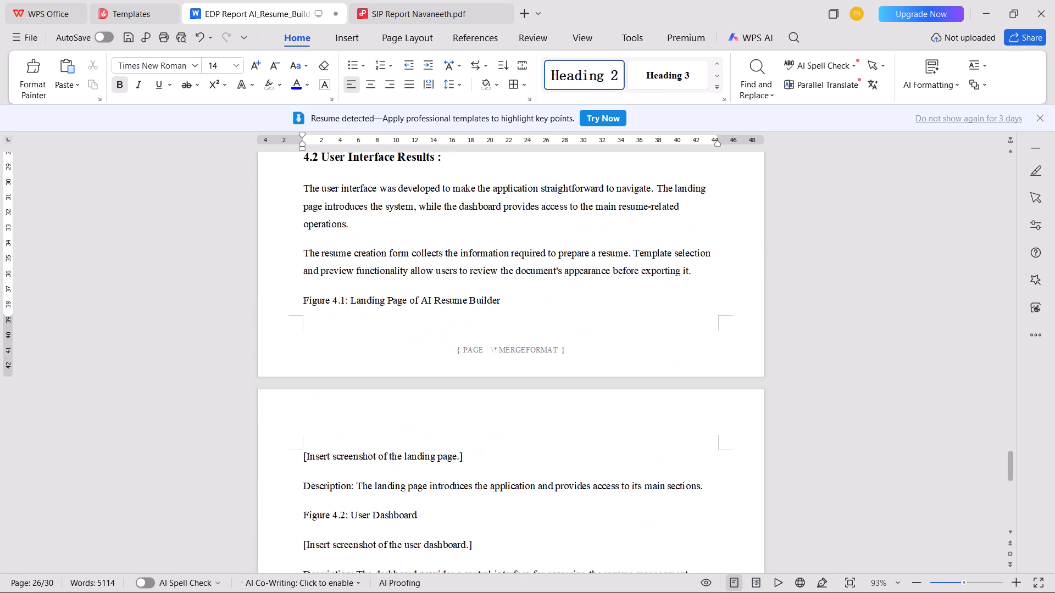
{"action": "scroll", "coordinate": [406, 338], "scroll_direction": "down", "scroll_amount": 20}
{"action": "scroll", "coordinate": [406, 338], "scroll_direction": "down", "scroll_amount": 15}
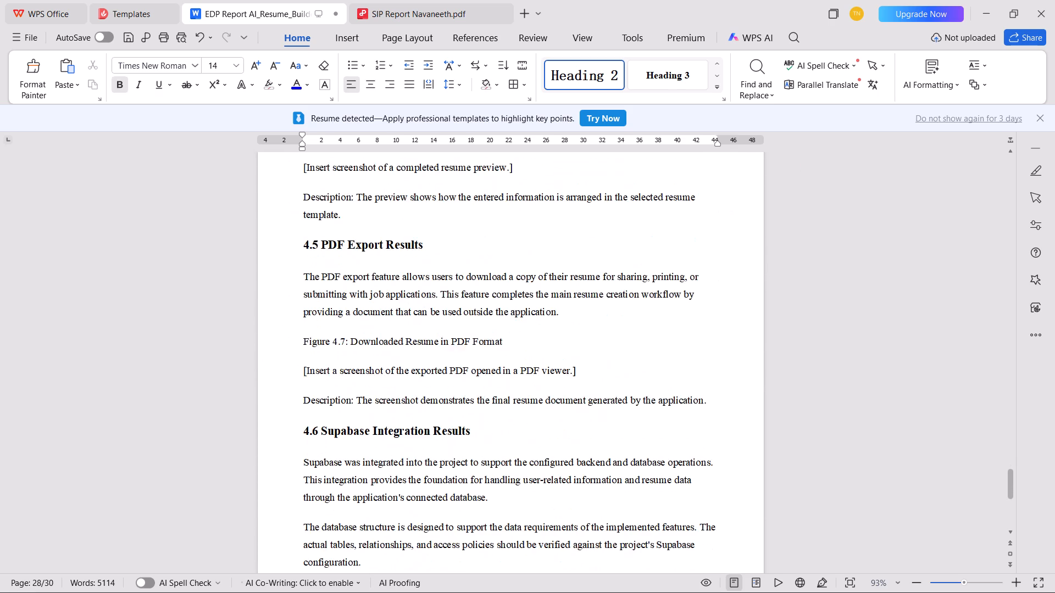
{"action": "scroll", "coordinate": [402, 338], "scroll_direction": "down", "scroll_amount": 20}
{"action": "scroll", "coordinate": [401, 339], "scroll_direction": "down", "scroll_amount": 9}
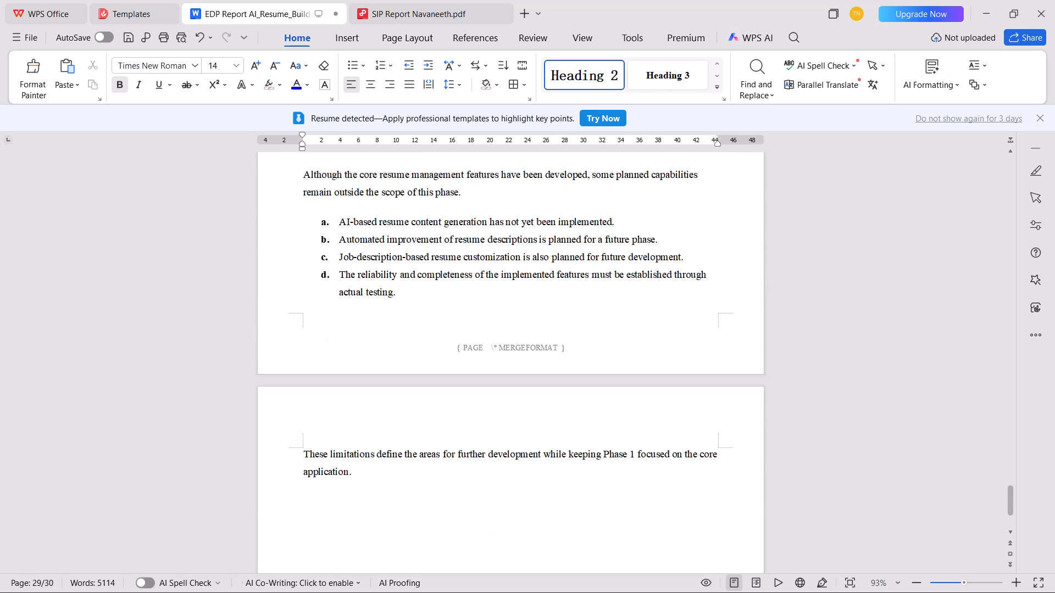
{"action": "scroll", "coordinate": [401, 339], "scroll_direction": "down", "scroll_amount": 2}
{"action": "scroll", "coordinate": [380, 403], "scroll_direction": "up", "scroll_amount": 1}
{"action": "left_click", "coordinate": [371, 463]}
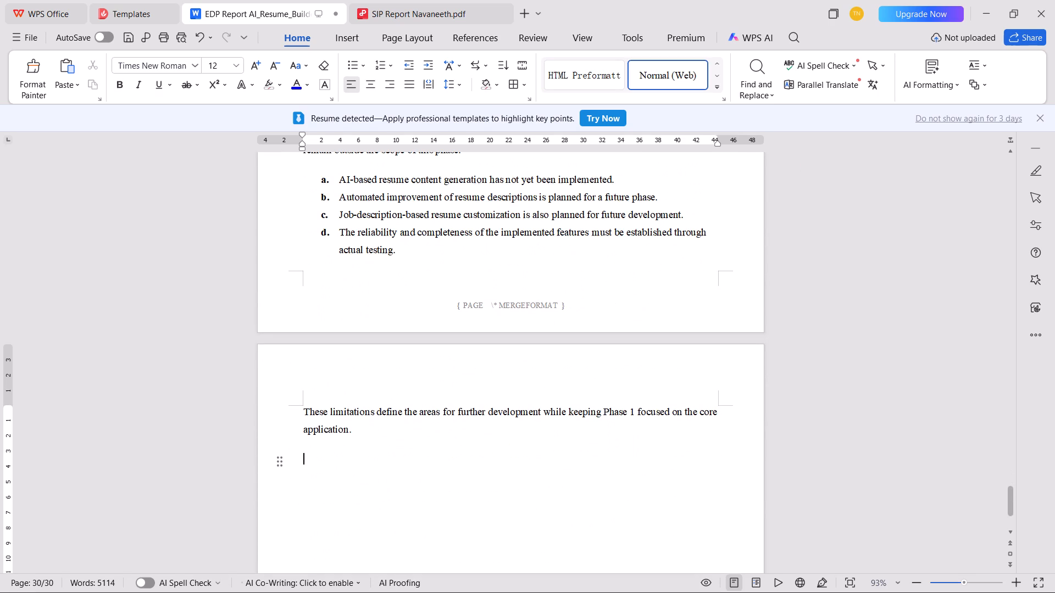
{"action": "key", "text": "Down"}
{"action": "key", "text": "BackSpace"}
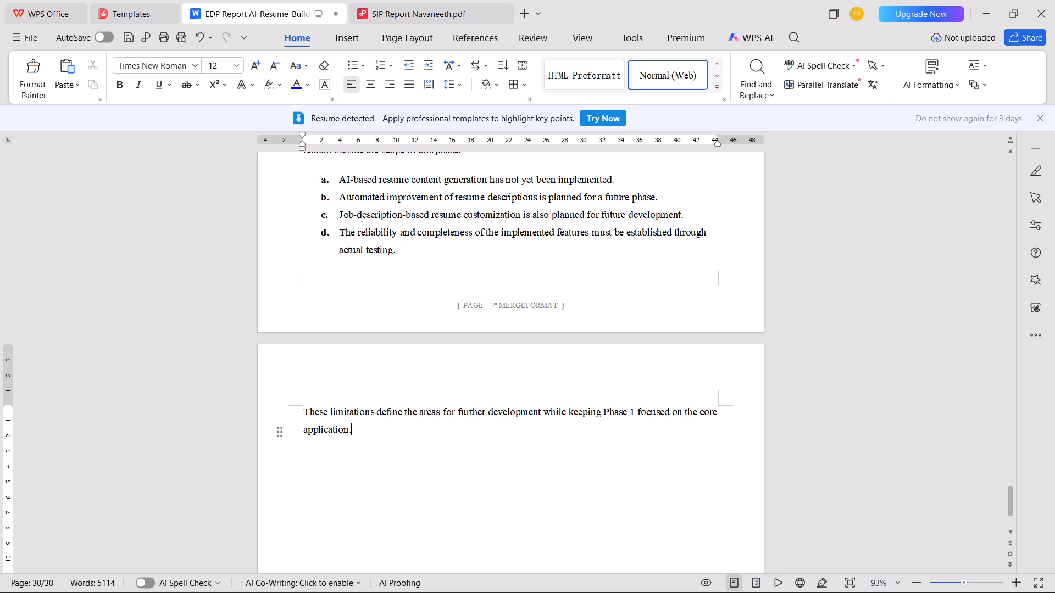
Insert a blank page after the closing paragraph of section 4.8.
{"action": "left_click", "coordinate": [343, 41]}
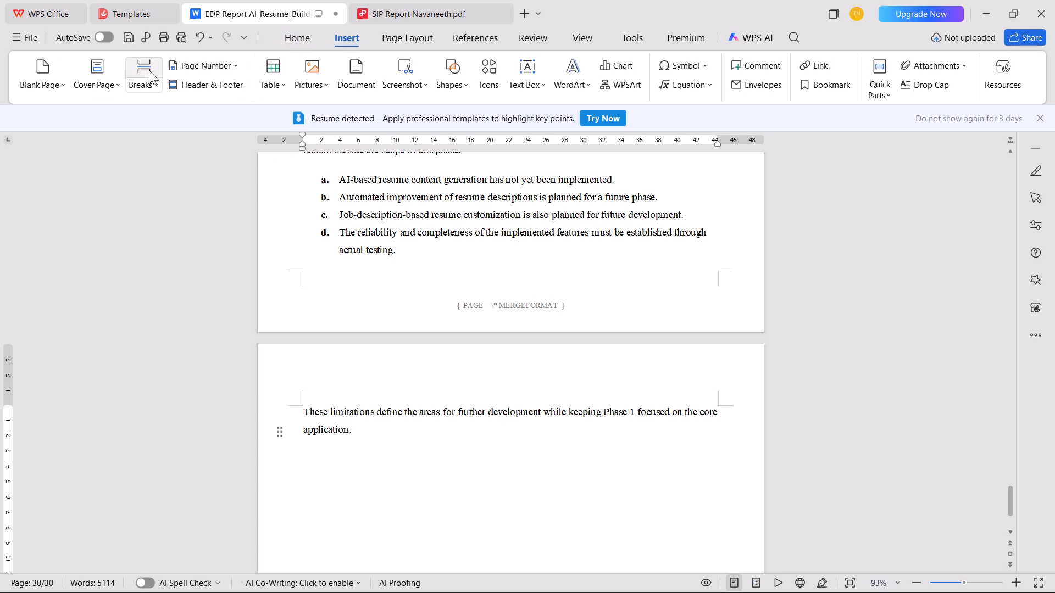
{"action": "left_click", "coordinate": [32, 91]}
{"action": "left_click", "coordinate": [45, 110]}
{"action": "key", "text": "alt+Tab"}
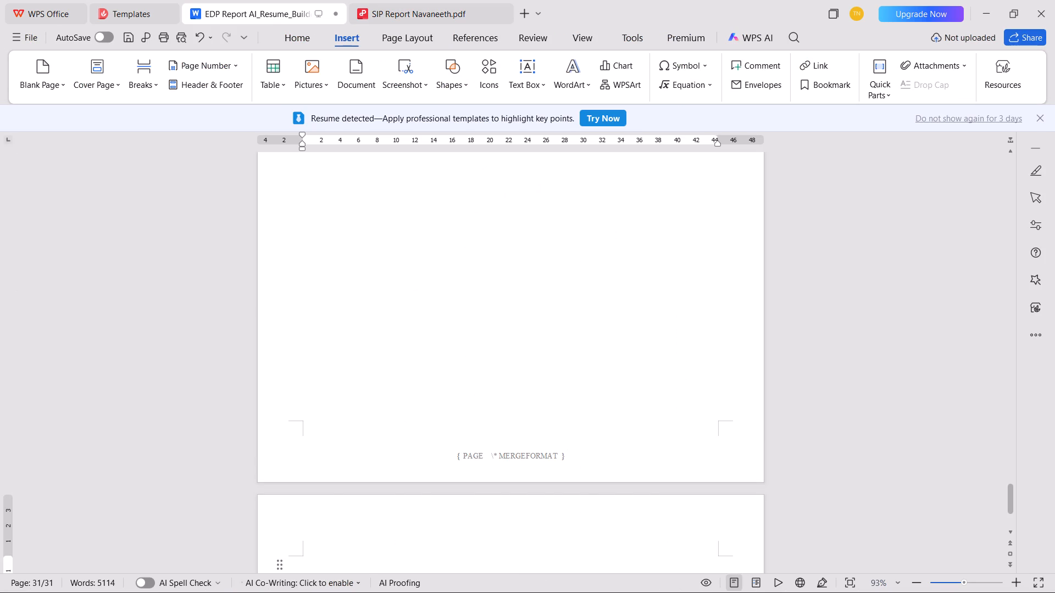
{"action": "key", "text": "ctrl+v"}
Remove the empty numbered lines above the application interface and the sign-up and login outcomes in section 5.2.
{"action": "scroll", "coordinate": [363, 477], "scroll_direction": "up", "scroll_amount": 5}
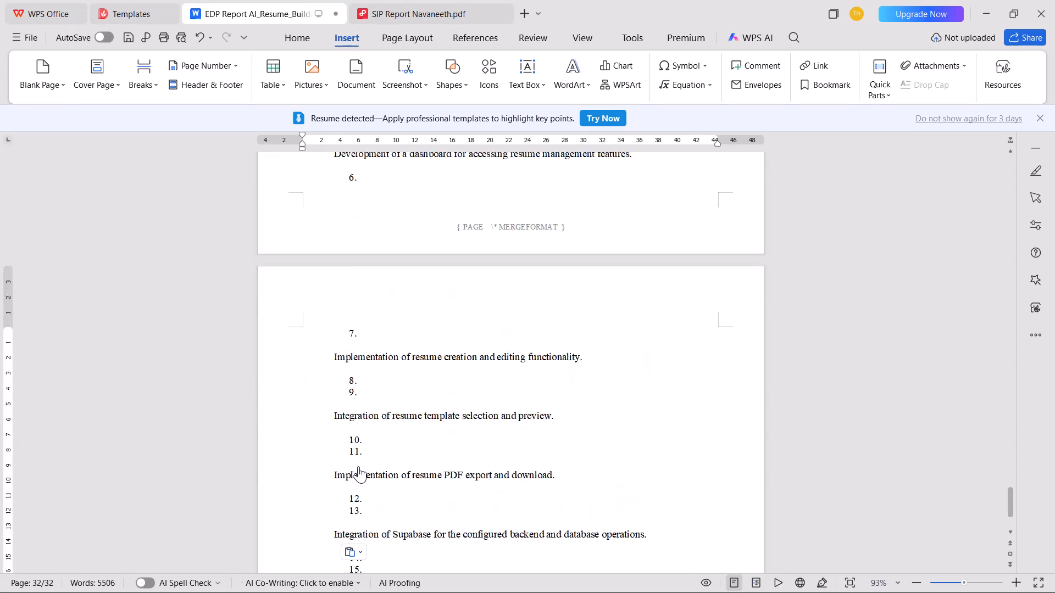
{"action": "scroll", "coordinate": [358, 466], "scroll_direction": "up", "scroll_amount": 20}
{"action": "scroll", "coordinate": [358, 466], "scroll_direction": "up", "scroll_amount": 3}
{"action": "scroll", "coordinate": [360, 450], "scroll_direction": "down", "scroll_amount": 10}
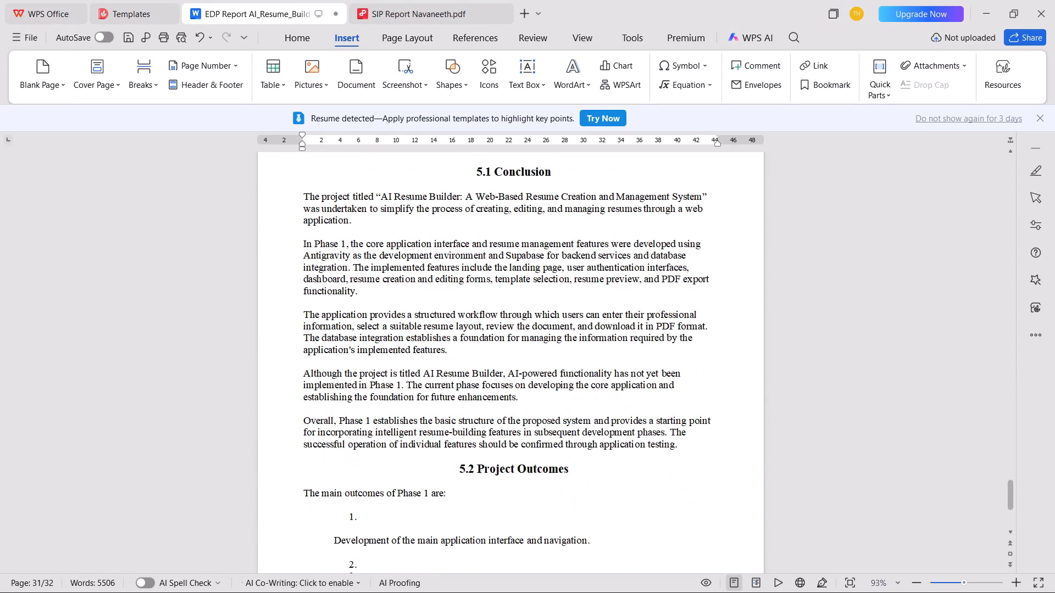
{"action": "left_click", "coordinate": [373, 522]}
{"action": "key", "text": "BackSpace"}
{"action": "key", "text": "BackSpace"}
{"action": "key", "text": "BackSpace"}
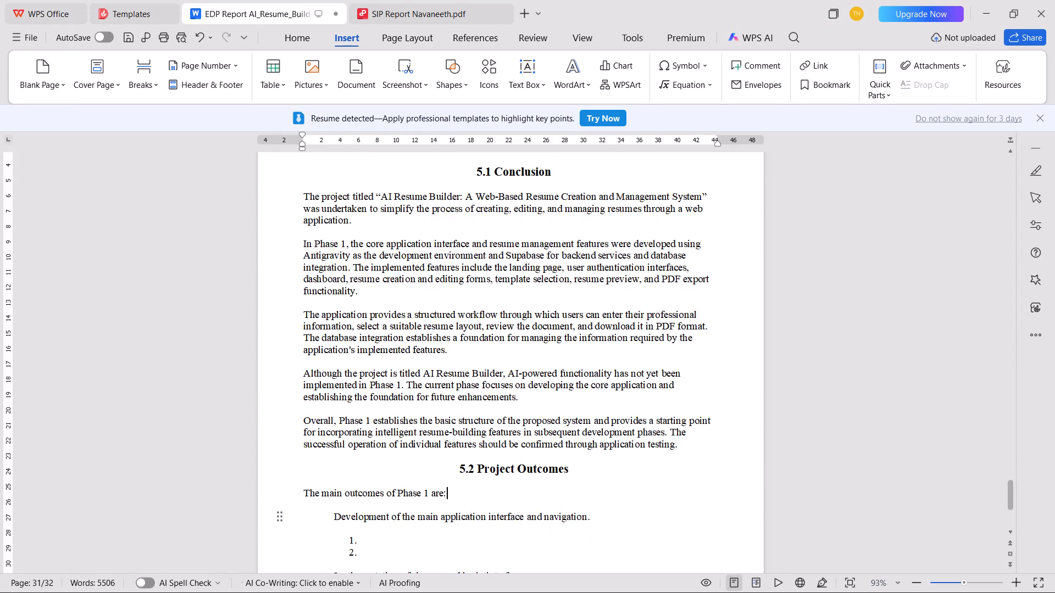
{"action": "scroll", "coordinate": [23, 566], "scroll_direction": "down", "scroll_amount": 4}
{"action": "left_click", "coordinate": [368, 387]}
{"action": "key", "text": "BackSpace"}
{"action": "key", "text": "BackSpace"}
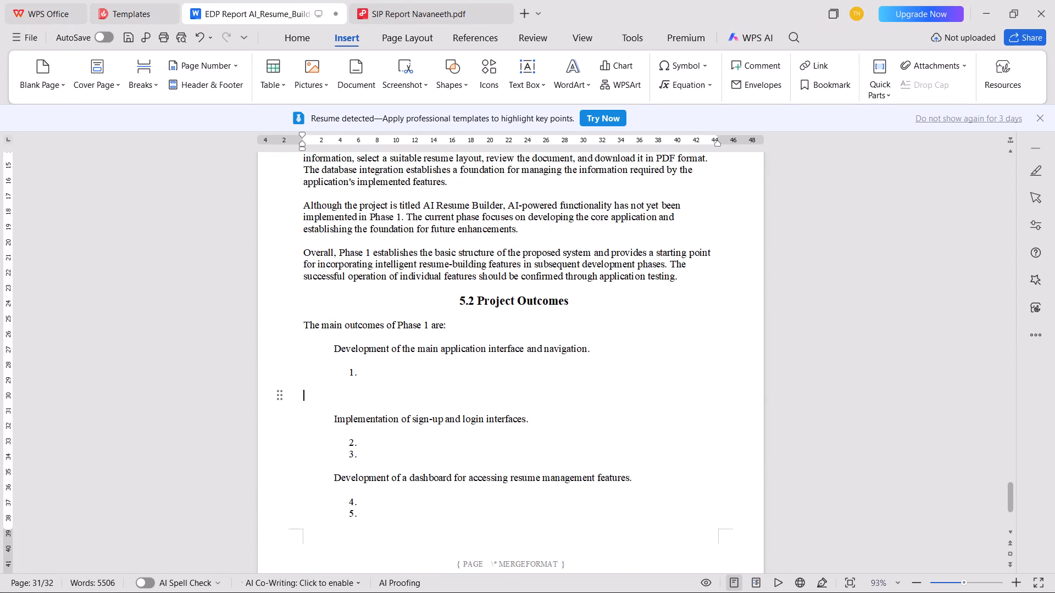
{"action": "key", "text": "BackSpace"}
{"action": "key", "text": "BackSpace"}
Remove the empty numbered lines above the dashboard and the resume creation and editing outcomes in section 5.2.
{"action": "left_click", "coordinate": [391, 411]}
{"action": "key", "text": "BackSpace"}
{"action": "key", "text": "BackSpace"}
{"action": "key", "text": "BackSpace"}
{"action": "key", "text": "BackSpace"}
{"action": "left_click", "coordinate": [386, 442]}
{"action": "key", "text": "BackSpace"}
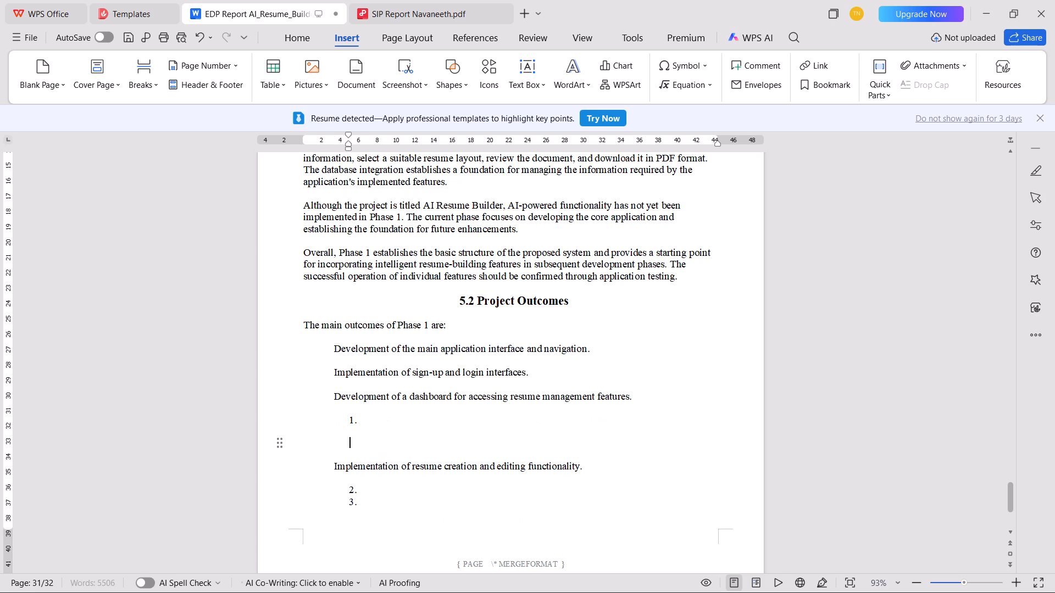
{"action": "key", "text": "BackSpace"}
{"action": "key", "text": "BackSpace"}
{"action": "key", "text": "BackSpace"}
Remove the empty numbered lines above the template selection and the PDF export outcomes in section 5.2.
{"action": "left_click", "coordinate": [383, 463]}
{"action": "key", "text": "BackSpace"}
{"action": "key", "text": "BackSpace"}
{"action": "key", "text": "BackSpace"}
{"action": "key", "text": "BackSpace"}
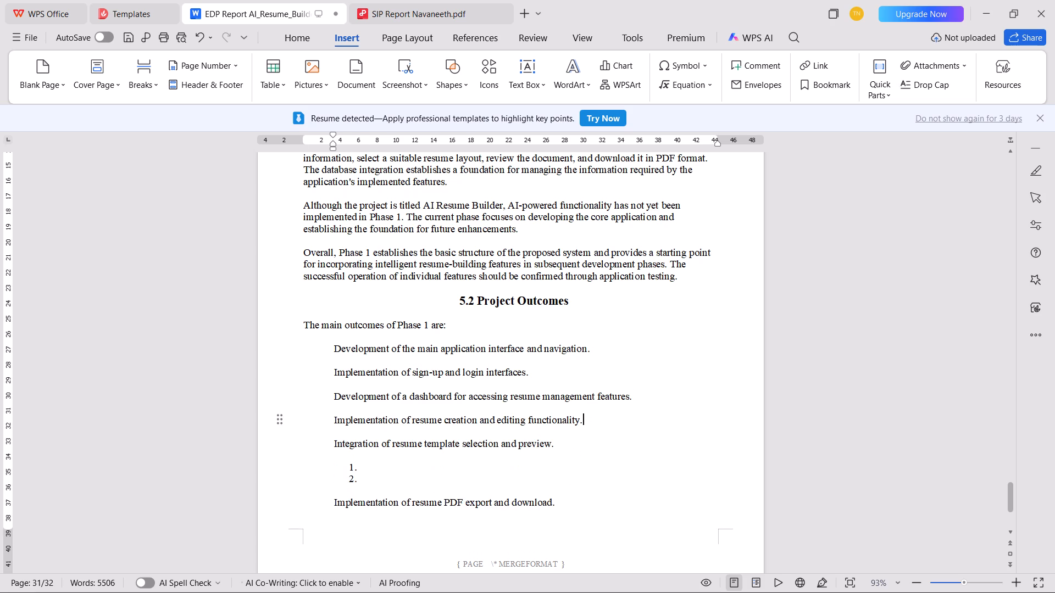
{"action": "left_click", "coordinate": [380, 491]}
{"action": "key", "text": "BackSpace"}
{"action": "key", "text": "BackSpace"}
{"action": "key", "text": "BackSpace"}
{"action": "key", "text": "BackSpace"}
Remove the empty numbered lines between the PDF export and Supabase integration outcomes in section 5.2.
{"action": "left_click", "coordinate": [376, 512]}
{"action": "key", "text": "BackSpace"}
{"action": "key", "text": "BackSpace"}
{"action": "key", "text": "BackSpace"}
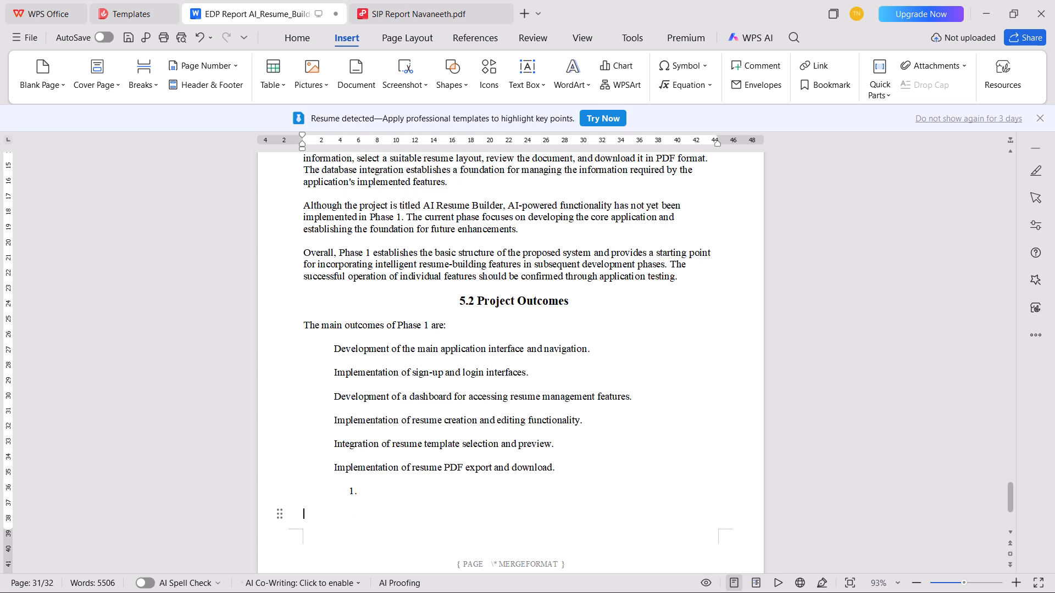
{"action": "scroll", "coordinate": [465, 521], "scroll_direction": "down", "scroll_amount": 2}
{"action": "key", "text": "BackSpace"}
Remove the empty numbered lines before and after the AI-powered resume assistance outcome that ends section 5.2.
{"action": "scroll", "coordinate": [392, 474], "scroll_direction": "up", "scroll_amount": 1}
{"action": "left_click", "coordinate": [383, 477]}
{"action": "key", "text": "BackSpace"}
{"action": "key", "text": "BackSpace"}
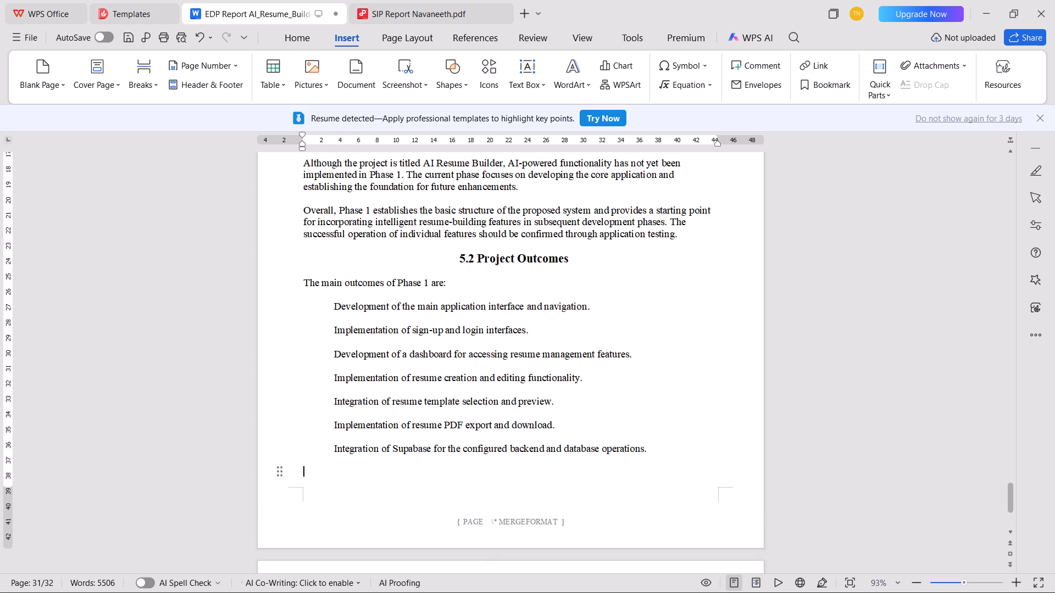
{"action": "key", "text": "BackSpace"}
{"action": "scroll", "coordinate": [462, 486], "scroll_direction": "down", "scroll_amount": 2}
{"action": "left_click", "coordinate": [392, 402]}
{"action": "key", "text": "BackSpace"}
{"action": "key", "text": "BackSpace"}
{"action": "key", "text": "BackSpace"}
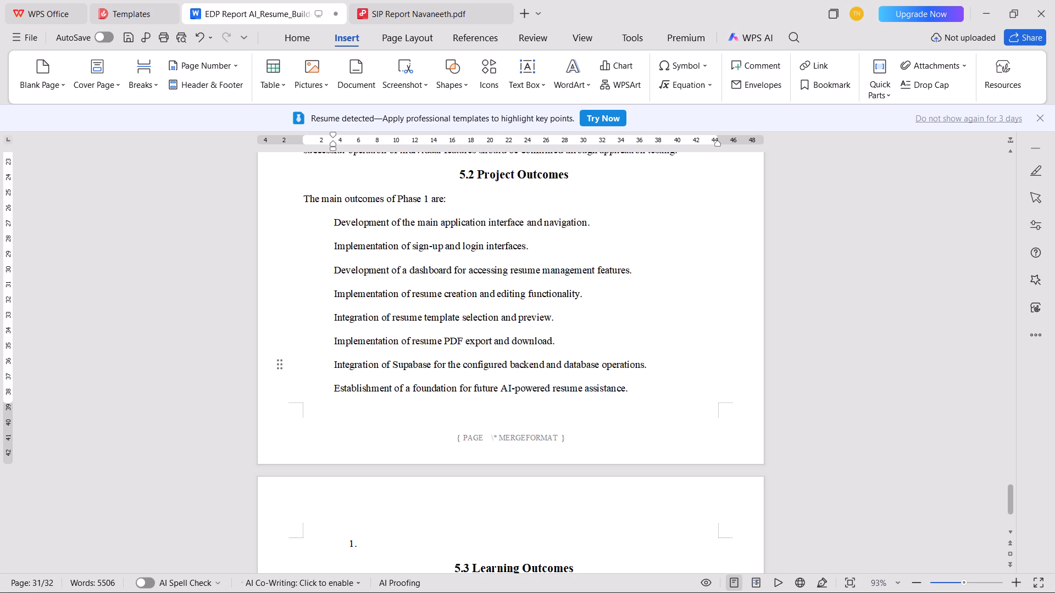
{"action": "left_click", "coordinate": [399, 547]}
{"action": "key", "text": "BackSpace"}
{"action": "key", "text": "BackSpace"}
{"action": "key", "text": "BackSpace"}
Move the centred headings 5.3 Learning Outcomes and 5.4 Final Remarks to the left margin.
{"action": "scroll", "coordinate": [484, 546], "scroll_direction": "down", "scroll_amount": 3}
{"action": "left_click", "coordinate": [440, 418]}
{"action": "key", "text": "BackSpace"}
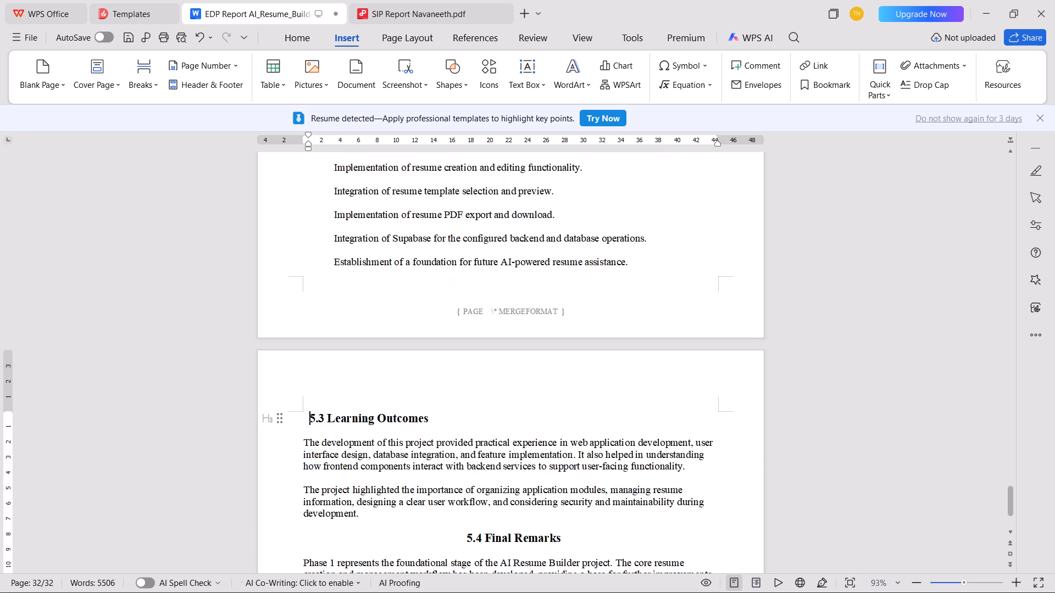
{"action": "key", "text": "BackSpace"}
{"action": "left_click", "coordinate": [446, 535]}
{"action": "key", "text": "BackSpace"}
{"action": "key", "text": "BackSpace"}
Delete section 5.4 Final Remarks, including its heading and paragraph, from the end of Chapter 5.
{"action": "scroll", "coordinate": [408, 538], "scroll_direction": "down", "scroll_amount": 4}
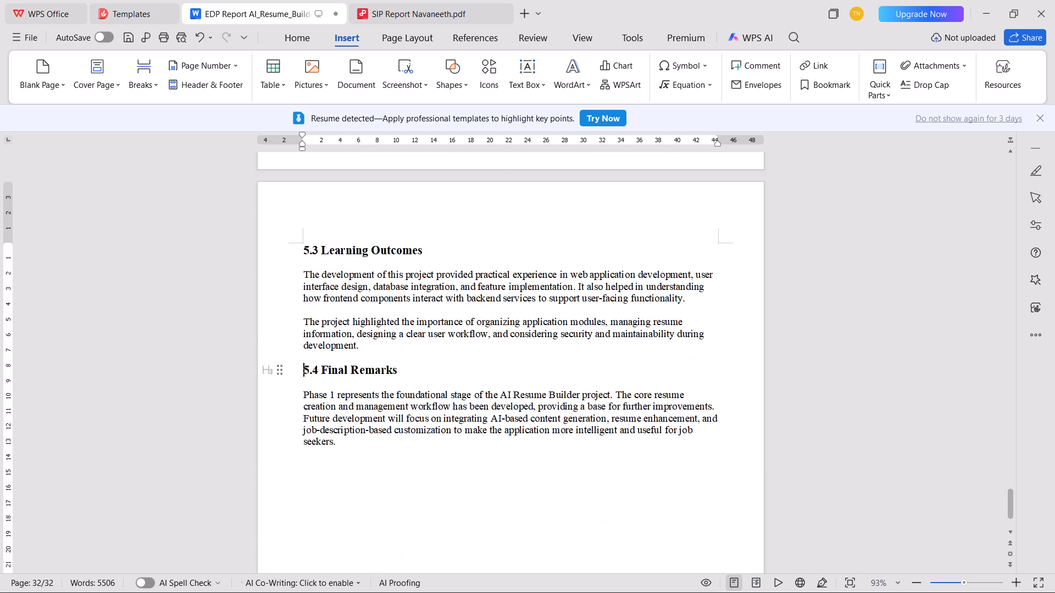
{"action": "scroll", "coordinate": [365, 440], "scroll_direction": "up", "scroll_amount": 2}
{"action": "left_click_drag", "start_coordinate": [359, 535], "coordinate": [405, 449]}
{"action": "key", "text": "BackSpace"}
{"action": "key", "text": "ctrl+BackSpace"}
{"action": "key", "text": "ctrl+BackSpace"}
{"action": "key", "text": "ctrl+BackSpace"}
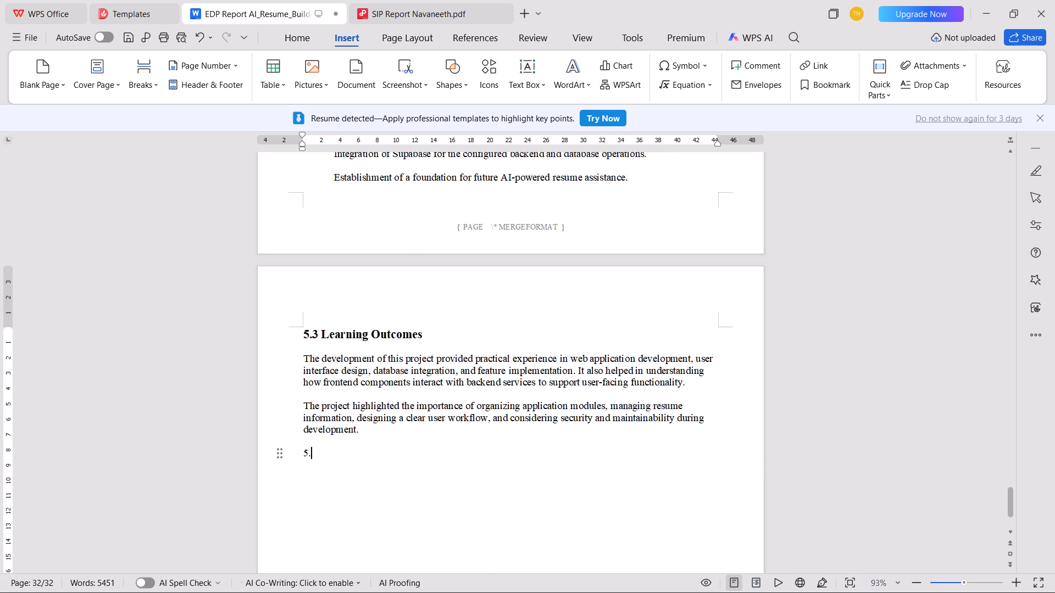
{"action": "key", "text": "BackSpace"}
{"action": "key", "text": "BackSpace"}
{"action": "key", "text": "BackSpace"}
Delete the last two paragraphs of section 5.1, beginning "Although the project is titled" and "Overall, Phase 1 establishes".
{"action": "scroll", "coordinate": [405, 449], "scroll_direction": "up", "scroll_amount": 16}
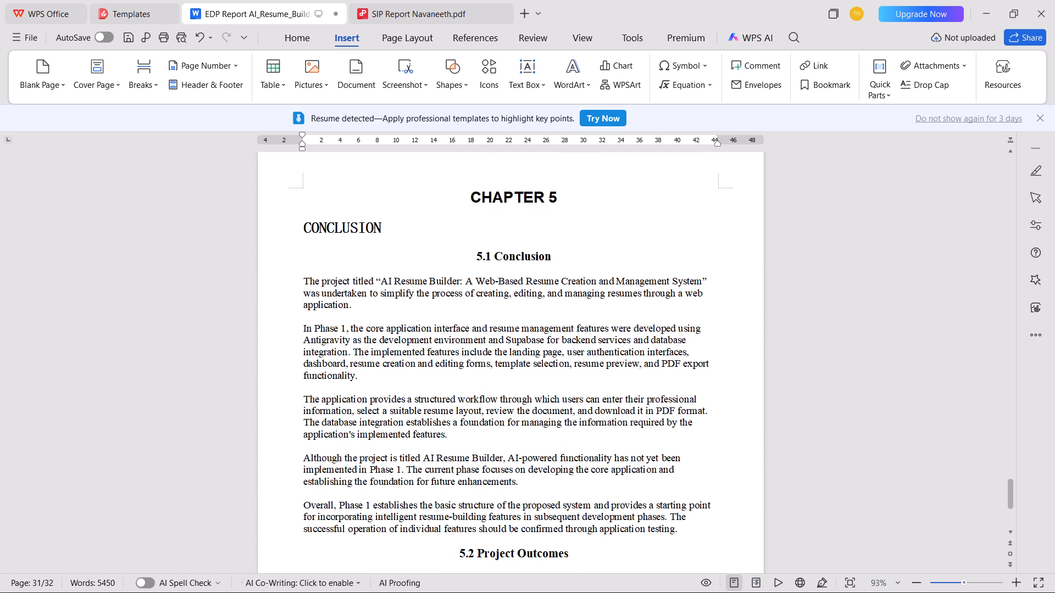
{"action": "left_click_drag", "start_coordinate": [529, 485], "coordinate": [514, 439]}
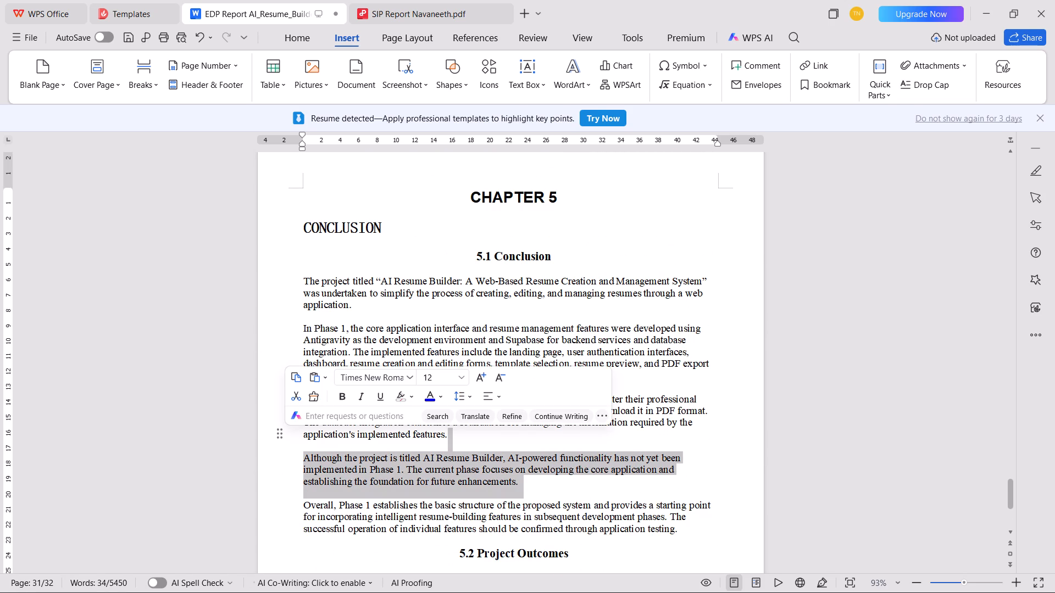
{"action": "key", "text": "BackSpace"}
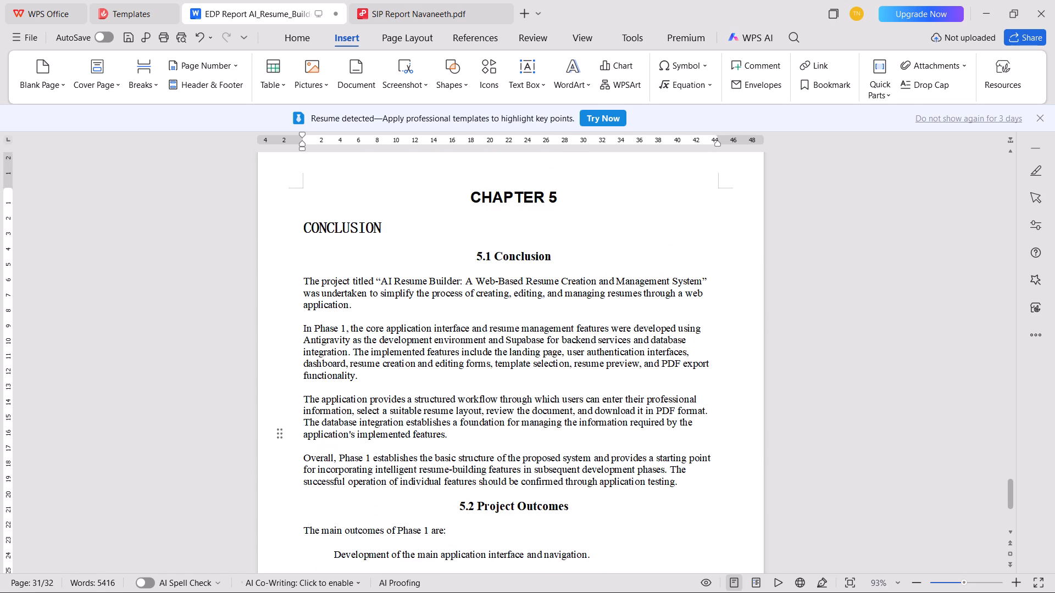
{"action": "left_click_drag", "start_coordinate": [681, 482], "coordinate": [634, 437]}
{"action": "key", "text": "BackSpace"}
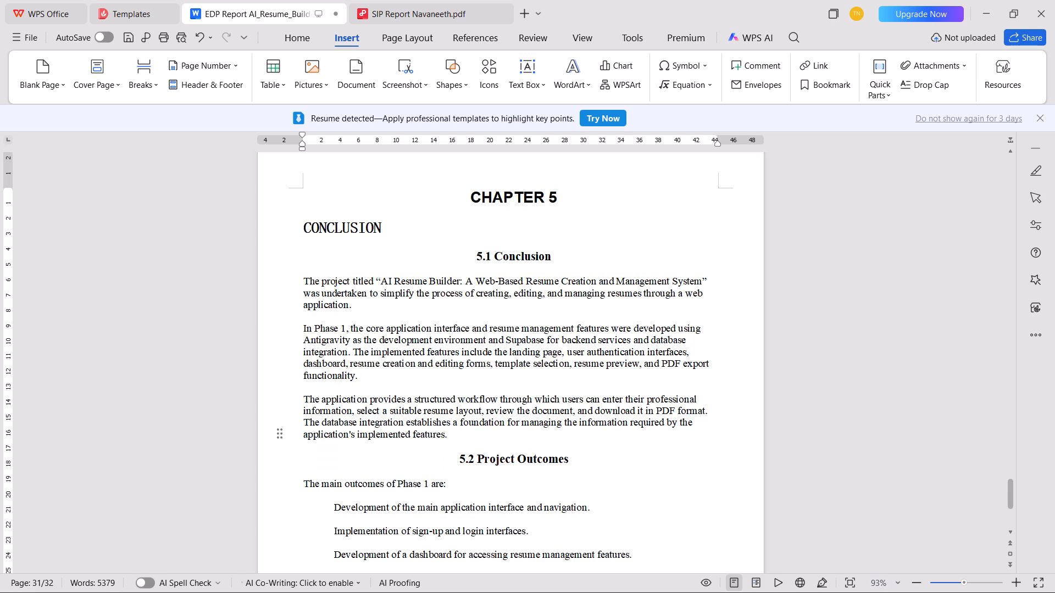
Move the centred CHAPTER 5 title and the 5.1 Conclusion and 5.2 Project Outcomes headings to the left margin.
{"action": "scroll", "coordinate": [539, 388], "scroll_direction": "down", "scroll_amount": 11}
{"action": "scroll", "coordinate": [514, 375], "scroll_direction": "up", "scroll_amount": 8}
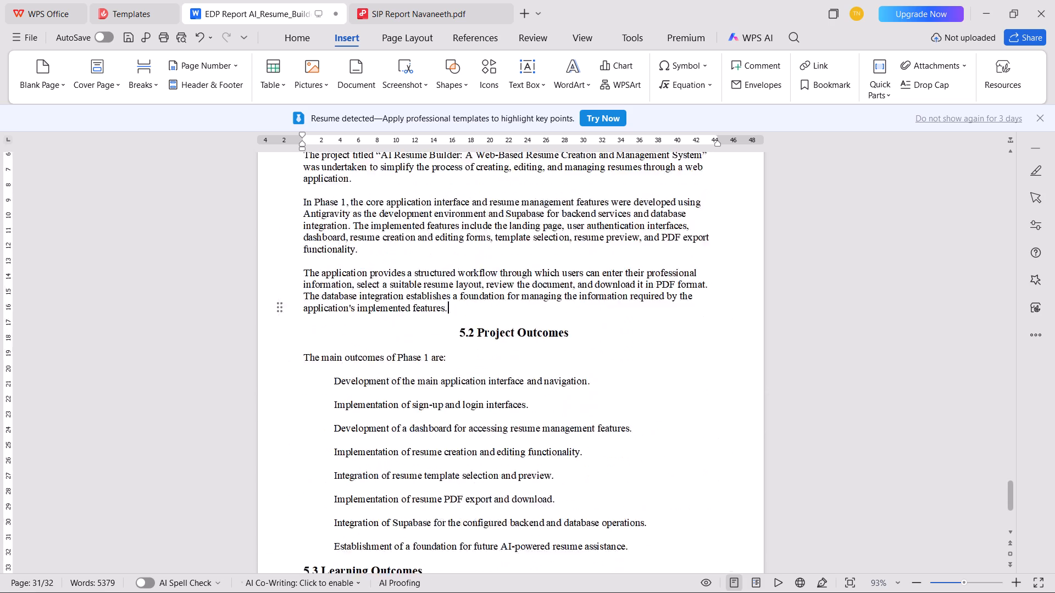
{"action": "scroll", "coordinate": [500, 372], "scroll_direction": "up", "scroll_amount": 4}
{"action": "left_click", "coordinate": [469, 244]}
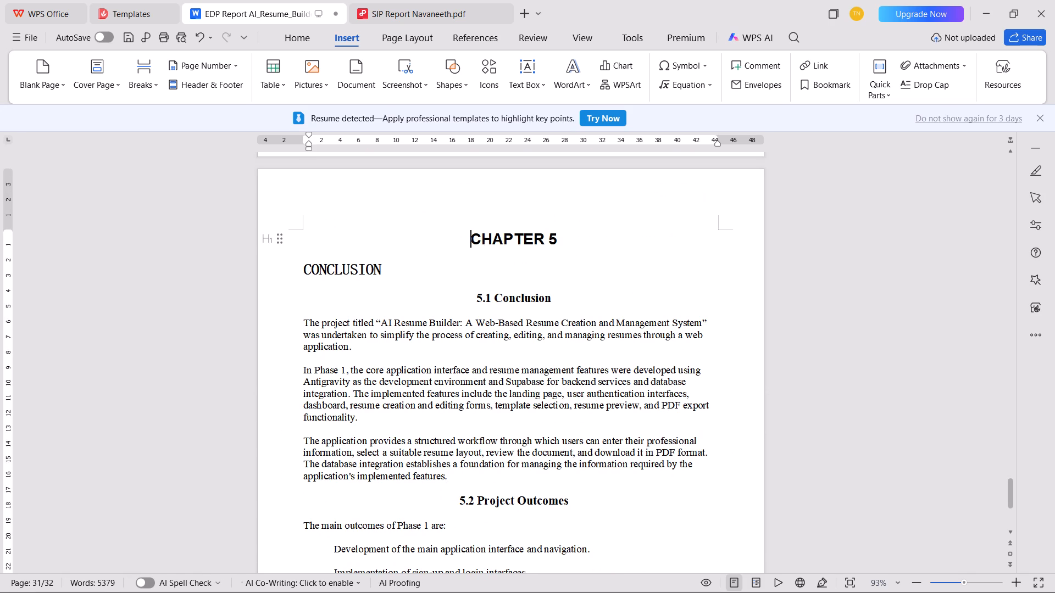
{"action": "key", "text": "BackSpace"}
{"action": "key", "text": "BackSpace"}
{"action": "key", "text": "Down"}
{"action": "key", "text": "Down"}
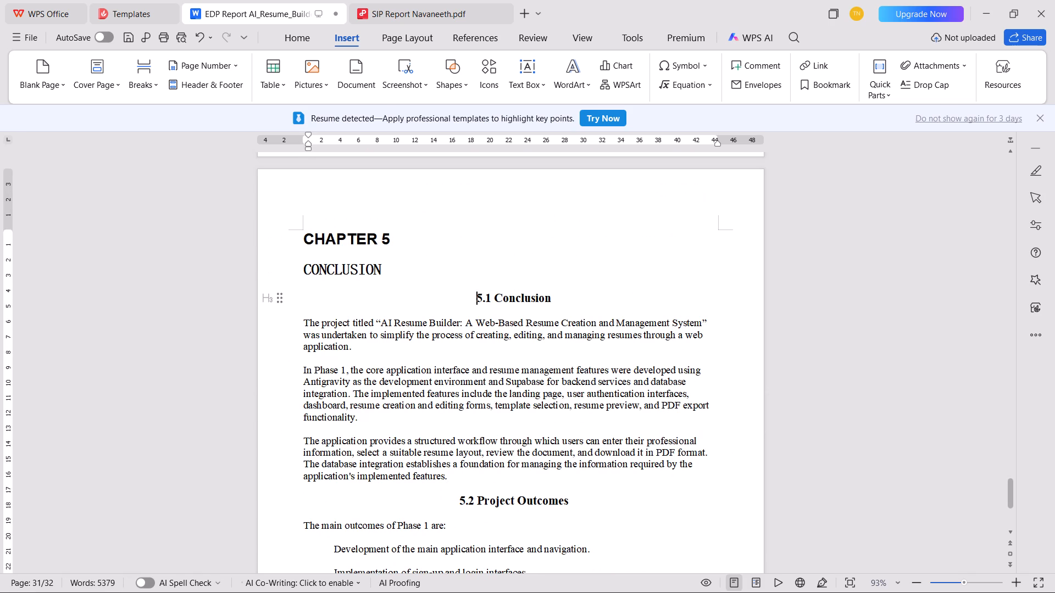
{"action": "key", "text": "BackSpace"}
{"action": "key", "text": "BackSpace"}
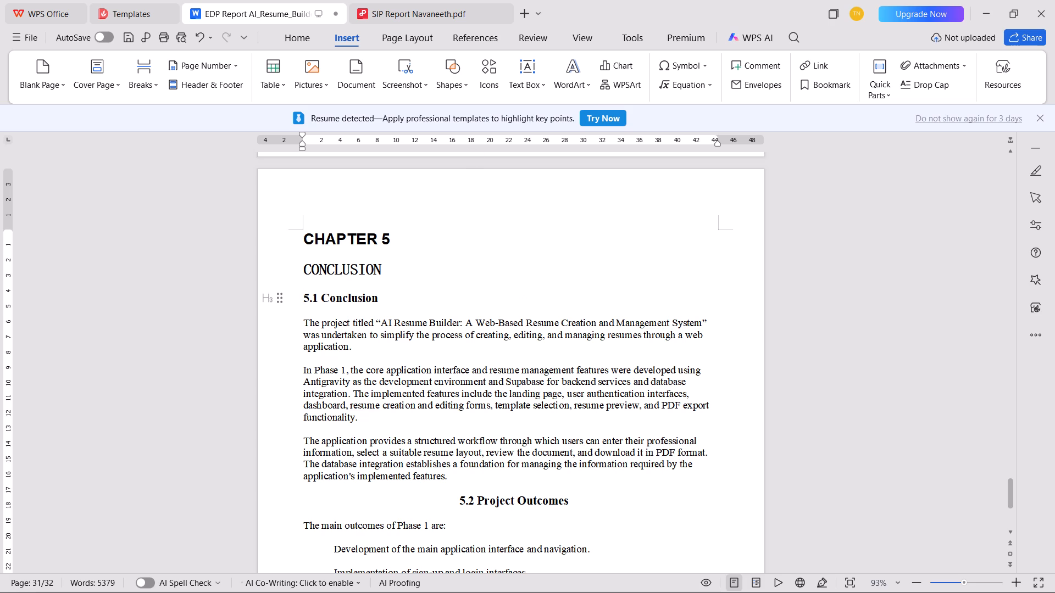
{"action": "left_click", "coordinate": [445, 502]}
{"action": "key", "text": "BackSpace"}
{"action": "key", "text": "BackSpace"}
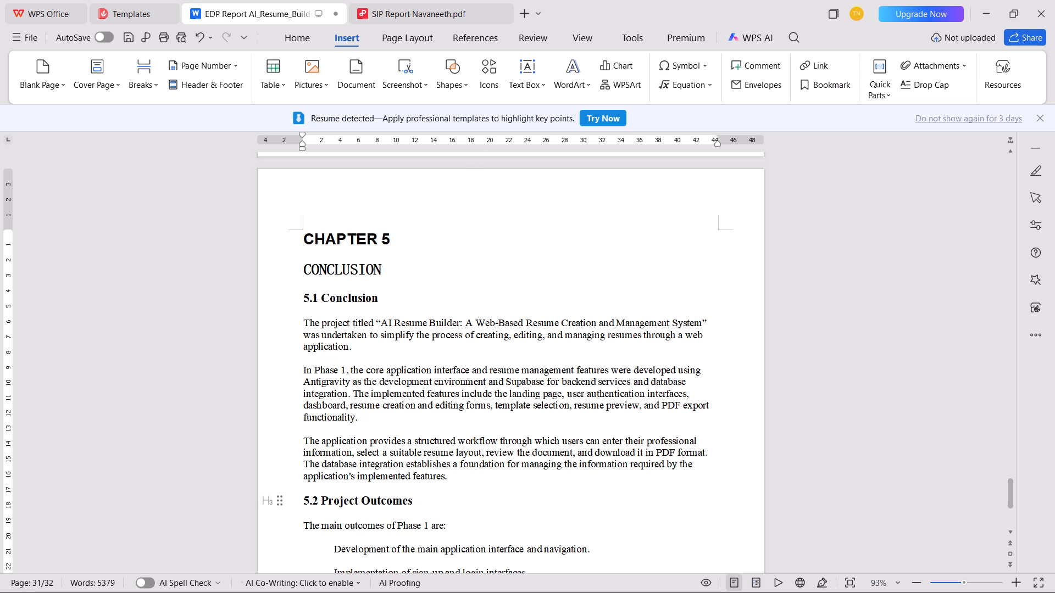
Set the CHAPTER 5 and CONCLUSION titles and the 5.1, 5.2 and 5.3 headings to 14 pt Times New Roman.
{"action": "left_click", "coordinate": [293, 42]}
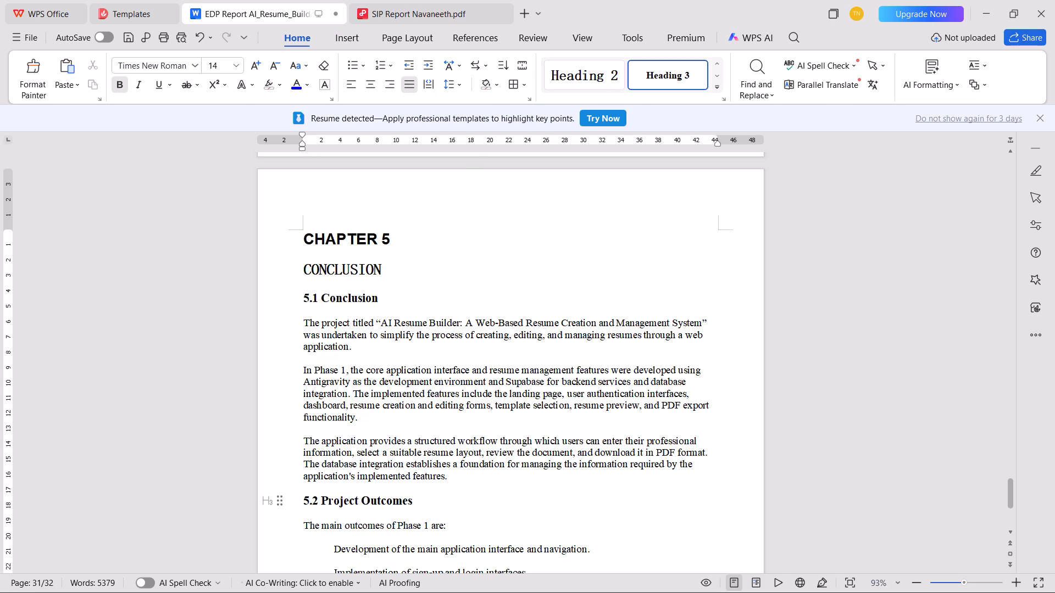
{"action": "left_click", "coordinate": [284, 295]}
{"action": "left_click", "coordinate": [531, 238]}
{"action": "left_click", "coordinate": [576, 236]}
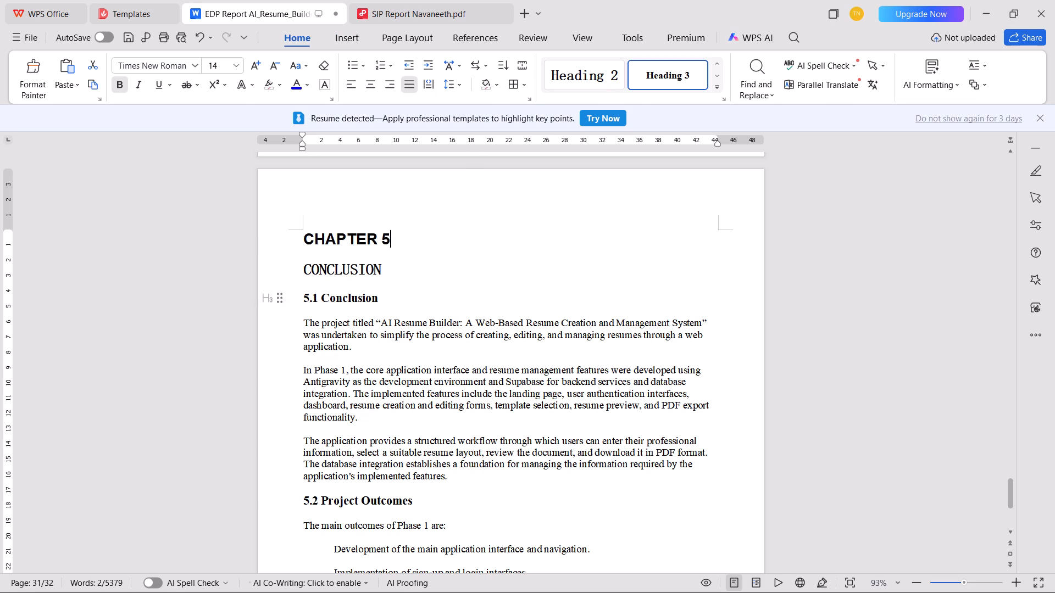
{"action": "left_click", "coordinate": [286, 241]}
{"action": "left_click", "coordinate": [295, 261], "text": "ctrl"}
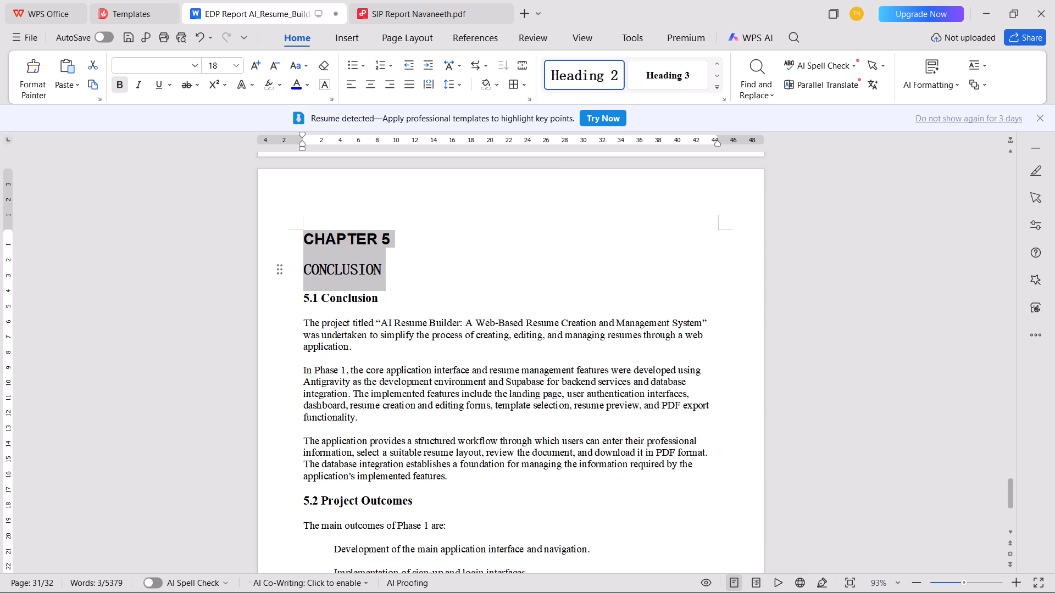
{"action": "left_click", "coordinate": [295, 299], "text": "ctrl"}
{"action": "left_click", "coordinate": [282, 505], "text": "ctrl"}
{"action": "scroll", "coordinate": [414, 290], "scroll_direction": "down", "scroll_amount": 7}
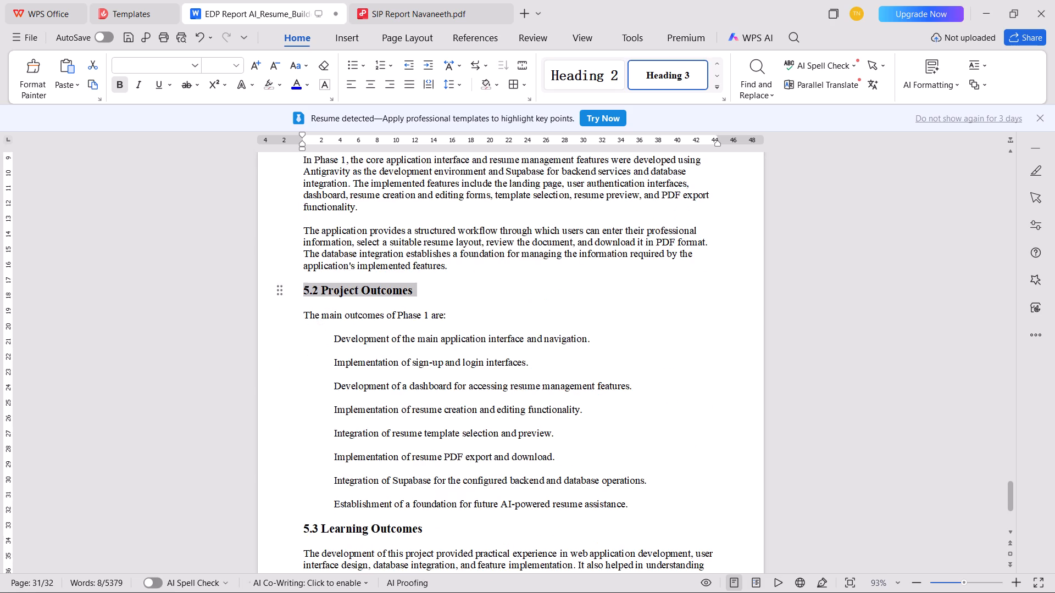
{"action": "scroll", "coordinate": [386, 394], "scroll_direction": "down", "scroll_amount": 5}
{"action": "left_click", "coordinate": [288, 315], "text": "ctrl"}
{"action": "scroll", "coordinate": [392, 308], "scroll_direction": "down", "scroll_amount": 6}
{"action": "scroll", "coordinate": [388, 328], "scroll_direction": "up", "scroll_amount": 7}
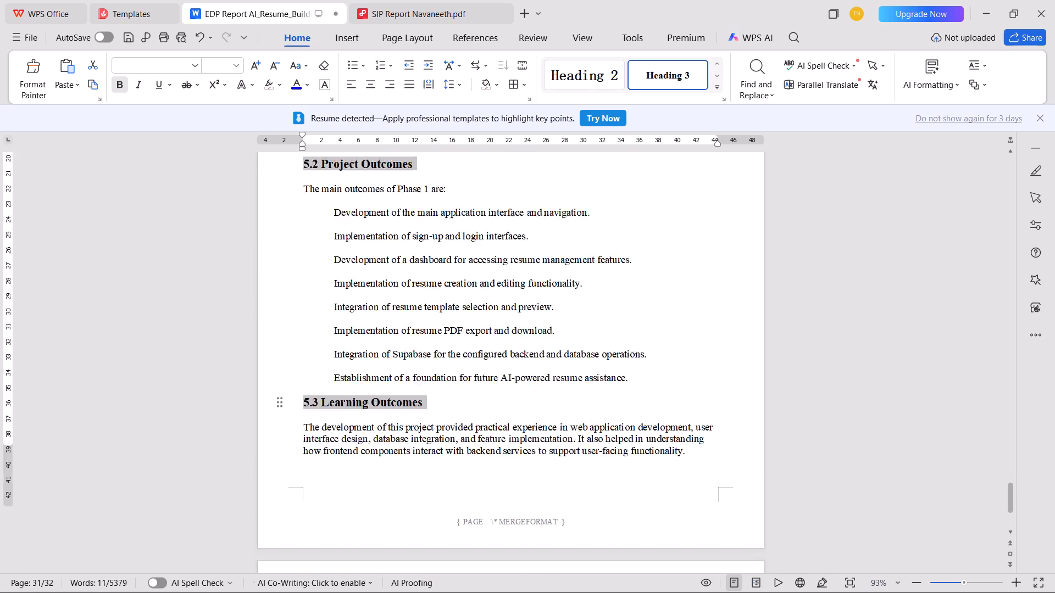
{"action": "scroll", "coordinate": [278, 160], "scroll_direction": "up", "scroll_amount": 2}
{"action": "left_click", "coordinate": [218, 65]}
{"action": "type", "text": "14"}
{"action": "key", "text": "Return"}
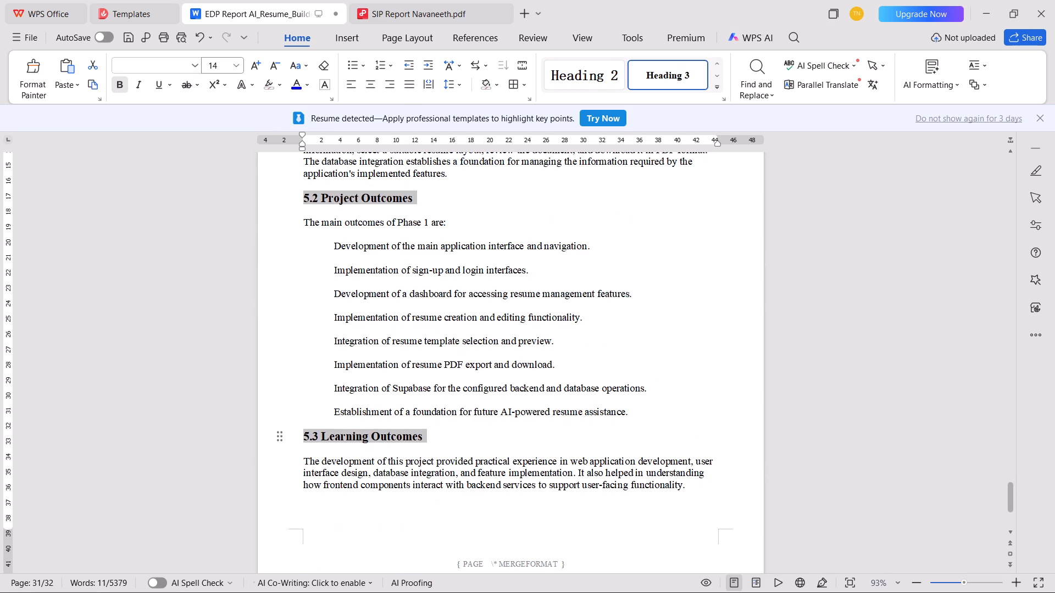
{"action": "left_click", "coordinate": [195, 71]}
{"action": "left_click", "coordinate": [173, 127]}
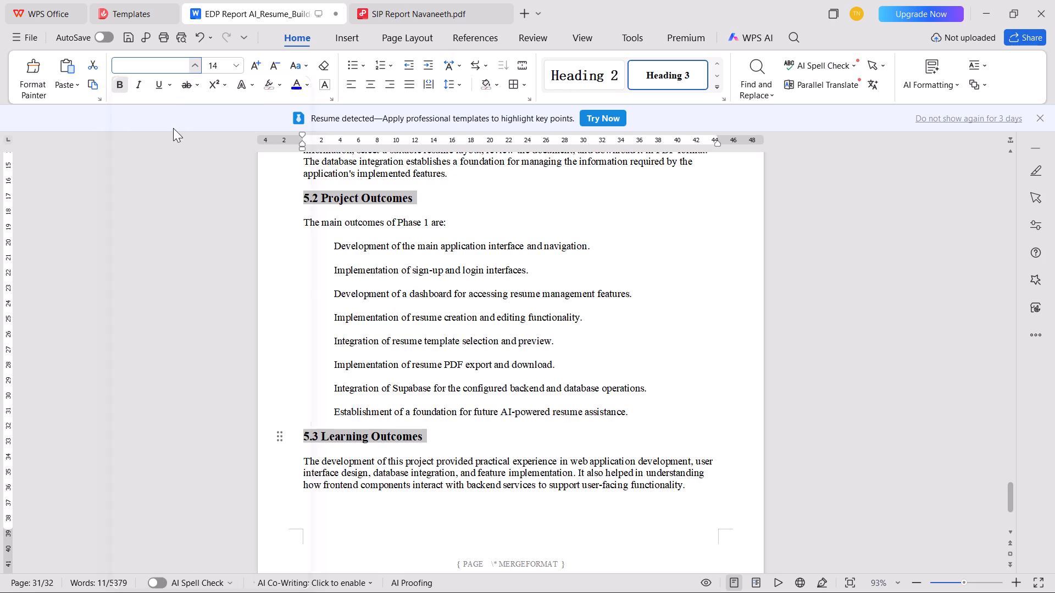
{"action": "left_click", "coordinate": [384, 303]}
Set the font size of the CHAPTER 5 and CONCLUSION title lines to 18.
{"action": "scroll", "coordinate": [384, 303], "scroll_direction": "up", "scroll_amount": 11}
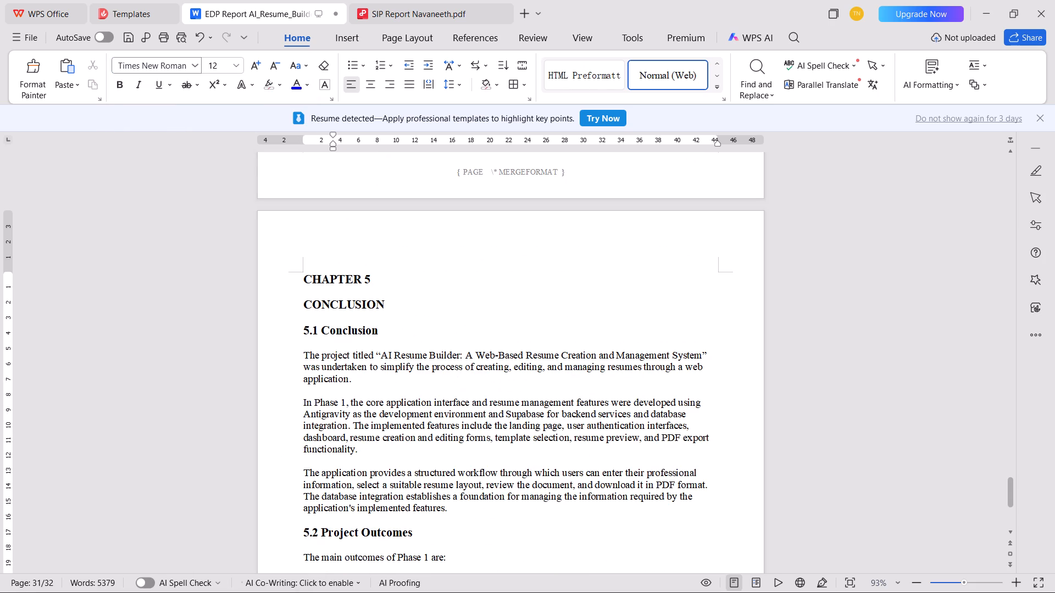
{"action": "left_click_drag", "start_coordinate": [275, 305], "coordinate": [274, 275]}
{"action": "left_click", "coordinate": [220, 63]}
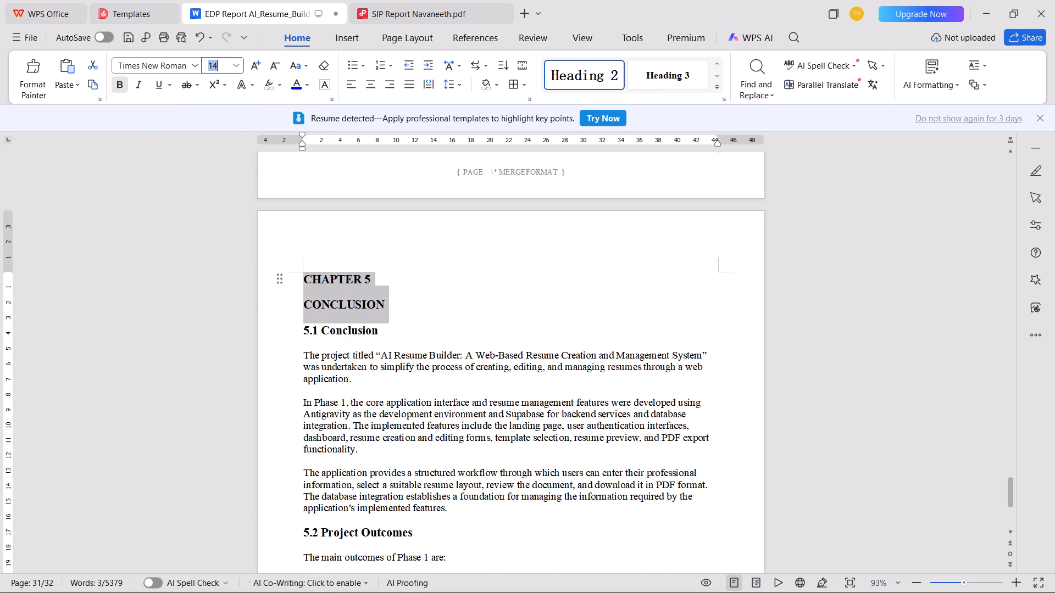
{"action": "type", "text": "18"}
{"action": "key", "text": "Return"}
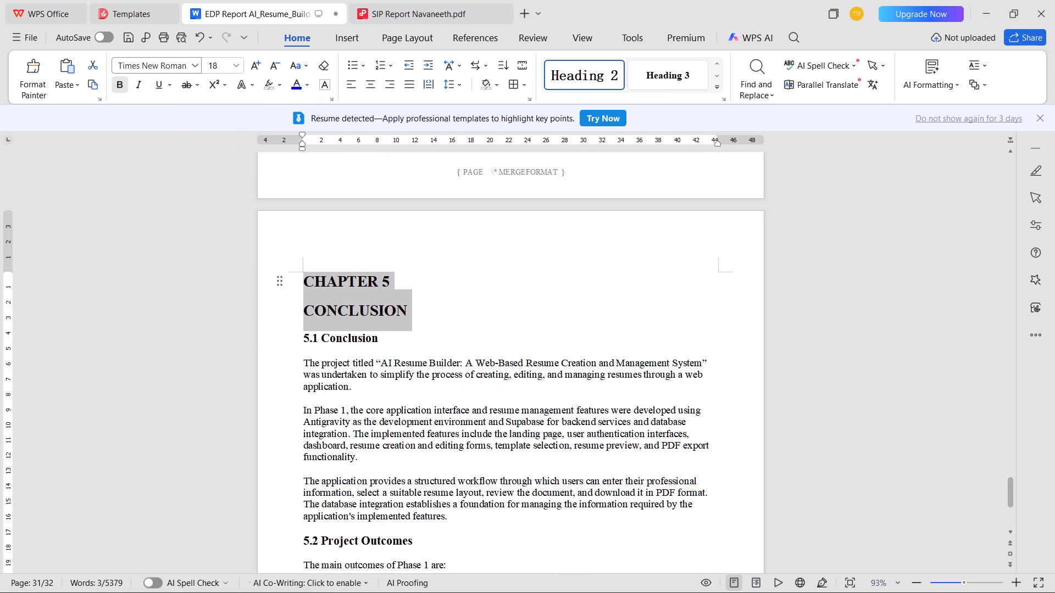
Add a space and a colon after the heading 5.1 Conclusion.
{"action": "left_click", "coordinate": [415, 332]}
{"action": "key", "text": "space"}
{"action": "type", "text": ":"}
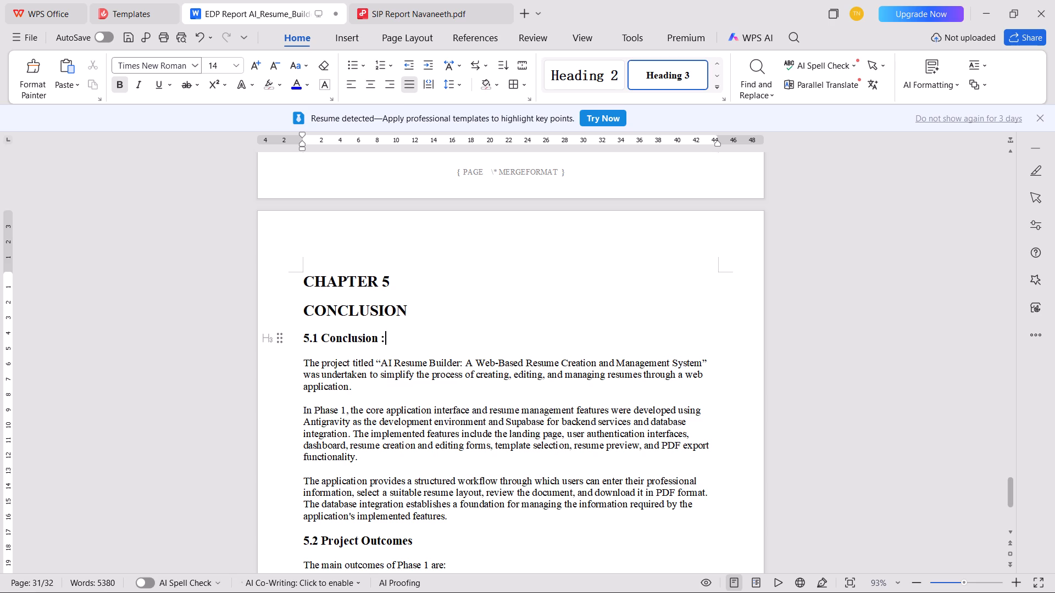
Centre the CHAPTER 5 and CONCLUSION title lines.
{"action": "left_click_drag", "start_coordinate": [282, 311], "coordinate": [281, 284]}
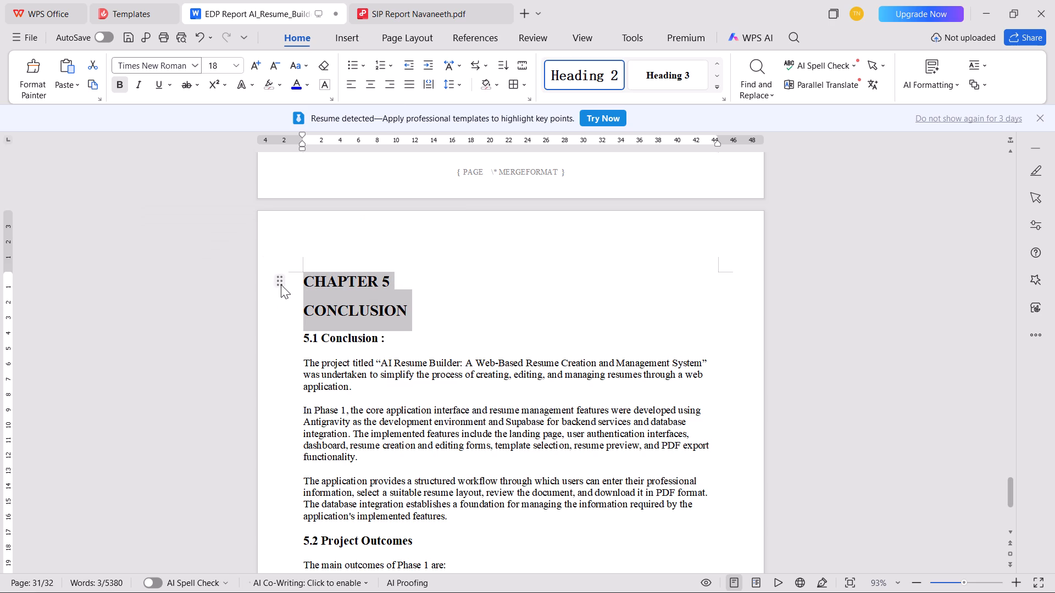
{"action": "key", "text": "ctrl+e"}
{"action": "left_click", "coordinate": [442, 396]}
Turn the eight Phase 1 outcomes under 5.2 Project Outcomes into an a. b. c. lettered list with bold letters.
{"action": "scroll", "coordinate": [397, 398], "scroll_direction": "down", "scroll_amount": 4}
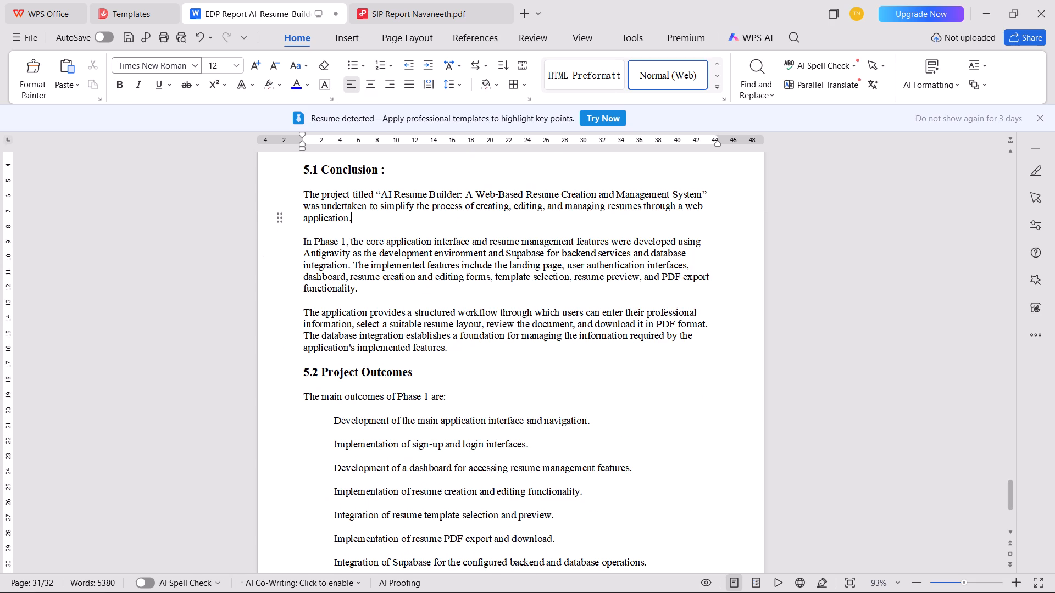
{"action": "scroll", "coordinate": [415, 434], "scroll_direction": "down", "scroll_amount": 2}
{"action": "left_click_drag", "start_coordinate": [635, 504], "coordinate": [272, 406]}
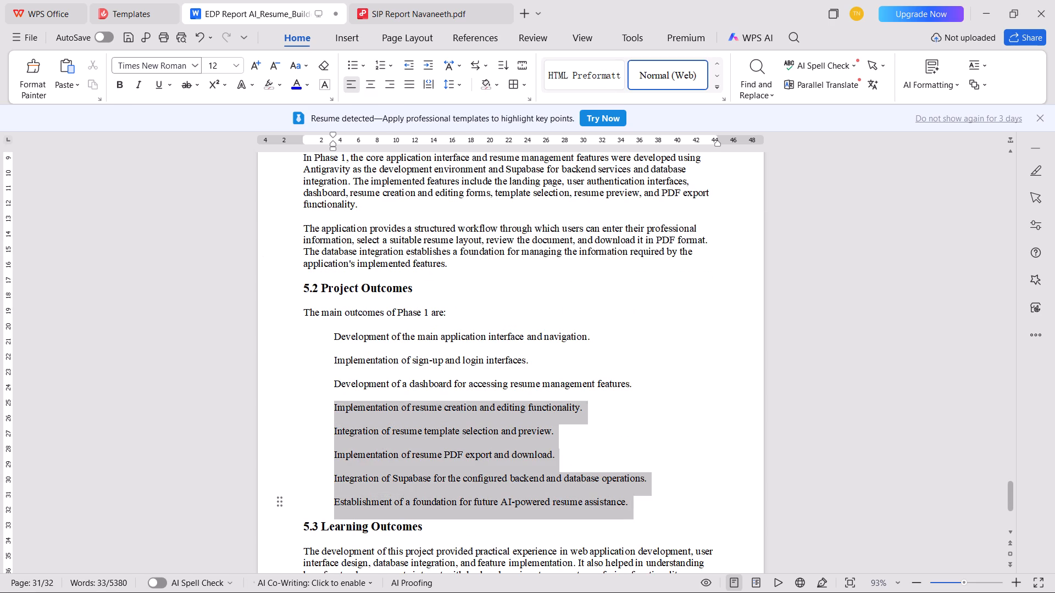
{"action": "left_click_drag", "start_coordinate": [272, 406], "coordinate": [279, 338]}
{"action": "left_click", "coordinate": [397, 68]}
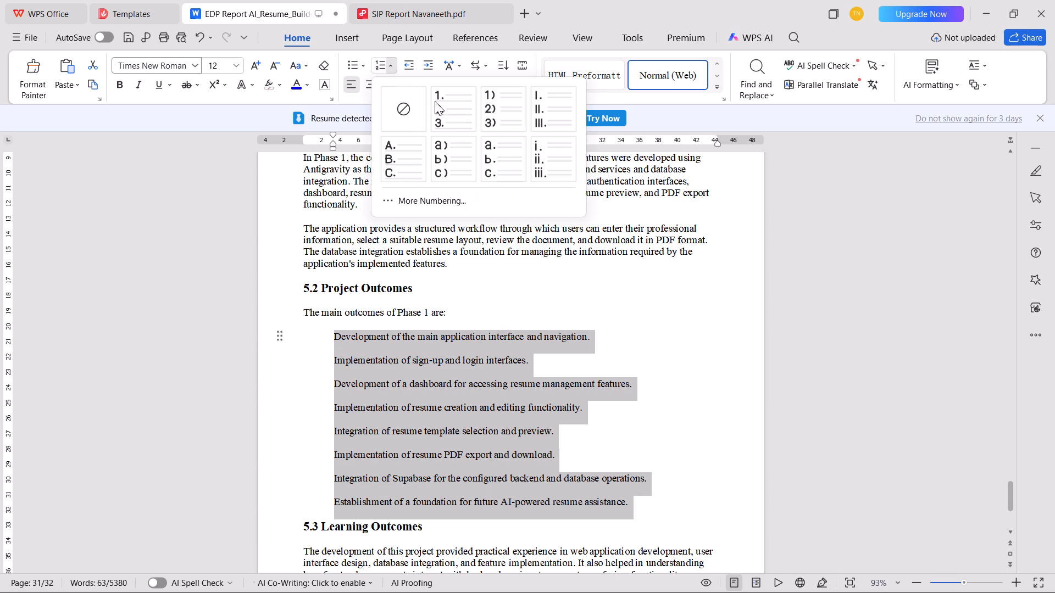
{"action": "left_click", "coordinate": [502, 162]}
{"action": "key", "text": "Tab"}
{"action": "left_click", "coordinate": [325, 336]}
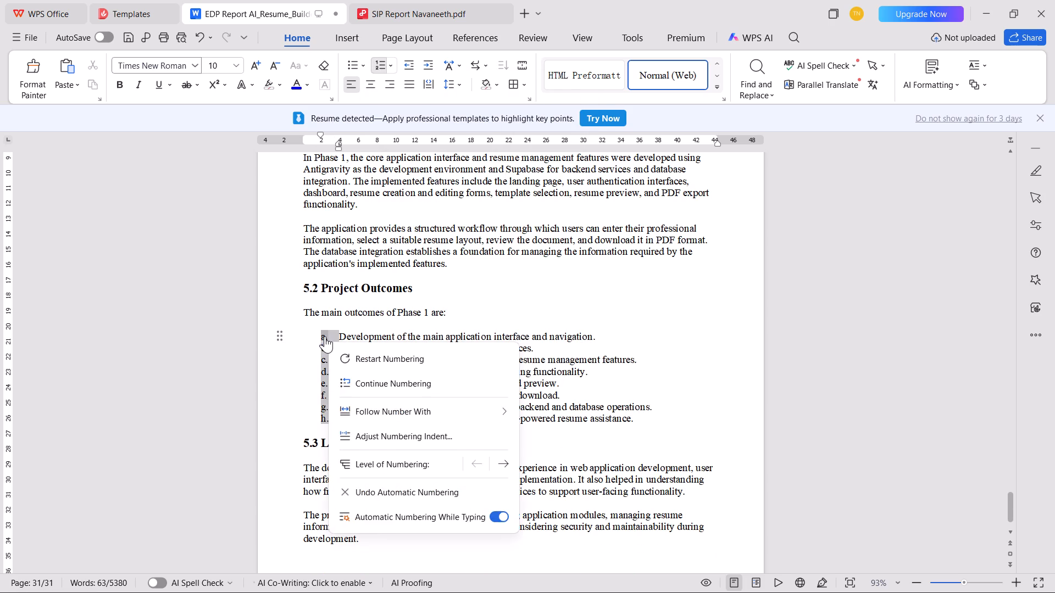
{"action": "key", "text": "ctrl+b"}
{"action": "left_click", "coordinate": [410, 434]}
Increase the line spacing of all of Chapter 5, from the title through the last Learning Outcomes paragraph.
{"action": "scroll", "coordinate": [412, 435], "scroll_direction": "down", "scroll_amount": 6}
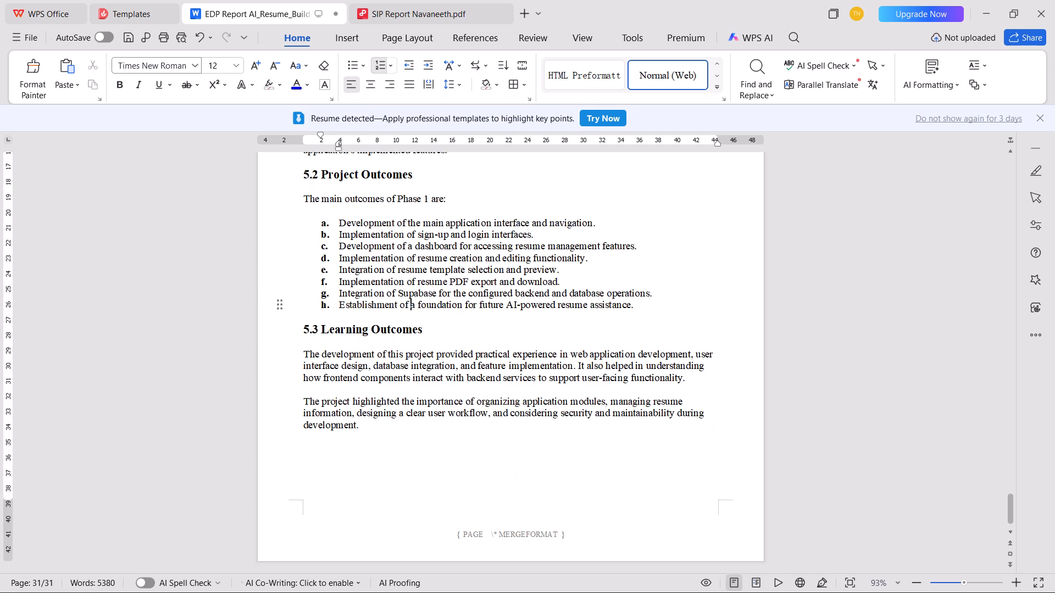
{"action": "left_click_drag", "start_coordinate": [379, 426], "coordinate": [287, 226]}
{"action": "scroll", "coordinate": [285, 377], "scroll_direction": "up", "scroll_amount": 6}
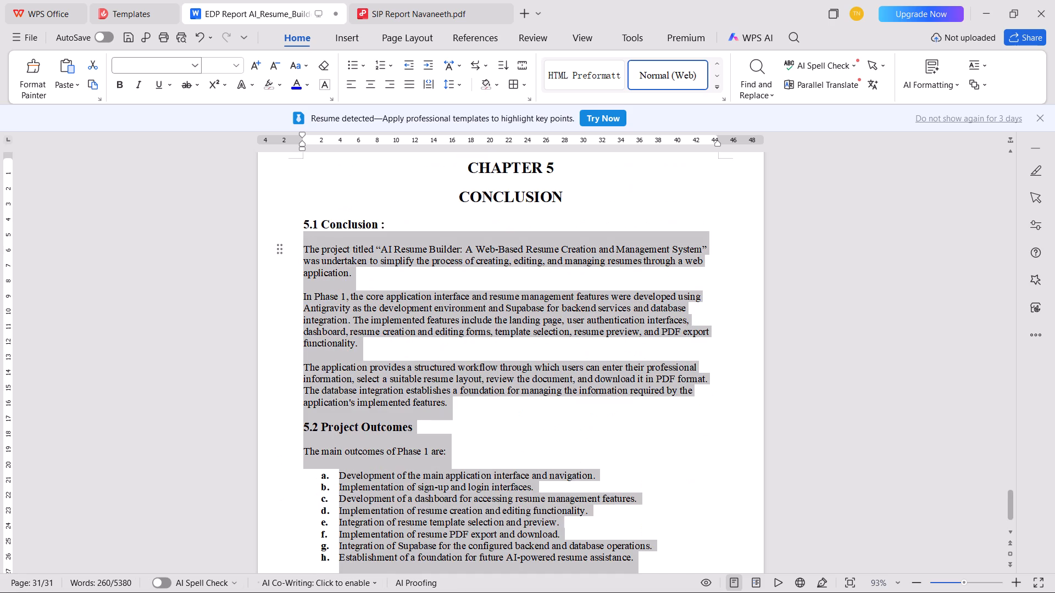
{"action": "left_click_drag", "start_coordinate": [287, 226], "coordinate": [291, 172]}
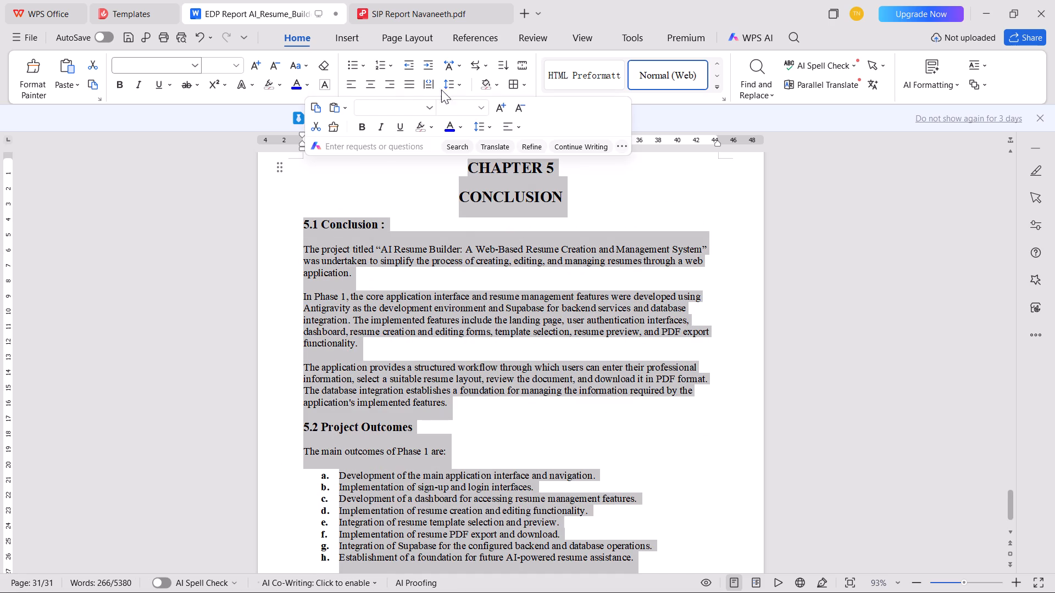
{"action": "left_click", "coordinate": [452, 83]}
{"action": "left_click", "coordinate": [460, 136]}
{"action": "left_click", "coordinate": [446, 333]}
Delete section 5.3 Learning Outcomes, including its heading and both paragraphs, from the end of Chapter 5.
{"action": "scroll", "coordinate": [446, 334], "scroll_direction": "down", "scroll_amount": 7}
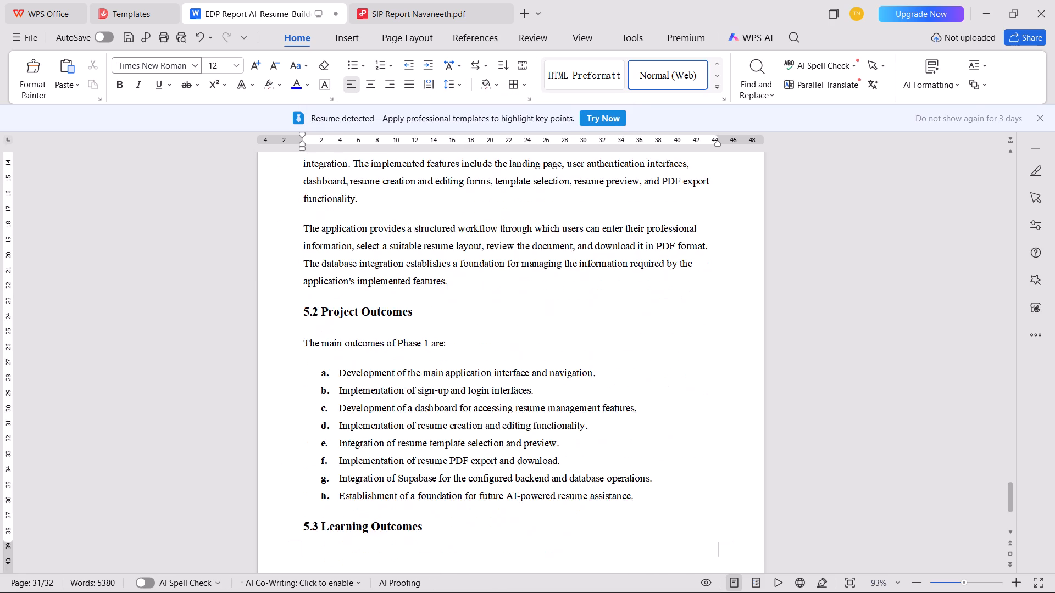
{"action": "scroll", "coordinate": [440, 335], "scroll_direction": "down", "scroll_amount": 6}
{"action": "scroll", "coordinate": [436, 335], "scroll_direction": "up", "scroll_amount": 5}
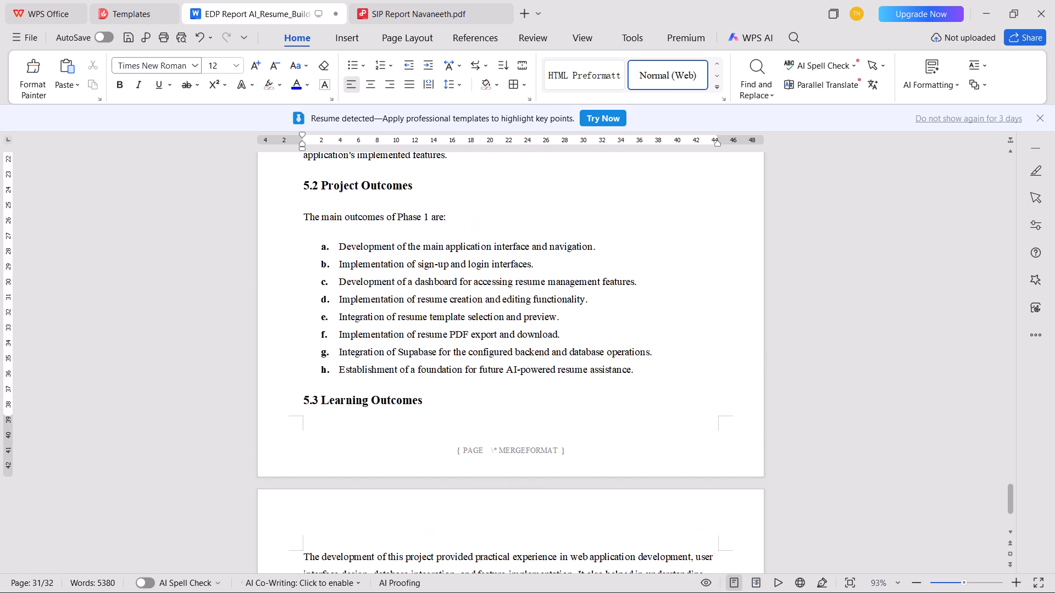
{"action": "scroll", "coordinate": [412, 360], "scroll_direction": "up", "scroll_amount": 1}
{"action": "scroll", "coordinate": [412, 360], "scroll_direction": "down", "scroll_amount": 4}
{"action": "left_click_drag", "start_coordinate": [283, 309], "coordinate": [270, 493]}
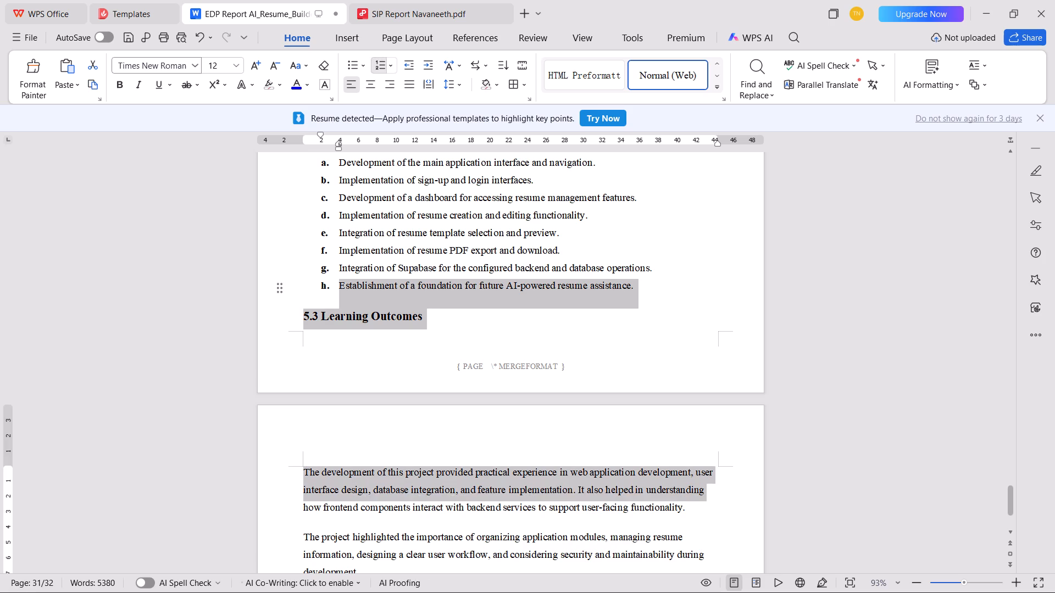
{"action": "left_click_drag", "start_coordinate": [270, 493], "coordinate": [270, 482]}
{"action": "left_click", "coordinate": [280, 319]}
{"action": "left_click", "coordinate": [297, 316]}
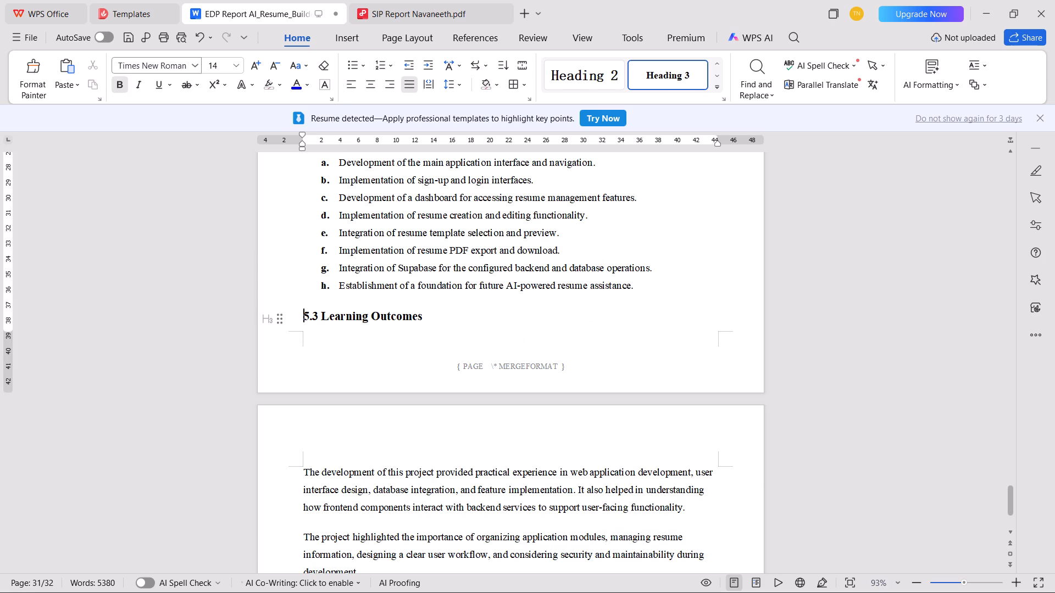
{"action": "left_click_drag", "start_coordinate": [297, 315], "coordinate": [296, 586]}
{"action": "key", "text": "BackSpace"}
Add a space and a colon after the heading 5.2 Project Outcomes.
{"action": "scroll", "coordinate": [296, 586], "scroll_direction": "up", "scroll_amount": 3}
{"action": "scroll", "coordinate": [240, 532], "scroll_direction": "up", "scroll_amount": 2}
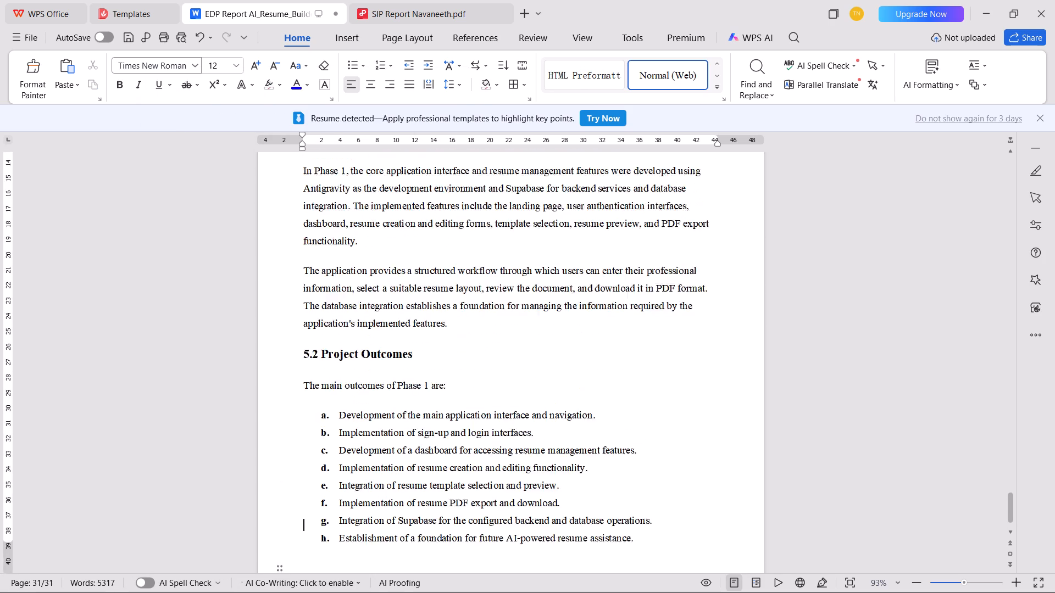
{"action": "scroll", "coordinate": [239, 531], "scroll_direction": "up", "scroll_amount": 1}
{"action": "left_click", "coordinate": [431, 392]}
{"action": "key", "text": "space"}
{"action": "type", "text": ":"}
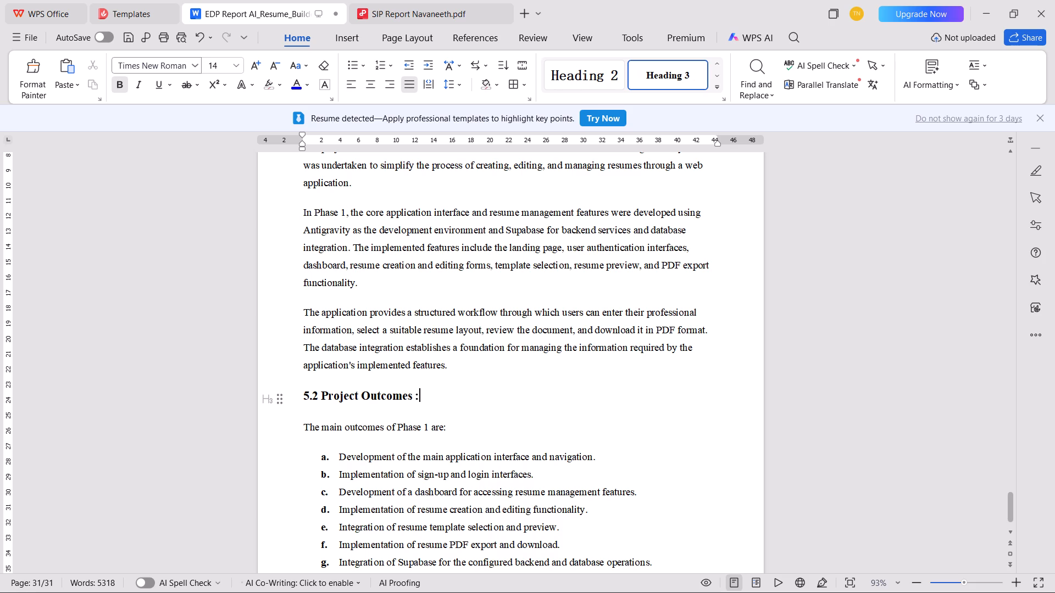
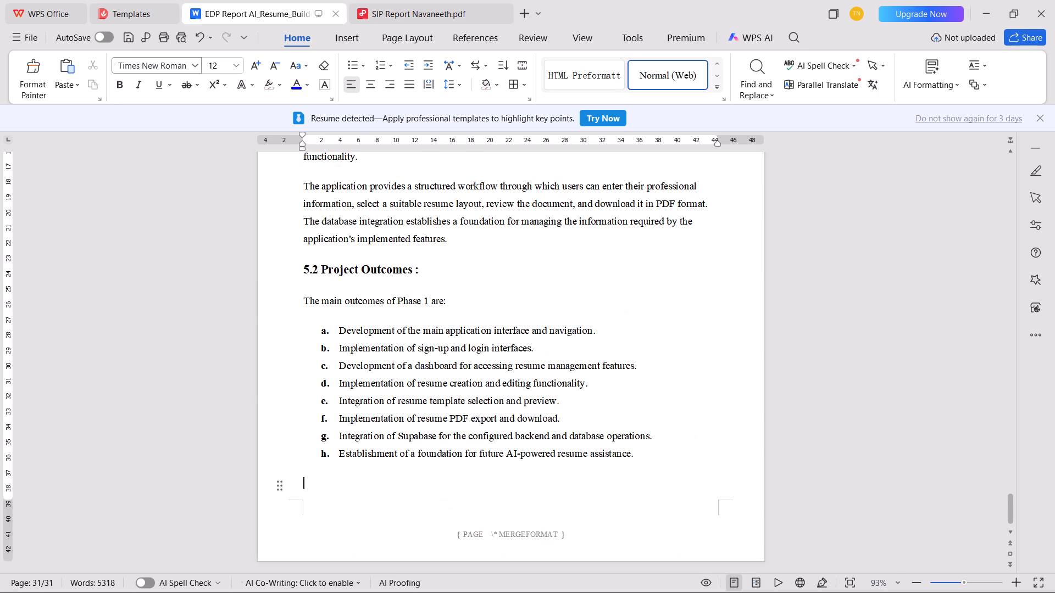
{"action": "key", "text": "BackSpace"}
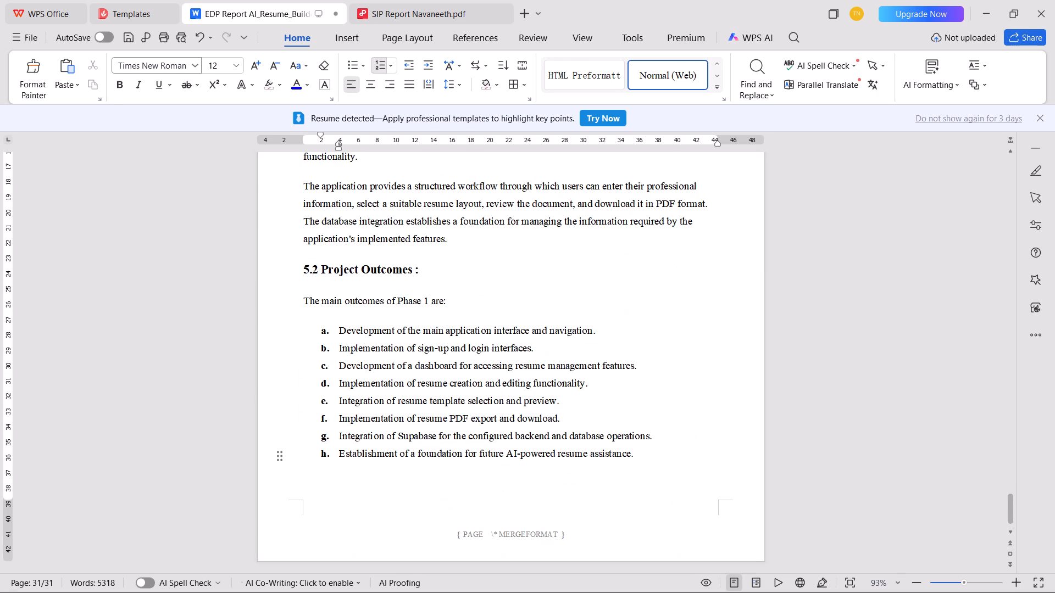
{"action": "key", "text": "Return"}
{"action": "key", "text": "Return"}
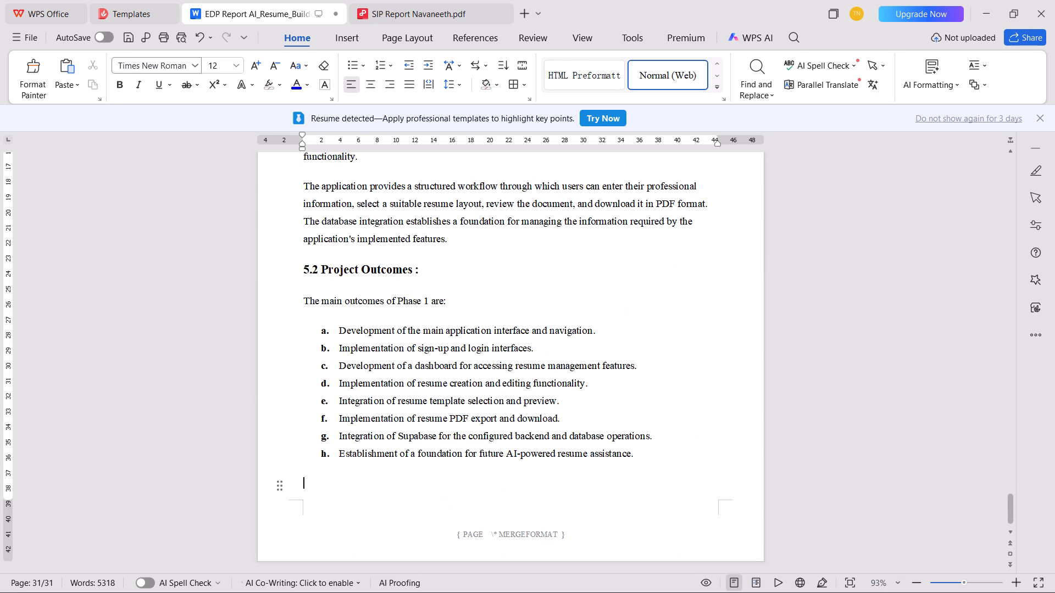
{"action": "left_click", "coordinate": [349, 38]}
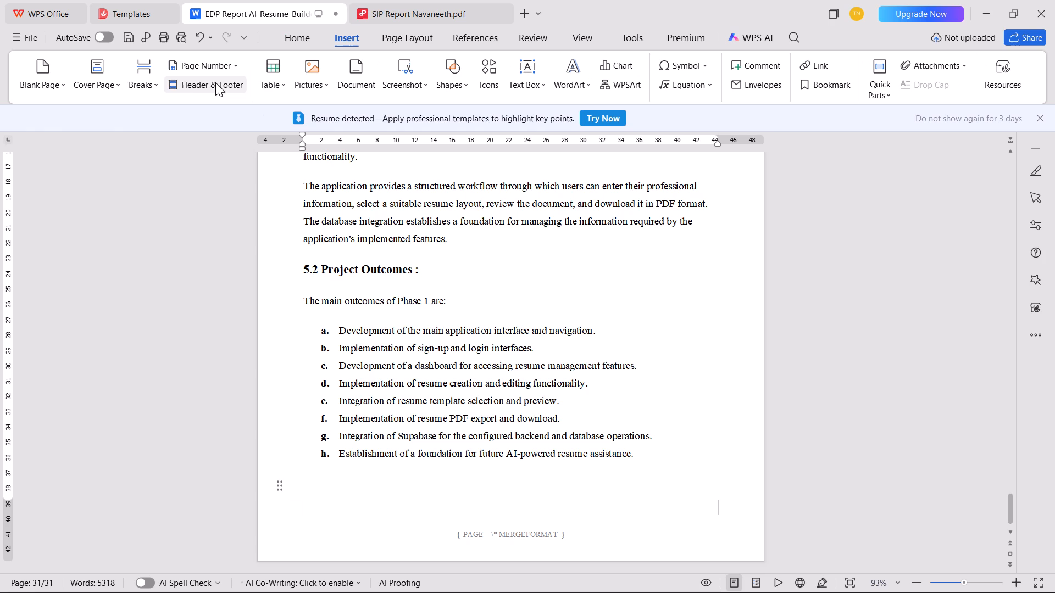
{"action": "left_click", "coordinate": [46, 84]}
{"action": "left_click", "coordinate": [65, 115]}
Paste the copied Chapter 6 text onto the new page and save the report.
{"action": "key", "text": "ctrl+v"}
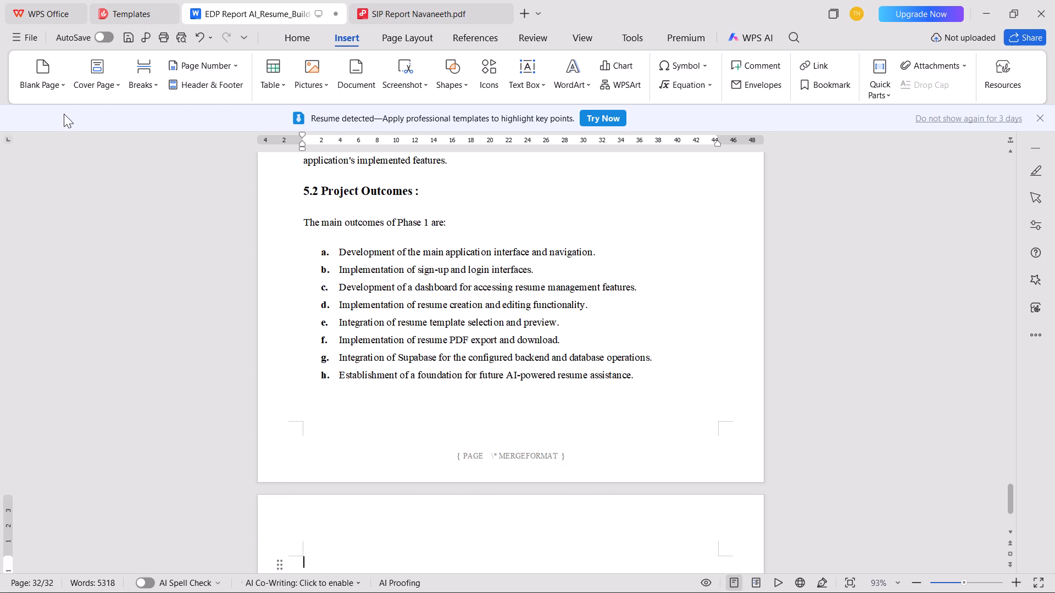
{"action": "key", "text": "ctrl+s"}
Align the CHAPTER 6 title and the 6.1 Introduction heading to the left margin, removing their centring and indent.
{"action": "scroll", "coordinate": [221, 208], "scroll_direction": "down", "scroll_amount": 4}
{"action": "scroll", "coordinate": [352, 223], "scroll_direction": "up", "scroll_amount": 11}
{"action": "scroll", "coordinate": [410, 316], "scroll_direction": "up", "scroll_amount": 14}
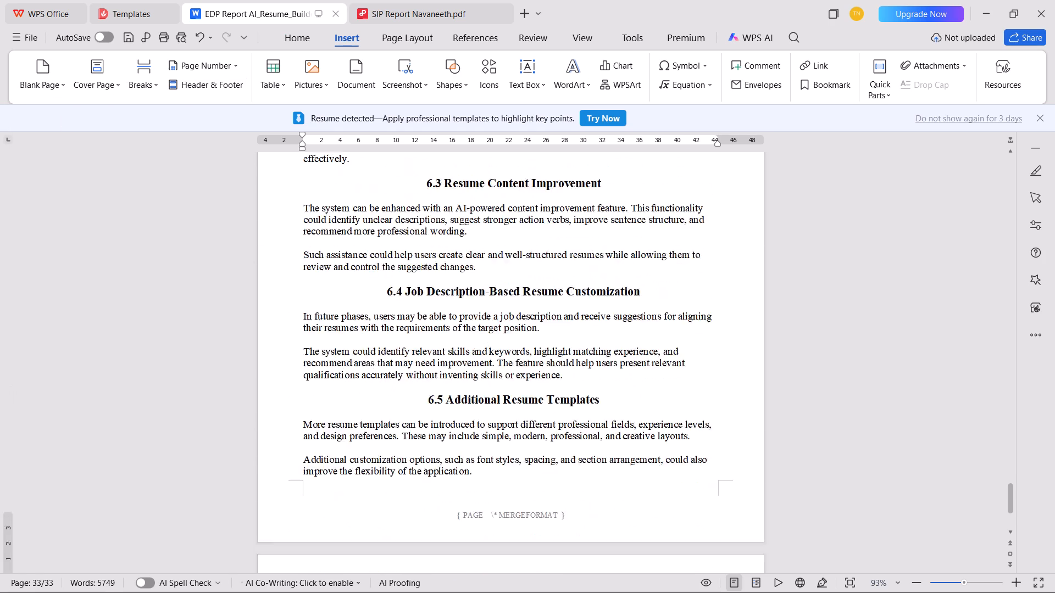
{"action": "scroll", "coordinate": [410, 317], "scroll_direction": "up", "scroll_amount": 5}
{"action": "left_click", "coordinate": [449, 185]}
{"action": "scroll", "coordinate": [450, 185], "scroll_direction": "up", "scroll_amount": 1}
{"action": "key", "text": "BackSpace"}
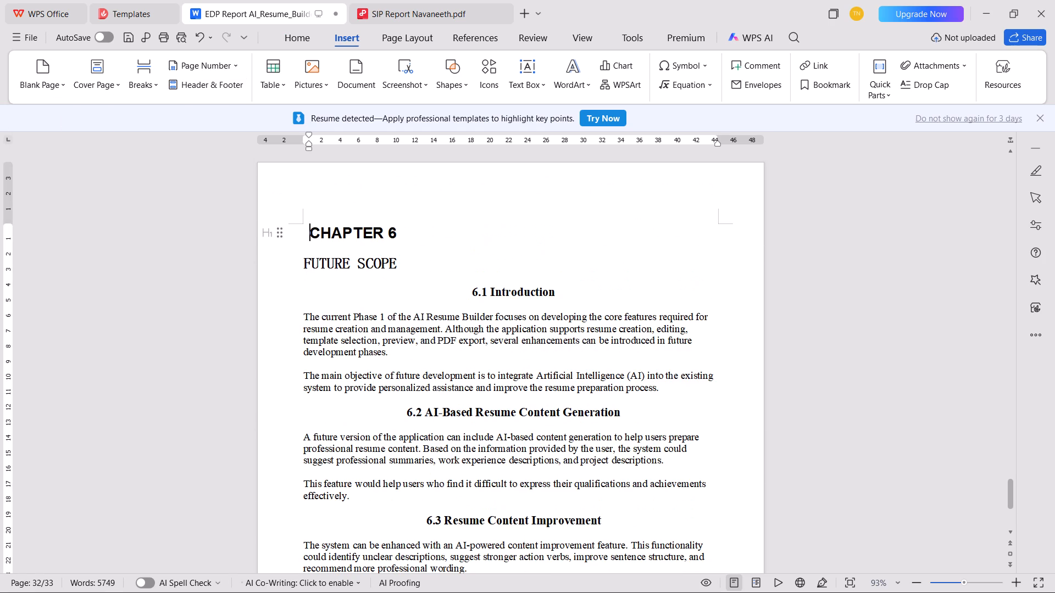
{"action": "key", "text": "BackSpace"}
{"action": "key", "text": "Down"}
{"action": "key", "text": "Down"}
{"action": "key", "text": "ctrl+BackSpace"}
{"action": "key", "text": "BackSpace"}
Align the 6.2 AI-Based Resume Content Generation and 6.3 Resume Content Improvement headings to the left margin.
{"action": "key", "text": "Down"}
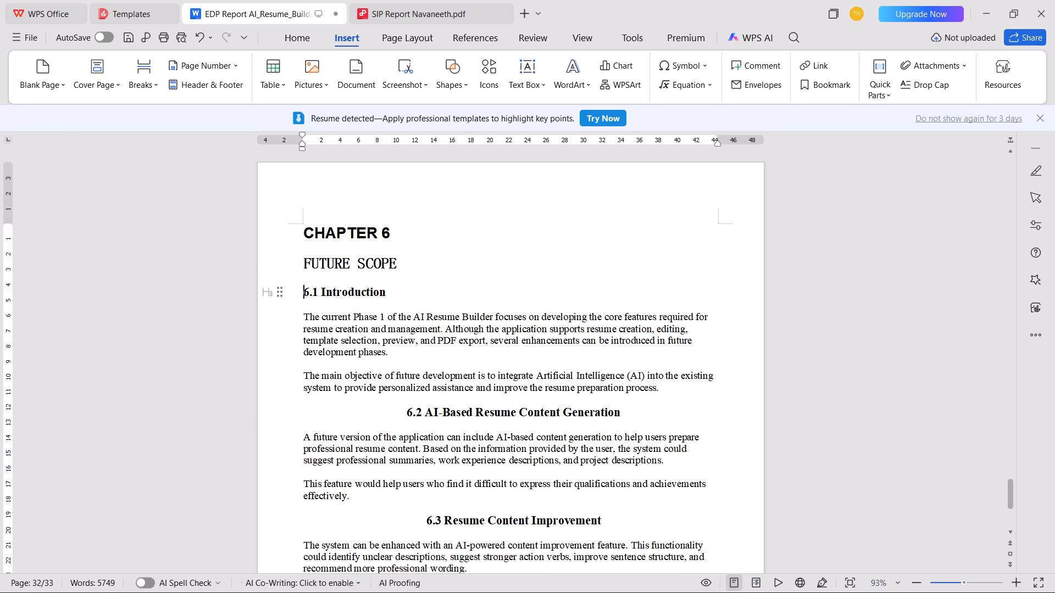
{"action": "key", "text": "Down"}
{"action": "key", "text": "Down"}
{"action": "key", "text": "ctrl+Down"}
{"action": "key", "text": "ctrl+Down"}
{"action": "key", "text": "ctrl+BackSpace"}
{"action": "key", "text": "ctrl+BackSpace"}
{"action": "key", "text": "Down"}
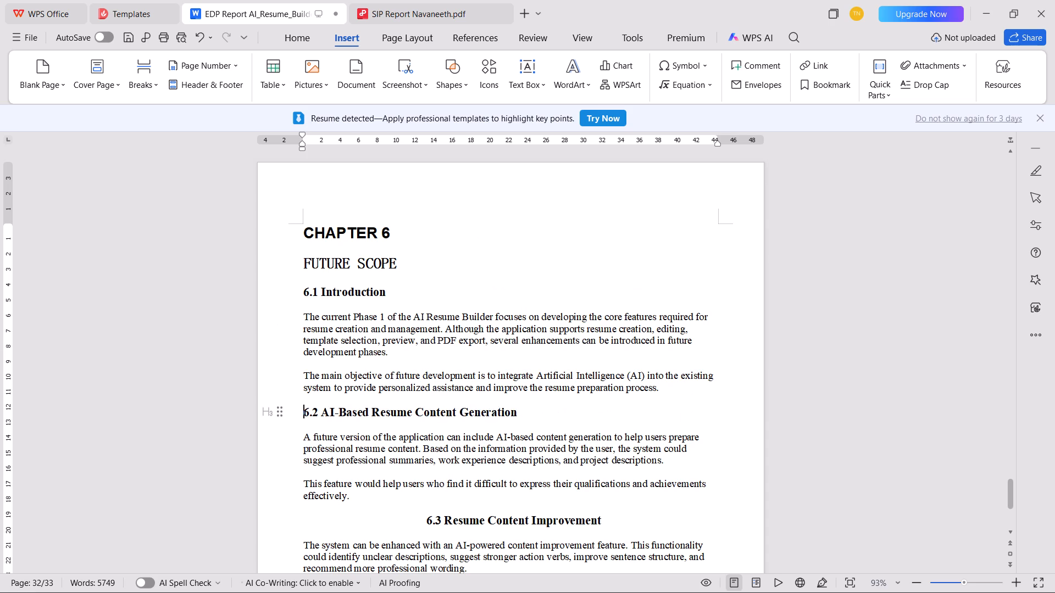
{"action": "key", "text": "ctrl+Down"}
{"action": "key", "text": "ctrl+Down"}
{"action": "key", "text": "ctrl+BackSpace"}
{"action": "key", "text": "ctrl+BackSpace"}
Align the 6.4 Job Description-Based Resume Customization and 6.5 Additional Resume Templates headings to the left margin.
{"action": "key", "text": "ctrl+Down"}
{"action": "key", "text": "ctrl+Down"}
{"action": "key", "text": "ctrl+Down"}
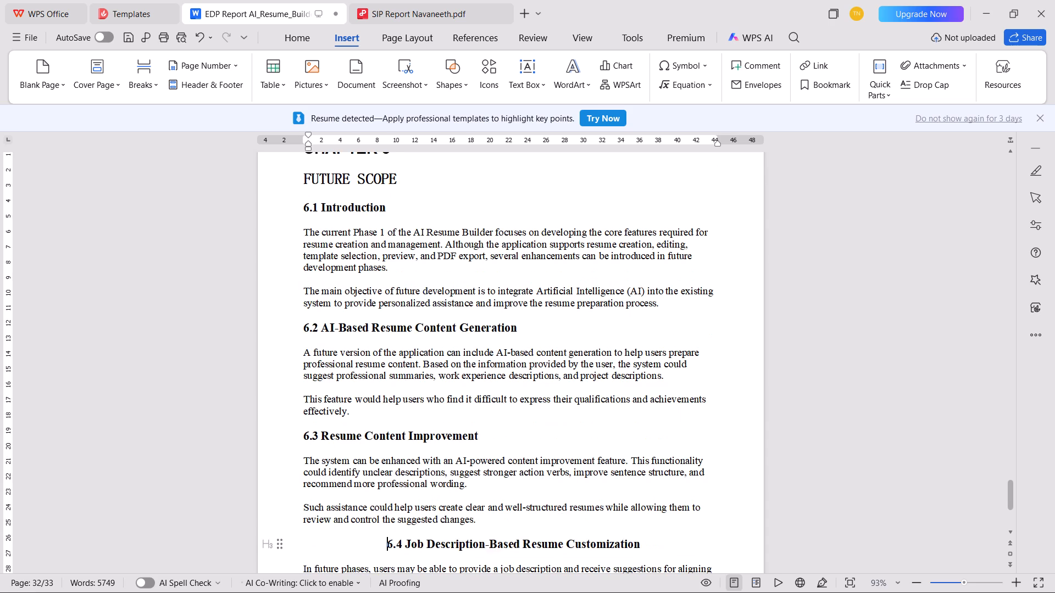
{"action": "key", "text": "ctrl+BackSpace"}
{"action": "key", "text": "ctrl+BackSpace"}
{"action": "key", "text": "ctrl+Down"}
{"action": "key", "text": "ctrl+Down"}
{"action": "key", "text": "ctrl+Down"}
{"action": "key", "text": "ctrl+BackSpace"}
{"action": "key", "text": "ctrl+BackSpace"}
Align the 6.6 Resume Quality Analysis and 6.7 Enhanced User Dashboard headings to the left margin.
{"action": "key", "text": "ctrl+Down"}
{"action": "key", "text": "ctrl+Down"}
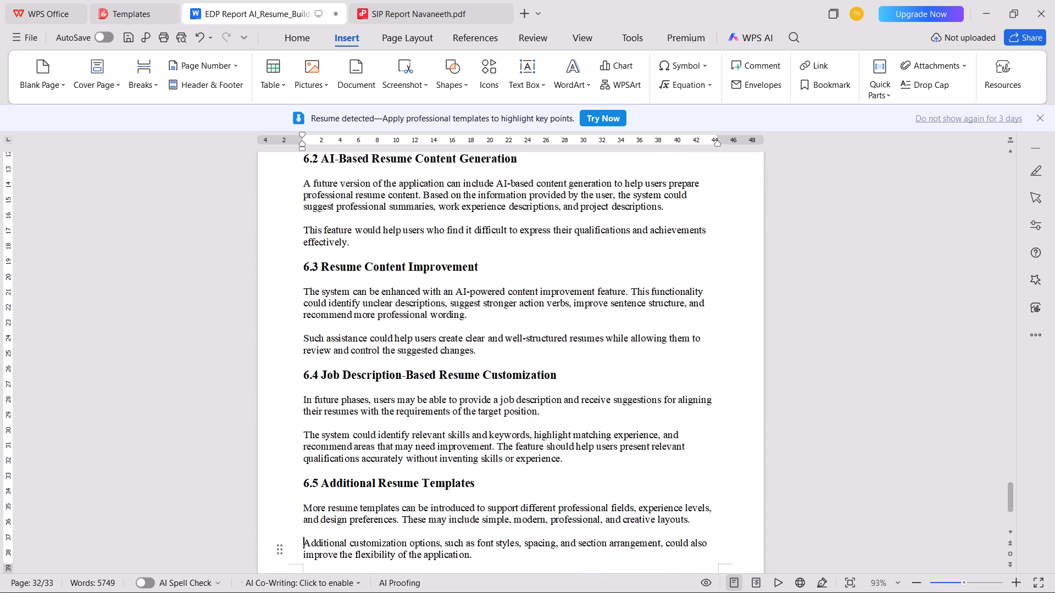
{"action": "key", "text": "ctrl+Down"}
{"action": "key", "text": "ctrl+BackSpace"}
{"action": "key", "text": "ctrl+BackSpace"}
{"action": "key", "text": "ctrl+Down"}
{"action": "key", "text": "ctrl+Down"}
{"action": "key", "text": "ctrl+Down"}
{"action": "key", "text": "ctrl+BackSpace"}
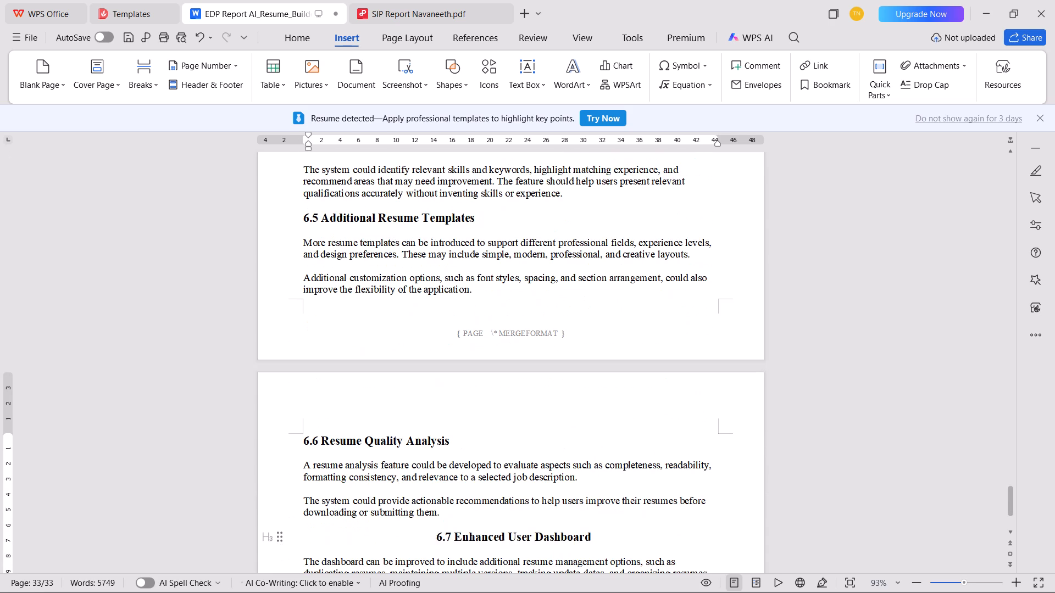
{"action": "key", "text": "ctrl+BackSpace"}
Align the 6.8 Security and Performance Improvements heading to the left margin.
{"action": "key", "text": "ctrl+Down"}
{"action": "key", "text": "ctrl+Down"}
{"action": "key", "text": "ctrl+Down"}
{"action": "key", "text": "ctrl+Down"}
{"action": "key", "text": "ctrl+Down"}
{"action": "key", "text": "ctrl+Up"}
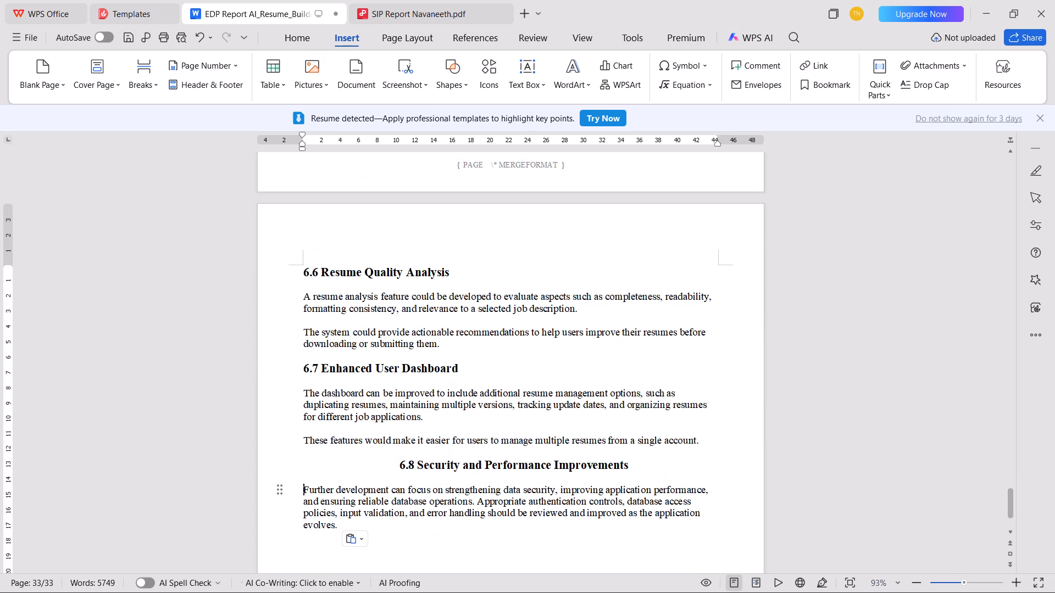
{"action": "key", "text": "ctrl+Up"}
{"action": "key", "text": "ctrl+BackSpace"}
{"action": "key", "text": "ctrl+BackSpace"}
Remove the empty line after the last paragraph of section 6.8.
{"action": "key", "text": "ctrl+Down"}
{"action": "key", "text": "ctrl+Down"}
{"action": "key", "text": "ctrl+Down"}
{"action": "key", "text": "ctrl+Down"}
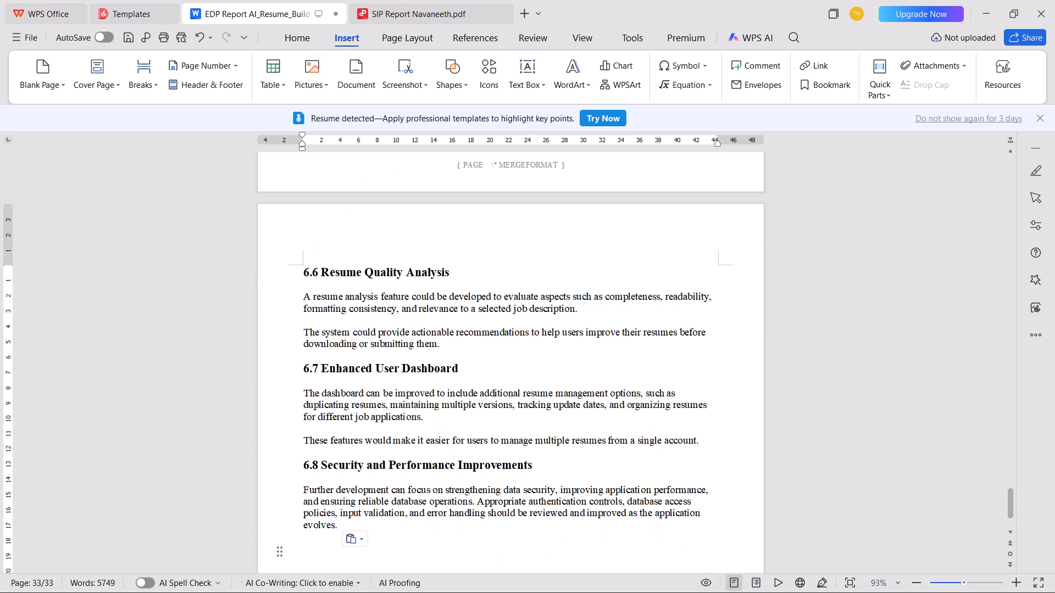
{"action": "key", "text": "BackSpace"}
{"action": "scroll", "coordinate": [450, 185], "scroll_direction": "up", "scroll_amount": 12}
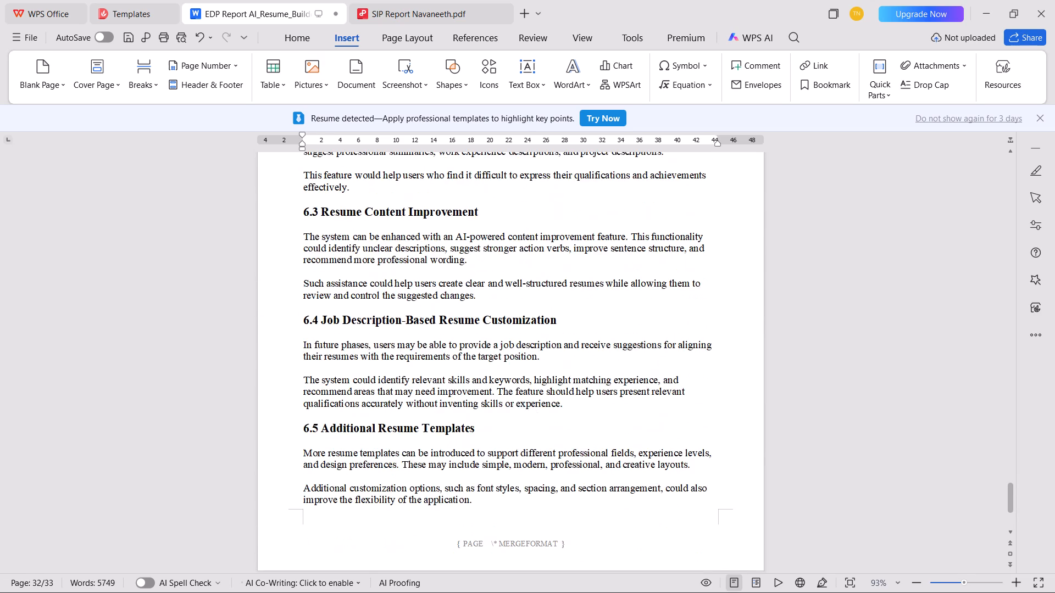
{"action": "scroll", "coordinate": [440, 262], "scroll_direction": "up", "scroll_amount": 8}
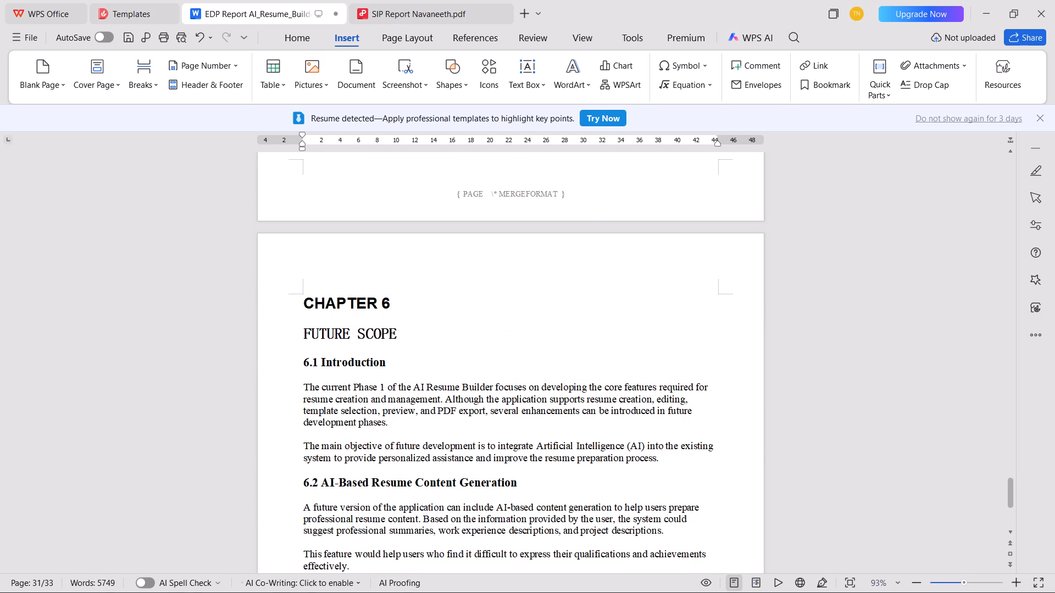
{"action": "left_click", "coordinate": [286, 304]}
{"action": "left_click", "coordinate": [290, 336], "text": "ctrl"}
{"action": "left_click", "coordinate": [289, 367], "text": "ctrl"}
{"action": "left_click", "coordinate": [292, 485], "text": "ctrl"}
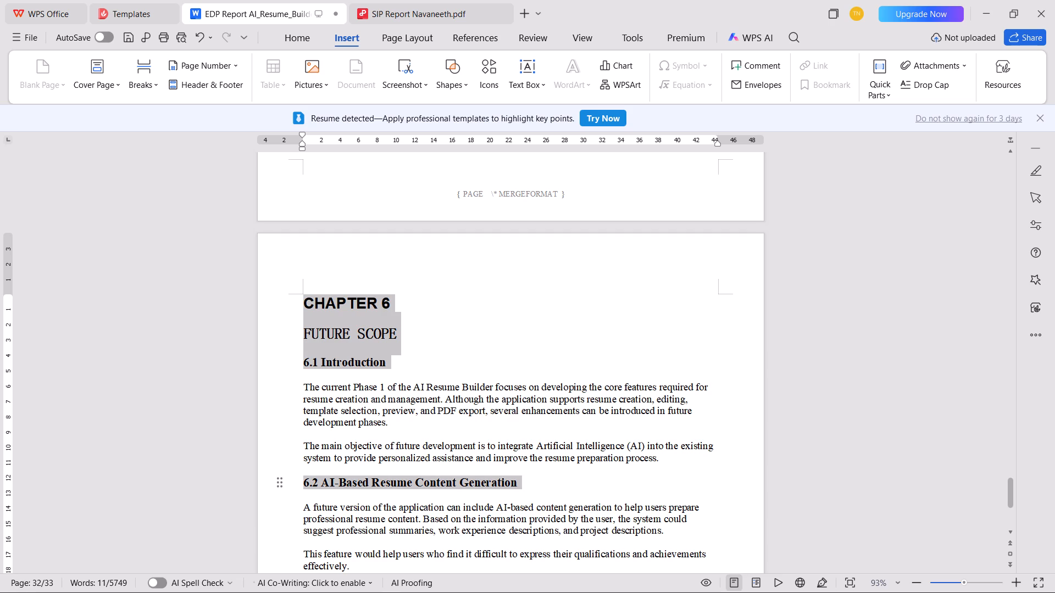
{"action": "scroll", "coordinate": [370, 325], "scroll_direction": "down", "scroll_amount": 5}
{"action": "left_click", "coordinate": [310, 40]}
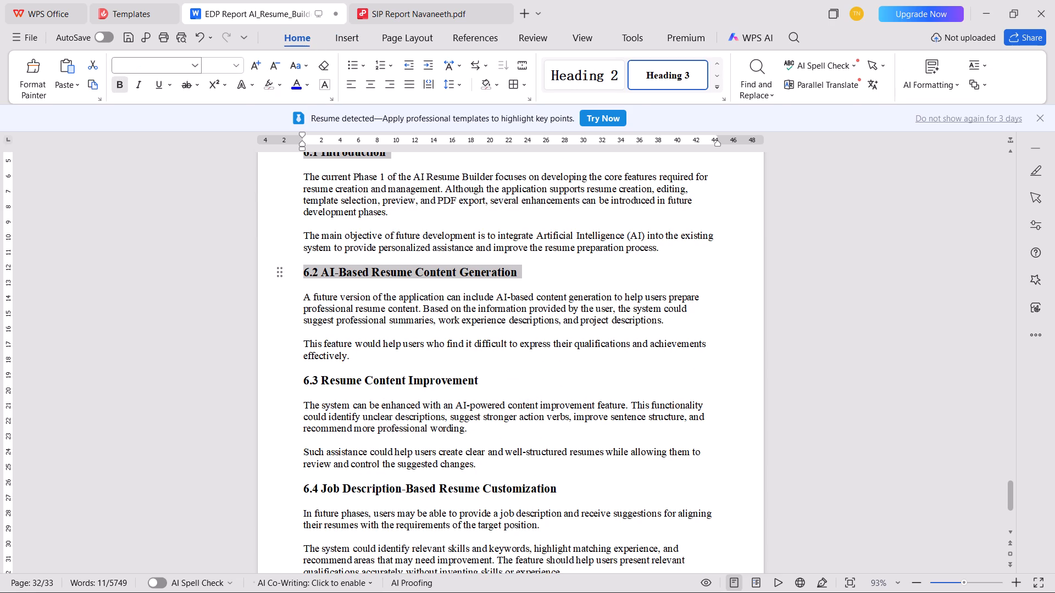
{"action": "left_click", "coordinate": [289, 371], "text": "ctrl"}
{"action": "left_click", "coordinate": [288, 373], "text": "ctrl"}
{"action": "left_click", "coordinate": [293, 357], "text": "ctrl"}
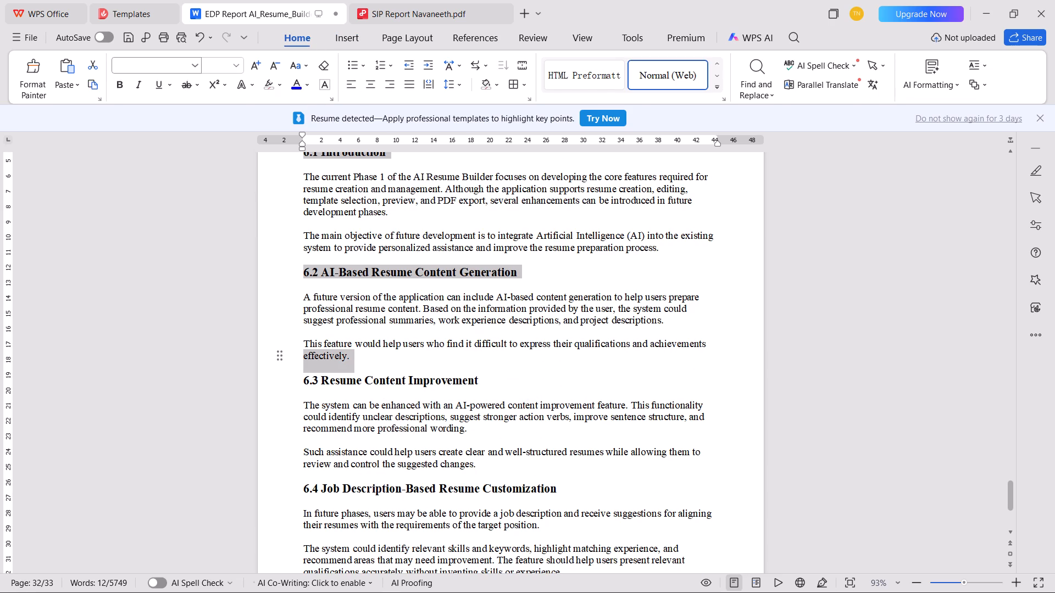
Set the CHAPTER 6, FUTURE SCOPE and 6.1 to 6.8 headings together to font size 14.
{"action": "left_click", "coordinate": [295, 378]}
{"action": "left_click", "coordinate": [287, 275], "text": "ctrl"}
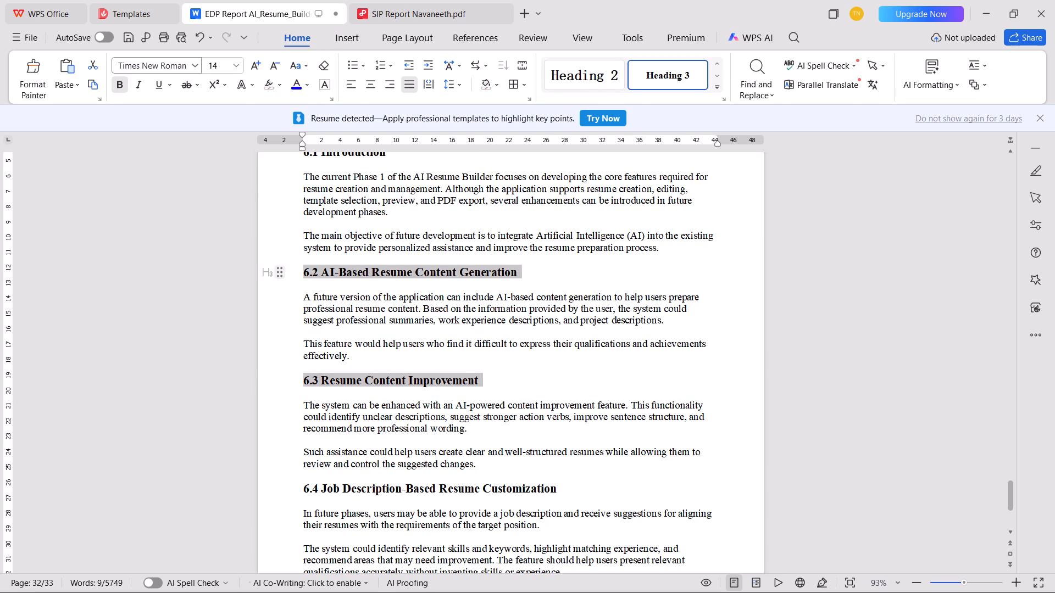
{"action": "scroll", "coordinate": [314, 337], "scroll_direction": "up", "scroll_amount": 3}
{"action": "left_click", "coordinate": [282, 271], "text": "ctrl"}
{"action": "left_click", "coordinate": [282, 226], "text": "ctrl"}
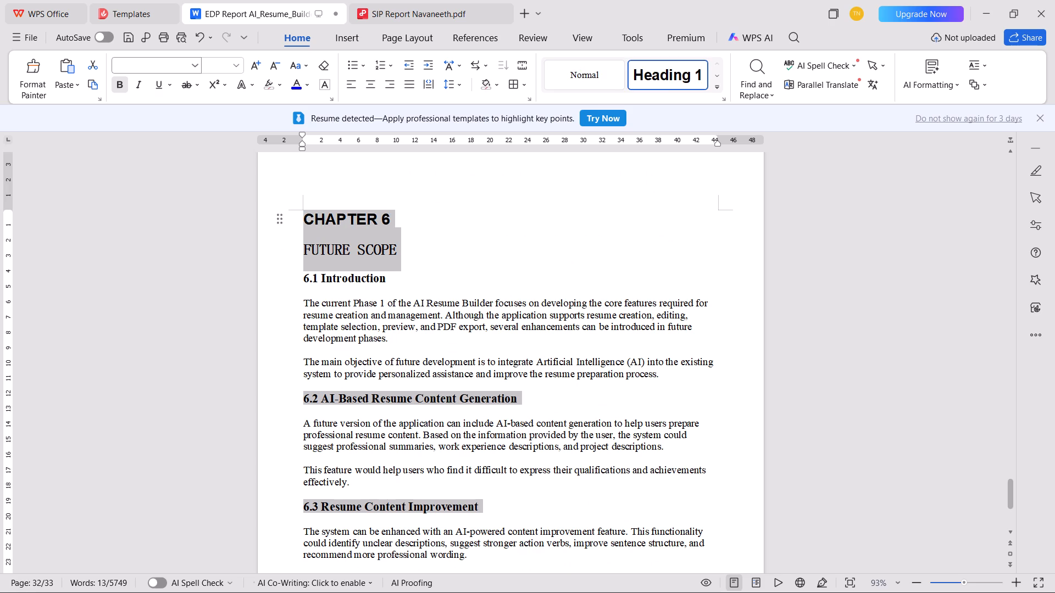
{"action": "left_click", "coordinate": [280, 271], "text": "ctrl"}
{"action": "left_click", "coordinate": [280, 281], "text": "ctrl"}
{"action": "scroll", "coordinate": [414, 239], "scroll_direction": "down", "scroll_amount": 6}
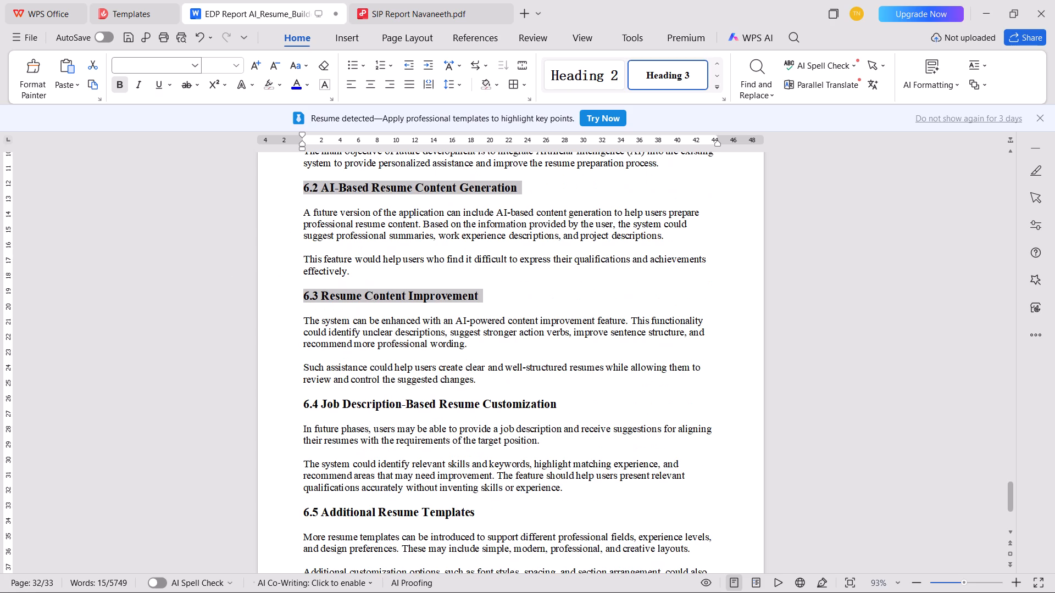
{"action": "left_click", "coordinate": [271, 409], "text": "ctrl"}
{"action": "left_click", "coordinate": [276, 514], "text": "ctrl"}
{"action": "scroll", "coordinate": [447, 348], "scroll_direction": "down", "scroll_amount": 6}
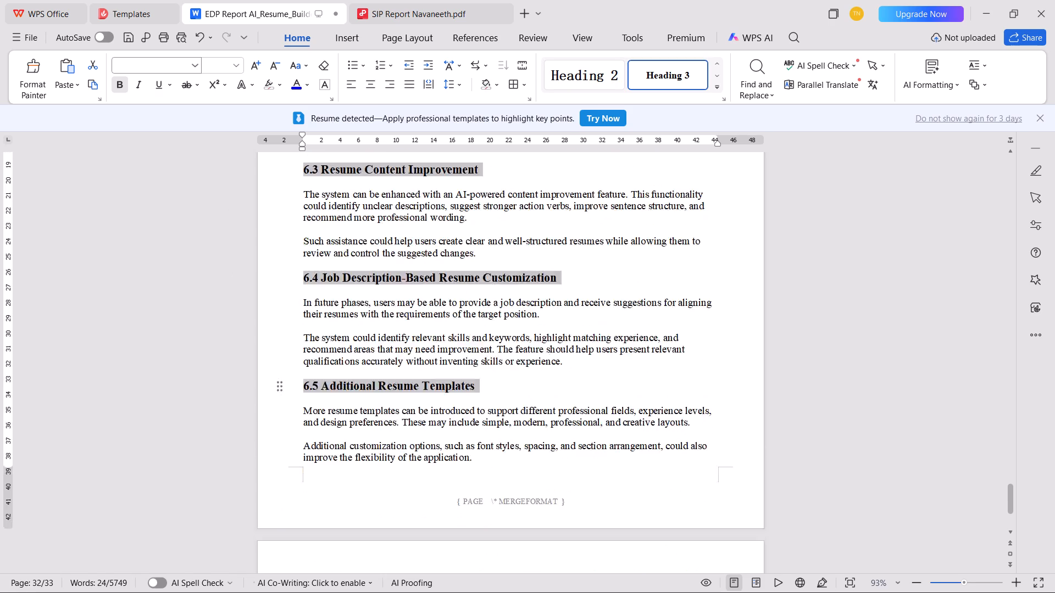
{"action": "left_click", "coordinate": [280, 485], "text": "ctrl"}
{"action": "scroll", "coordinate": [377, 447], "scroll_direction": "down", "scroll_amount": 5}
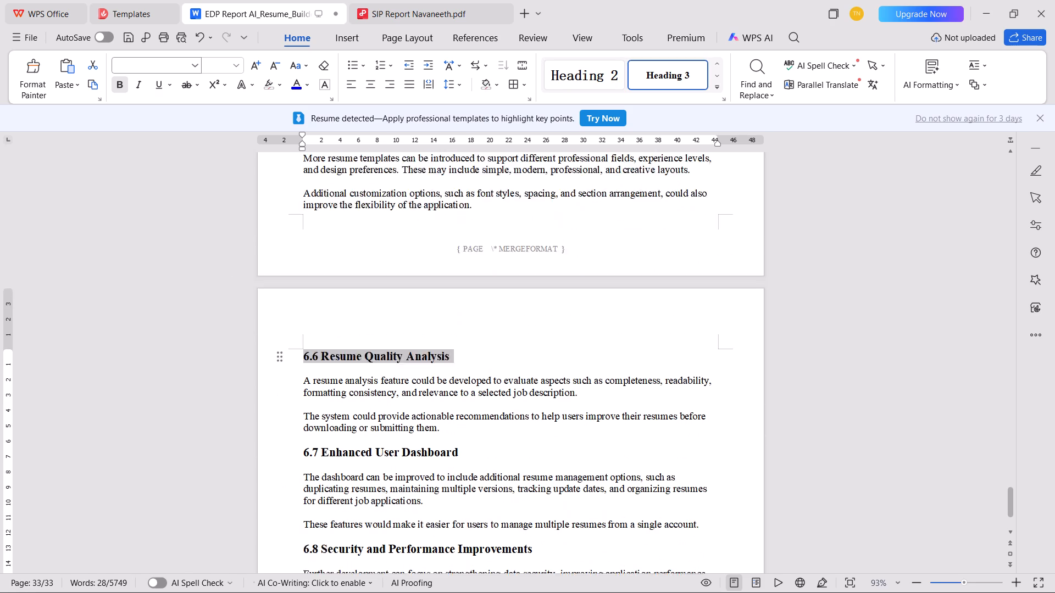
{"action": "left_click", "coordinate": [277, 406], "text": "ctrl"}
{"action": "left_click", "coordinate": [282, 507], "text": "ctrl"}
{"action": "scroll", "coordinate": [430, 426], "scroll_direction": "down", "scroll_amount": 5}
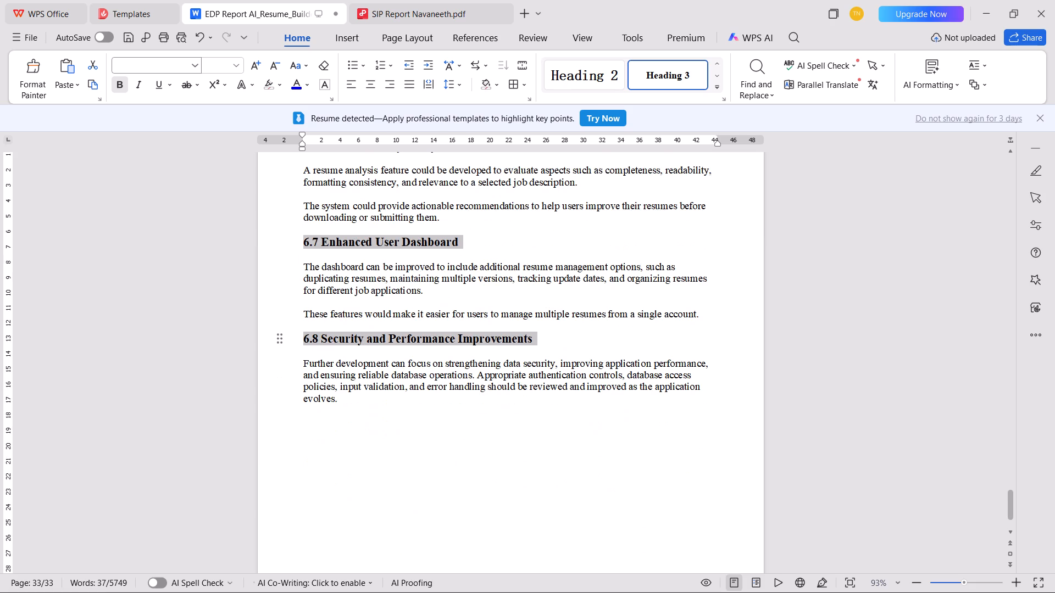
{"action": "left_click", "coordinate": [216, 64]}
{"action": "type", "text": "14"}
{"action": "key", "text": "Return"}
Set all the selected Chapter 6 headings to bold Times New Roman.
{"action": "left_click", "coordinate": [191, 69]}
{"action": "left_click", "coordinate": [173, 126]}
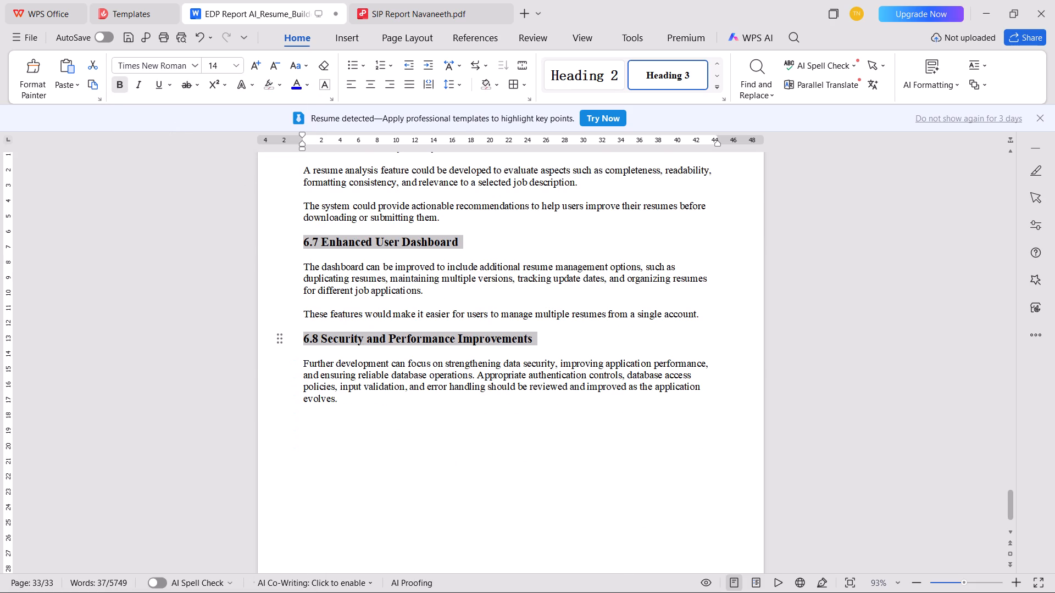
{"action": "scroll", "coordinate": [498, 321], "scroll_direction": "up", "scroll_amount": 20}
{"action": "scroll", "coordinate": [498, 321], "scroll_direction": "up", "scroll_amount": 8}
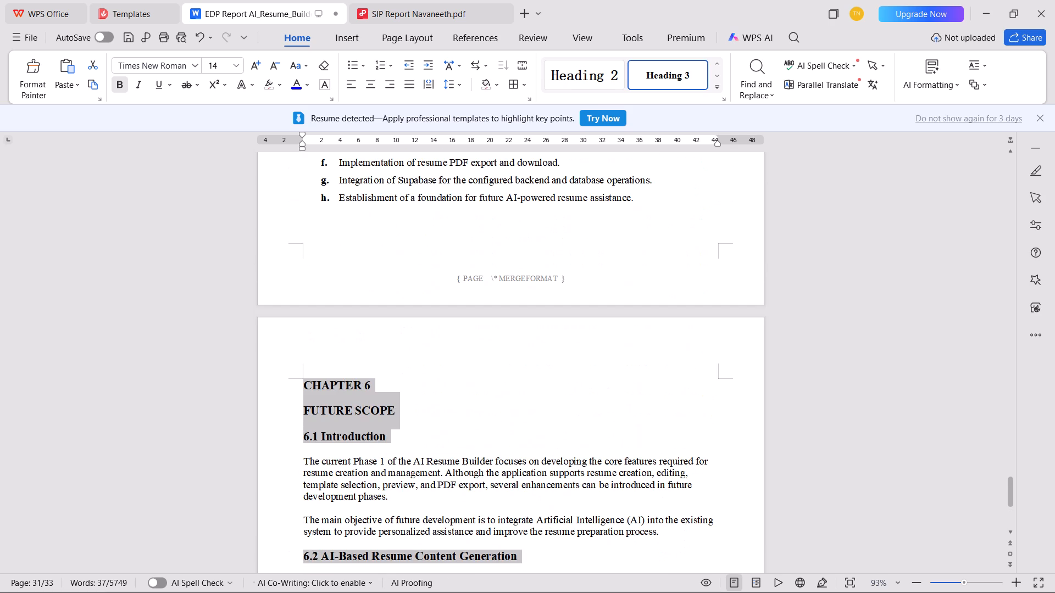
{"action": "key", "text": "ctrl+b"}
{"action": "key", "text": "ctrl+b"}
Center the CHAPTER 6 and FUTURE SCOPE title lines and set them to font size 18.
{"action": "left_click", "coordinate": [293, 384]}
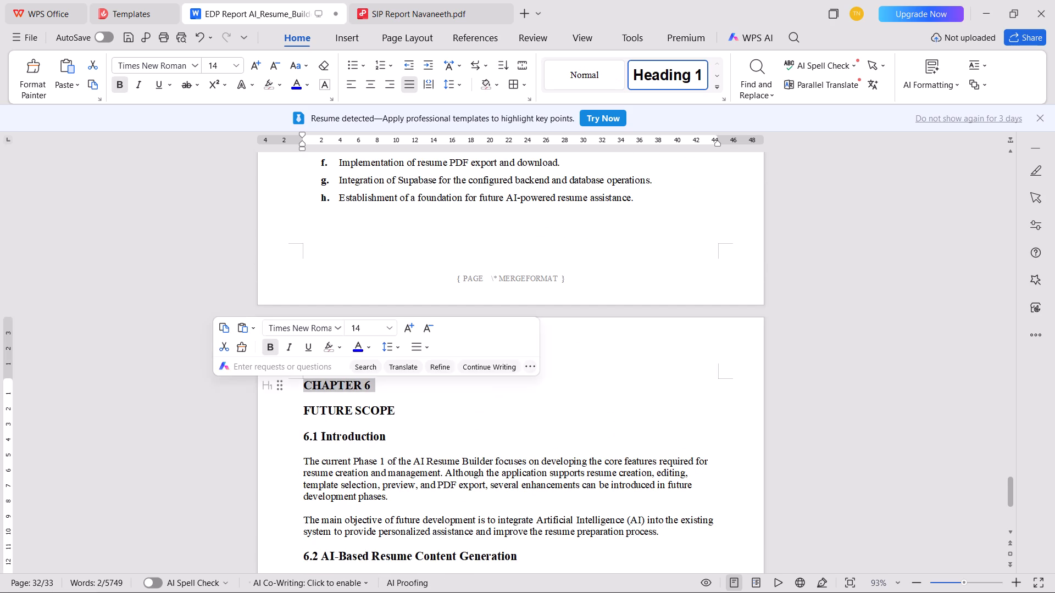
{"action": "left_click_drag", "start_coordinate": [281, 407], "coordinate": [280, 388]}
{"action": "key", "text": "ctrl+e"}
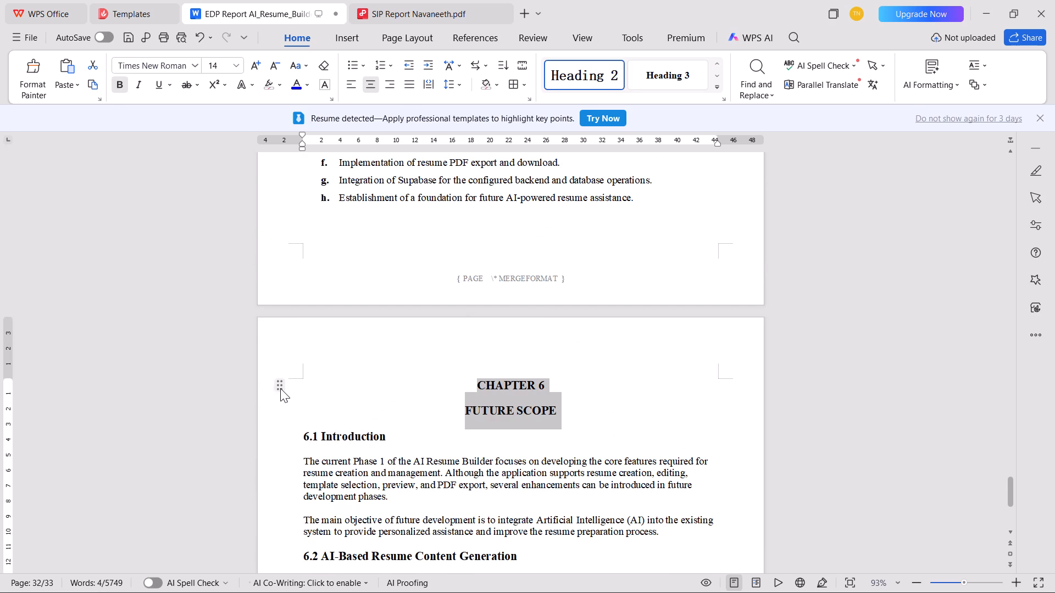
{"action": "left_click", "coordinate": [221, 64]}
{"action": "type", "text": "18"}
{"action": "key", "text": "Return"}
Add a space and a colon at the end of the 6.1, 6.2 and 6.3 headings.
{"action": "left_click", "coordinate": [414, 446]}
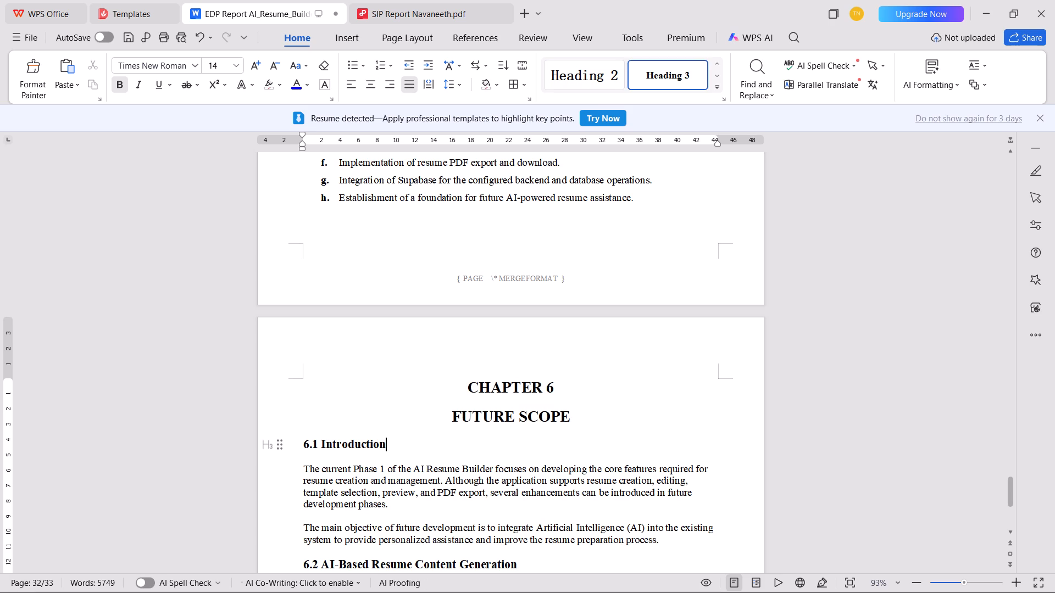
{"action": "key", "text": "space"}
{"action": "type", "text": ":"}
{"action": "scroll", "coordinate": [414, 446], "scroll_direction": "down", "scroll_amount": 4}
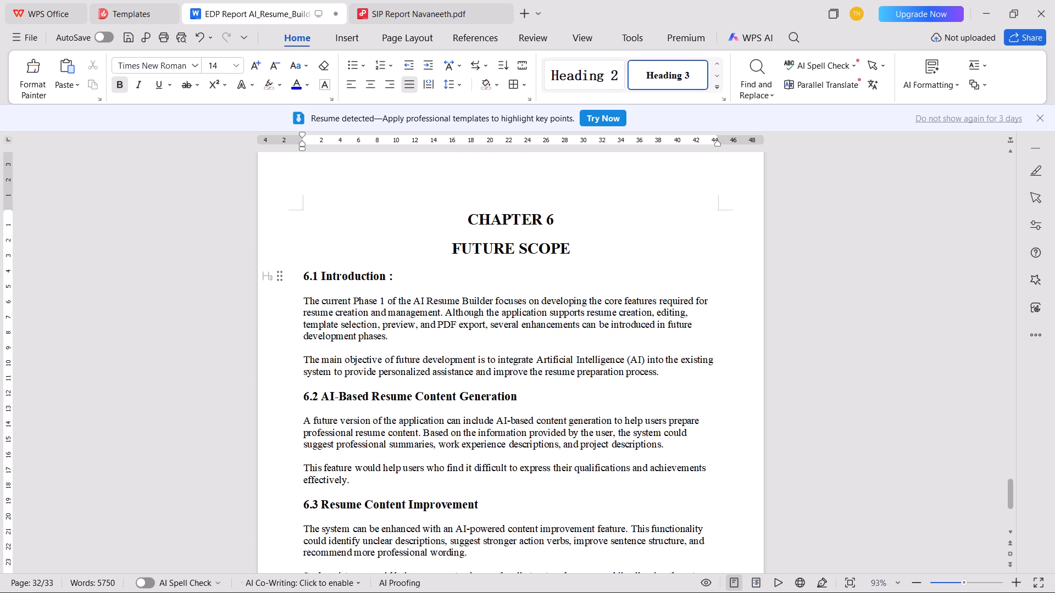
{"action": "left_click", "coordinate": [532, 403]}
{"action": "key", "text": "Up"}
{"action": "key", "text": "space"}
{"action": "type", "text": ":"}
{"action": "scroll", "coordinate": [532, 409], "scroll_direction": "down", "scroll_amount": 3}
{"action": "left_click", "coordinate": [512, 381]}
{"action": "key", "text": "space"}
{"action": "type", "text": ":"}
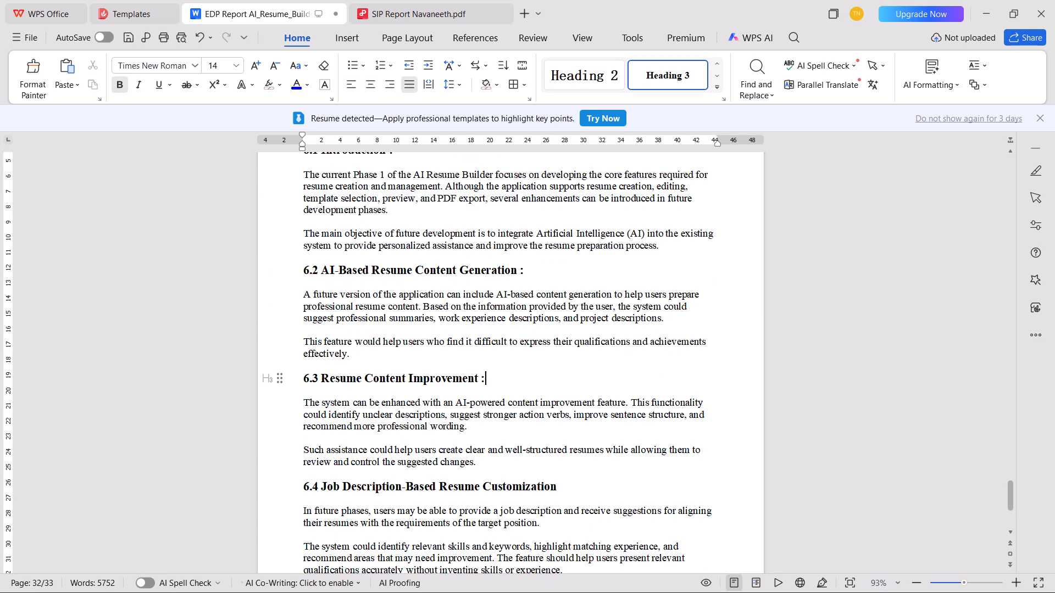
Add a space and a colon at the end of the 6.4, 6.5 and 6.6 headings.
{"action": "left_click", "coordinate": [575, 486]}
{"action": "key", "text": "space"}
{"action": "type", "text": ":"}
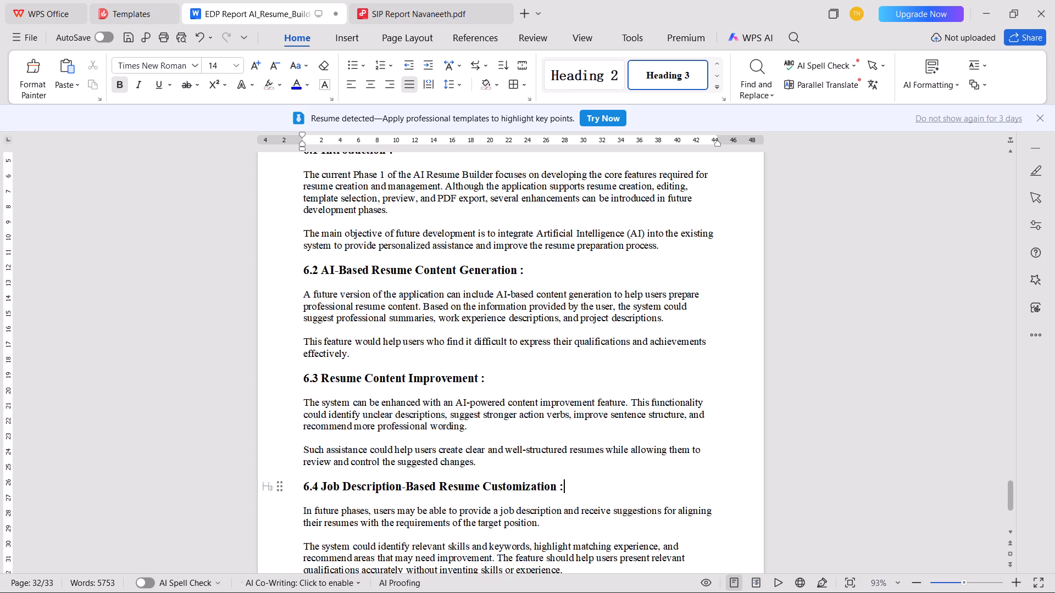
{"action": "scroll", "coordinate": [551, 484], "scroll_direction": "down", "scroll_amount": 5}
{"action": "left_click", "coordinate": [523, 387]}
{"action": "key", "text": "space"}
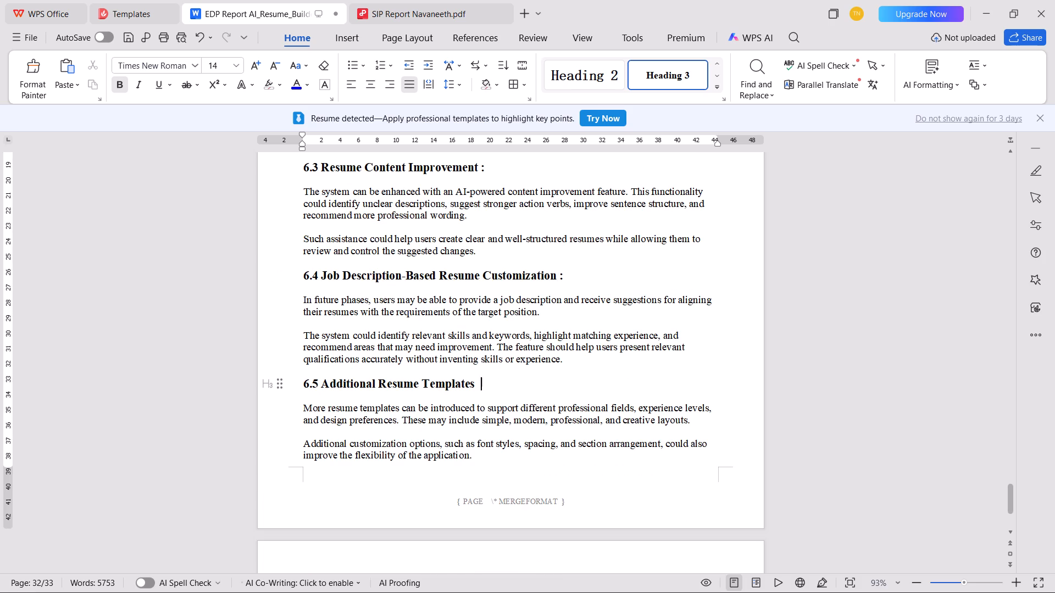
{"action": "type", "text": ":"}
{"action": "scroll", "coordinate": [523, 387], "scroll_direction": "down", "scroll_amount": 5}
{"action": "left_click", "coordinate": [482, 393]}
{"action": "key", "text": "space"}
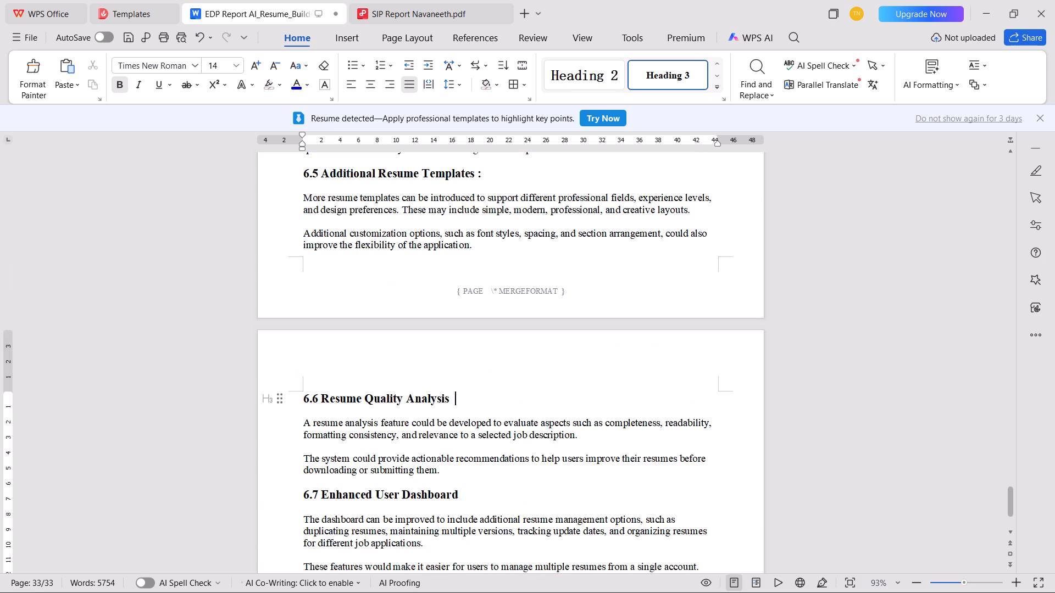
{"action": "type", "text": ":"}
Add a space and a colon at the end of the 6.7 and 6.8 headings.
{"action": "left_click", "coordinate": [506, 486]}
{"action": "key", "text": "Down"}
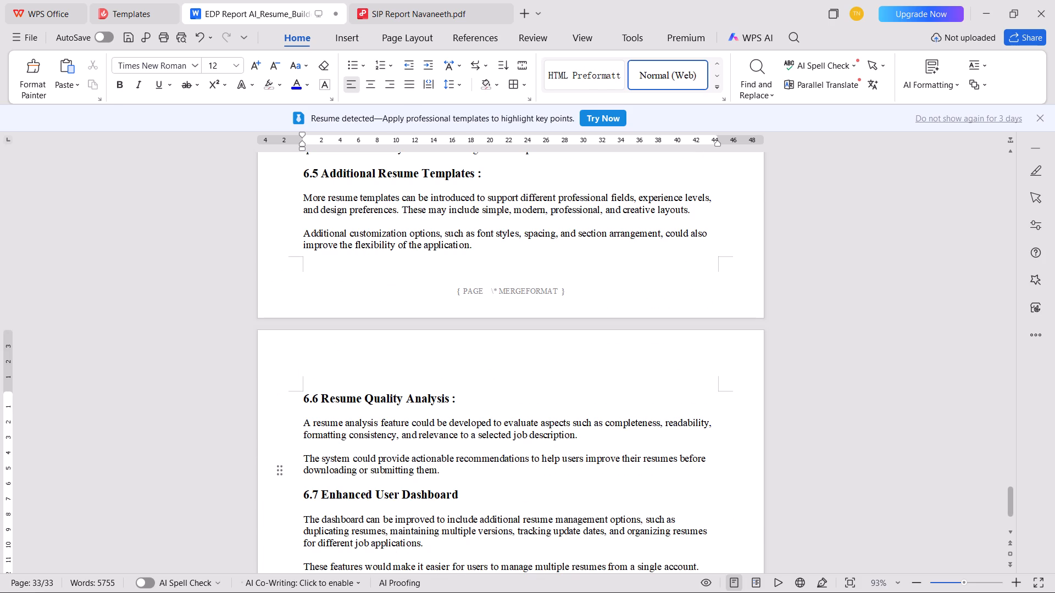
{"action": "key", "text": "ctrl+Right"}
{"action": "key", "text": "space"}
{"action": "type", "text": ":"}
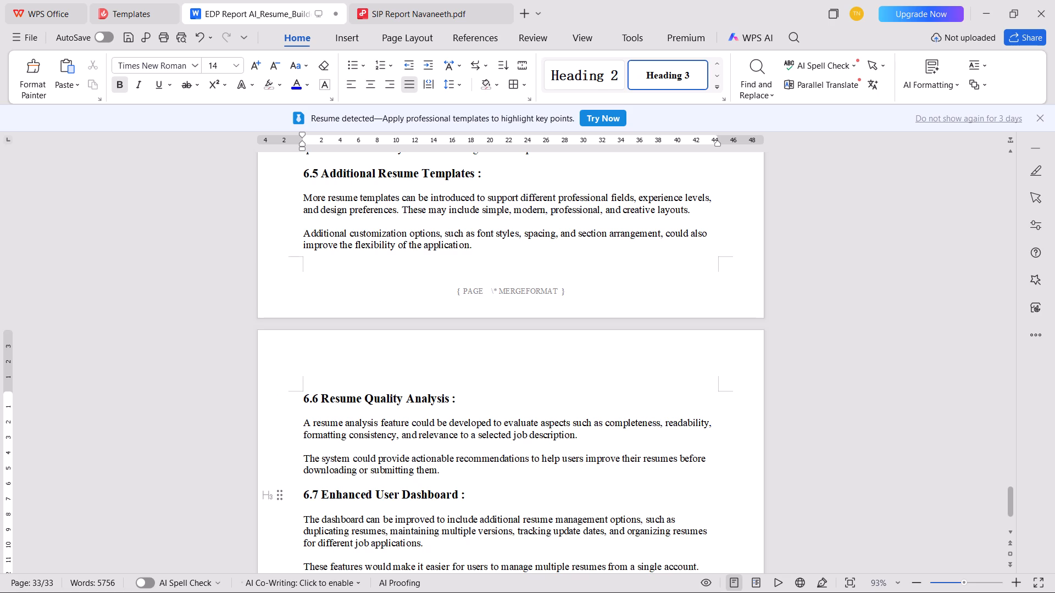
{"action": "scroll", "coordinate": [506, 486], "scroll_direction": "down", "scroll_amount": 6}
{"action": "left_click", "coordinate": [549, 341]}
{"action": "key", "text": "space"}
{"action": "type", "text": ":"}
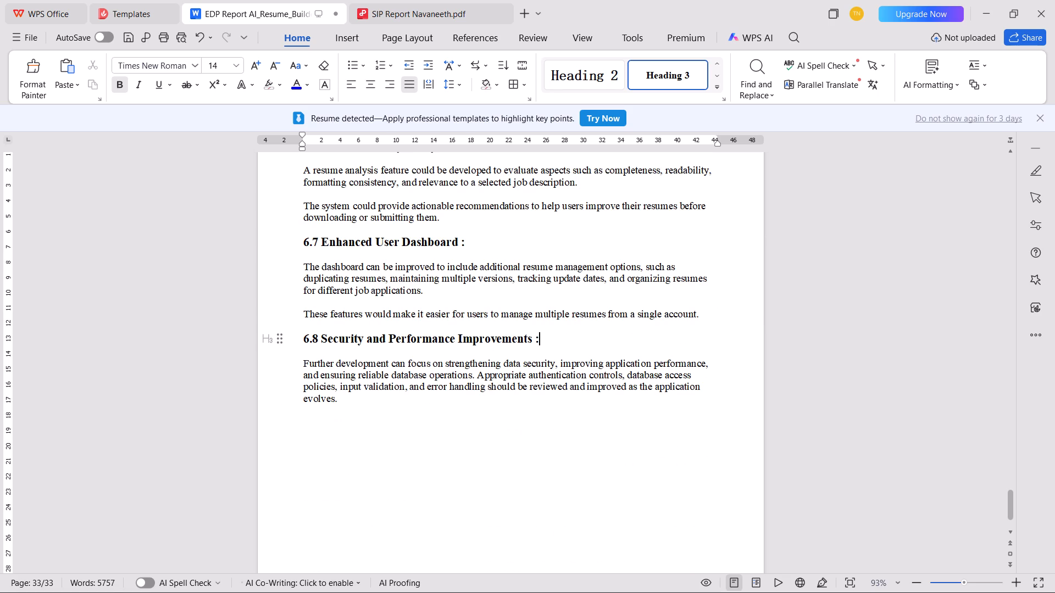
Increase the line spacing of all Chapter 6 text, from the CHAPTER 6 title through section 6.8, to match Chapter 5.
{"action": "left_click_drag", "start_coordinate": [373, 407], "coordinate": [219, 279]}
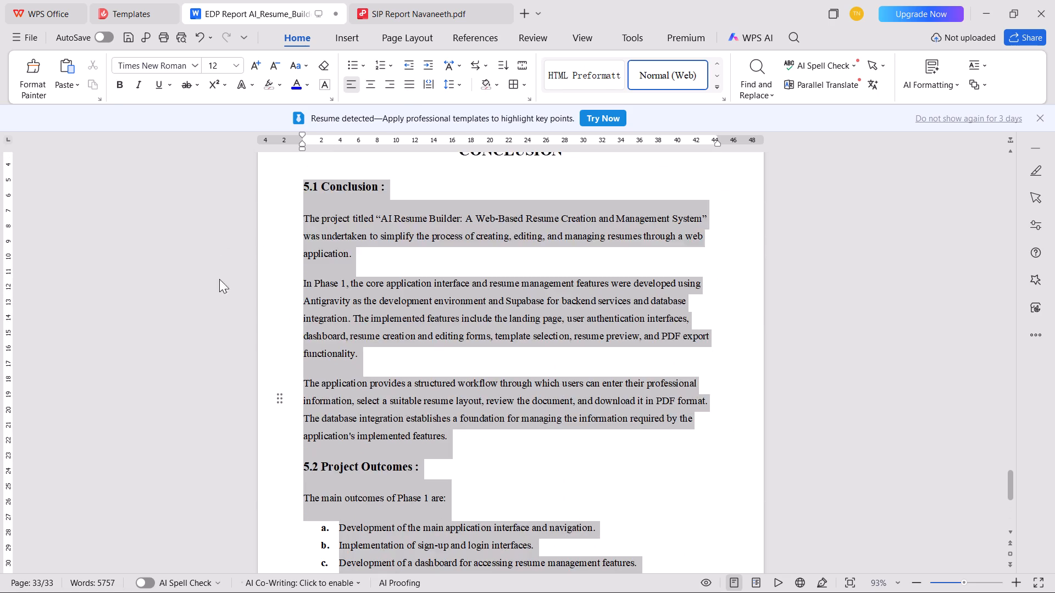
{"action": "left_click_drag", "start_coordinate": [219, 279], "coordinate": [336, 190]}
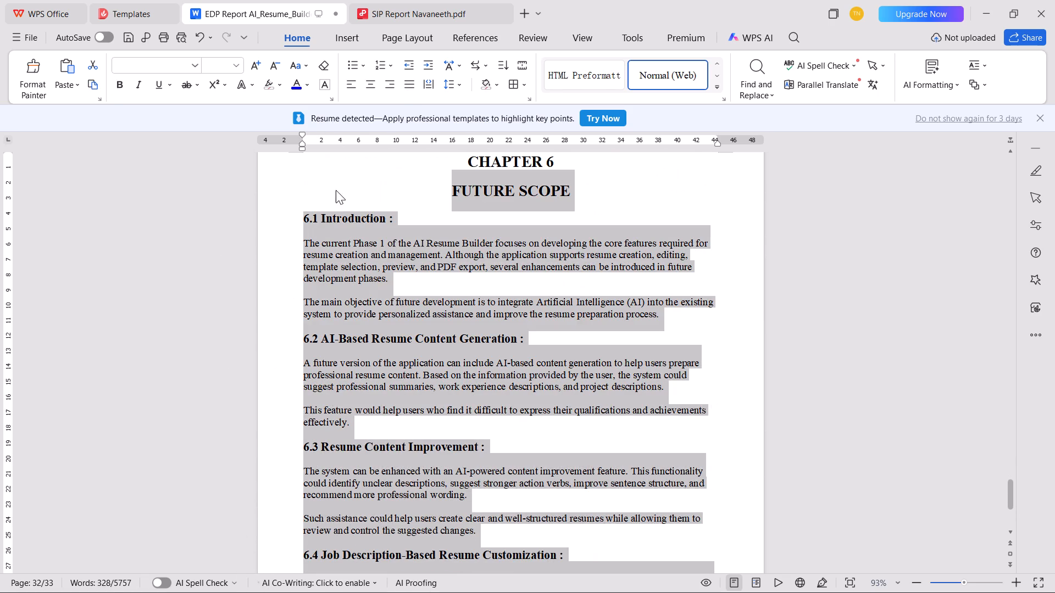
{"action": "left_click_drag", "start_coordinate": [336, 190], "coordinate": [293, 229]}
{"action": "scroll", "coordinate": [336, 190], "scroll_direction": "up", "scroll_amount": 2}
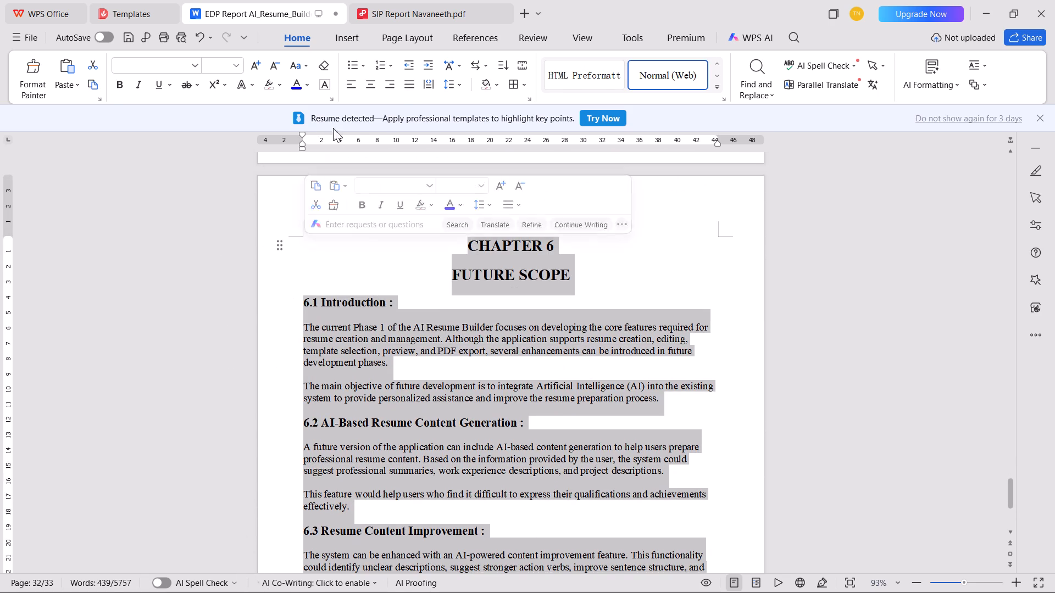
{"action": "left_click", "coordinate": [463, 92]}
{"action": "left_click", "coordinate": [465, 136]}
{"action": "left_click", "coordinate": [474, 357]}
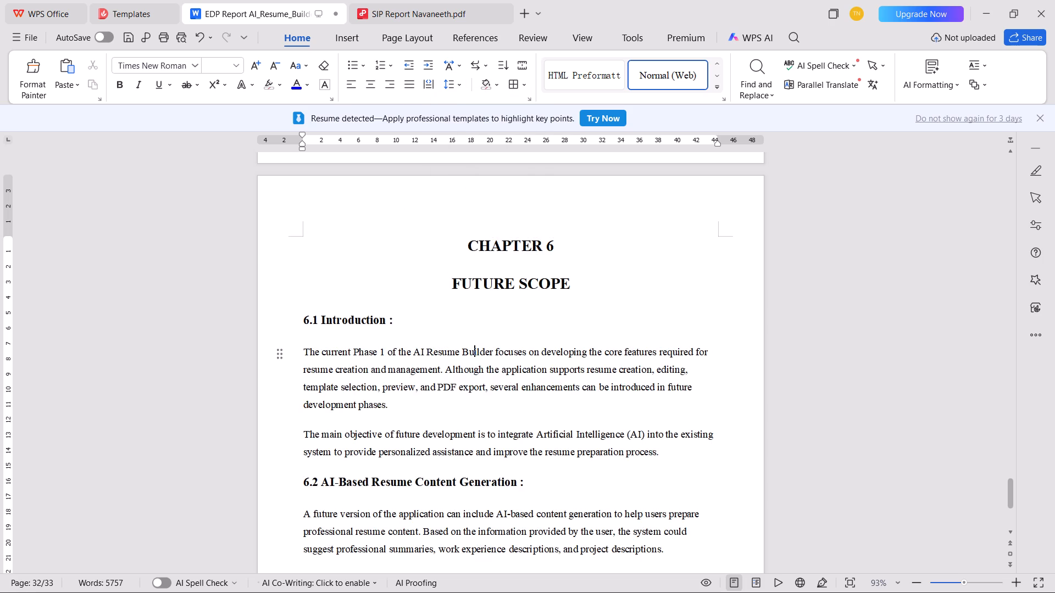
{"action": "scroll", "coordinate": [401, 340], "scroll_direction": "down", "scroll_amount": 9}
{"action": "key", "text": "ctrl+s"}
{"action": "scroll", "coordinate": [396, 338], "scroll_direction": "down", "scroll_amount": 6}
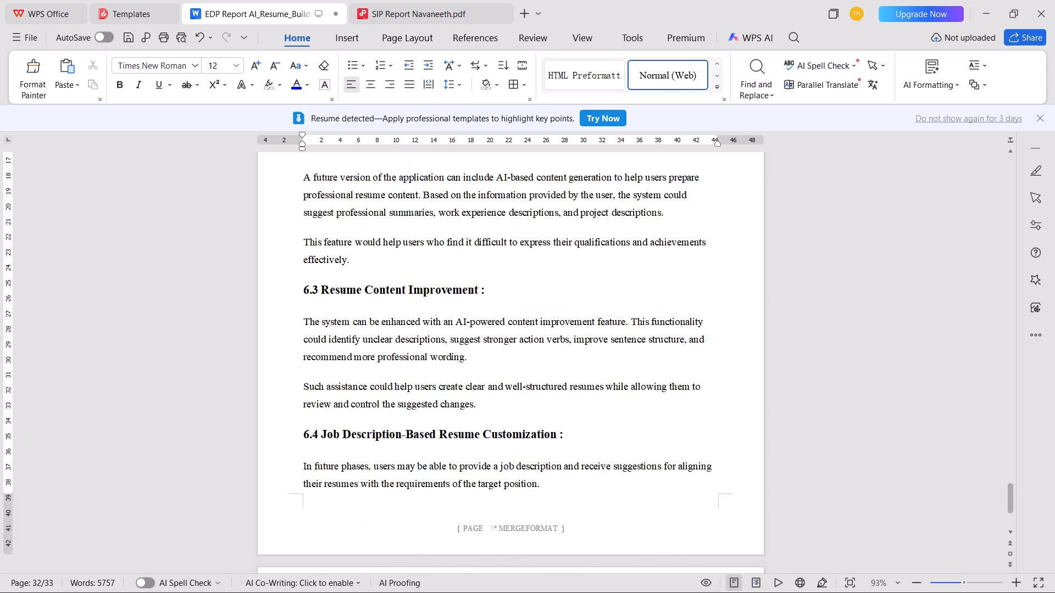
{"action": "scroll", "coordinate": [393, 339], "scroll_direction": "down", "scroll_amount": 17}
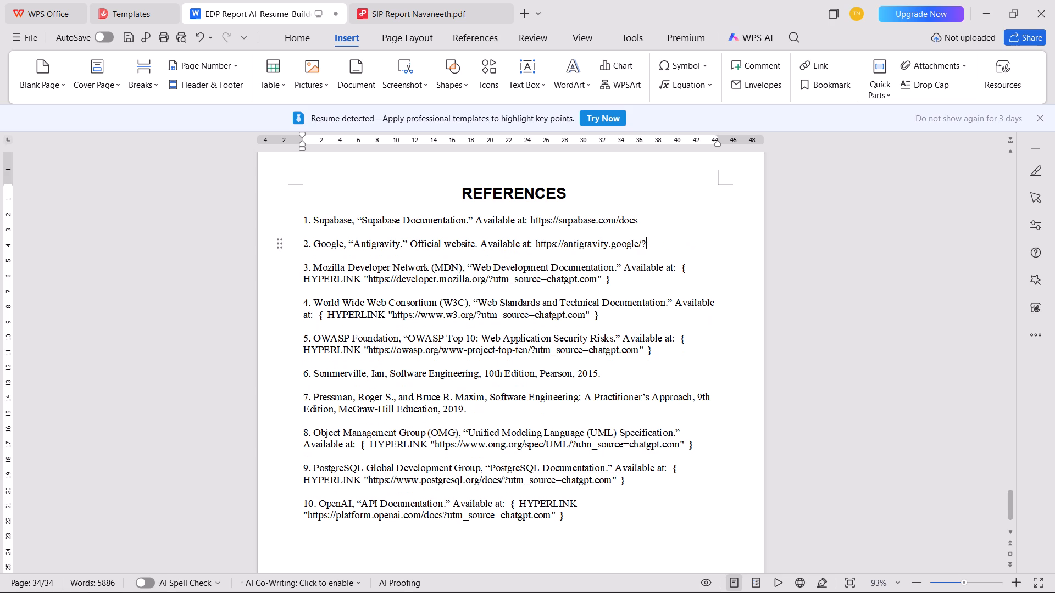
{"action": "key", "text": "BackSpace"}
{"action": "key", "text": "ctrl+s"}
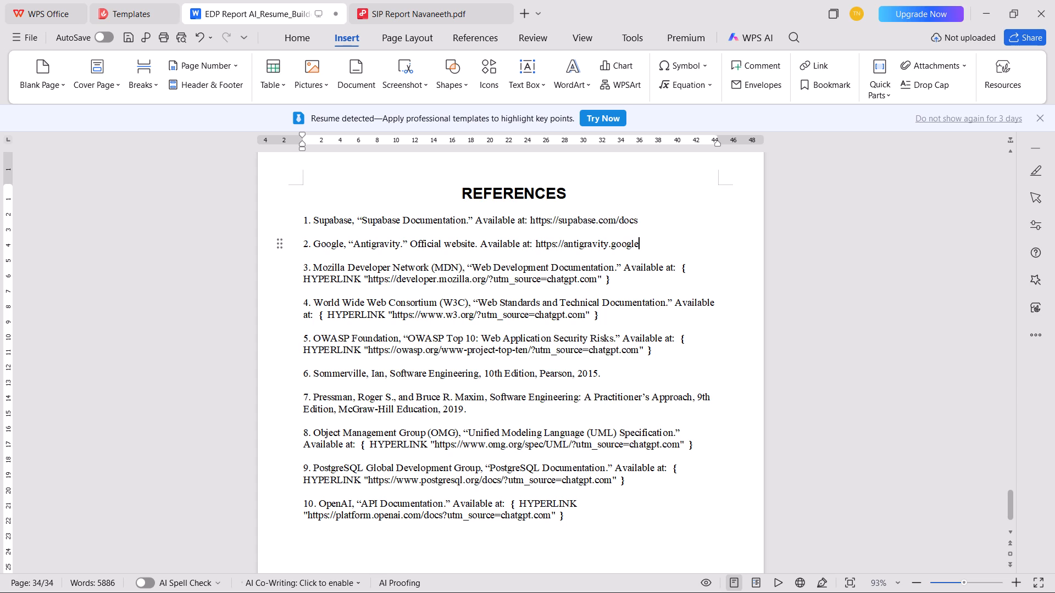
Delete the HYPERLINK field code after "Available at:" in reference 3, Mozilla Developer Network.
{"action": "left_click", "coordinate": [685, 271]}
{"action": "key", "text": "Delete"}
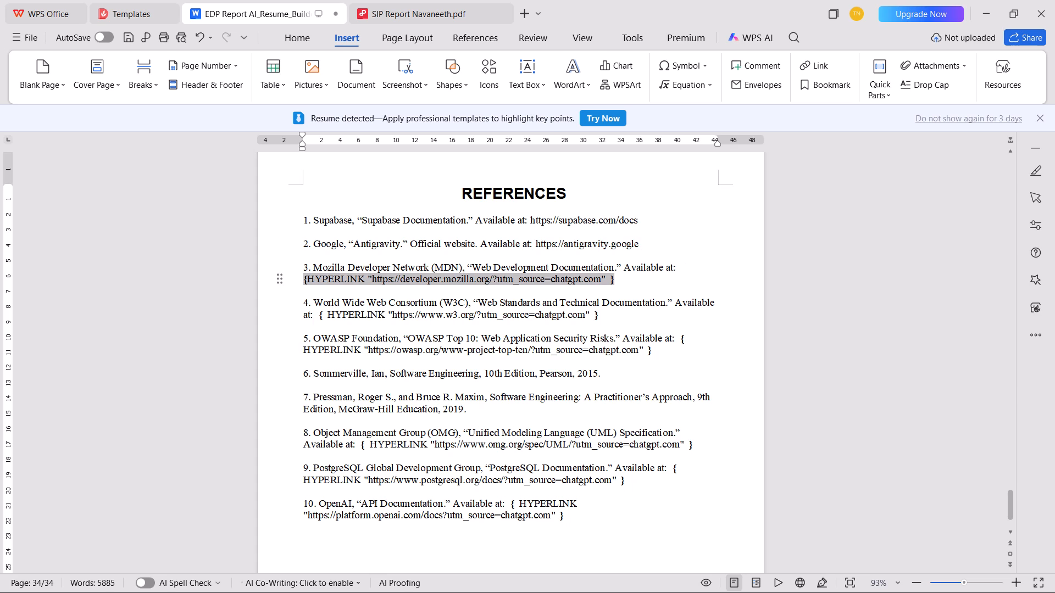
{"action": "key", "text": "BackSpace"}
{"action": "key", "text": "BackSpace"}
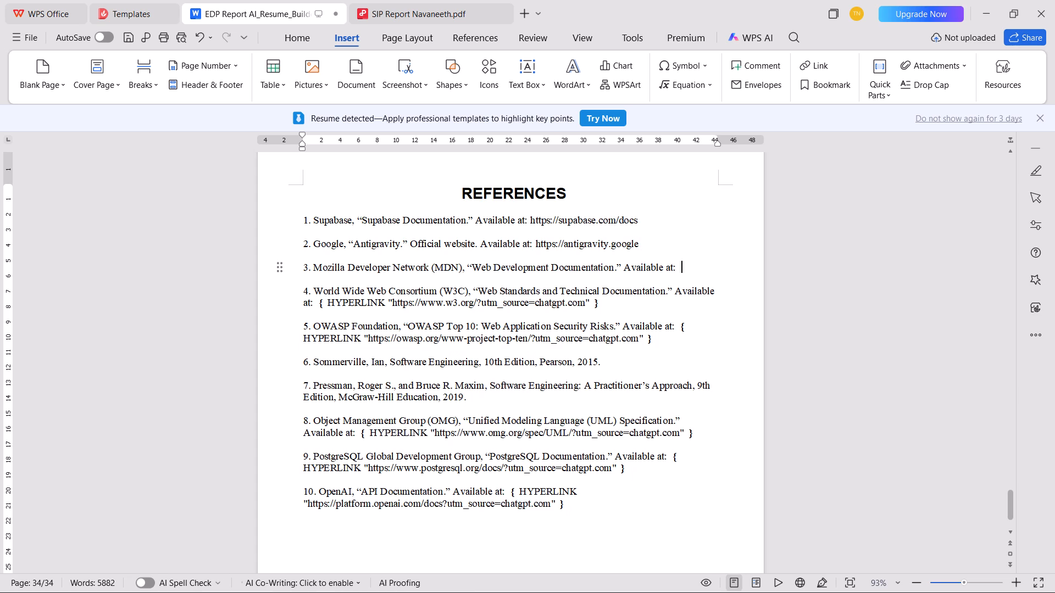
Delete the HYPERLINK field code and the extra space after "Available at:" in reference 4, World Wide Web Consortium.
{"action": "left_click", "coordinate": [506, 308]}
{"action": "key", "text": "BackSpace"}
{"action": "key", "text": "BackSpace"}
{"action": "key", "text": "Delete"}
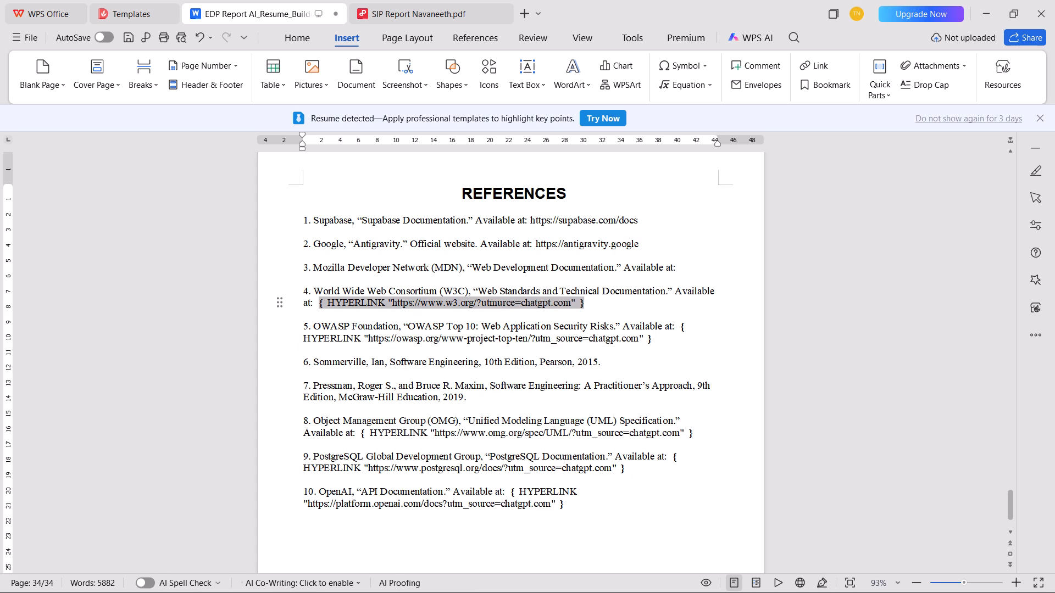
{"action": "left_click", "coordinate": [444, 302]}
{"action": "left_click", "coordinate": [347, 306]}
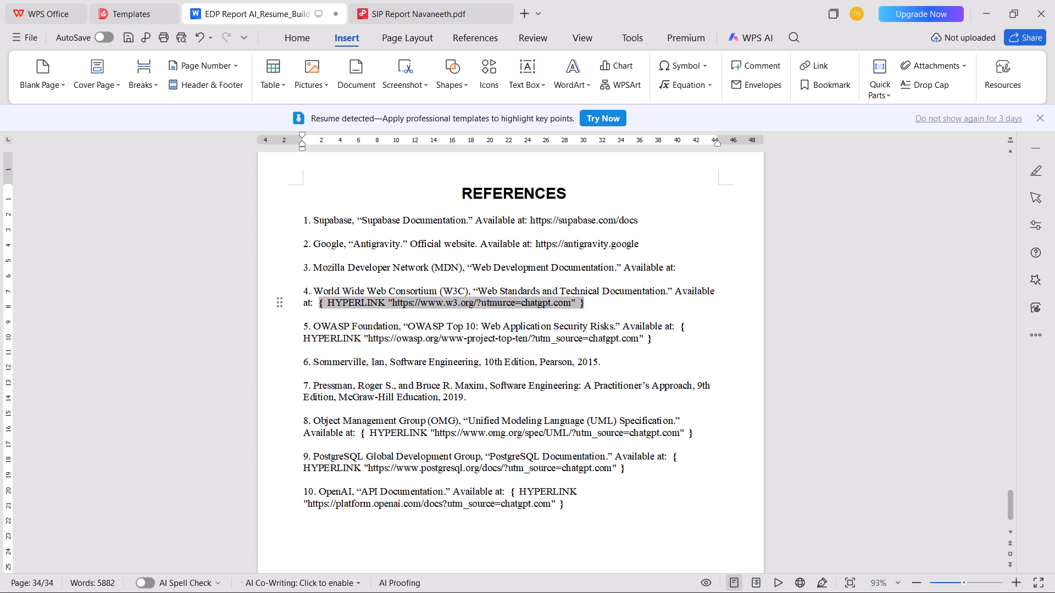
{"action": "left_click_drag", "start_coordinate": [316, 301], "coordinate": [582, 303]}
{"action": "key", "text": "Delete"}
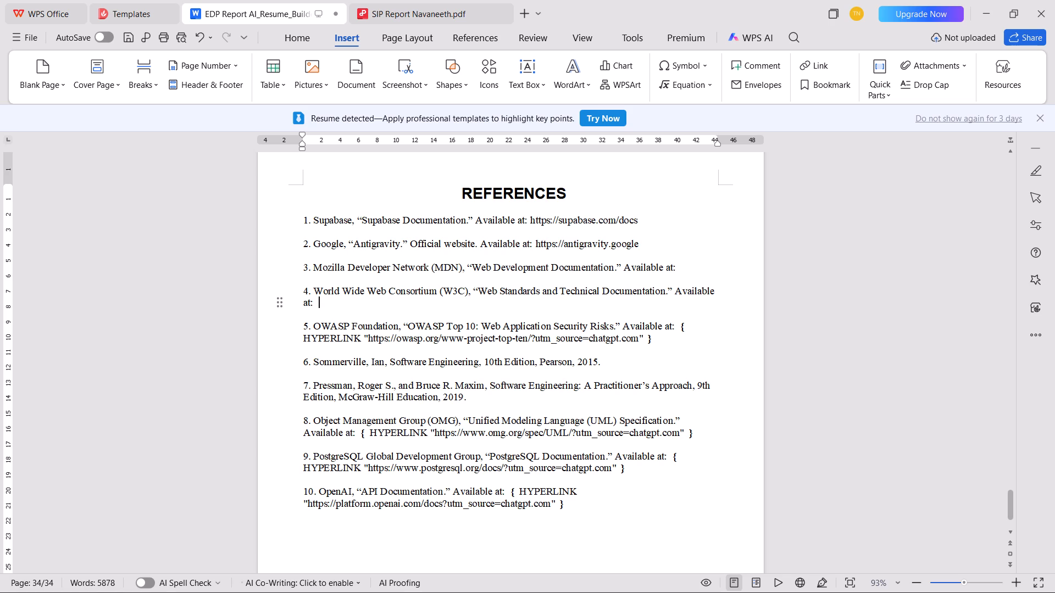
{"action": "key", "text": "BackSpace"}
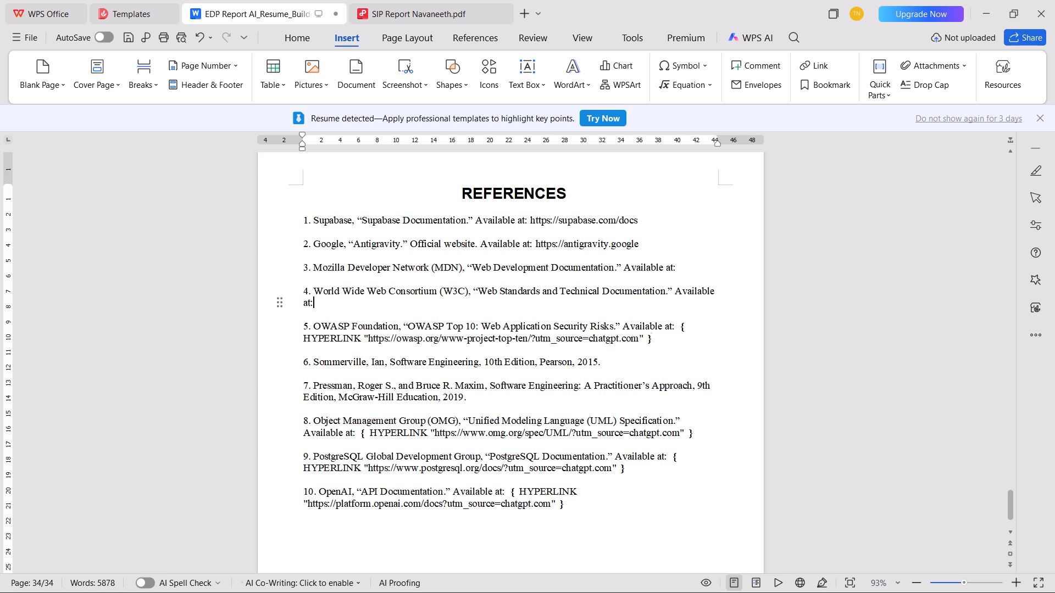
Delete only the HYPERLINK field code after "Available at:" in reference 5, OWASP Foundation, keeping the rest of the entry.
{"action": "left_click", "coordinate": [343, 338]}
{"action": "key", "text": "Delete"}
{"action": "key", "text": "Delete"}
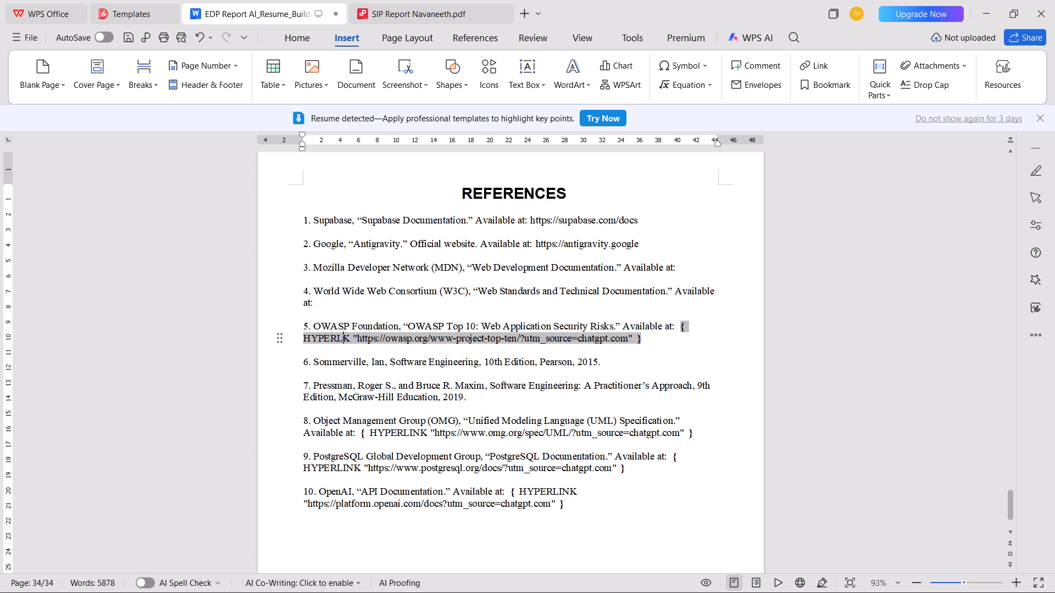
{"action": "left_click", "coordinate": [682, 327]}
{"action": "left_click", "coordinate": [619, 337]}
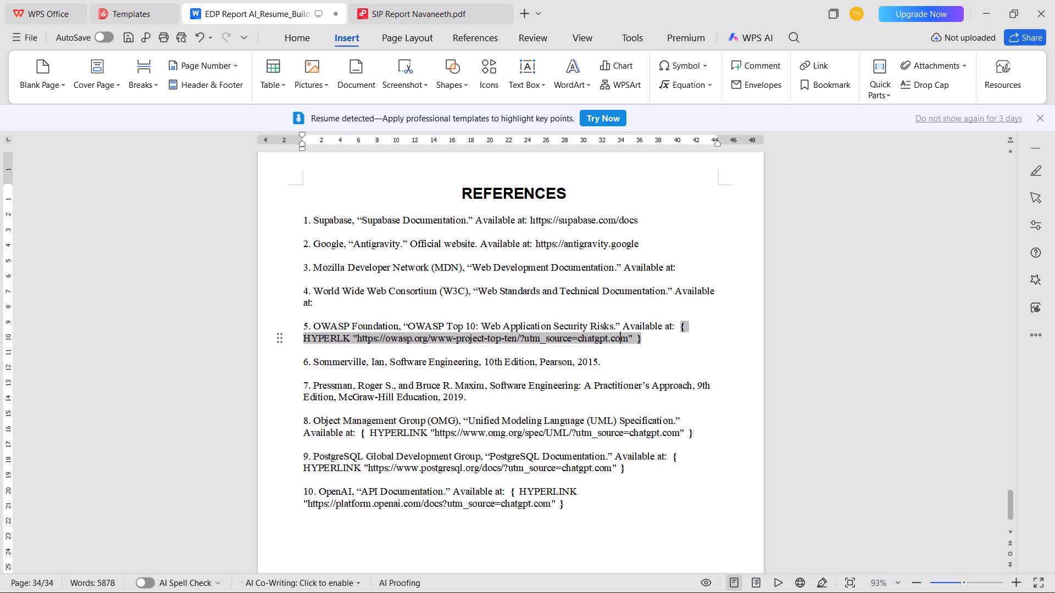
{"action": "left_click", "coordinate": [302, 336]}
{"action": "triple_click", "coordinate": [314, 336]}
{"action": "left_click", "coordinate": [314, 336]}
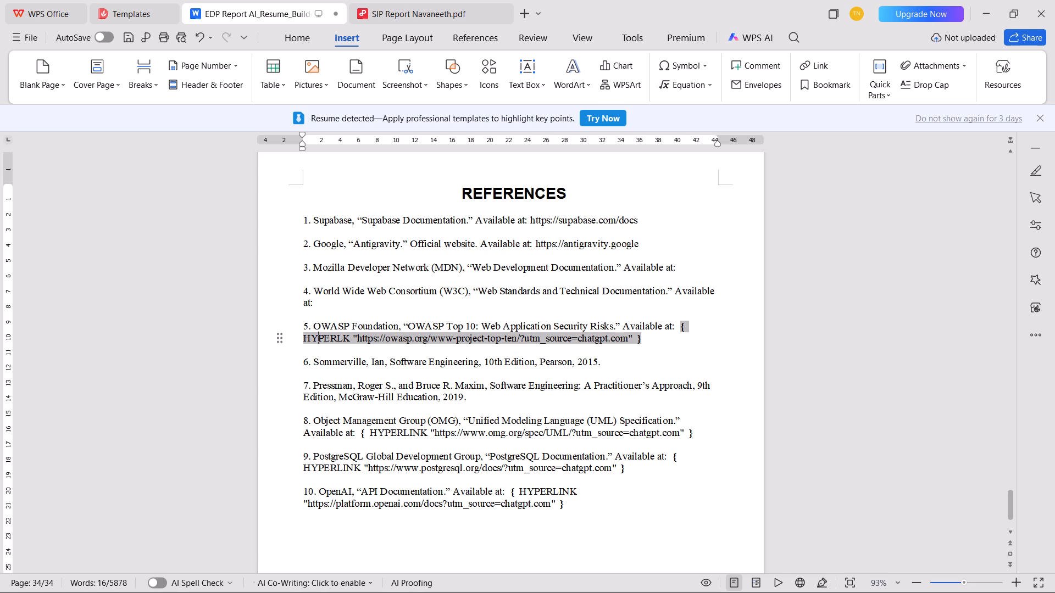
{"action": "key", "text": "Delete"}
{"action": "double_click", "coordinate": [314, 336]}
{"action": "left_click", "coordinate": [314, 336]}
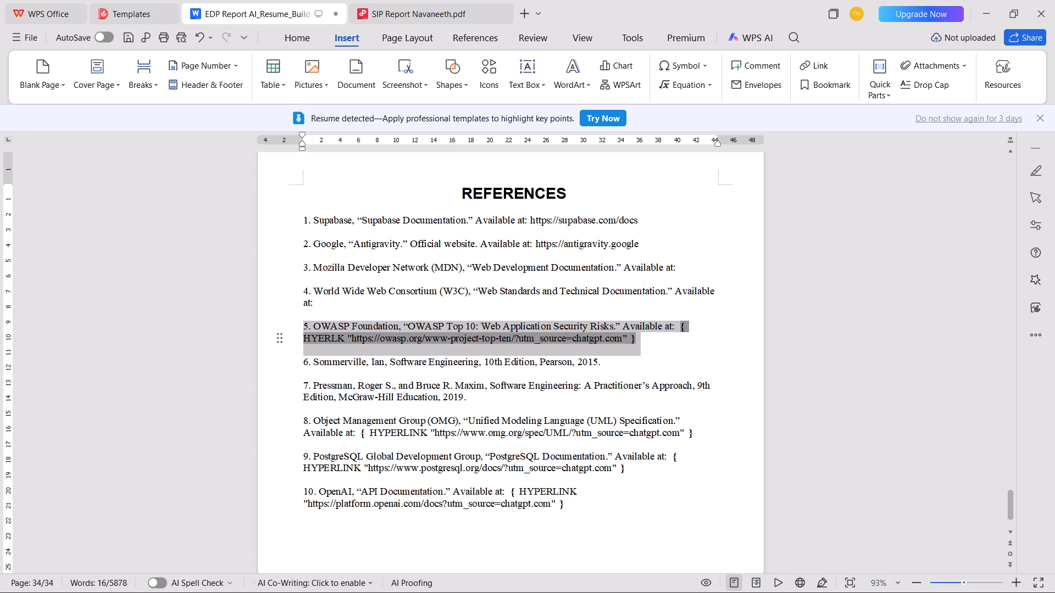
{"action": "key", "text": "Delete"}
{"action": "key", "text": "ctrl+z"}
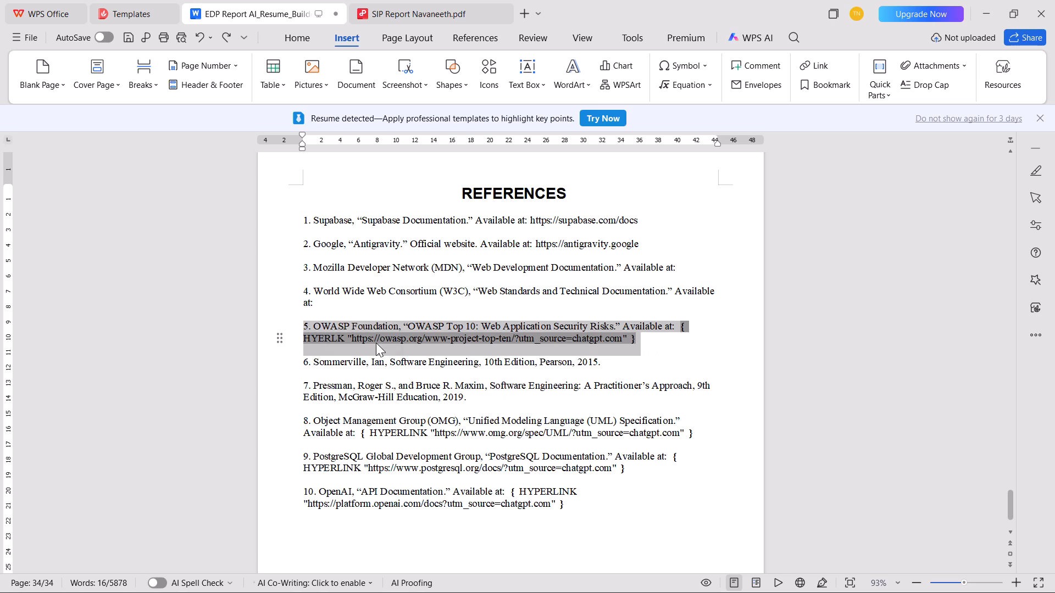
{"action": "left_click", "coordinate": [626, 340]}
{"action": "left_click_drag", "start_coordinate": [636, 340], "coordinate": [679, 329]}
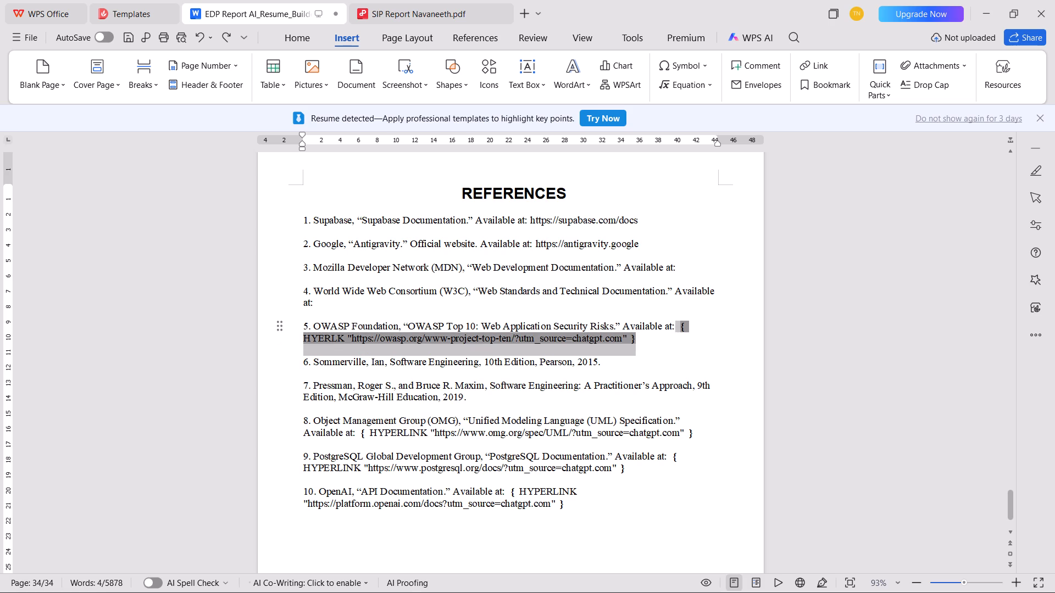
{"action": "left_click_drag", "start_coordinate": [679, 329], "coordinate": [686, 329]}
{"action": "key", "text": "BackSpace"}
{"action": "key", "text": "BackSpace"}
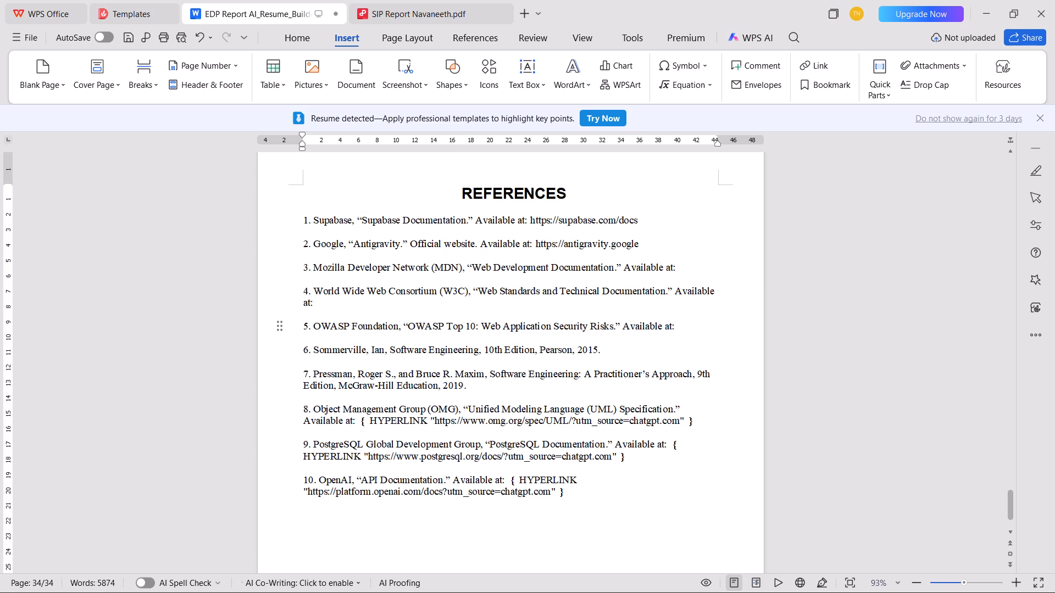
Delete the HYPERLINK field code and the extra space after "Available at:" in reference 8, Object Management Group.
{"action": "left_click", "coordinate": [391, 417]}
{"action": "key", "text": "Delete"}
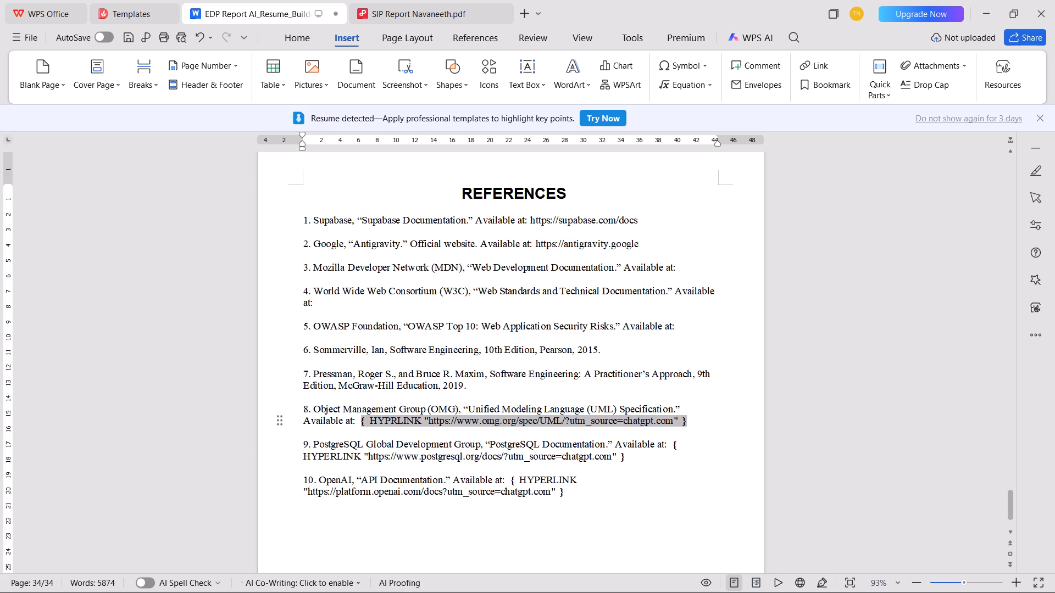
{"action": "key", "text": "BackSpace"}
{"action": "double_click", "coordinate": [388, 417]}
{"action": "left_click_drag", "start_coordinate": [362, 419], "coordinate": [377, 422]}
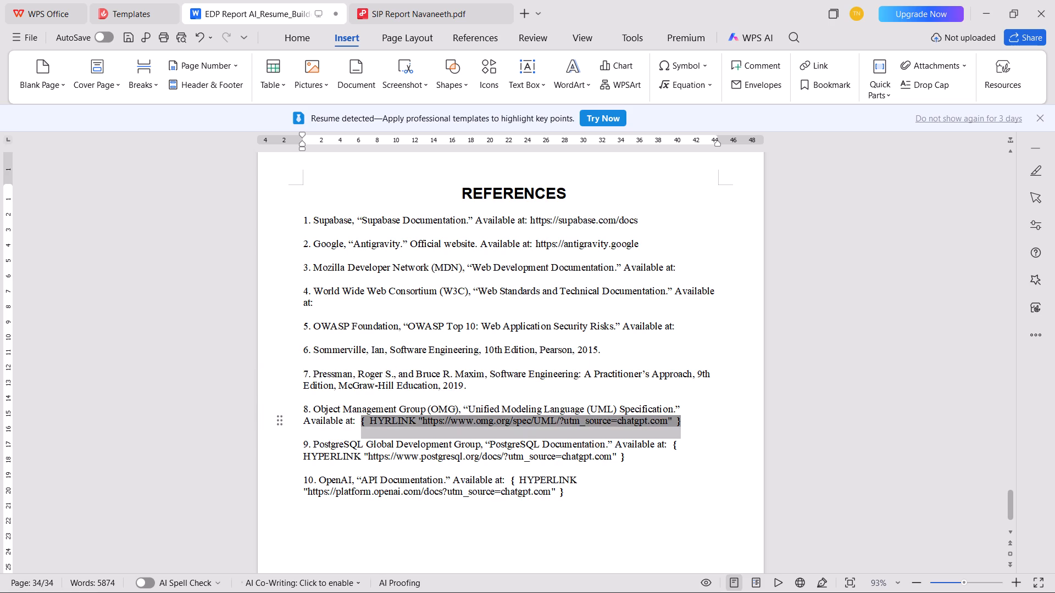
{"action": "left_click_drag", "start_coordinate": [377, 422], "coordinate": [676, 421]}
{"action": "key", "text": "BackSpace"}
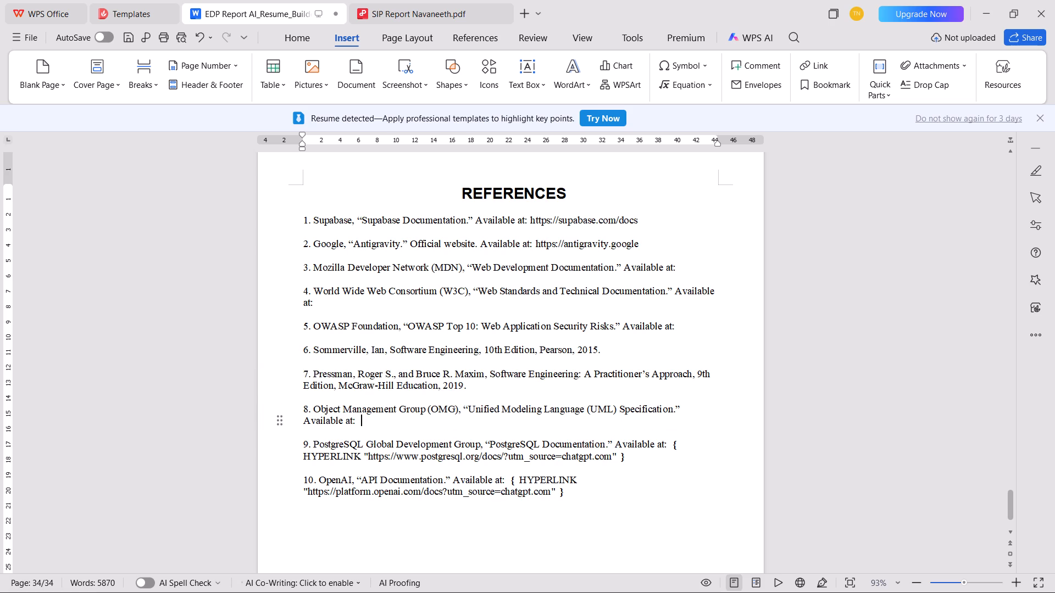
{"action": "key", "text": "BackSpace"}
Delete the HYPERLINK field code after "Available at:" in reference 9, PostgreSQL Global Development Group.
{"action": "left_click", "coordinate": [359, 458]}
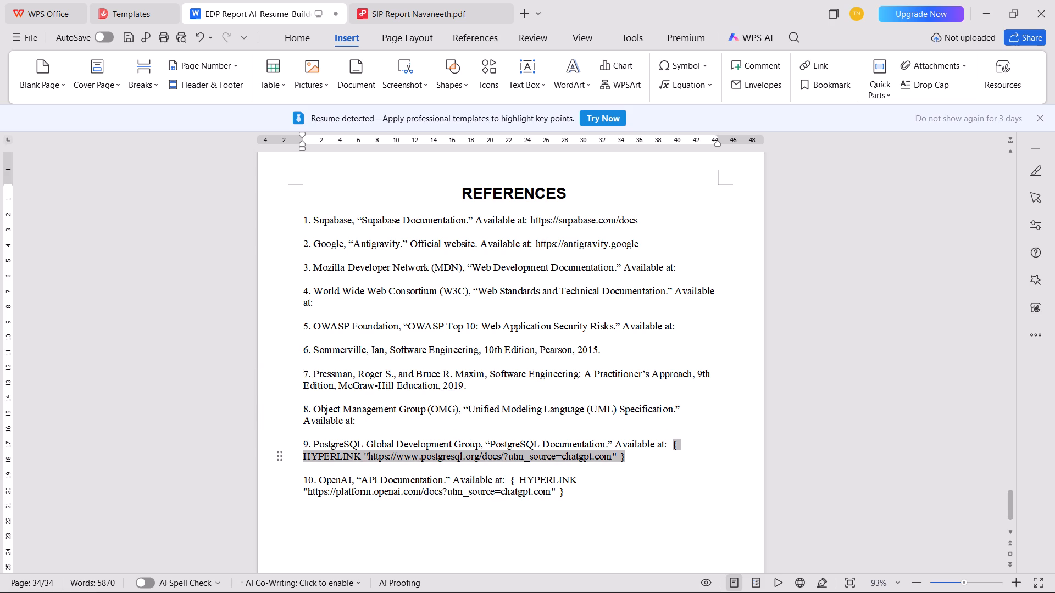
{"action": "key", "text": "BackSpace"}
{"action": "double_click", "coordinate": [675, 444]}
{"action": "key", "text": "BackSpace"}
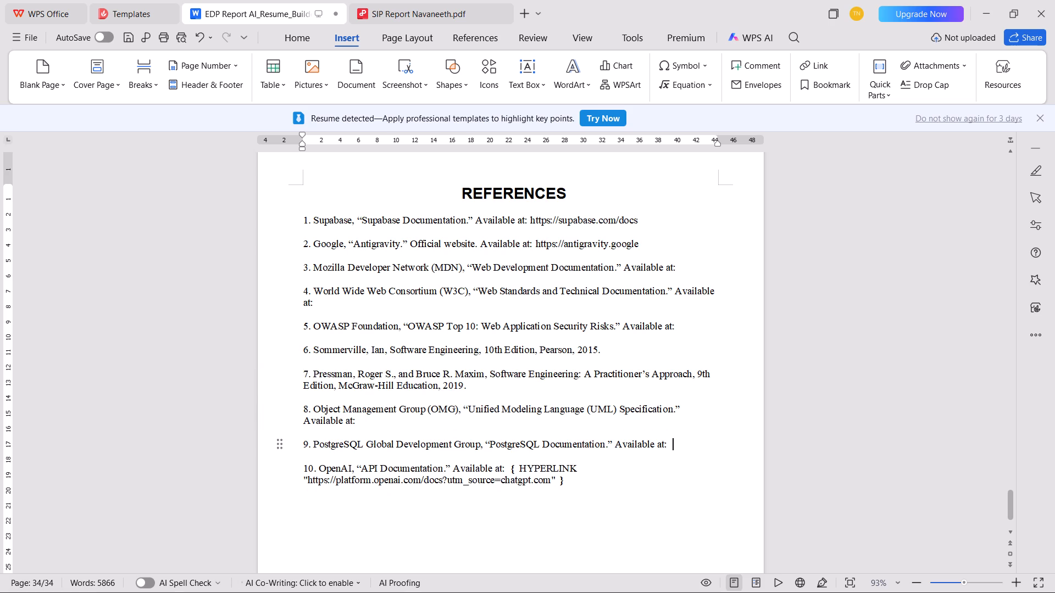
Delete the HYPERLINK field code after "Available at:" in reference 10, OpenAI.
{"action": "double_click", "coordinate": [514, 469]}
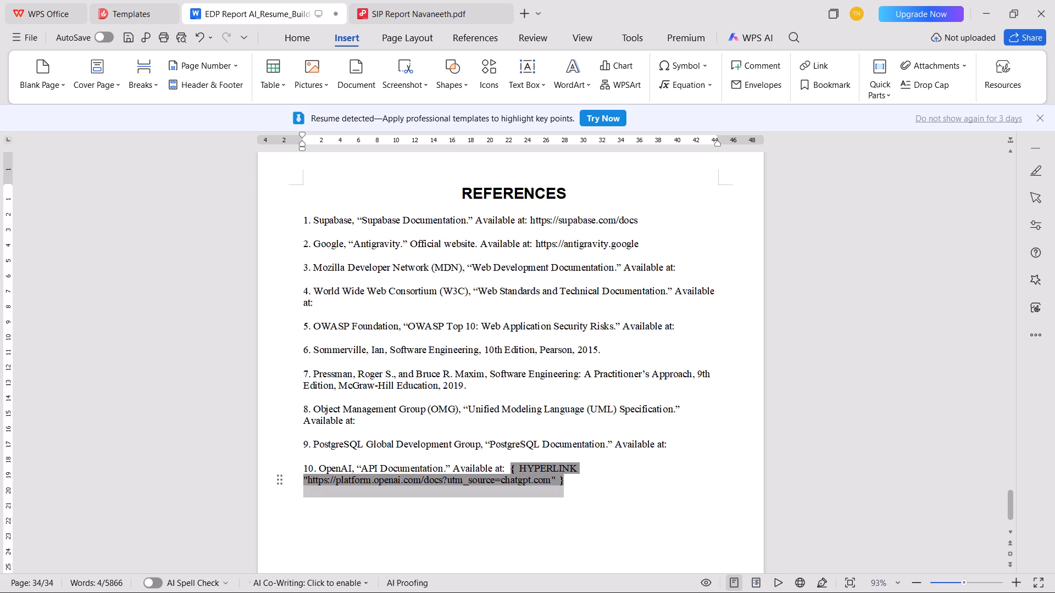
{"action": "key", "text": "BackSpace"}
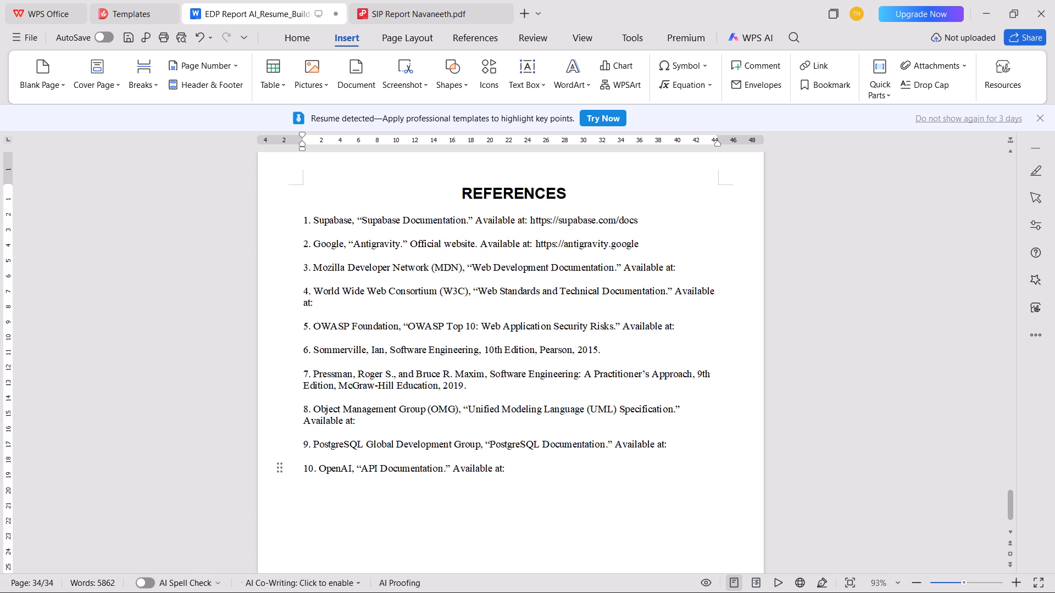
{"action": "key", "text": "alt+Tab"}
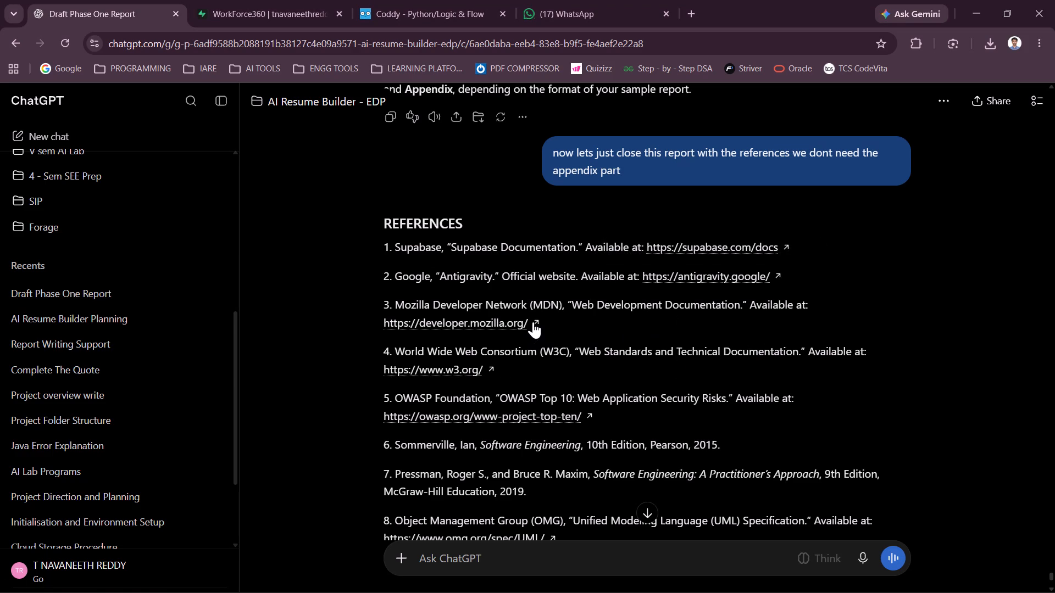
{"action": "left_click", "coordinate": [563, 303]}
{"action": "key", "text": "alt+Tab"}
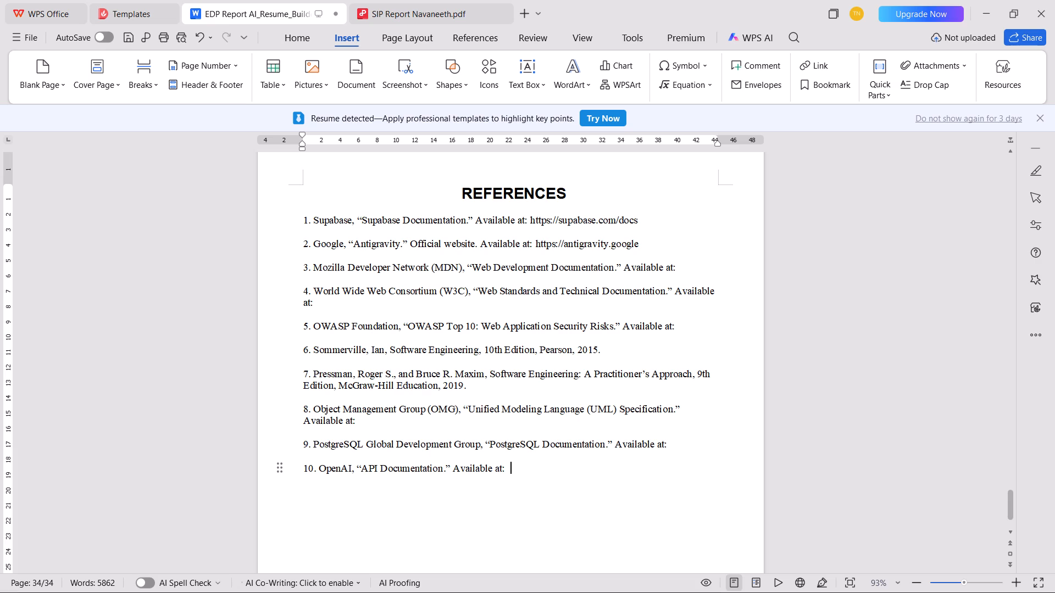
{"action": "left_click", "coordinate": [684, 270]}
{"action": "key", "text": "BackSpace"}
{"action": "key", "text": "space"}
{"action": "key", "text": "ctrl+v"}
{"action": "key", "text": "ctrl+BackSpace"}
{"action": "key", "text": "ctrl+BackSpace"}
{"action": "key", "text": "ctrl+BackSpace"}
{"action": "key", "text": "ctrl+BackSpace"}
{"action": "key", "text": "ctrl+BackSpace"}
{"action": "key", "text": "ctrl+BackSpace"}
{"action": "key", "text": "ctrl+BackSpace"}
{"action": "key", "text": "BackSpace"}
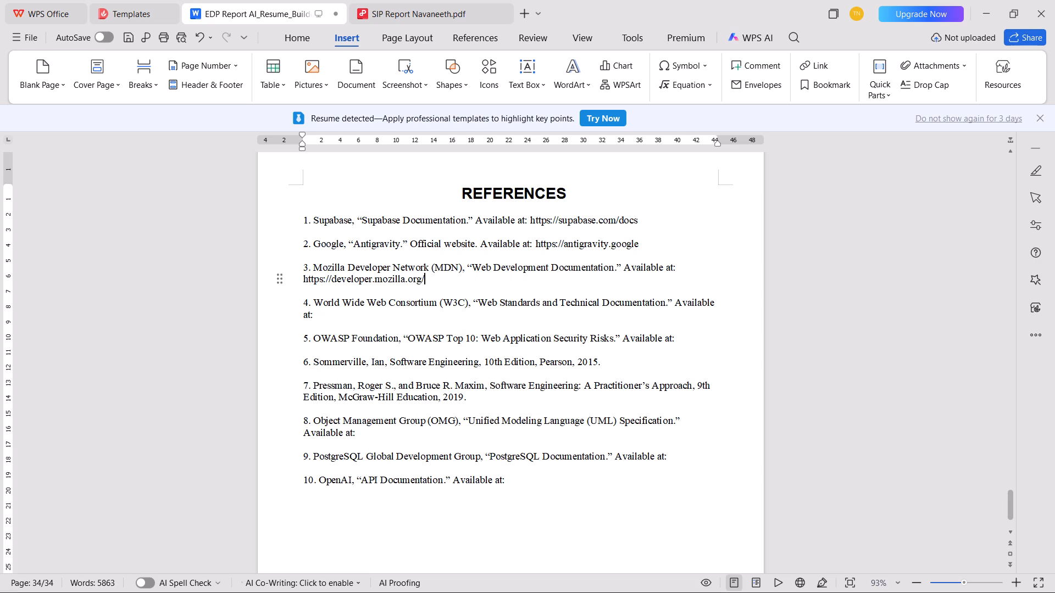
{"action": "key", "text": "BackSpace"}
{"action": "key", "text": "ctrl+s"}
{"action": "key", "text": "alt+Tab"}
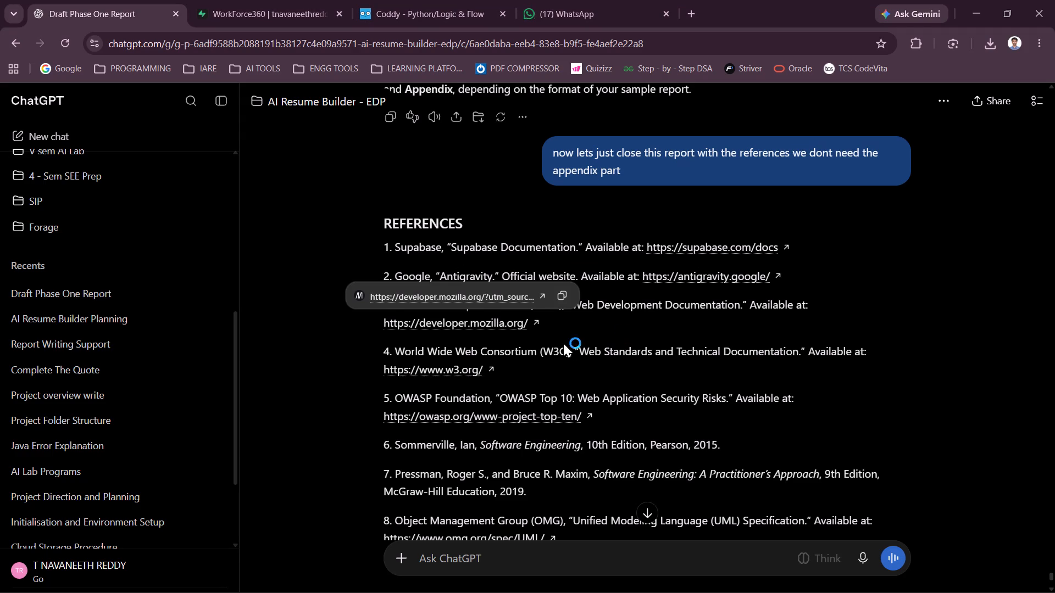
{"action": "left_click", "coordinate": [541, 343]}
{"action": "key", "text": "alt+Tab"}
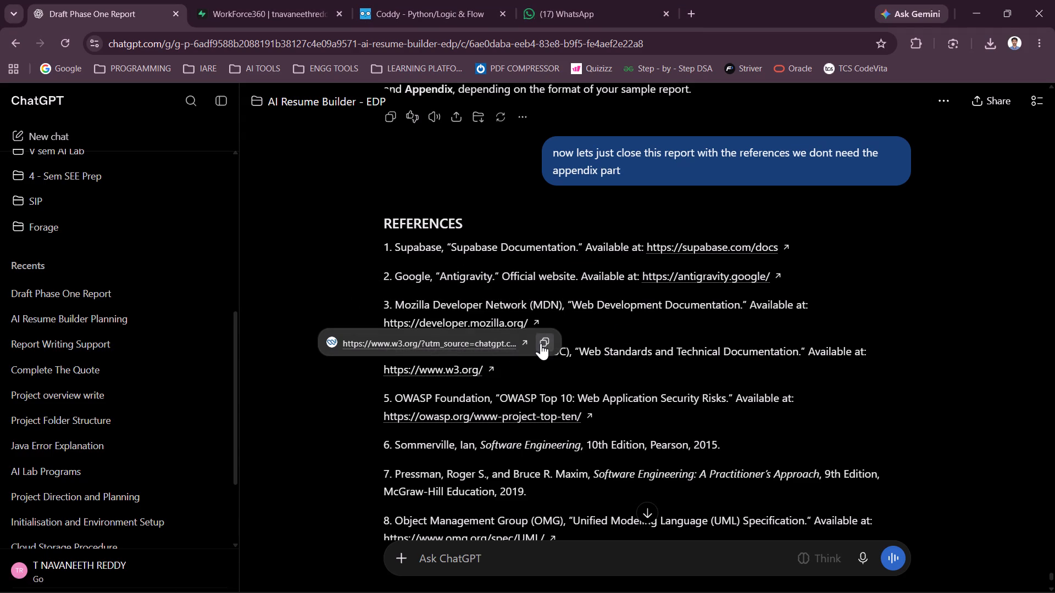
{"action": "left_click", "coordinate": [341, 320]}
{"action": "key", "text": "space"}
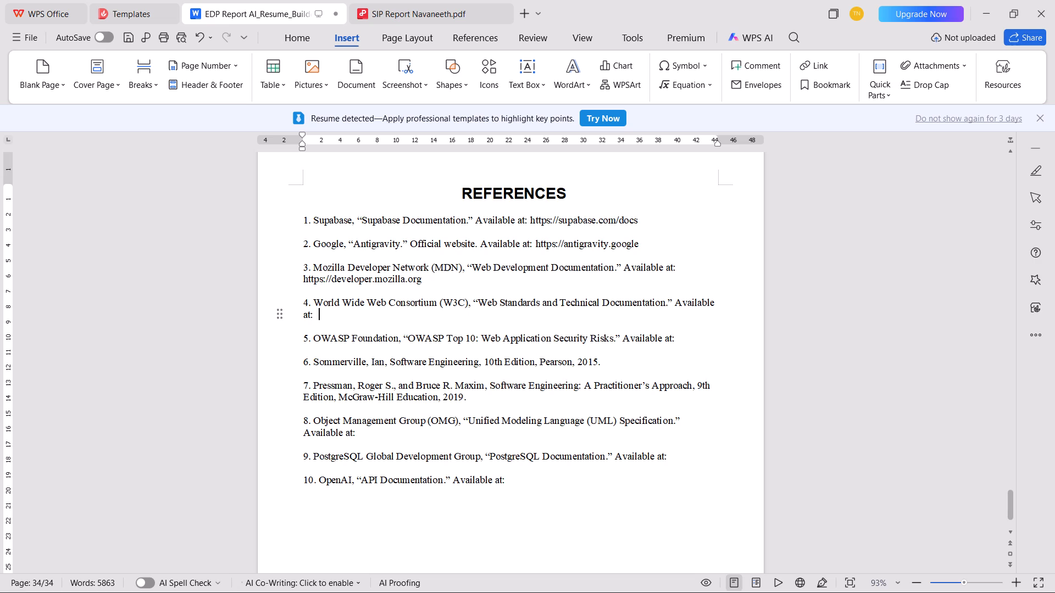
{"action": "key", "text": "BackSpace"}
{"action": "key", "text": "BackSpace"}
{"action": "key", "text": "space"}
{"action": "type", "text": ":"}
{"action": "key", "text": "space"}
{"action": "key", "text": "ctrl+v"}
{"action": "key", "text": "ctrl+BackSpace"}
{"action": "key", "text": "ctrl+BackSpace"}
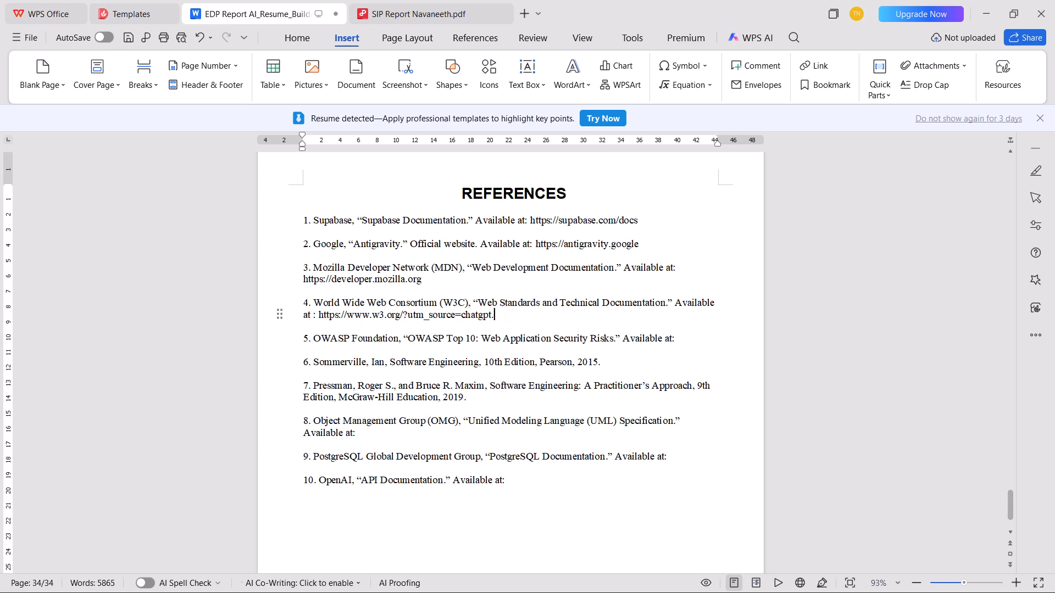
{"action": "key", "text": "ctrl+BackSpace"}
{"action": "key", "text": "ctrl+BackSpace"}
{"action": "key", "text": "ctrl+BackSpace"}
{"action": "key", "text": "ctrl+BackSpace"}
{"action": "key", "text": "ctrl+BackSpace"}
{"action": "key", "text": "ctrl+BackSpace"}
{"action": "key", "text": "BackSpace"}
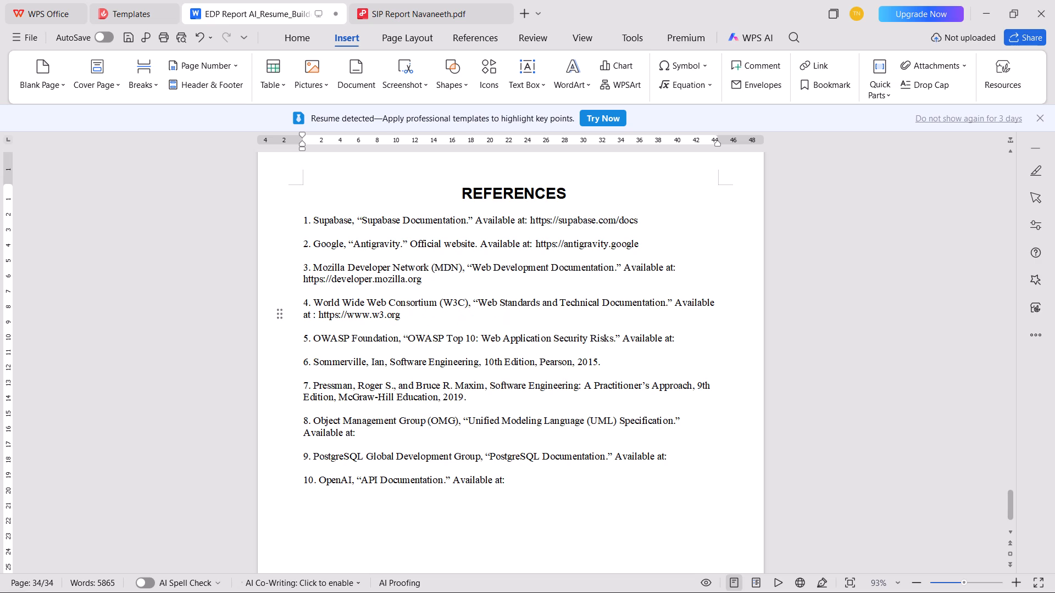
Insert a space before the colon after "Available at" in references 3, 2 and 1, and save the report.
{"action": "left_click", "coordinate": [671, 264]}
{"action": "key", "text": "Right"}
{"action": "key", "text": "space"}
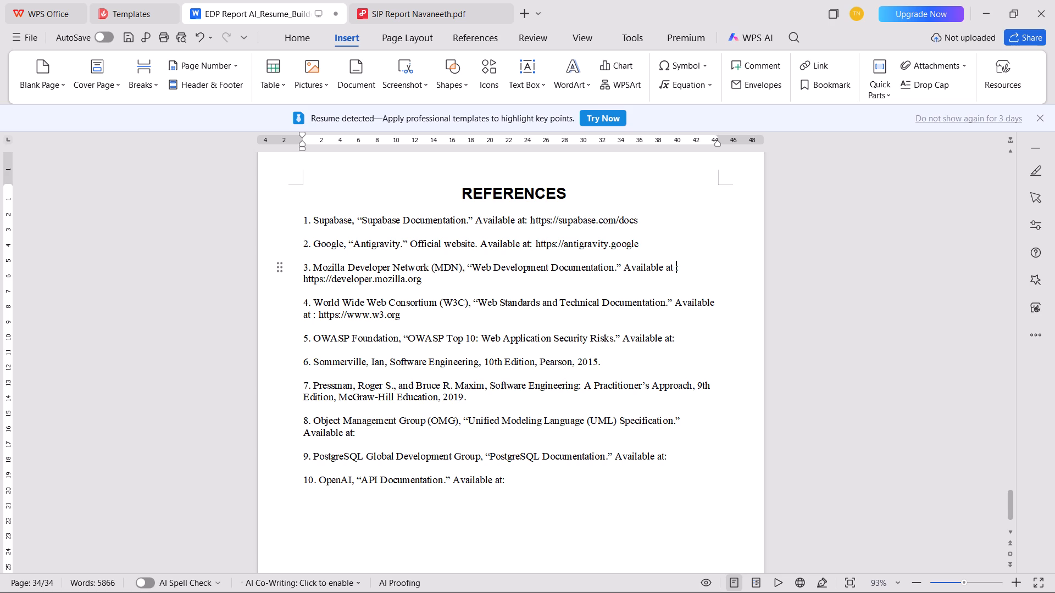
{"action": "left_click", "coordinate": [528, 245]}
{"action": "key", "text": "Right"}
{"action": "key", "text": "space"}
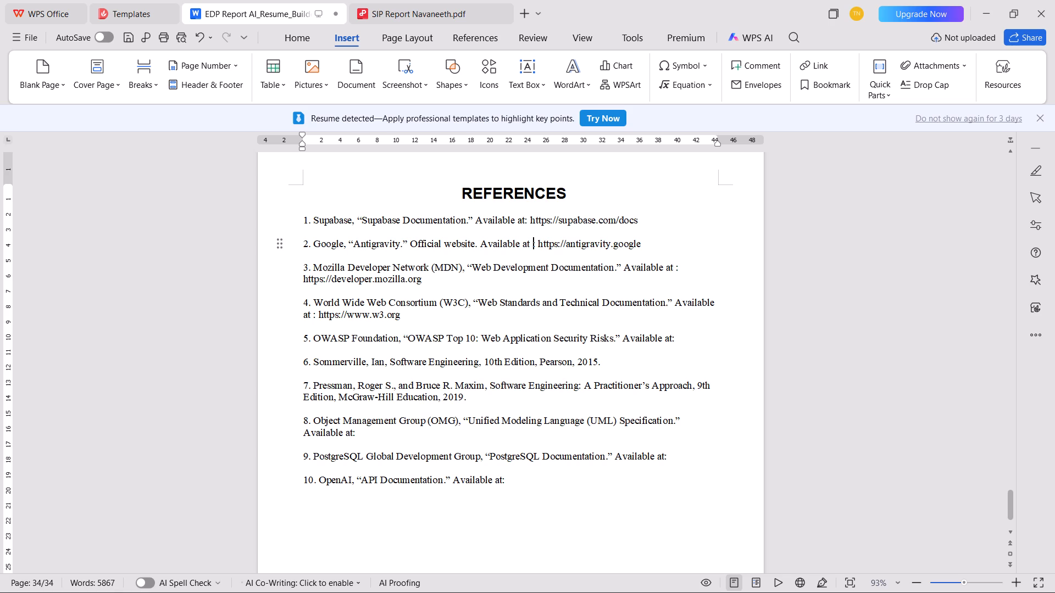
{"action": "left_click", "coordinate": [527, 221]}
{"action": "key", "text": "Left"}
{"action": "key", "text": "space"}
{"action": "key", "text": "ctrl+d"}
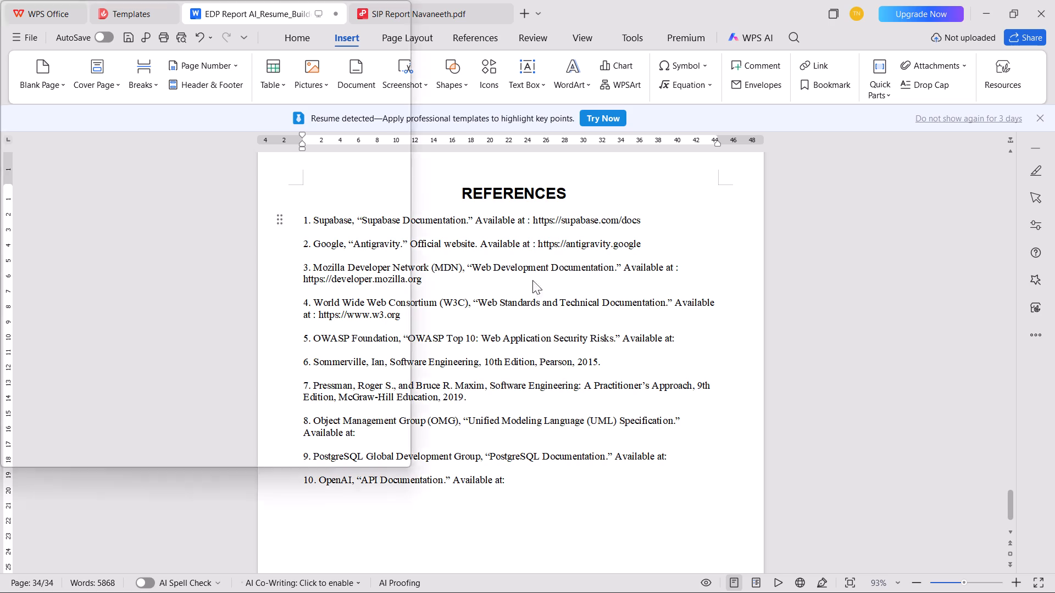
{"action": "left_click", "coordinate": [725, 74]}
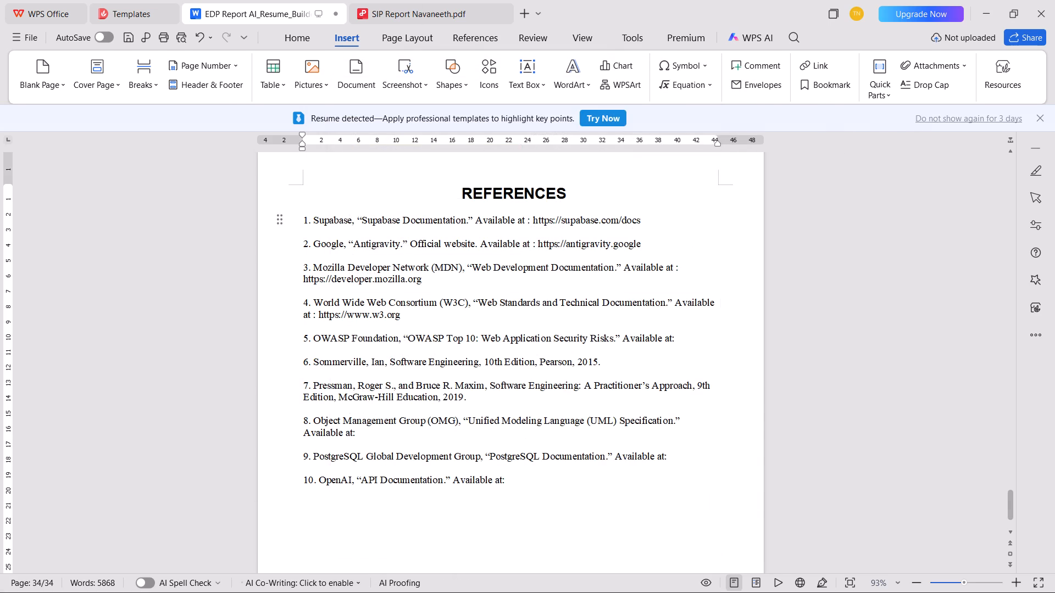
{"action": "key", "text": "ctrl+s"}
{"action": "key", "text": "alt+Tab"}
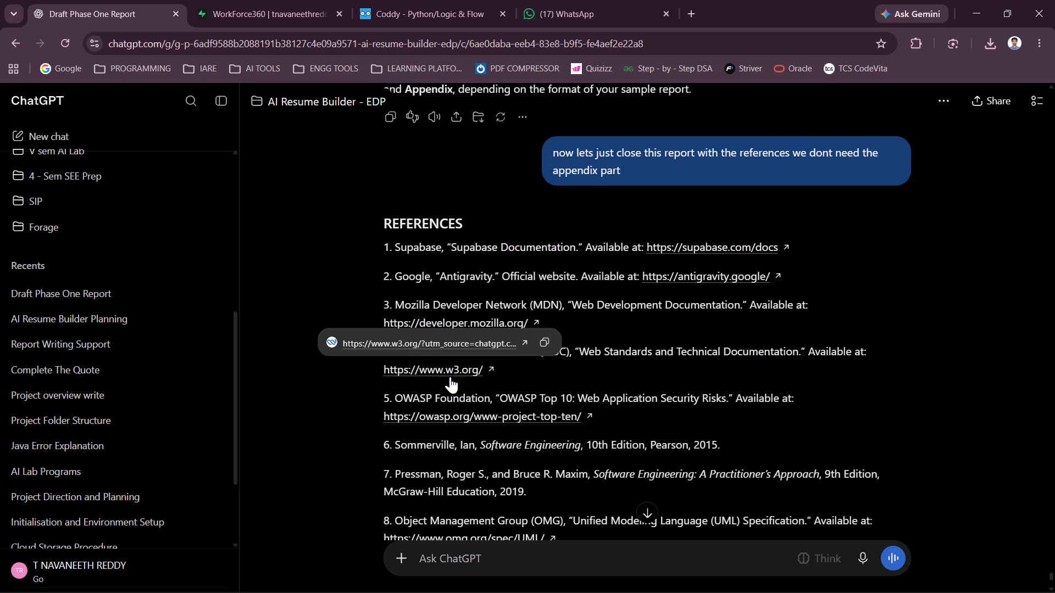
{"action": "left_click", "coordinate": [593, 394]}
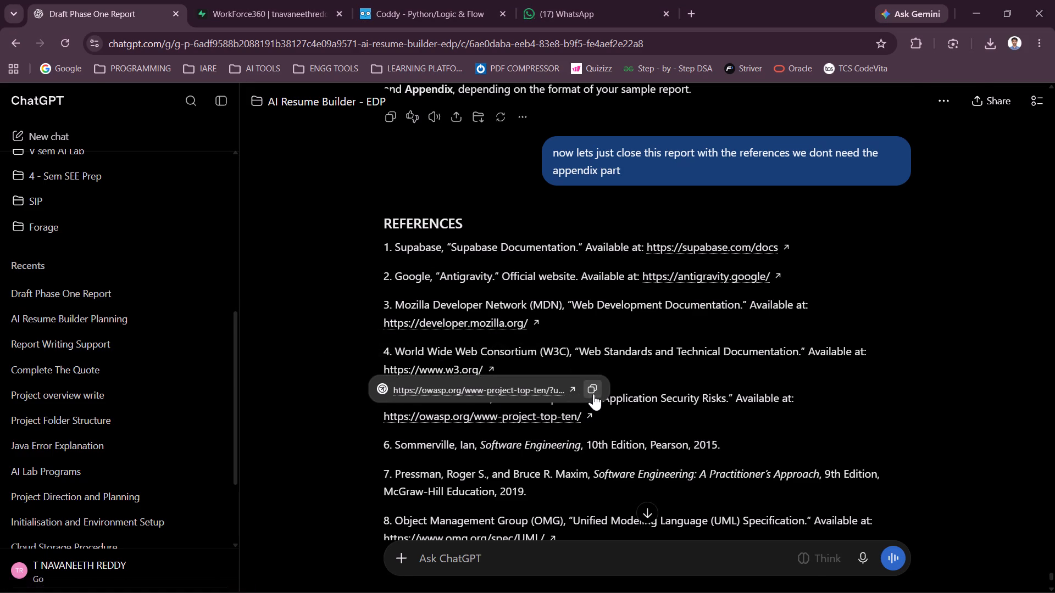
{"action": "key", "text": "alt+Tab"}
{"action": "left_click", "coordinate": [687, 337]}
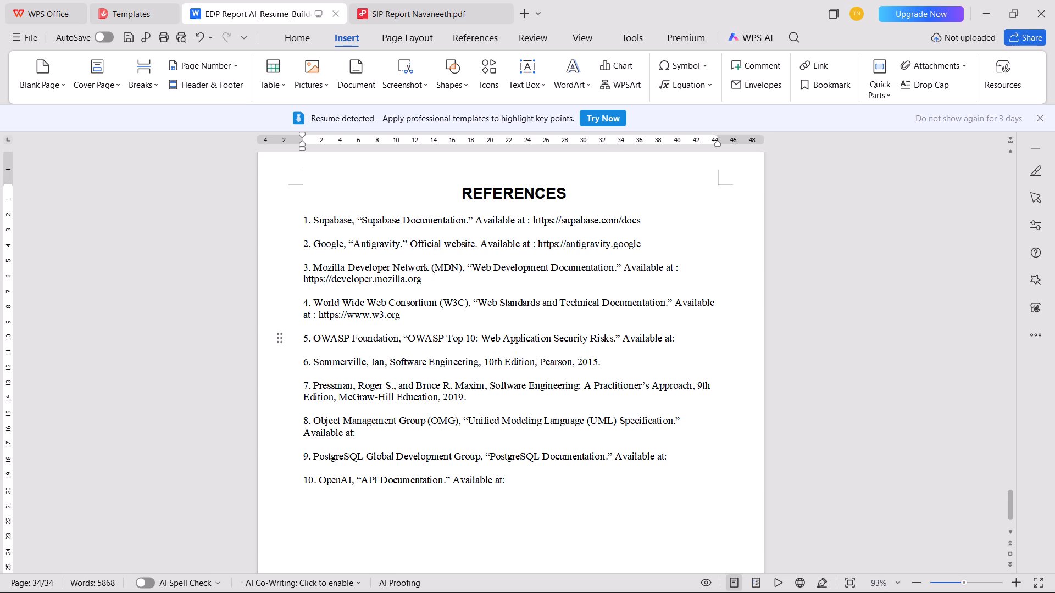
{"action": "key", "text": "Left"}
{"action": "key", "text": "space"}
{"action": "key", "text": "Right"}
{"action": "key", "text": "Right"}
{"action": "key", "text": "Left"}
{"action": "key", "text": "BackSpace"}
{"action": "type", "text": ":"}
{"action": "key", "text": "space"}
{"action": "key", "text": "ctrl+v"}
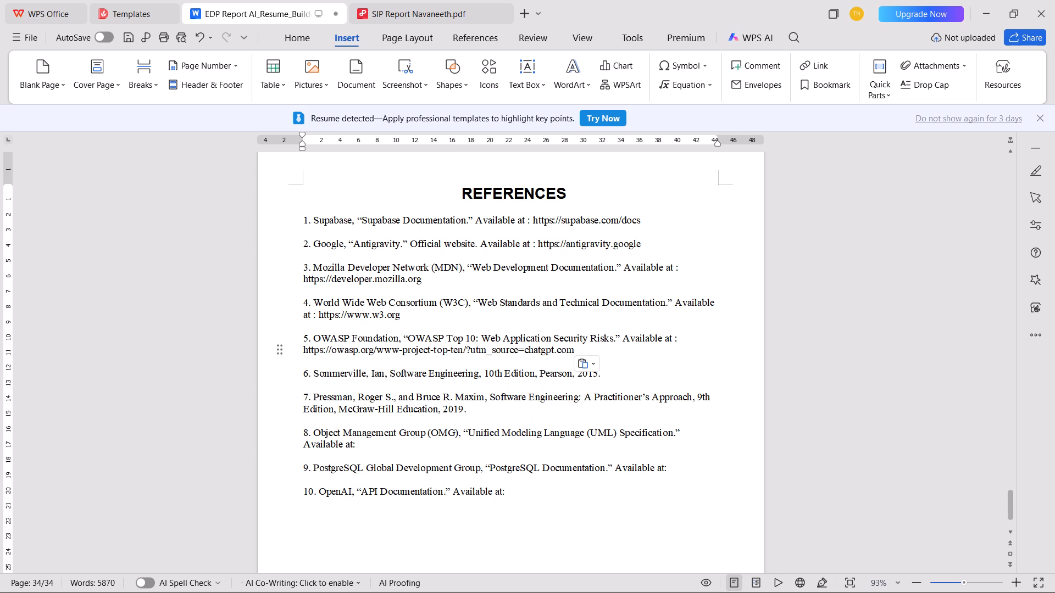
{"action": "key", "text": "ctrl+BackSpace"}
{"action": "key", "text": "ctrl+BackSpace"}
{"action": "key", "text": "ctrl+BackSpace"}
{"action": "key", "text": "ctrl+BackSpace"}
{"action": "key", "text": "ctrl+BackSpace"}
{"action": "key", "text": "ctrl+BackSpace"}
{"action": "key", "text": "ctrl+BackSpace"}
{"action": "key", "text": "ctrl+BackSpace"}
{"action": "key", "text": "BackSpace"}
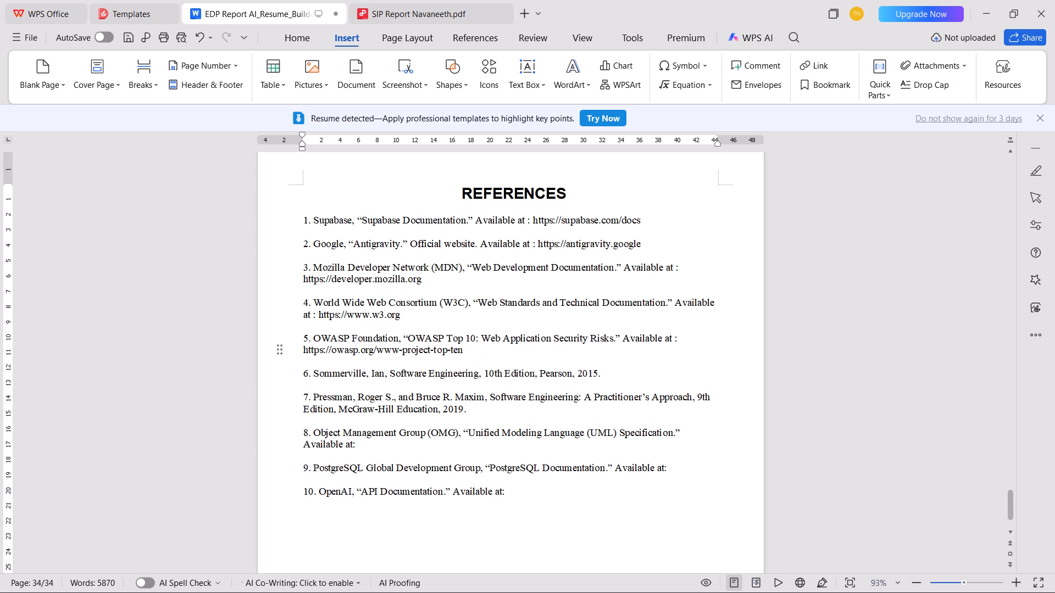
{"action": "key", "text": "alt+Tab"}
{"action": "scroll", "coordinate": [485, 457], "scroll_direction": "down", "scroll_amount": 3}
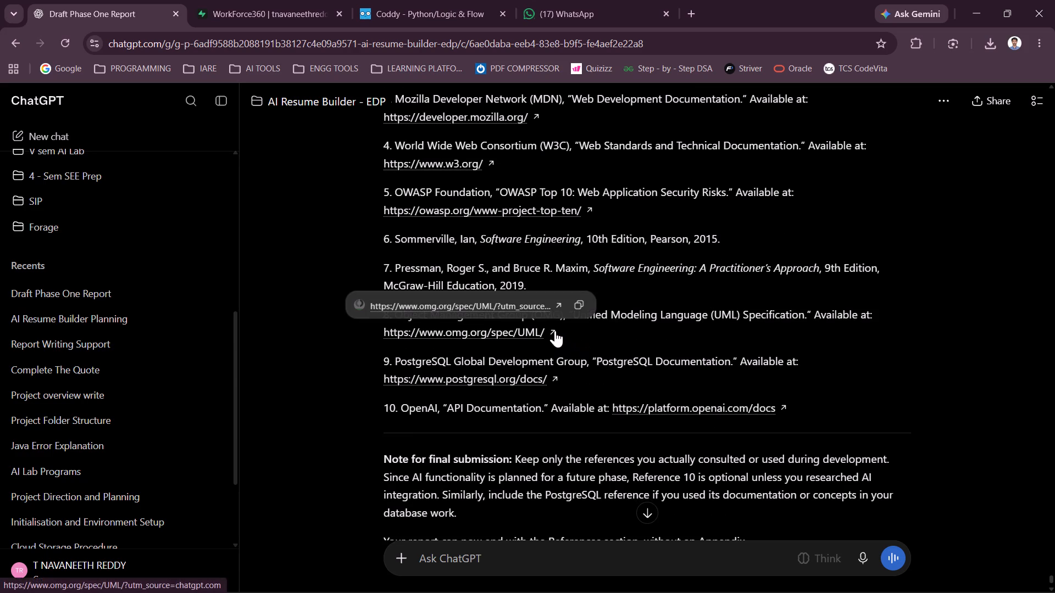
{"action": "left_click", "coordinate": [581, 307]}
{"action": "key", "text": "alt+Tab"}
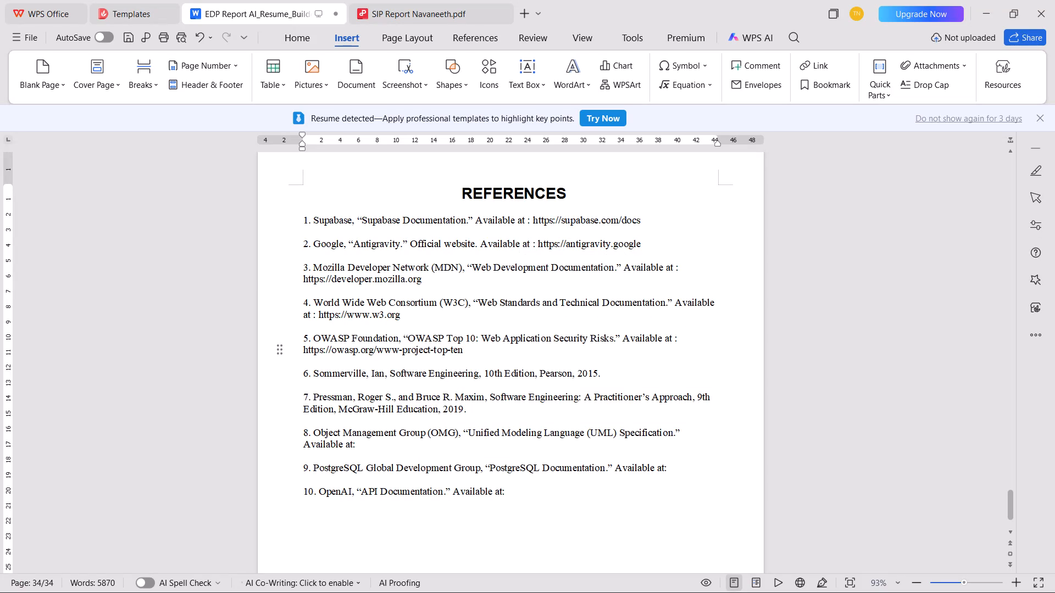
{"action": "left_click", "coordinate": [363, 452]}
{"action": "key", "text": "space"}
{"action": "key", "text": "BackSpace"}
{"action": "key", "text": "Left"}
{"action": "key", "text": "space"}
{"action": "key", "text": "Right"}
{"action": "key", "text": "space"}
{"action": "key", "text": "ctrl+v"}
{"action": "key", "text": "ctrl+BackSpace"}
{"action": "key", "text": "ctrl+BackSpace"}
{"action": "key", "text": "ctrl+BackSpace"}
{"action": "key", "text": "ctrl+BackSpace"}
{"action": "key", "text": "ctrl+BackSpace"}
{"action": "key", "text": "ctrl+BackSpace"}
{"action": "key", "text": "ctrl+BackSpace"}
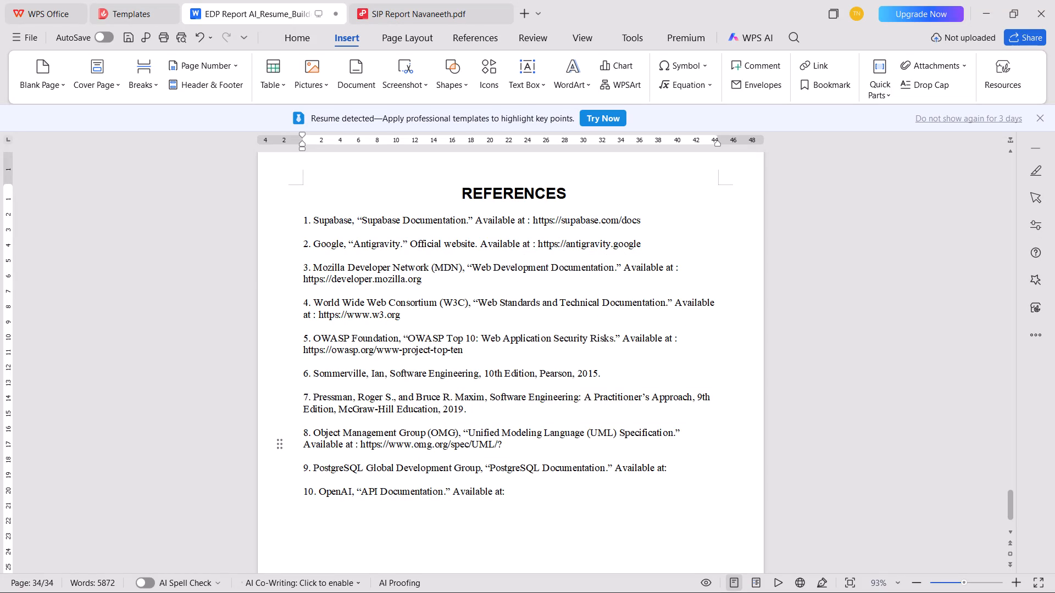
{"action": "key", "text": "BackSpace"}
{"action": "key", "text": "BackSpace"}
{"action": "key", "text": "ctrl+s"}
{"action": "key", "text": "alt+Tab"}
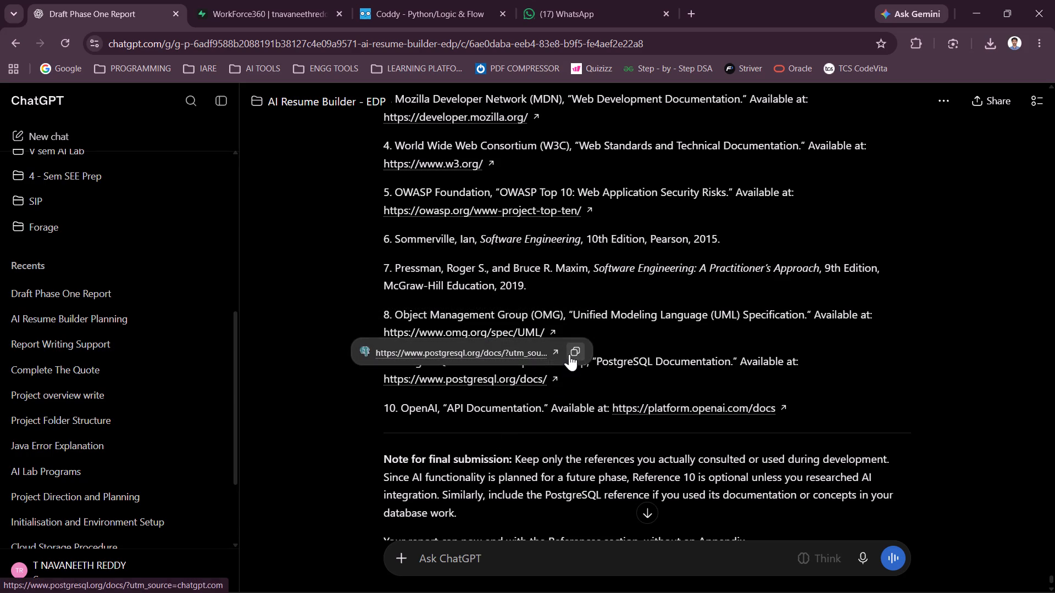
{"action": "left_click", "coordinate": [571, 351]}
{"action": "key", "text": "alt+Tab"}
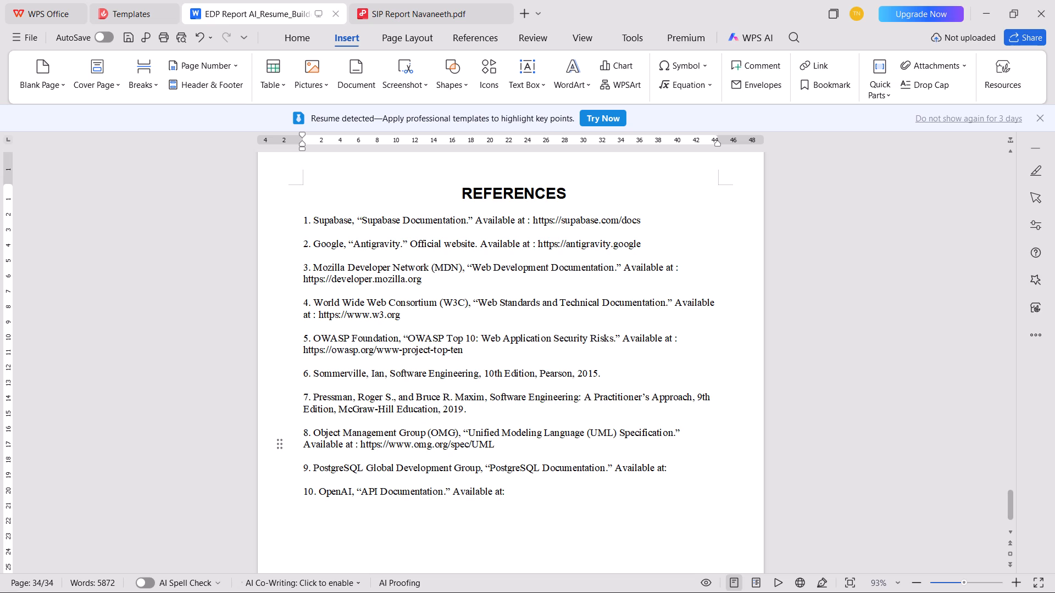
{"action": "left_click", "coordinate": [662, 468]}
{"action": "key", "text": "Right"}
{"action": "key", "text": "space"}
{"action": "key", "text": "Right"}
{"action": "key", "text": "space"}
{"action": "key", "text": "ctrl+v"}
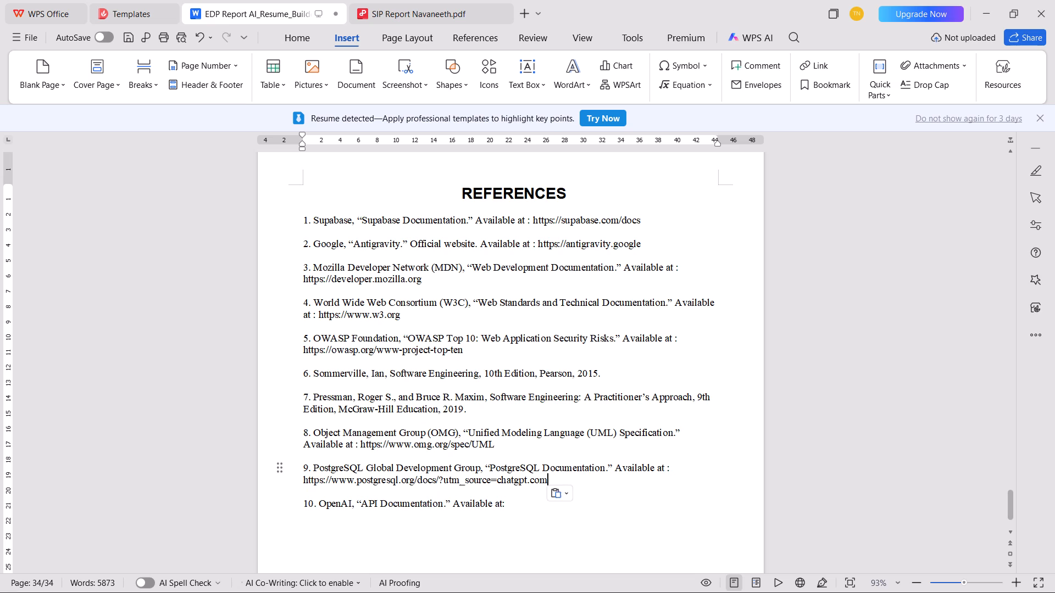
{"action": "key", "text": "ctrl+BackSpace"}
{"action": "key", "text": "ctrl+BackSpace"}
{"action": "key", "text": "ctrl+BackSpace"}
{"action": "key", "text": "ctrl+BackSpace"}
{"action": "key", "text": "ctrl+BackSpace"}
{"action": "key", "text": "ctrl+BackSpace"}
{"action": "key", "text": "ctrl+BackSpace"}
{"action": "key", "text": "ctrl+BackSpace"}
{"action": "key", "text": "BackSpace"}
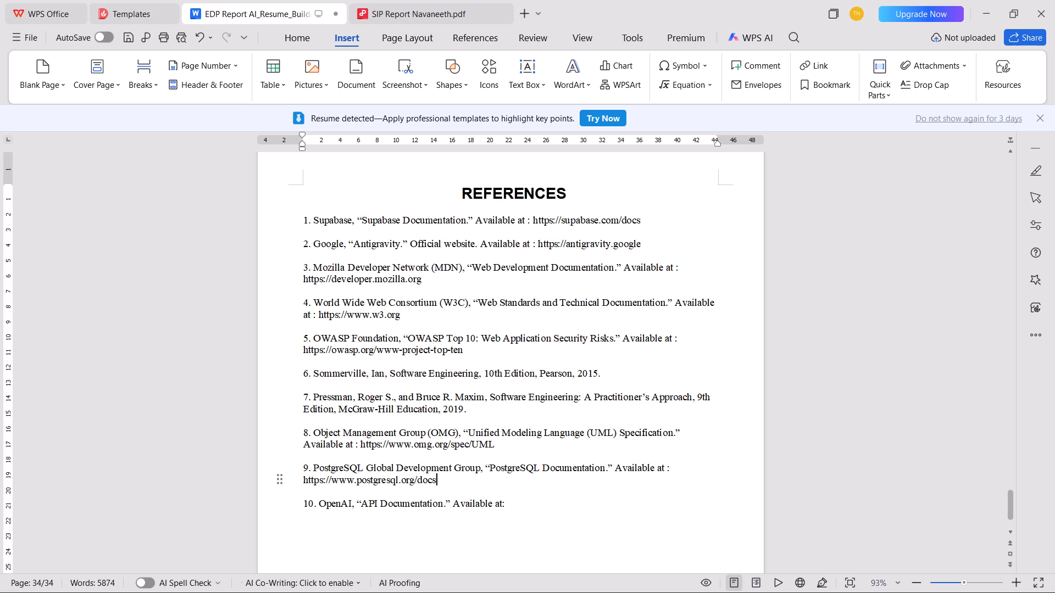
{"action": "key", "text": "ctrl+s"}
{"action": "key", "text": "alt+Tab"}
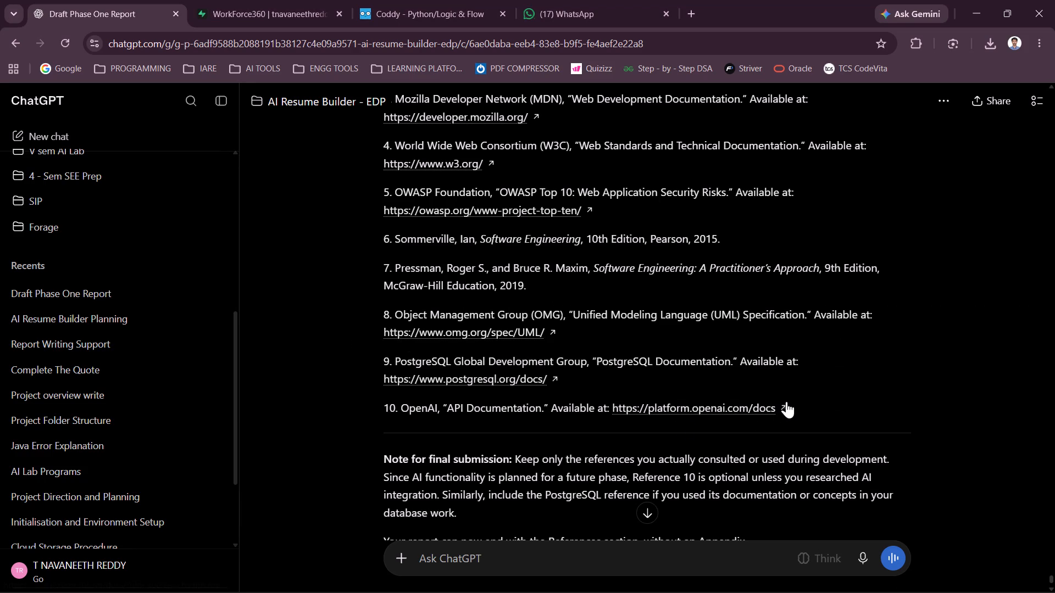
{"action": "left_click", "coordinate": [802, 384]}
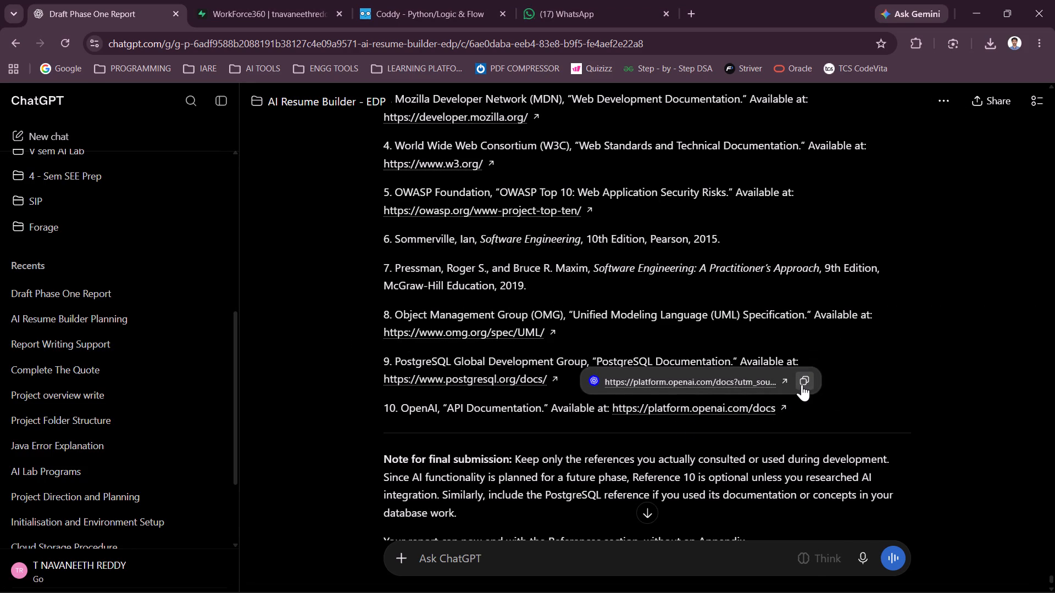
{"action": "key", "text": "alt+Tab"}
{"action": "left_click", "coordinate": [536, 505]}
{"action": "key", "text": "BackSpace"}
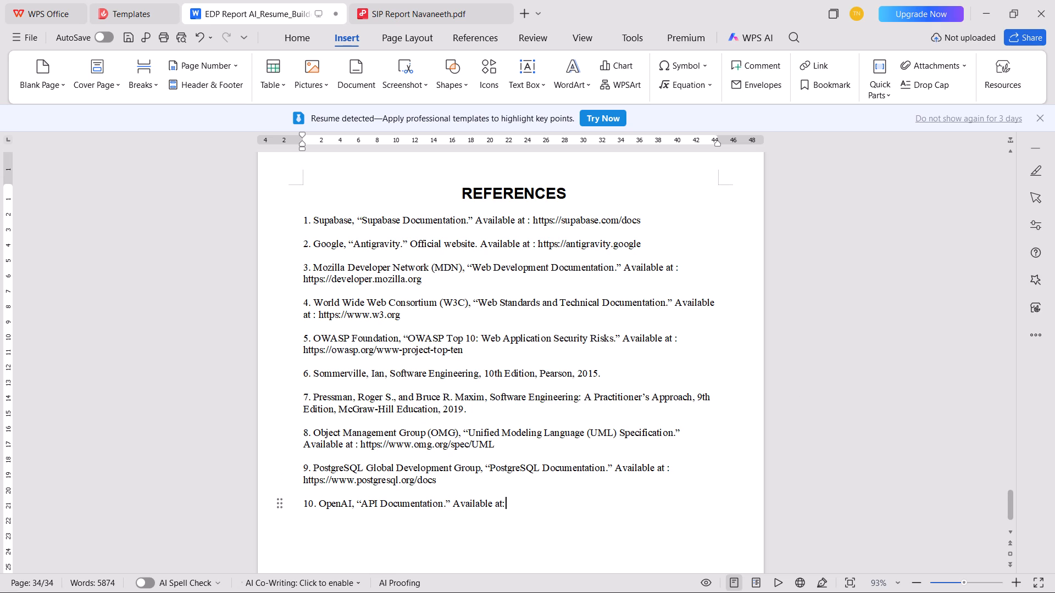
{"action": "key", "text": "Left"}
{"action": "key", "text": "space"}
{"action": "key", "text": "Right"}
{"action": "key", "text": "Right"}
{"action": "key", "text": "Right"}
{"action": "key", "text": "BackSpace"}
{"action": "key", "text": "BackSpace"}
{"action": "type", "text": ":"}
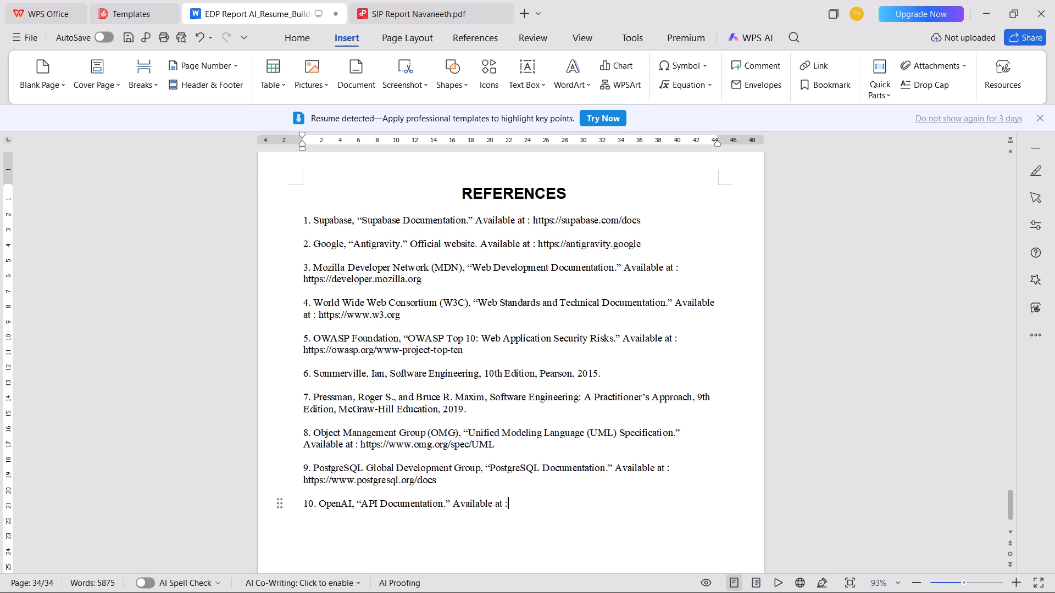
{"action": "key", "text": "space"}
{"action": "key", "text": "ctrl+v"}
{"action": "key", "text": "ctrl+BackSpace"}
{"action": "key", "text": "ctrl+BackSpace"}
{"action": "key", "text": "ctrl+BackSpace"}
{"action": "key", "text": "ctrl+BackSpace"}
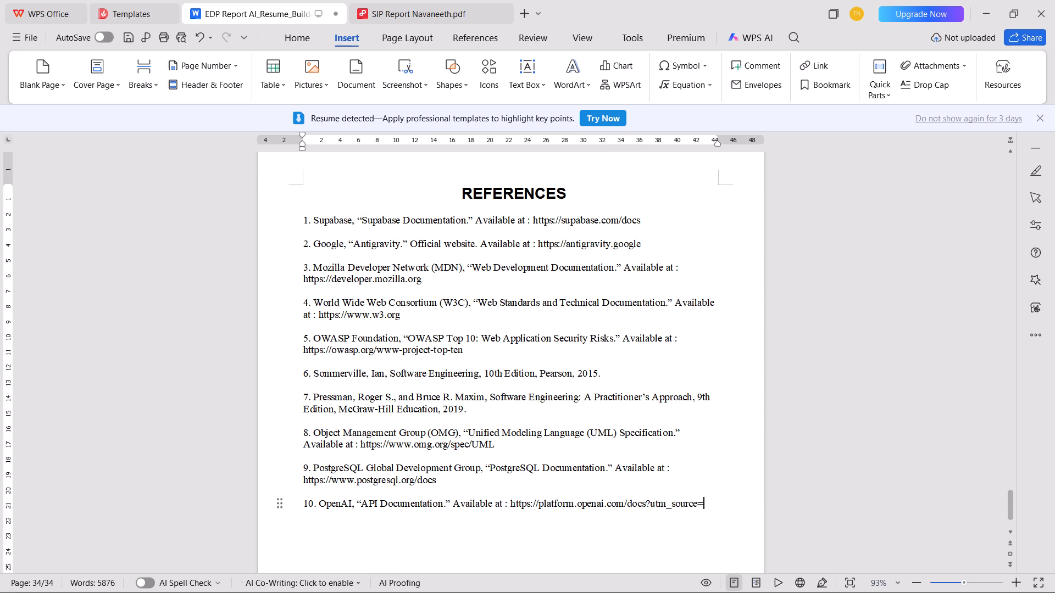
{"action": "key", "text": "ctrl+BackSpace"}
{"action": "key", "text": "ctrl+BackSpace"}
{"action": "key", "text": "ctrl+BackSpace"}
{"action": "key", "text": "ctrl+BackSpace"}
{"action": "key", "text": "ctrl+s"}
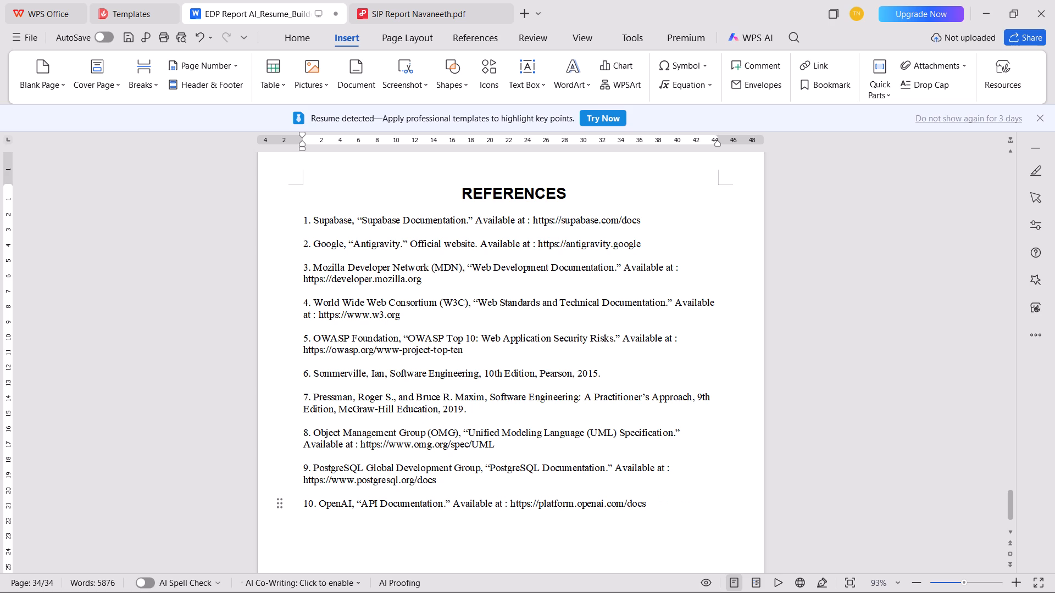
Remove the typed numbers 1 to 5 from the start of the Supabase, Google, Mozilla, W3C and OWASP references.
{"action": "left_click", "coordinate": [314, 222]}
{"action": "key", "text": "ctrl+BackSpace"}
{"action": "key", "text": "ctrl+BackSpace"}
{"action": "key", "text": "ctrl+Down"}
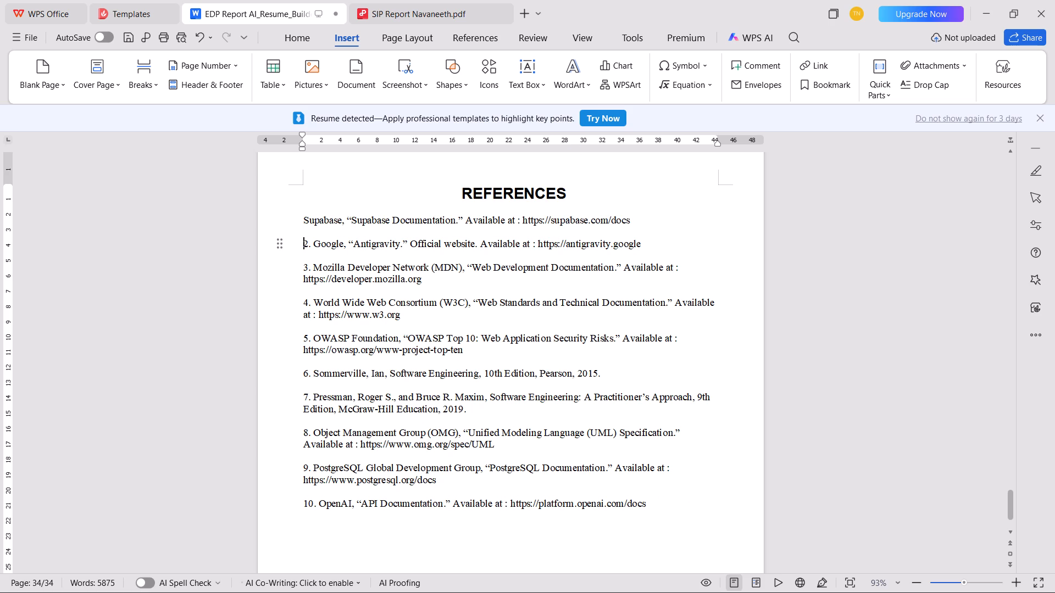
{"action": "key", "text": "ctrl+Delete"}
{"action": "key", "text": "ctrl+Delete"}
{"action": "key", "text": "ctrl+Down"}
{"action": "key", "text": "ctrl+Delete"}
{"action": "key", "text": "ctrl+Delete"}
{"action": "key", "text": "ctrl+Down"}
{"action": "key", "text": "ctrl+Delete"}
{"action": "key", "text": "ctrl+Delete"}
{"action": "key", "text": "ctrl+Down"}
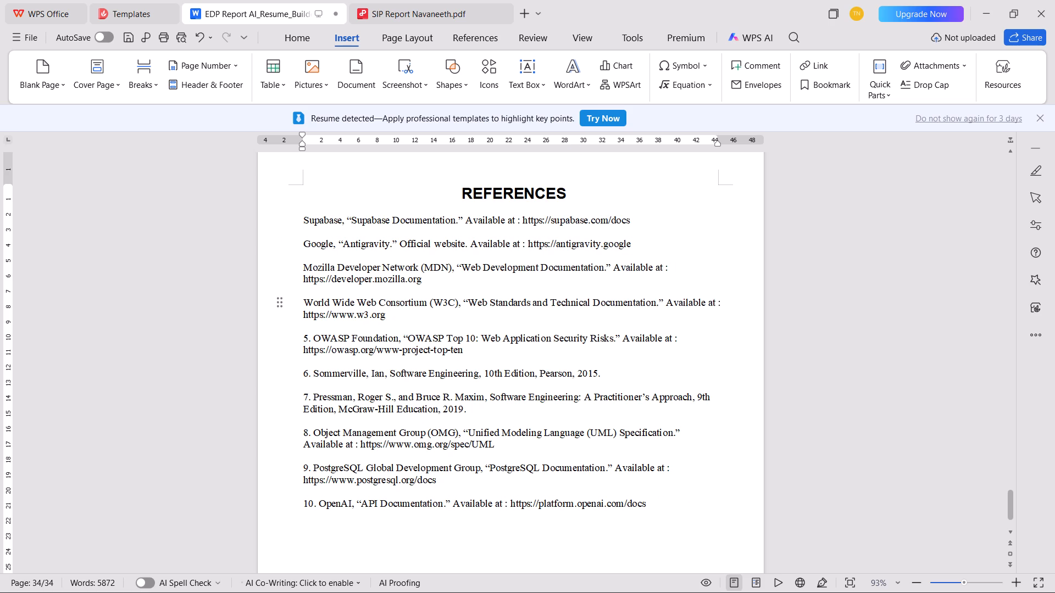
{"action": "key", "text": "ctrl+Delete"}
{"action": "key", "text": "ctrl+Delete"}
Remove the typed numbers 6 to 10 from the start of the Sommerville, Pressman, OMG, PostgreSQL and OpenAI references.
{"action": "key", "text": "ctrl+Down"}
{"action": "key", "text": "ctrl+Delete"}
{"action": "key", "text": "ctrl+Delete"}
{"action": "key", "text": "ctrl+Down"}
{"action": "key", "text": "ctrl+Delete"}
{"action": "key", "text": "ctrl+Delete"}
{"action": "key", "text": "ctrl+Down"}
{"action": "key", "text": "ctrl+Delete"}
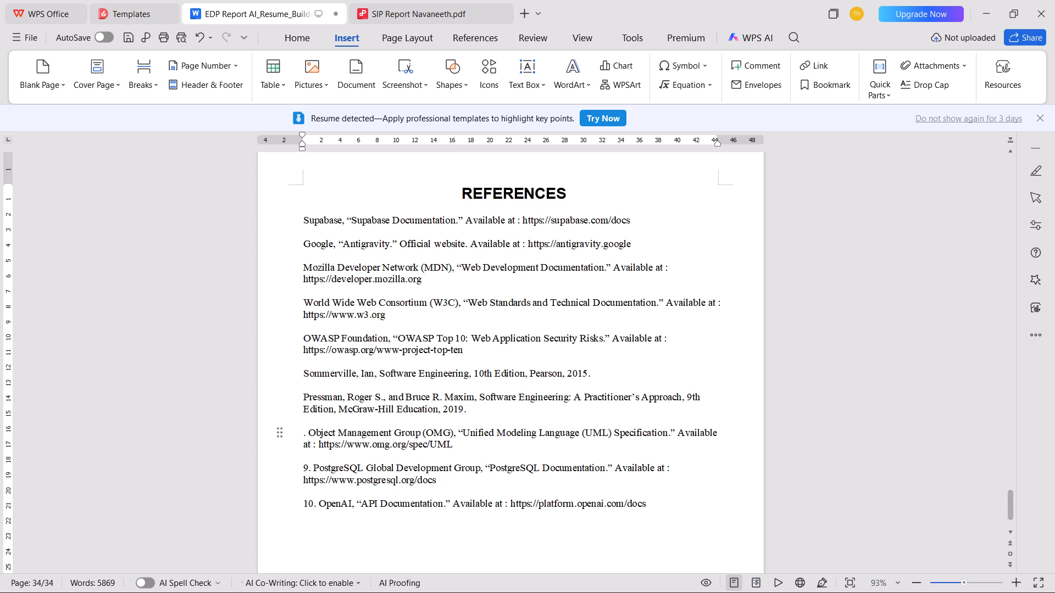
{"action": "key", "text": "ctrl+Delete"}
{"action": "key", "text": "ctrl+Down"}
{"action": "key", "text": "ctrl+Delete"}
{"action": "key", "text": "ctrl+Delete"}
{"action": "key", "text": "ctrl+Down"}
{"action": "key", "text": "ctrl+Delete"}
{"action": "key", "text": "ctrl+Delete"}
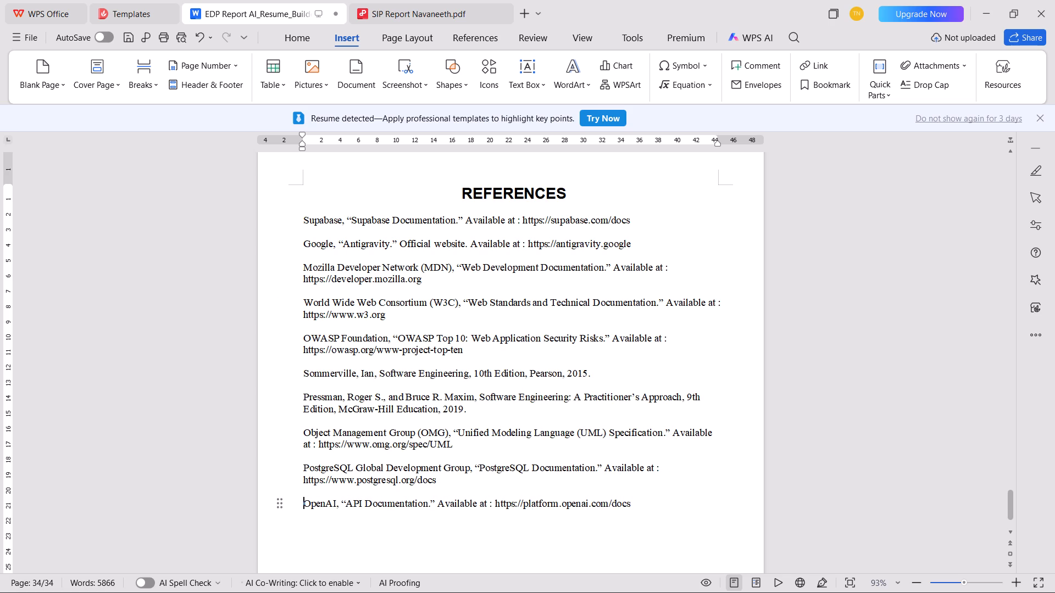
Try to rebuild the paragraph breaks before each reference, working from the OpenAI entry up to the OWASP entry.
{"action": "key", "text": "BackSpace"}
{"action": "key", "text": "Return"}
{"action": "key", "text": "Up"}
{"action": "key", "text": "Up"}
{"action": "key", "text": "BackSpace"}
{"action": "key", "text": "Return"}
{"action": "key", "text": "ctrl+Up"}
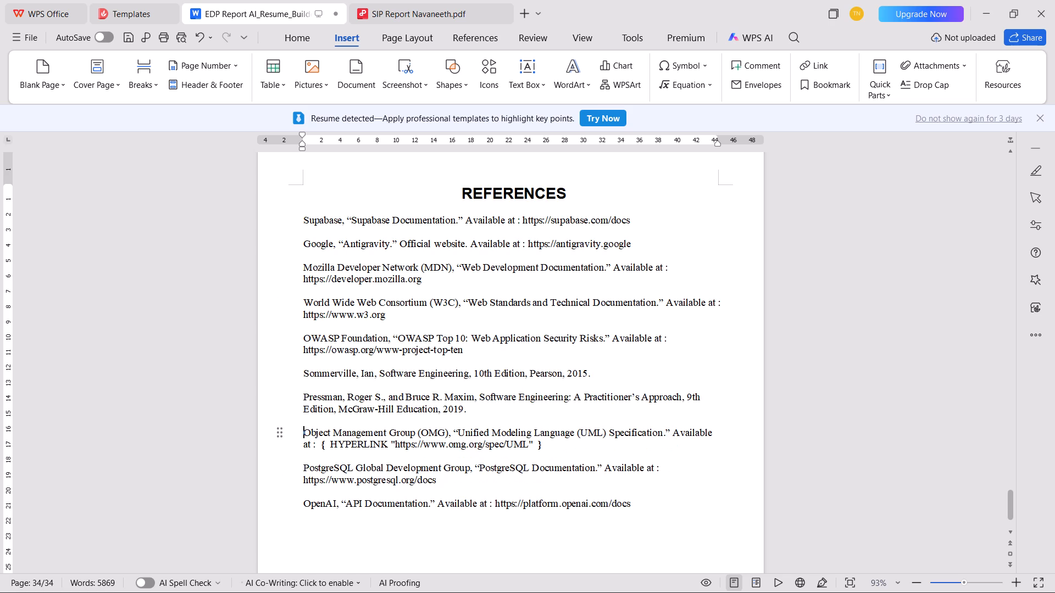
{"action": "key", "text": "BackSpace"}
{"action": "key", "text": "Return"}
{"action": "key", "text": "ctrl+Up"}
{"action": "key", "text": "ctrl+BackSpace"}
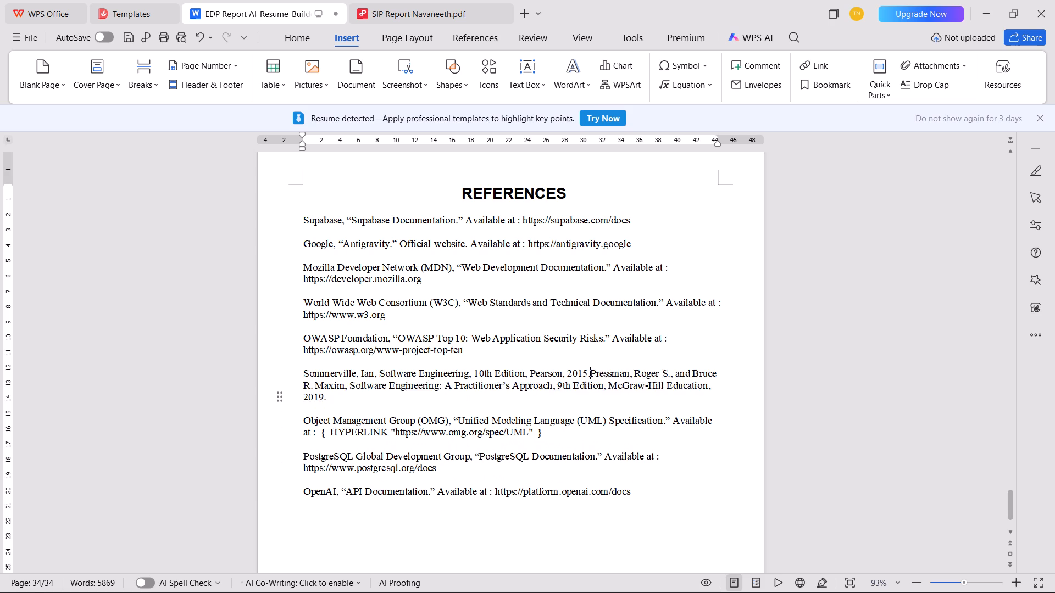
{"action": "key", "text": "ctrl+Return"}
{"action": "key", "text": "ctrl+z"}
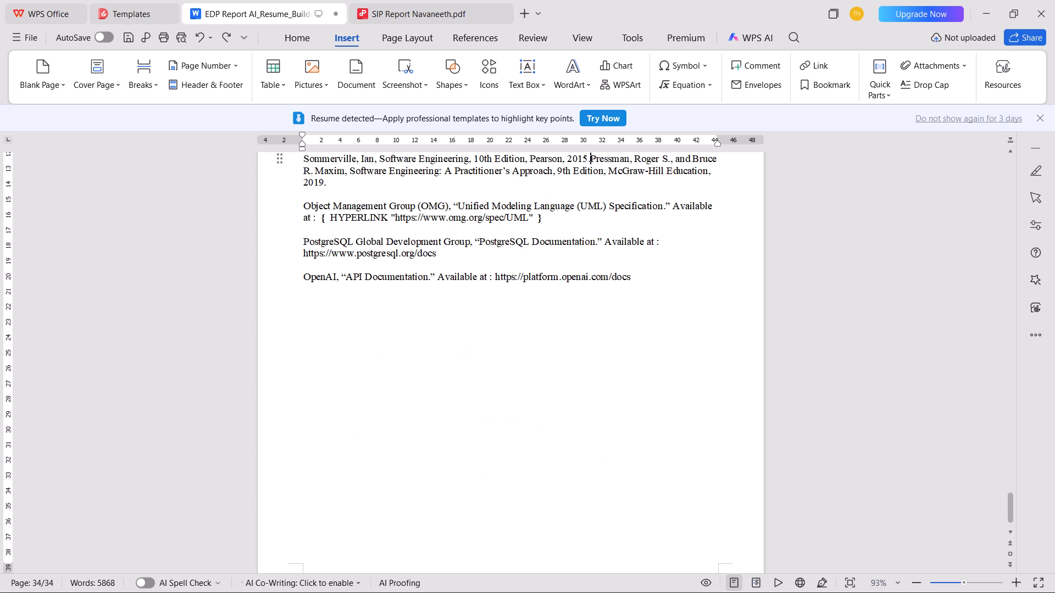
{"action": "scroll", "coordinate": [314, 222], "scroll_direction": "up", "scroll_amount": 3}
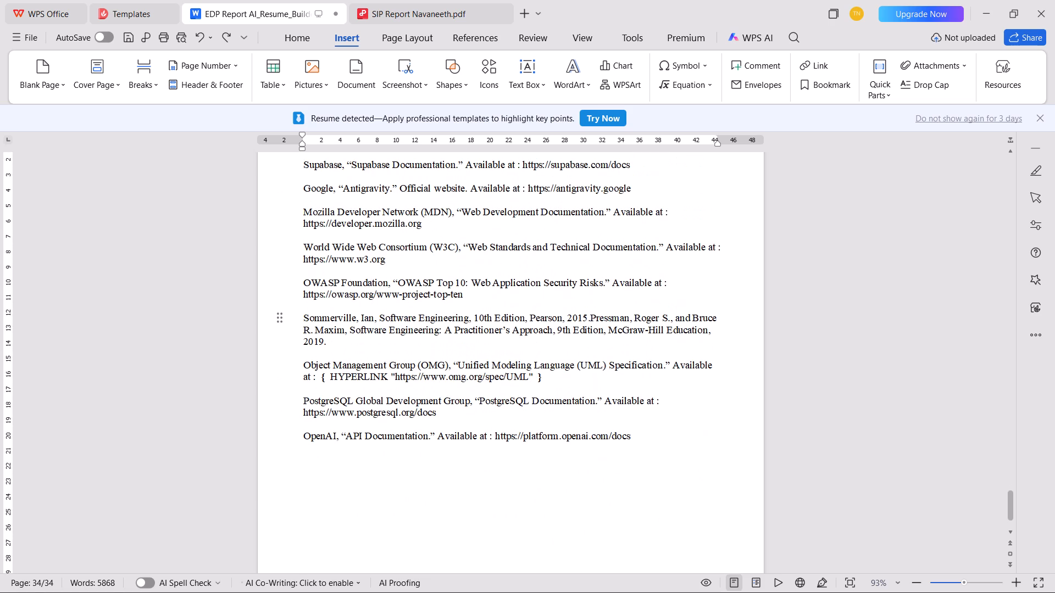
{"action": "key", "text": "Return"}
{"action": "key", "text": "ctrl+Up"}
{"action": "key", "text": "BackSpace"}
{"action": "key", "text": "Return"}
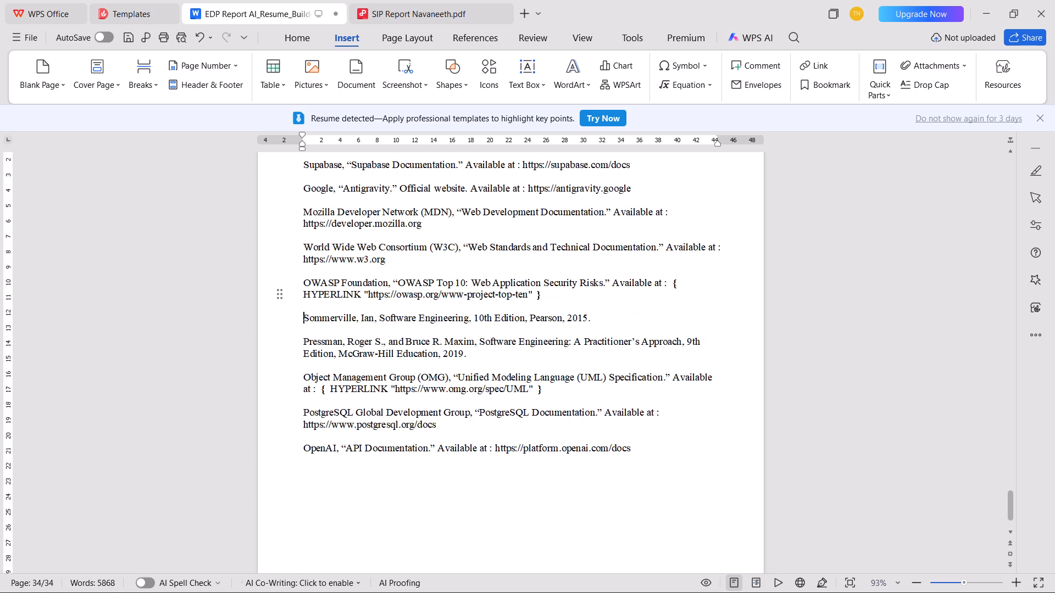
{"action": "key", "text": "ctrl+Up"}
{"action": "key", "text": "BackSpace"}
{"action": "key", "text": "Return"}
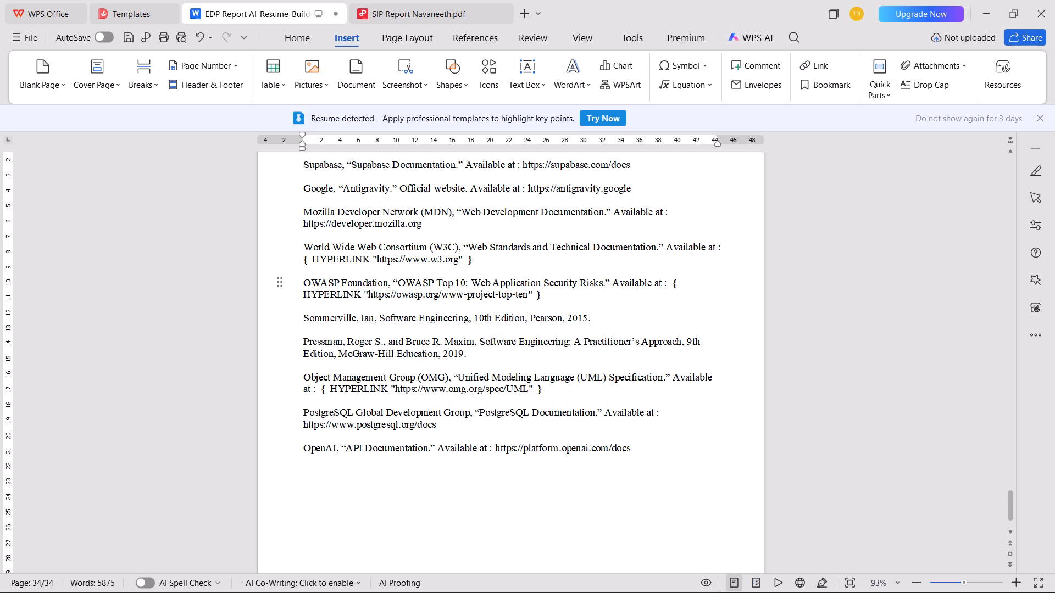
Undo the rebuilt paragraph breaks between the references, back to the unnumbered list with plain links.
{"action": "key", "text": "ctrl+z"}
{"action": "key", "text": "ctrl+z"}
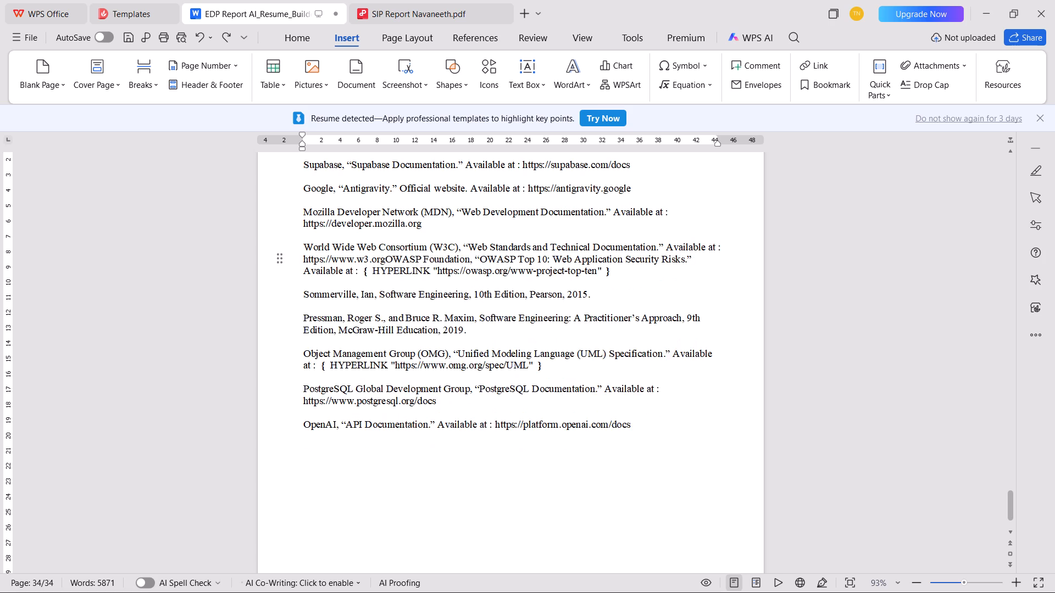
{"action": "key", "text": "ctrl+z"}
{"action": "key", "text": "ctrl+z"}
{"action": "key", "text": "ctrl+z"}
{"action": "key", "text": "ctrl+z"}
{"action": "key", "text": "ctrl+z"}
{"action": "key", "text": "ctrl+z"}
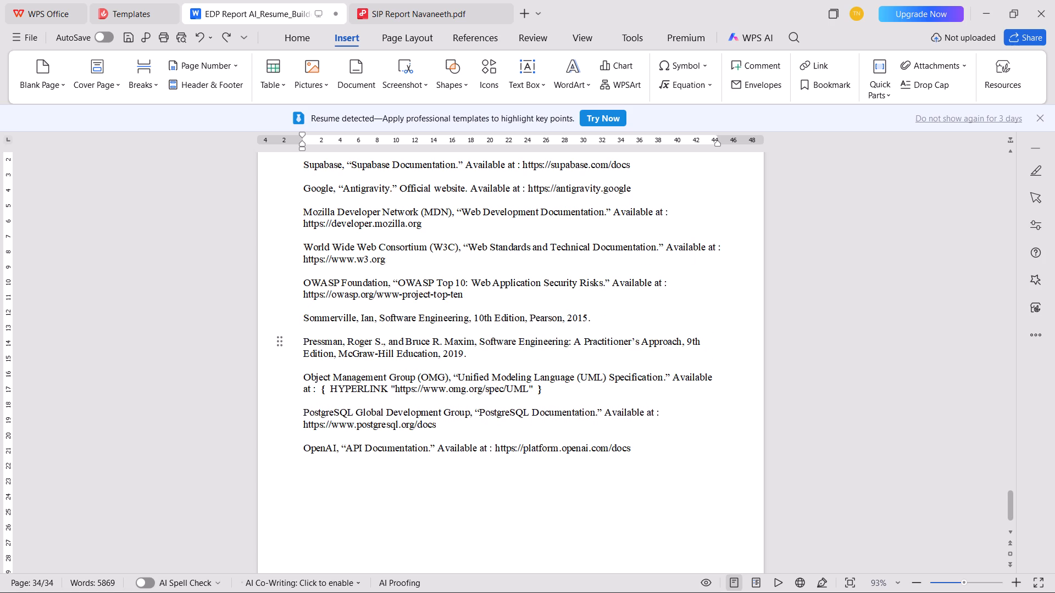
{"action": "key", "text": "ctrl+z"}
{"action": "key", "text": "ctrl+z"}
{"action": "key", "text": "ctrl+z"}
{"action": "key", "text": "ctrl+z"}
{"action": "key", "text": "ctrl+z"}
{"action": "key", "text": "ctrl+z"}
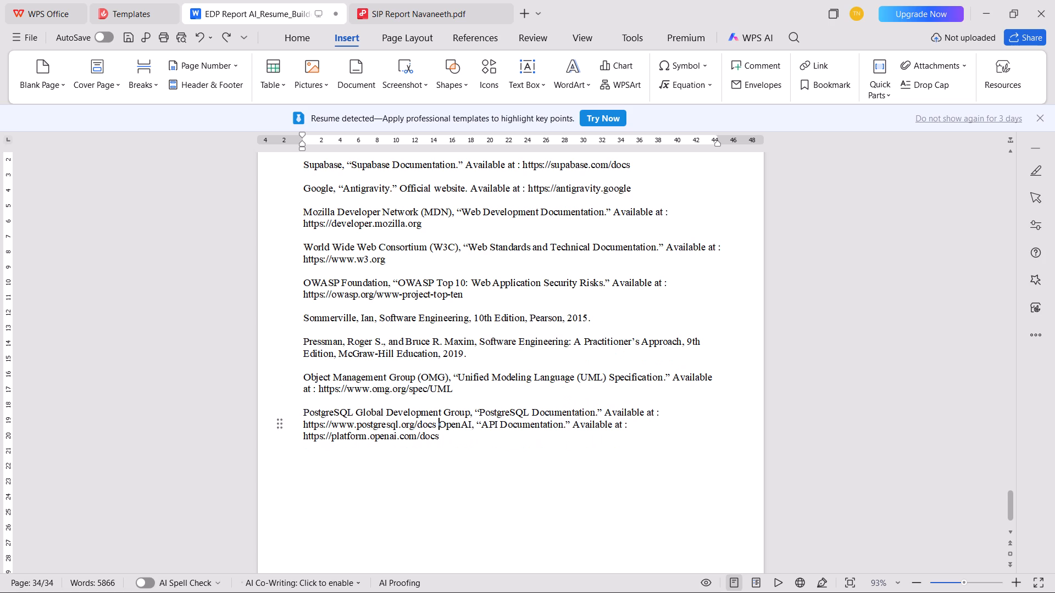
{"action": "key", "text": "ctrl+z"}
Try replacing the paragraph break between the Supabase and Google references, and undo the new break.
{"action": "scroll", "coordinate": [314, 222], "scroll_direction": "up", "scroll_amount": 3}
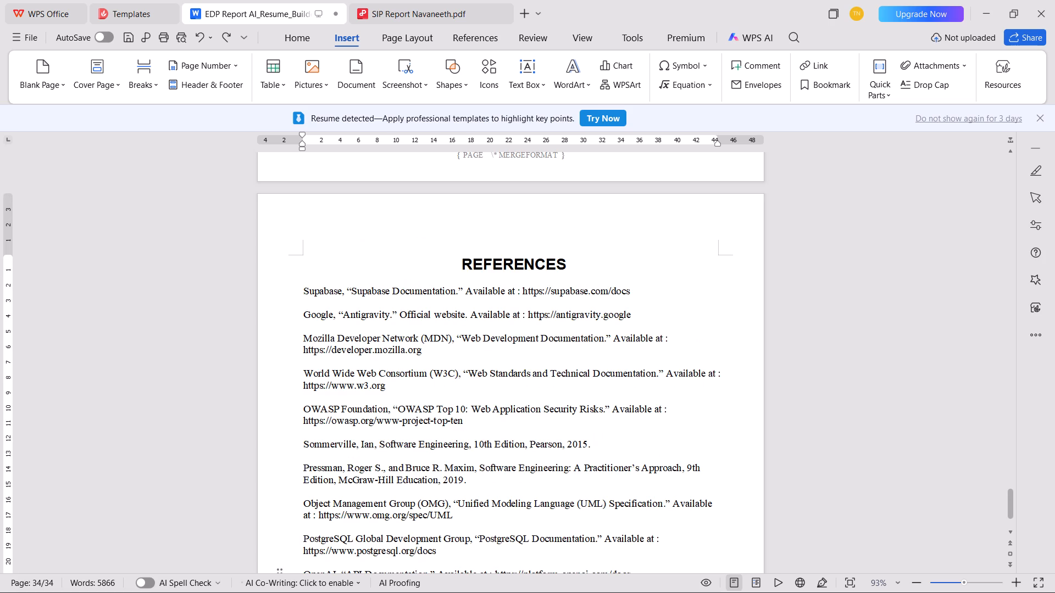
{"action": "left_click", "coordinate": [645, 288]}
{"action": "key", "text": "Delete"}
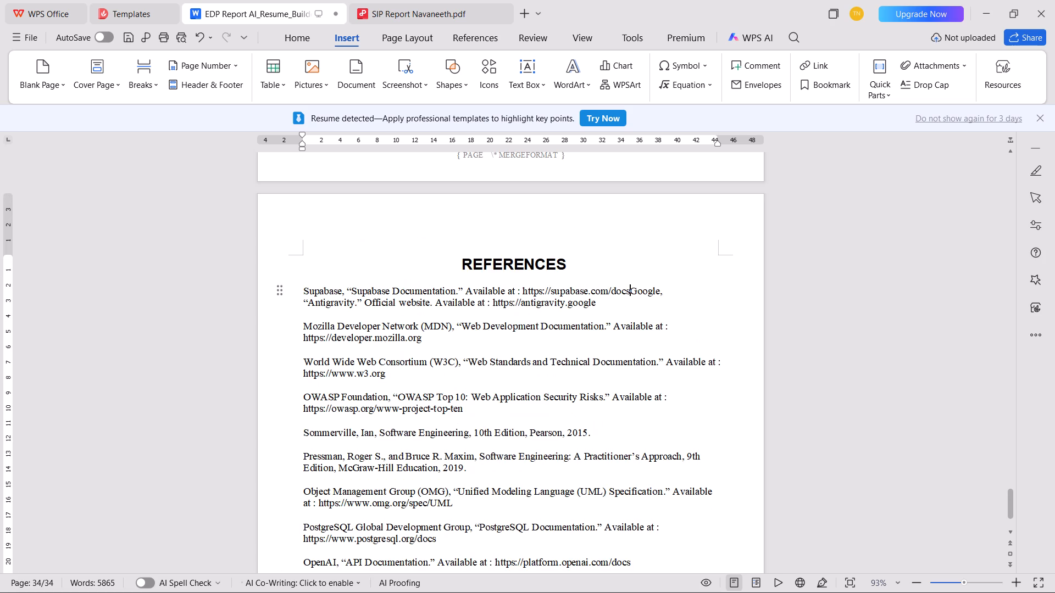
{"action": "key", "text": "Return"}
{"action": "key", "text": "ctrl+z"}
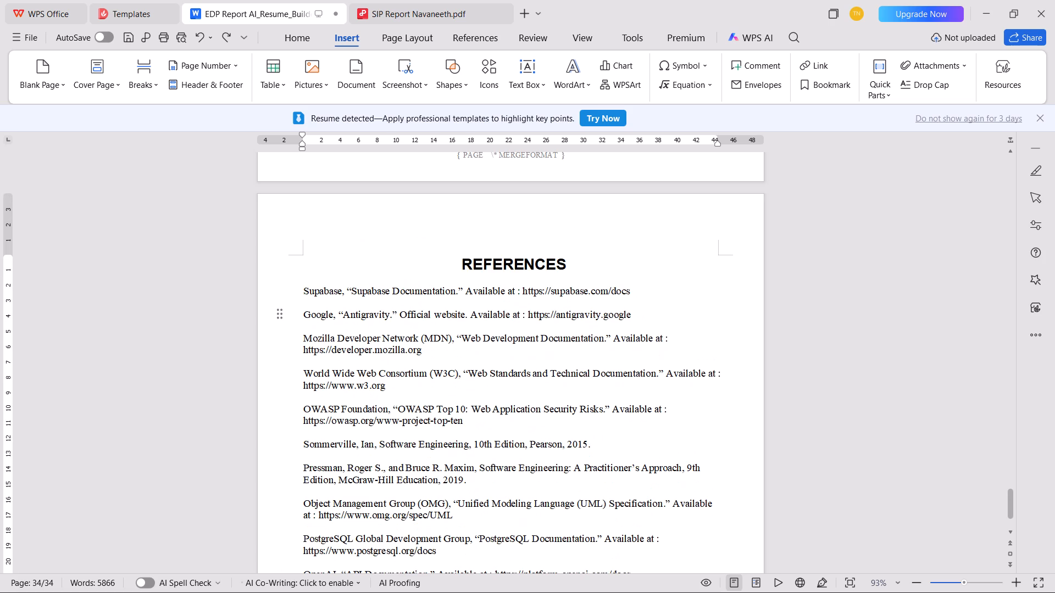
Apply automatic 1., 2., 3. numbering to all ten entries on the References page.
{"action": "scroll", "coordinate": [606, 356], "scroll_direction": "down", "scroll_amount": 1}
{"action": "left_click_drag", "start_coordinate": [643, 538], "coordinate": [351, 475]}
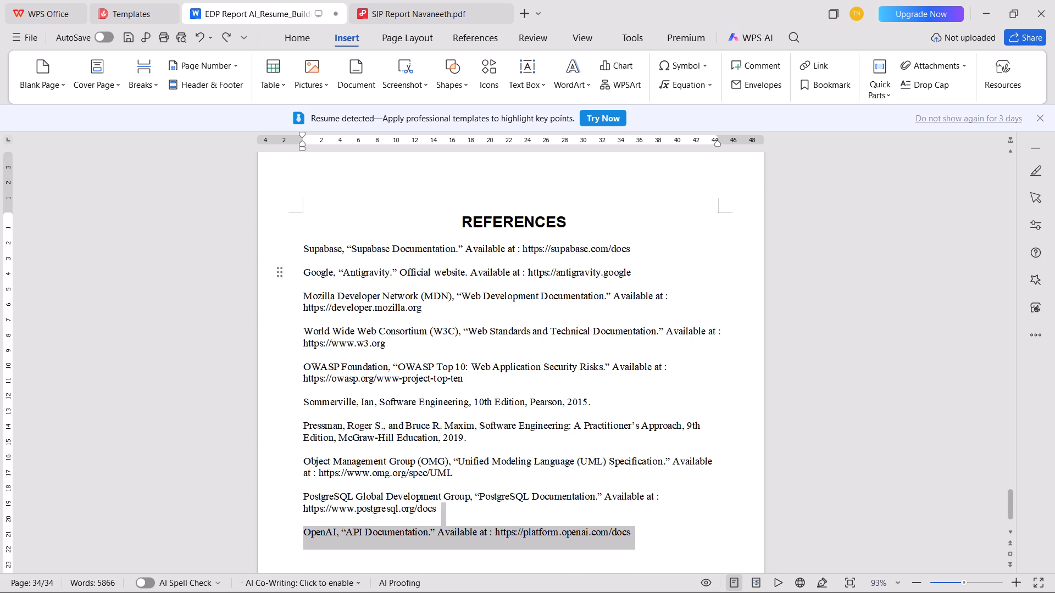
{"action": "left_click_drag", "start_coordinate": [351, 475], "coordinate": [296, 253]}
{"action": "left_click", "coordinate": [295, 35]}
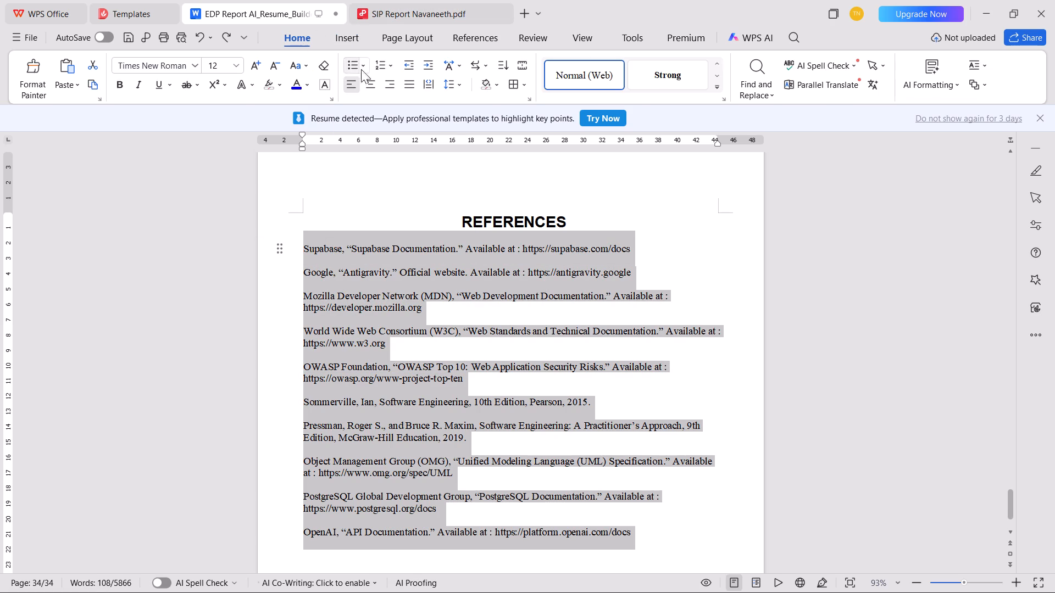
{"action": "left_click", "coordinate": [391, 67]}
{"action": "left_click", "coordinate": [450, 111]}
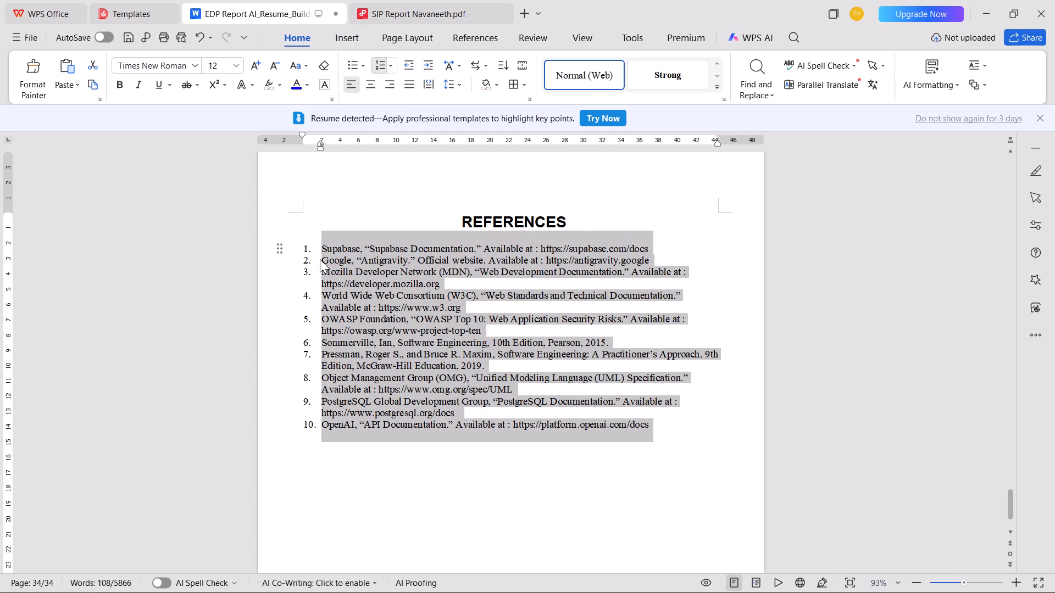
Make the automatic list numbers of the references bold.
{"action": "left_click", "coordinate": [306, 250]}
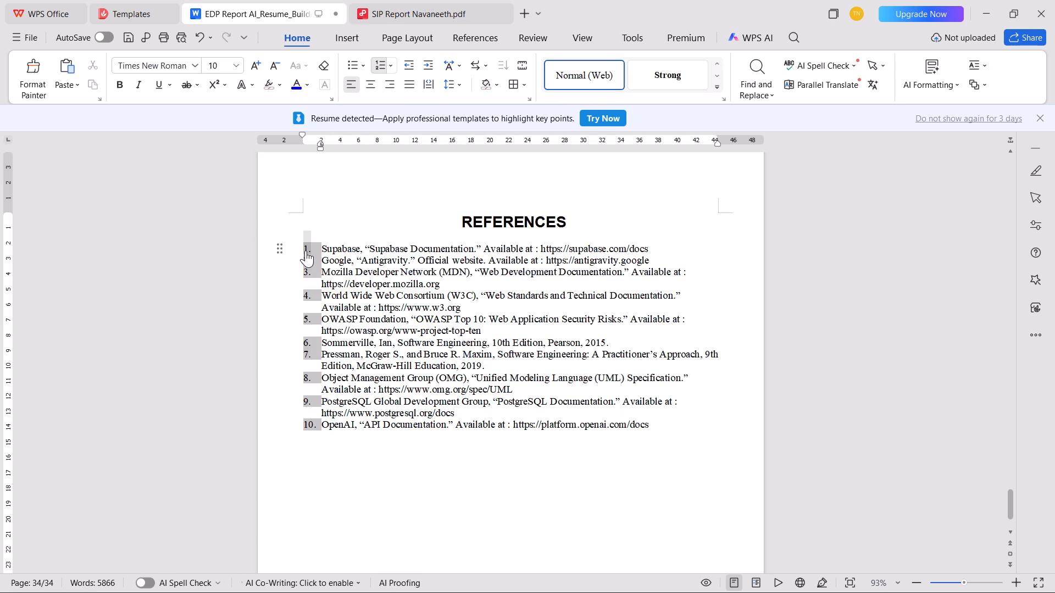
{"action": "key", "text": "ctrl+b"}
Widen the line spacing of the REFERENCES heading and its numbered entries to match the chapter body text.
{"action": "left_click_drag", "start_coordinate": [656, 426], "coordinate": [232, 220]}
{"action": "left_click", "coordinate": [460, 84]}
{"action": "left_click", "coordinate": [484, 142]}
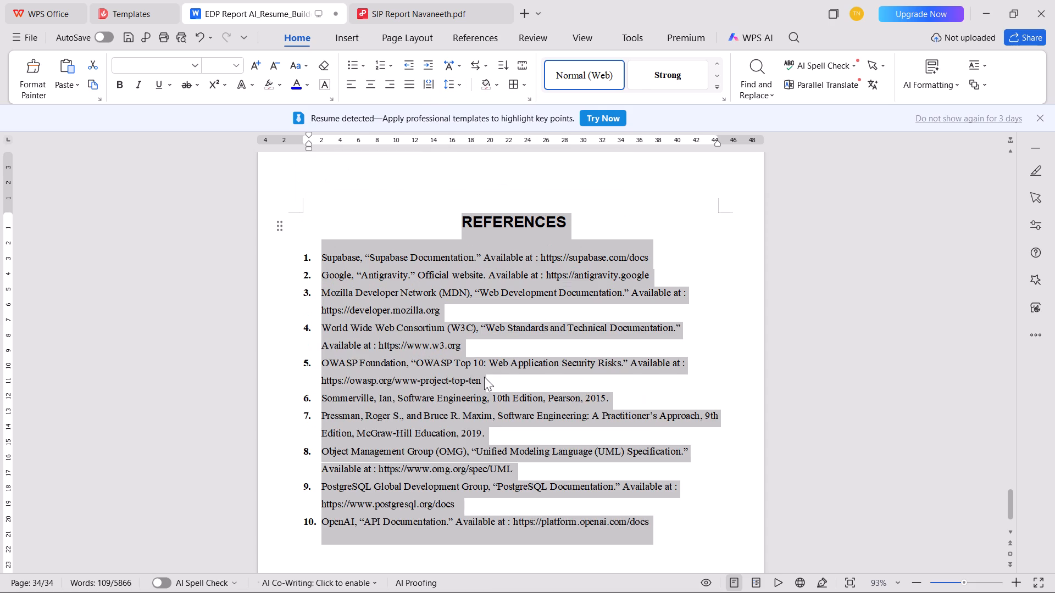
{"action": "left_click", "coordinate": [484, 377]}
Save the AI Resume Builder report.
{"action": "scroll", "coordinate": [481, 402], "scroll_direction": "up", "scroll_amount": 6}
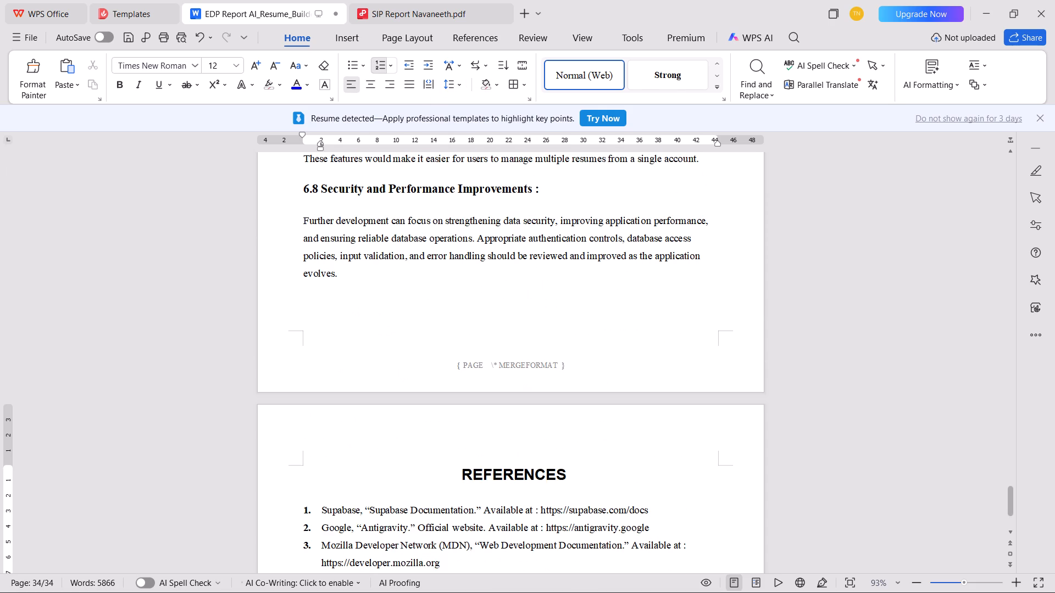
{"action": "key", "text": "ctrl+s"}
Review the report pages from References back through Chapter 6, Future Scope, to the limitations list.
{"action": "scroll", "coordinate": [464, 388], "scroll_direction": "up", "scroll_amount": 10}
{"action": "scroll", "coordinate": [669, 398], "scroll_direction": "up", "scroll_amount": 9}
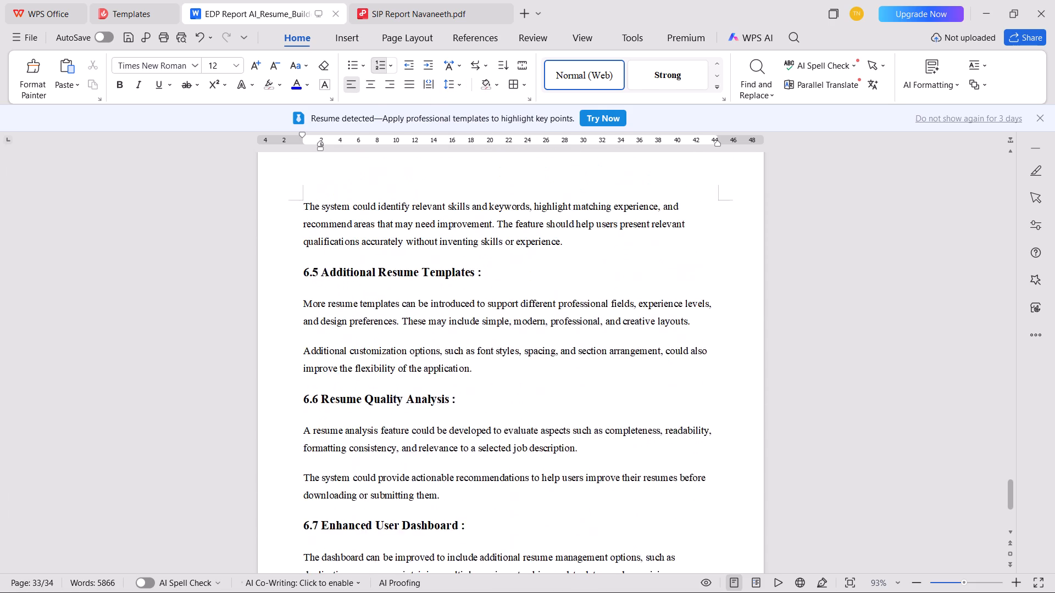
{"action": "scroll", "coordinate": [674, 378], "scroll_direction": "up", "scroll_amount": 12}
{"action": "scroll", "coordinate": [705, 365], "scroll_direction": "down", "scroll_amount": 1}
{"action": "scroll", "coordinate": [705, 365], "scroll_direction": "up", "scroll_amount": 2}
{"action": "scroll", "coordinate": [705, 365], "scroll_direction": "down", "scroll_amount": 1}
{"action": "scroll", "coordinate": [705, 365], "scroll_direction": "up", "scroll_amount": 15}
{"action": "scroll", "coordinate": [702, 365], "scroll_direction": "down", "scroll_amount": 2}
{"action": "scroll", "coordinate": [684, 366], "scroll_direction": "up", "scroll_amount": 4}
{"action": "scroll", "coordinate": [678, 366], "scroll_direction": "down", "scroll_amount": 3}
{"action": "scroll", "coordinate": [678, 366], "scroll_direction": "up", "scroll_amount": 9}
{"action": "scroll", "coordinate": [678, 366], "scroll_direction": "down", "scroll_amount": 1}
{"action": "scroll", "coordinate": [678, 366], "scroll_direction": "up", "scroll_amount": 9}
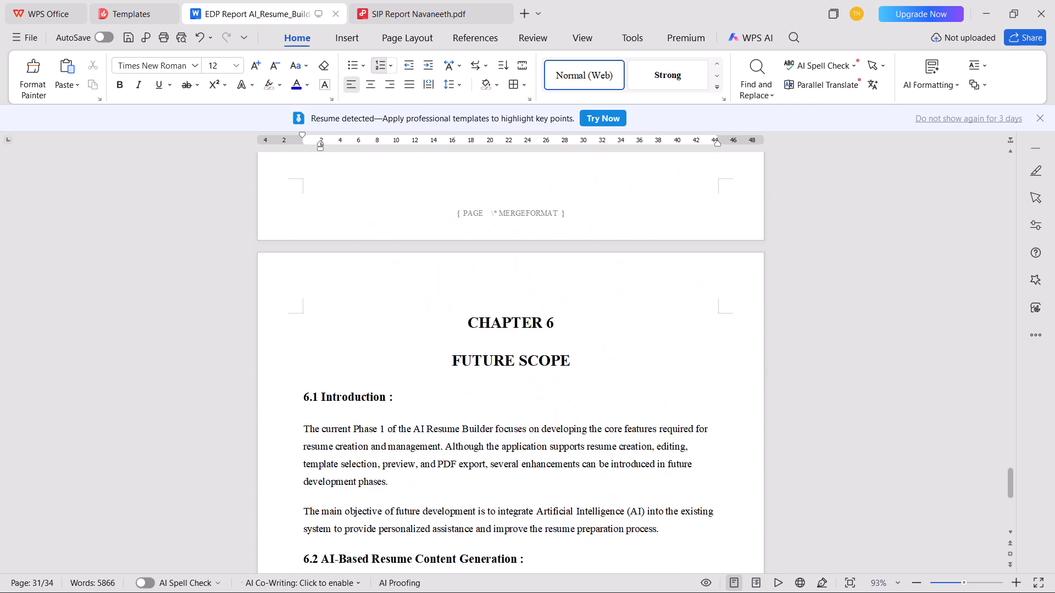
{"action": "scroll", "coordinate": [678, 366], "scroll_direction": "up", "scroll_amount": 13}
{"action": "scroll", "coordinate": [678, 366], "scroll_direction": "down", "scroll_amount": 1}
{"action": "scroll", "coordinate": [678, 366], "scroll_direction": "up", "scroll_amount": 8}
{"action": "scroll", "coordinate": [678, 366], "scroll_direction": "down", "scroll_amount": 1}
{"action": "scroll", "coordinate": [678, 366], "scroll_direction": "up", "scroll_amount": 16}
{"action": "scroll", "coordinate": [678, 366], "scroll_direction": "down", "scroll_amount": 1}
{"action": "scroll", "coordinate": [678, 366], "scroll_direction": "up", "scroll_amount": 6}
{"action": "scroll", "coordinate": [678, 366], "scroll_direction": "down", "scroll_amount": 1}
{"action": "scroll", "coordinate": [678, 366], "scroll_direction": "up", "scroll_amount": 11}
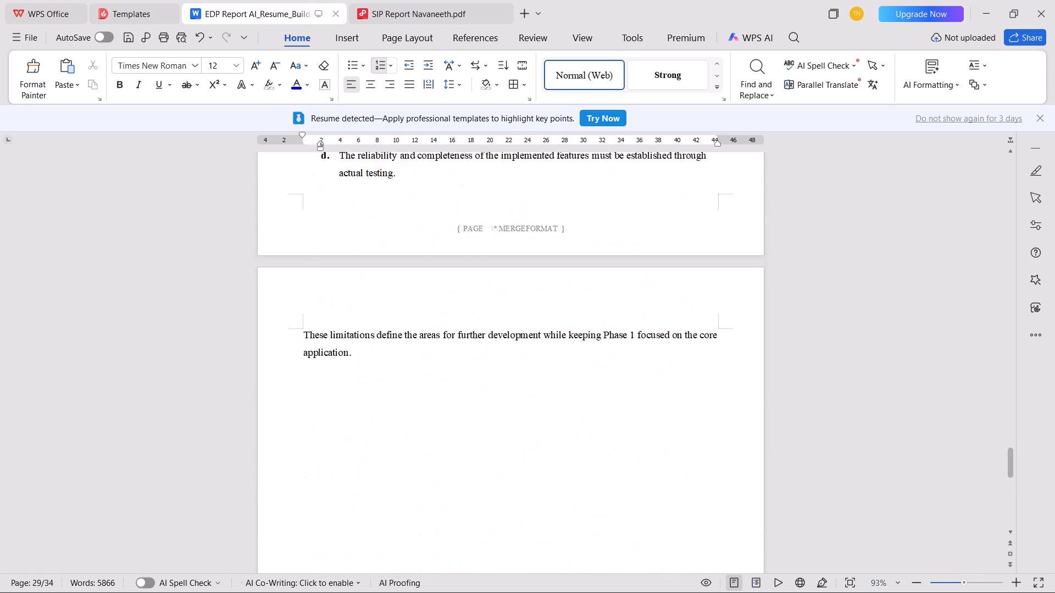